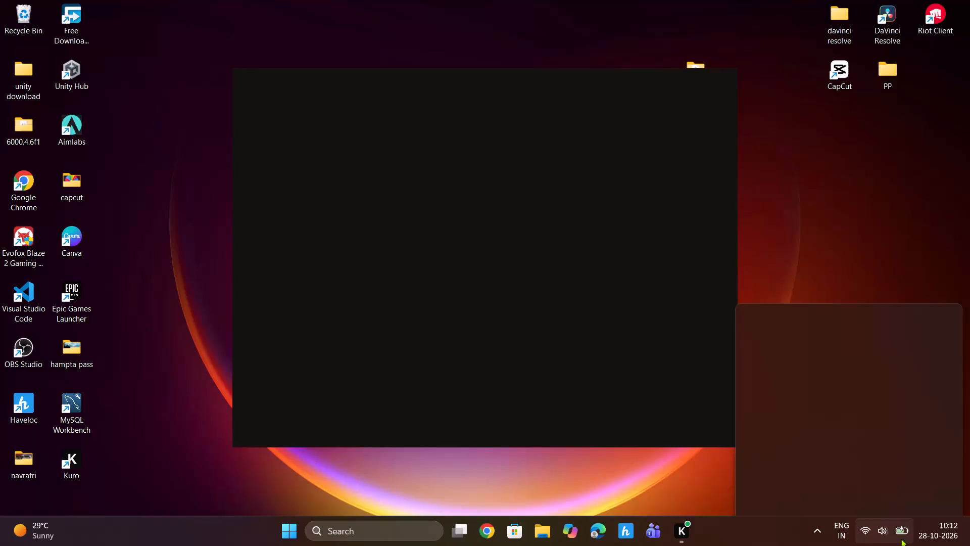
Connect the computer to the VPN connection named vpn 1 and return to the desktop.
left_click(902, 297)
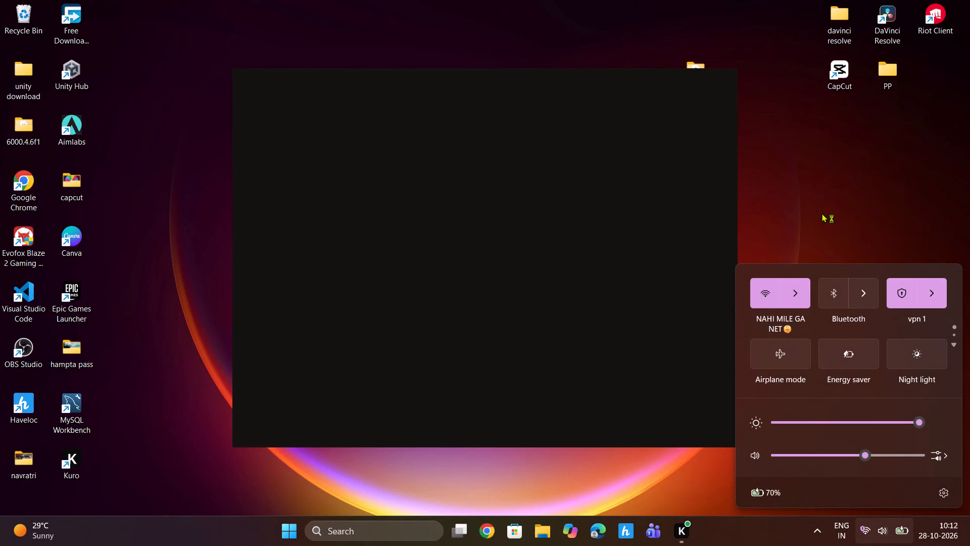
right_click(825, 213)
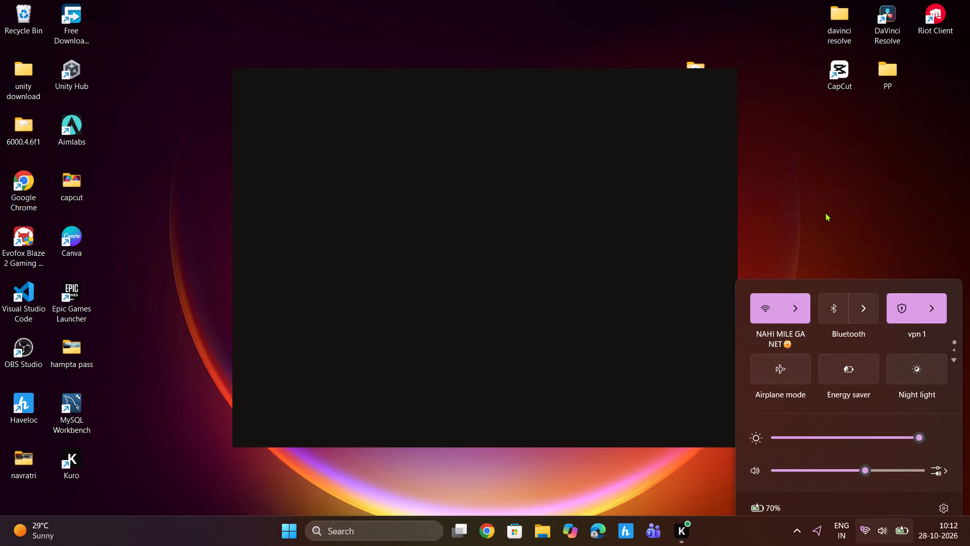
left_click(702, 246)
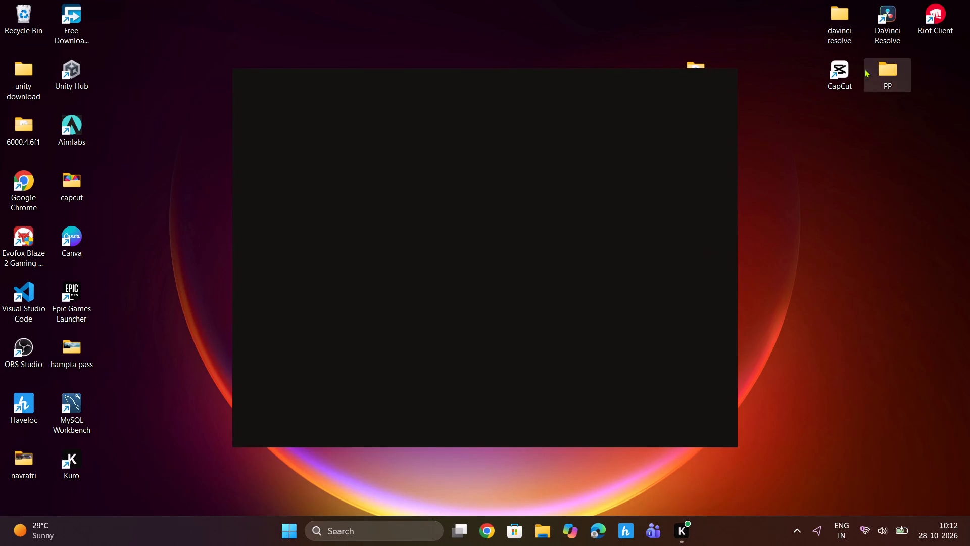
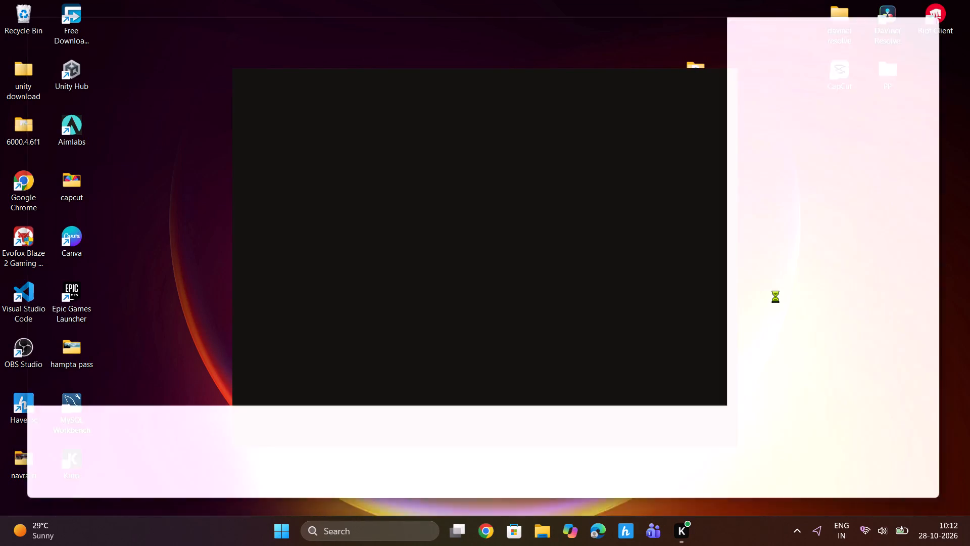
Dismiss the pop-up window covering the home screen.
scroll(299, 355, "down", 3)
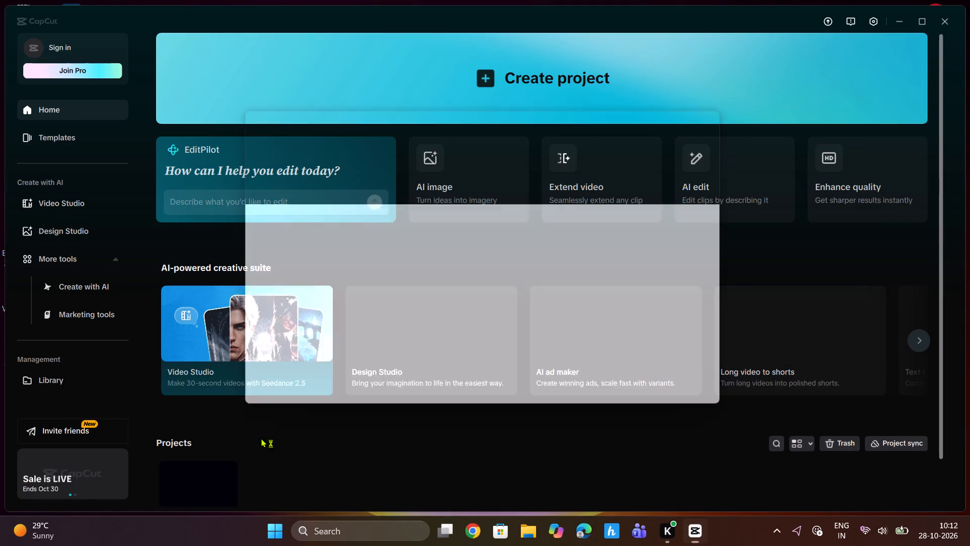
scroll(260, 439, "down", 2)
left_click(727, 110)
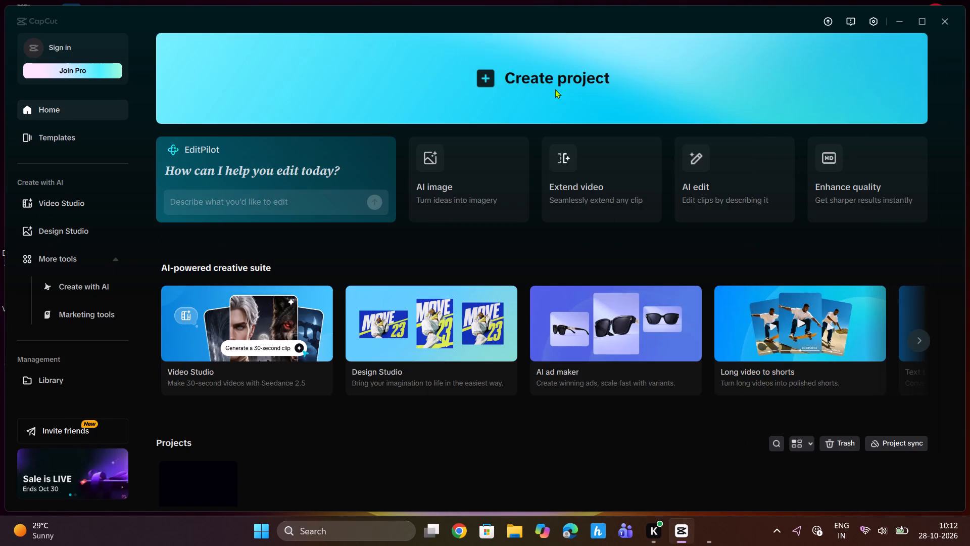
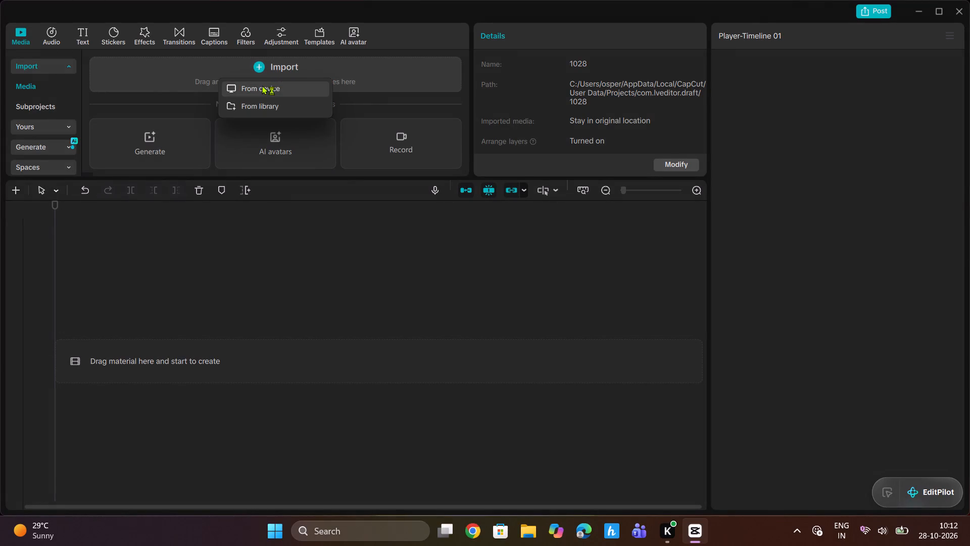
left_click(261, 87)
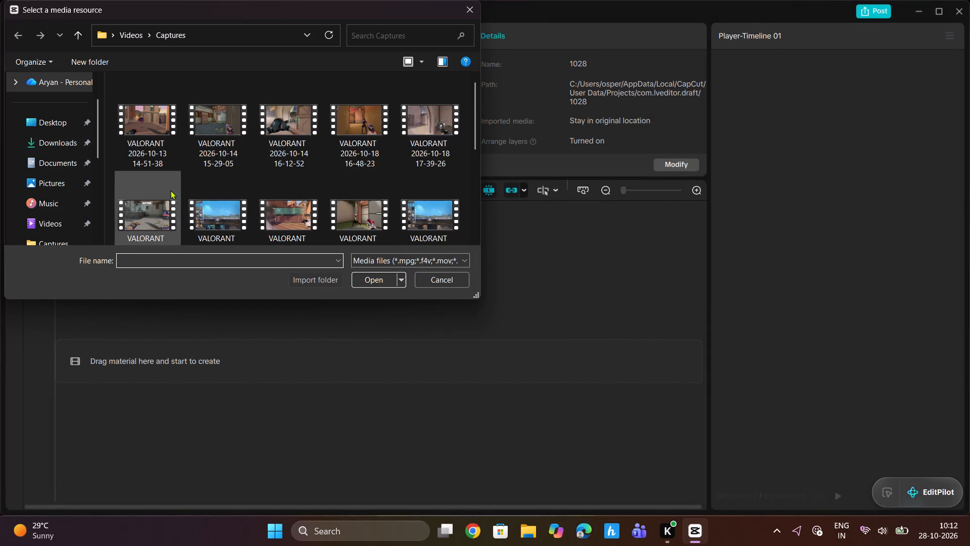
scroll(379, 195, "down", 6)
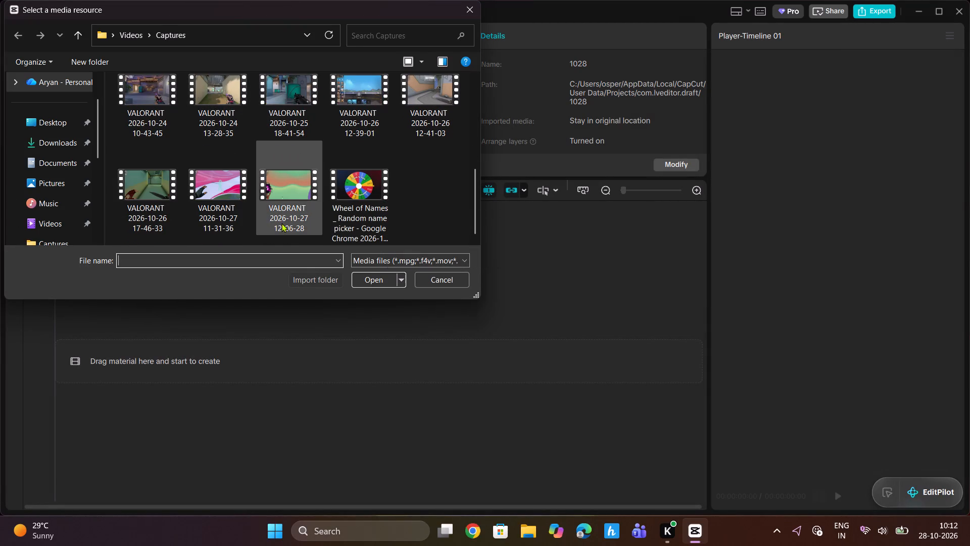
double_click(287, 188)
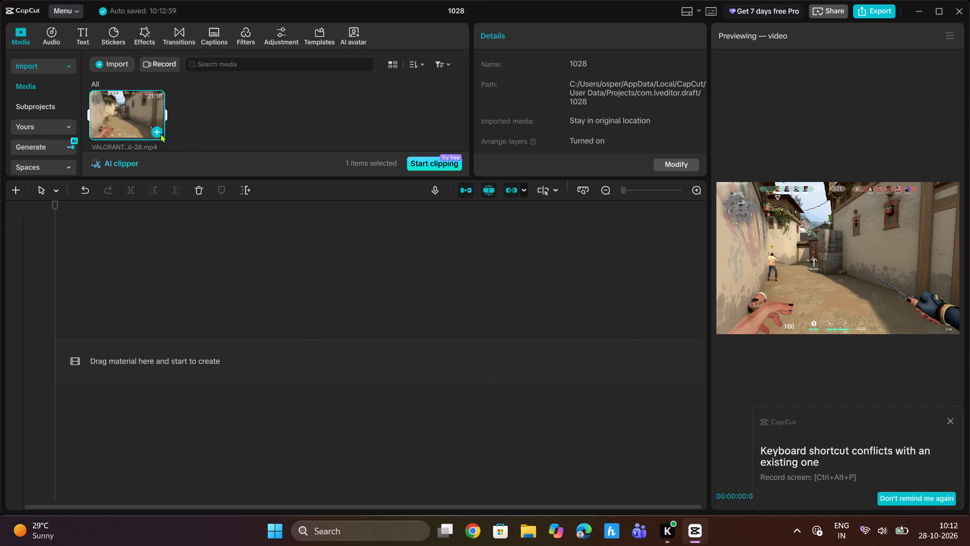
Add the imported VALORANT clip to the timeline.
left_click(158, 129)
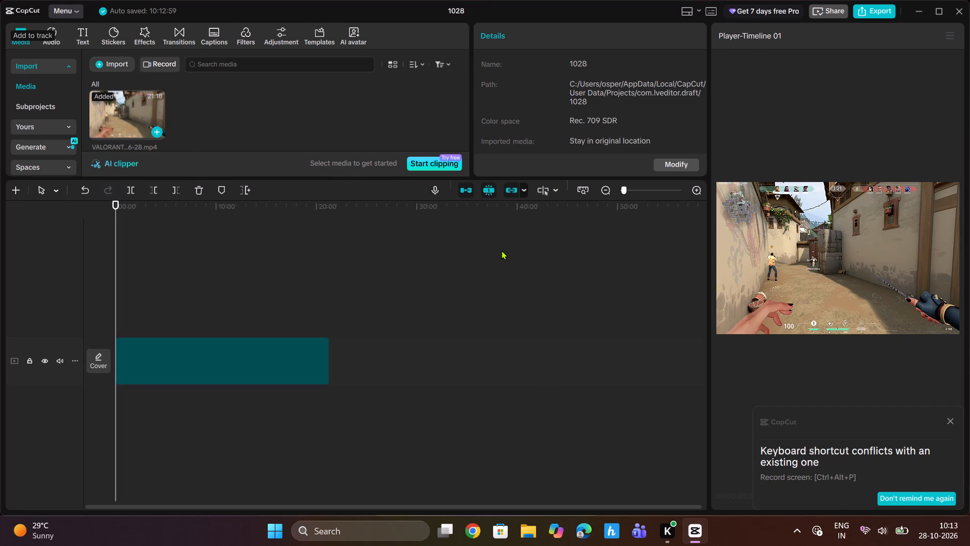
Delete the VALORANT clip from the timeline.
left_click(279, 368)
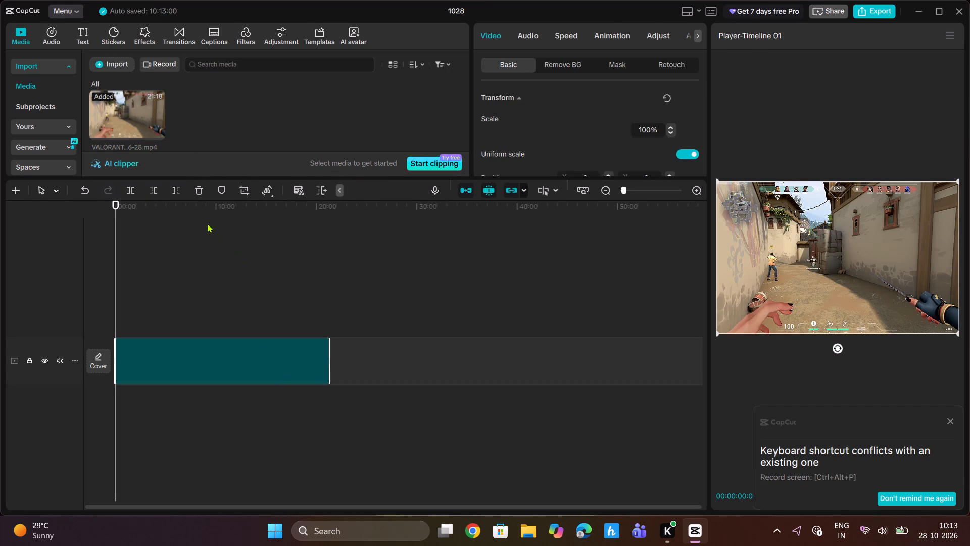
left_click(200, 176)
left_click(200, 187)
left_click(120, 62)
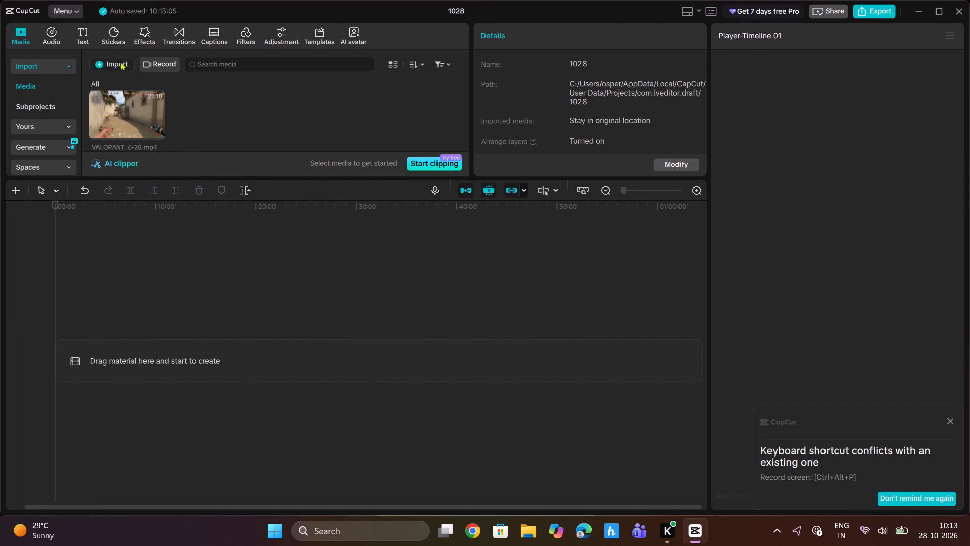
left_click(139, 95)
scroll(396, 209, "down", 5)
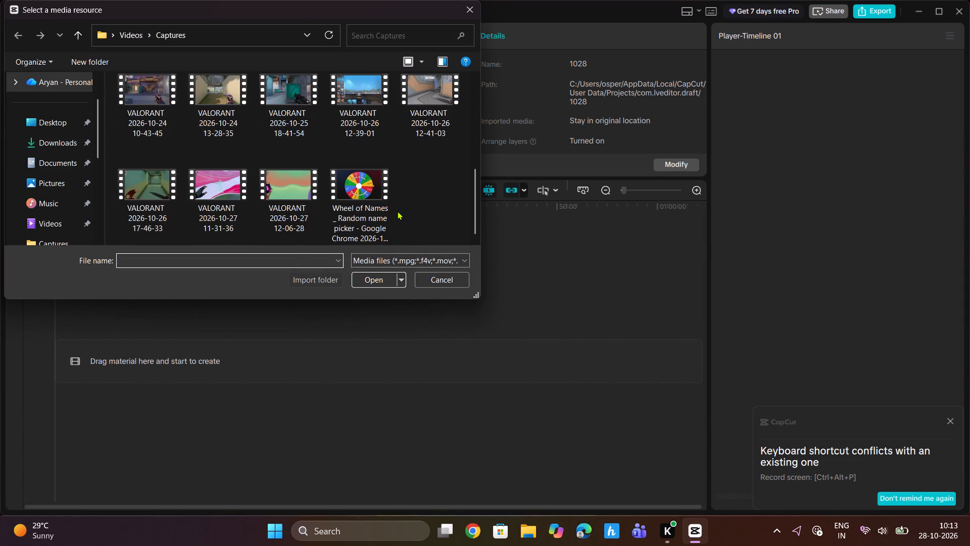
double_click(229, 191)
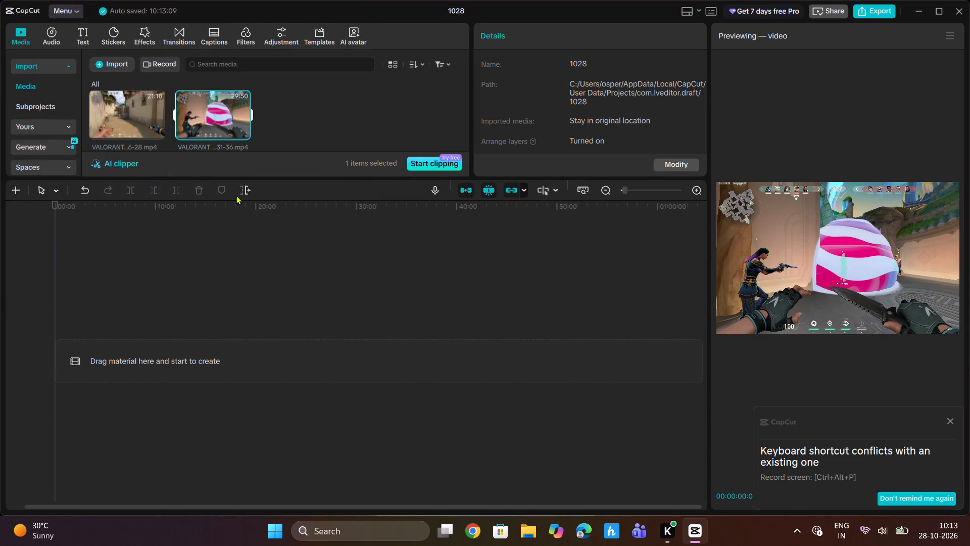
left_click(243, 135)
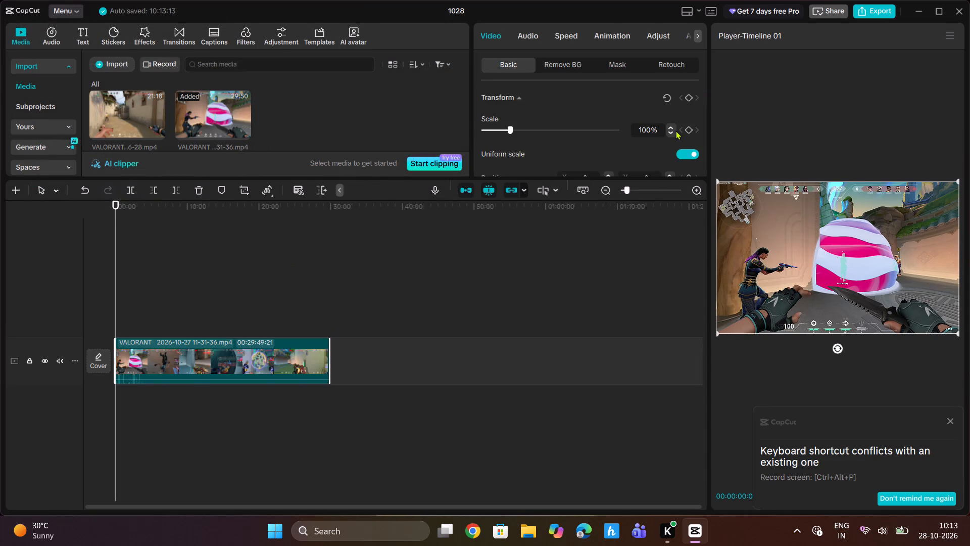
Dismiss the keyboard shortcut conflict notice and move the EditPilot widget clear of the player controls.
left_click(951, 420)
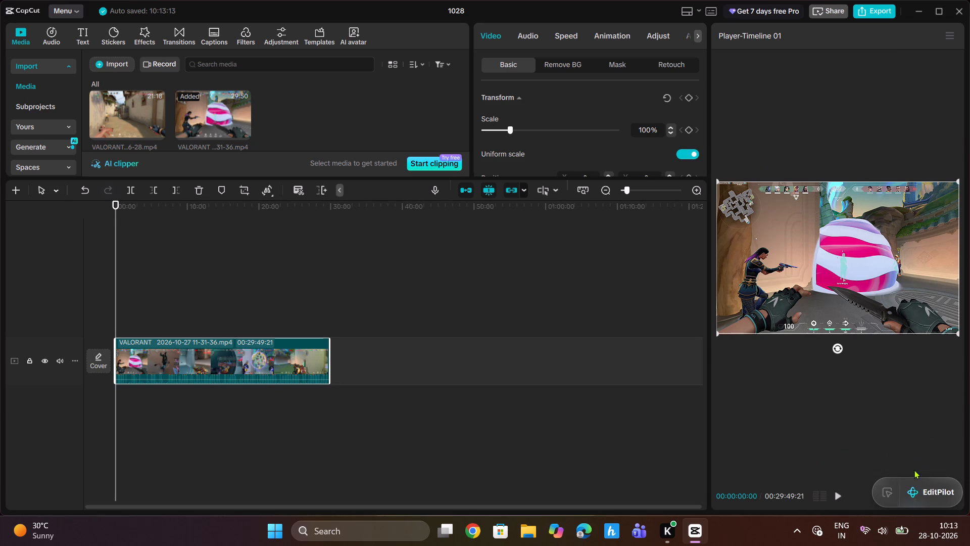
left_click_drag(917, 493, 930, 431)
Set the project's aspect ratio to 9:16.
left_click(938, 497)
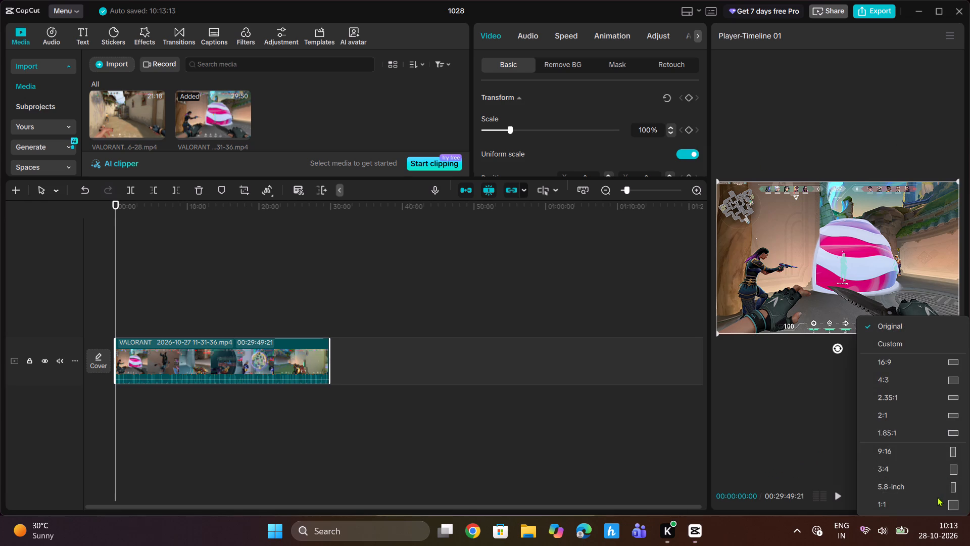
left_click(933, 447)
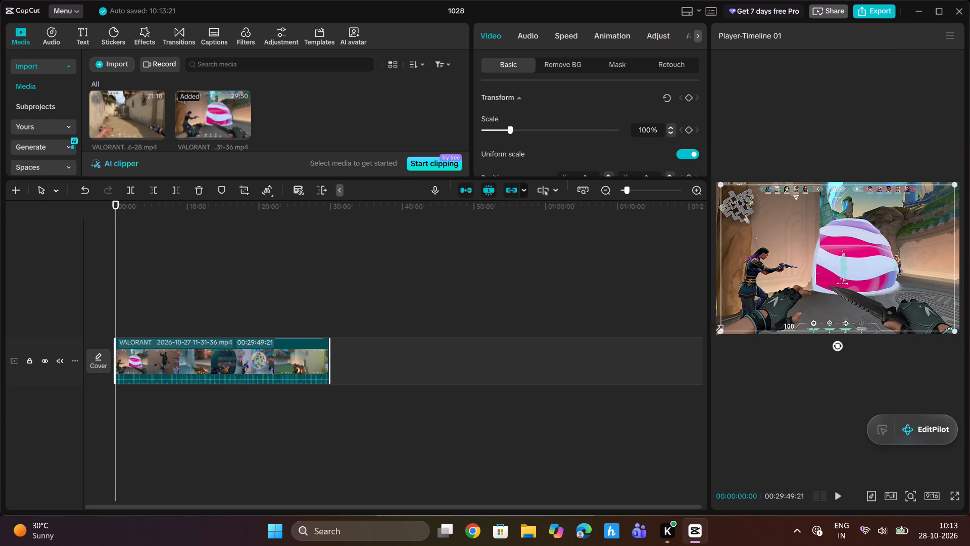
Enlarge the clip in the preview to a scale of about 209%.
left_click_drag(721, 328, 526, 483)
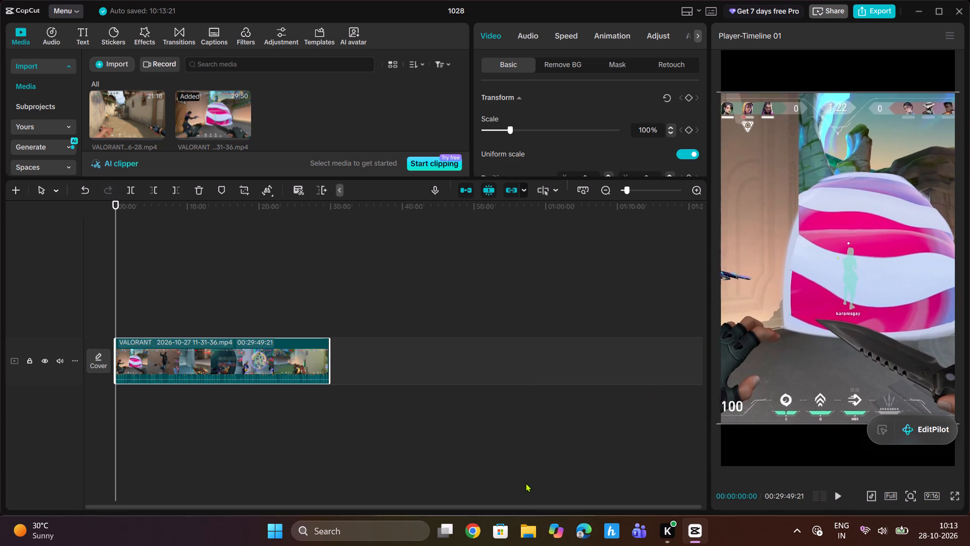
left_click_drag(526, 483, 558, 467)
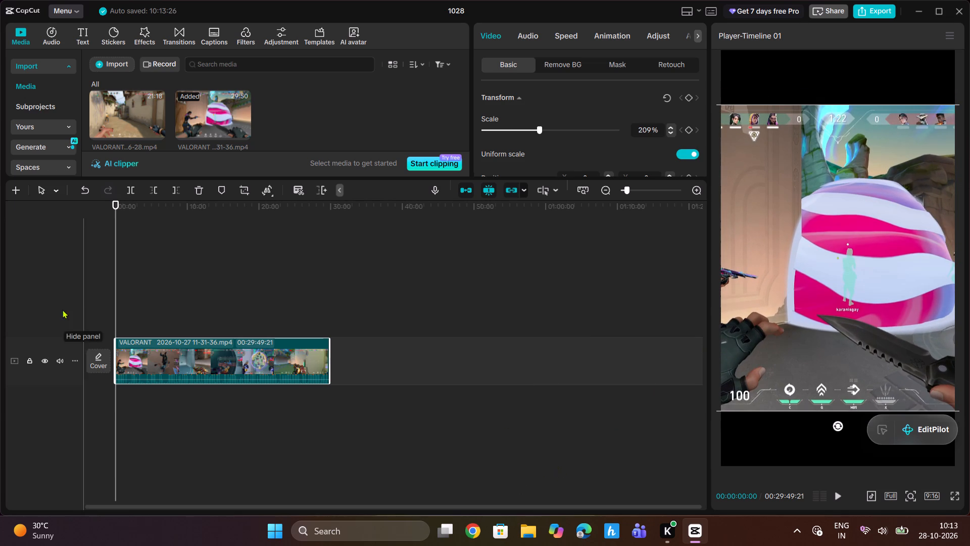
Skim the first minutes of the clip at a larger timeline scale and return the playhead to the start.
left_click_drag(114, 207, 125, 210)
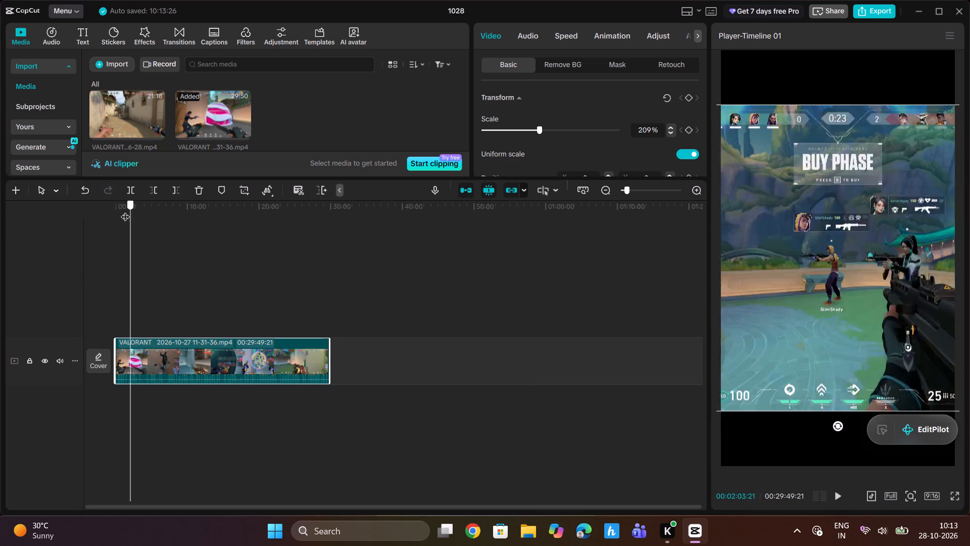
left_click_drag(125, 210, 124, 210)
left_click_drag(636, 190, 656, 189)
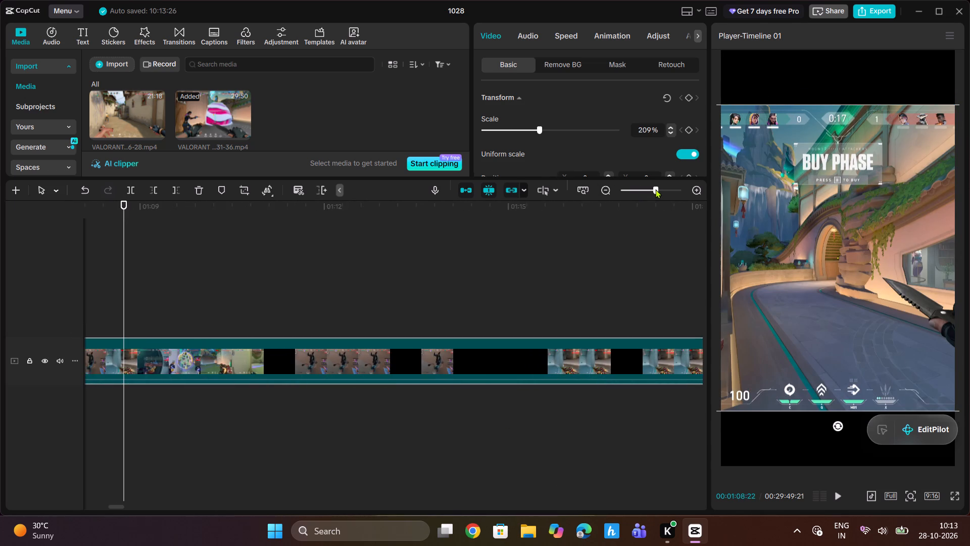
left_click_drag(656, 189, 644, 193)
left_click_drag(121, 206, 48, 223)
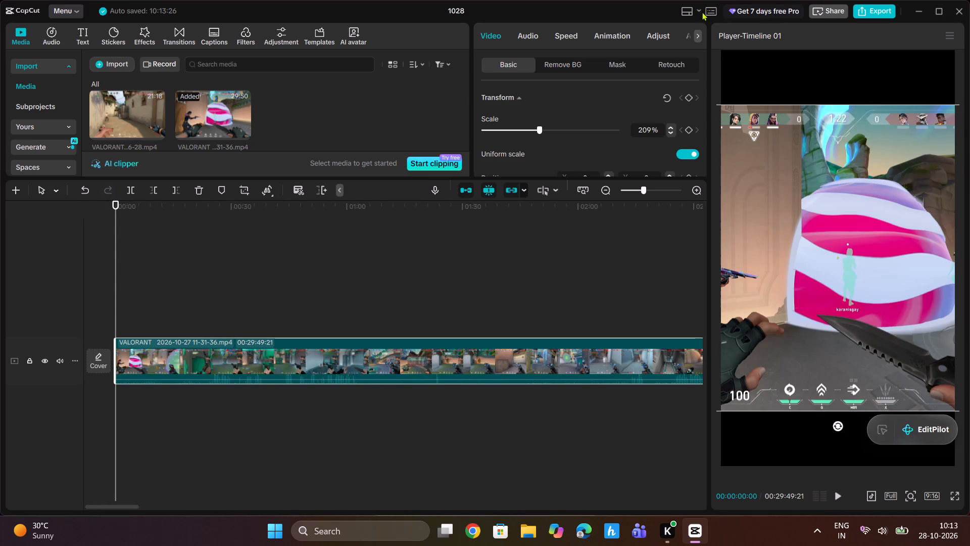
Switch the workspace layout to Default.
left_click(695, 10)
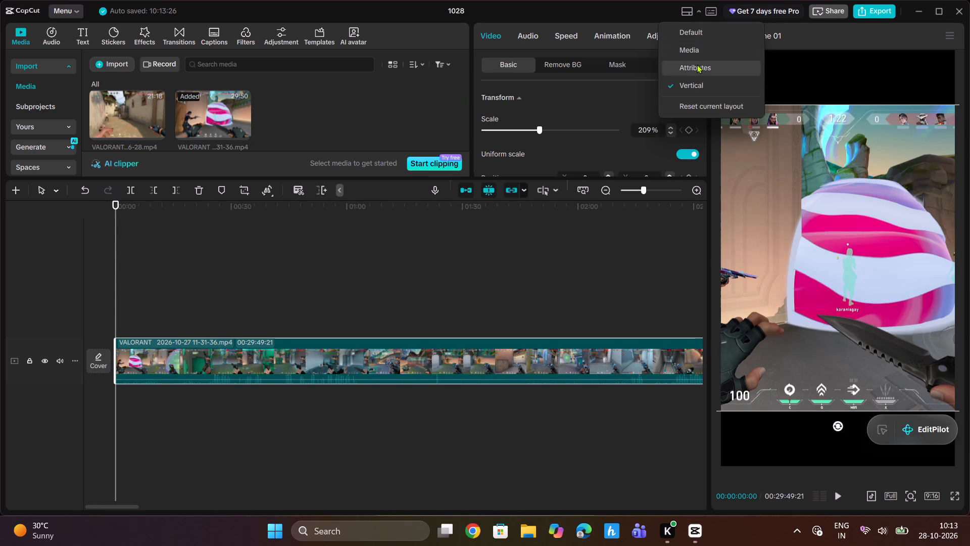
left_click(697, 29)
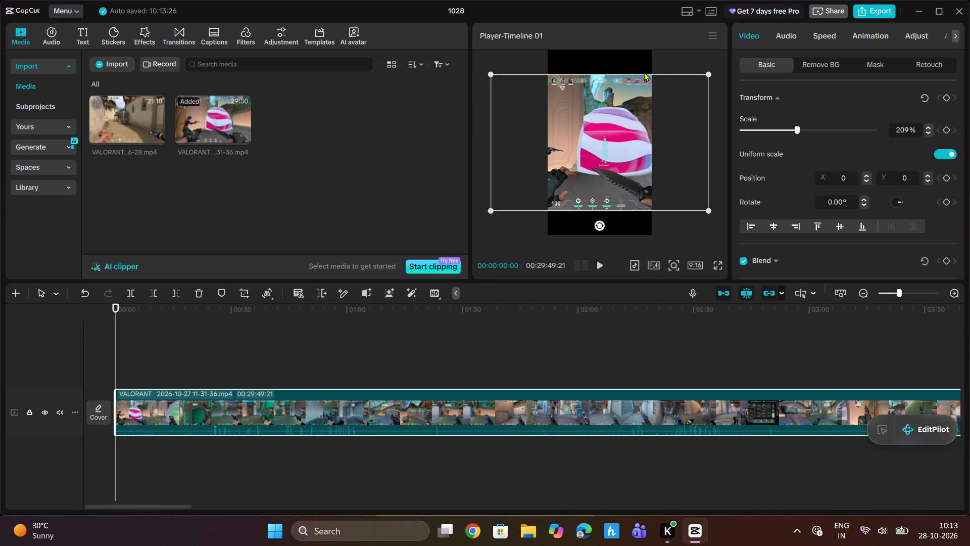
Scrub from the start of the clip to about 00:00:53 to review the gameplay.
left_click_drag(117, 305, 164, 306)
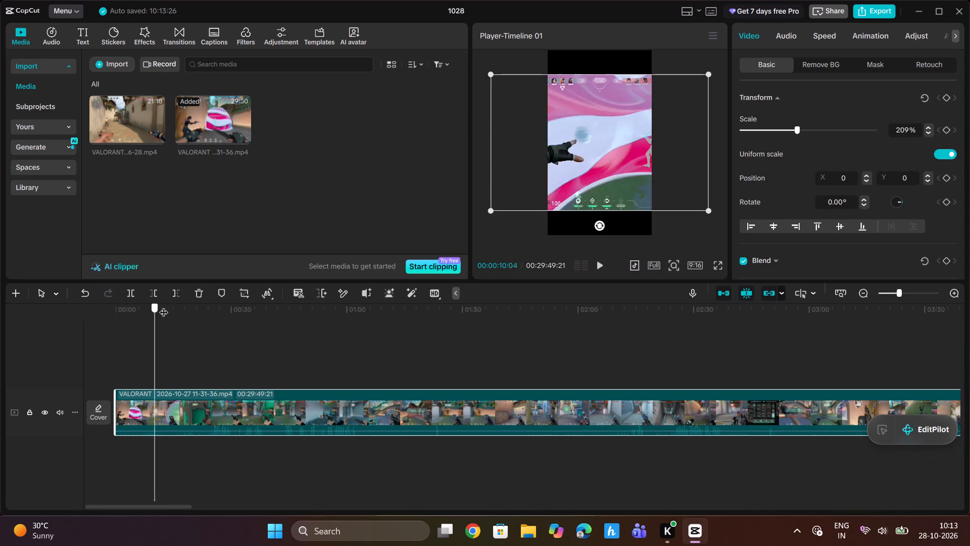
left_click_drag(164, 306, 213, 311)
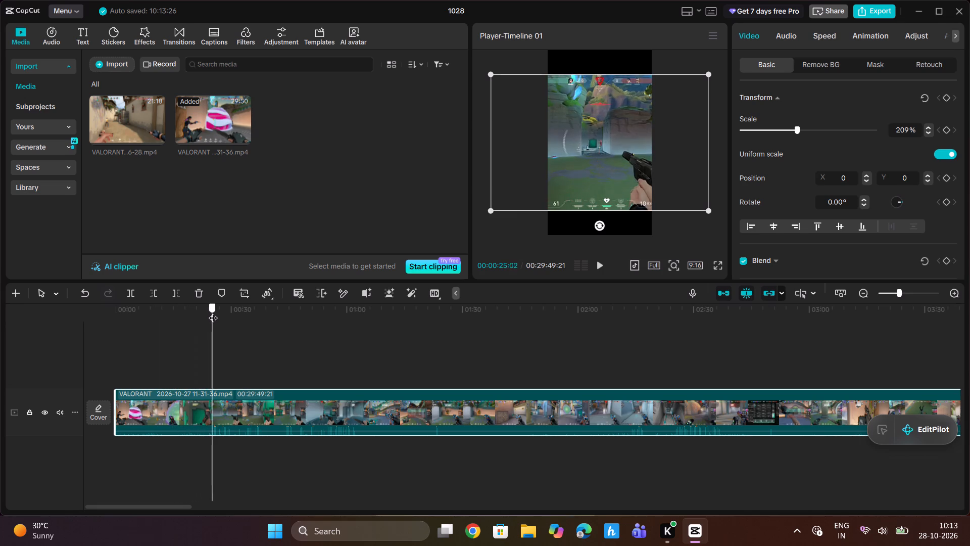
left_click_drag(213, 311, 243, 318)
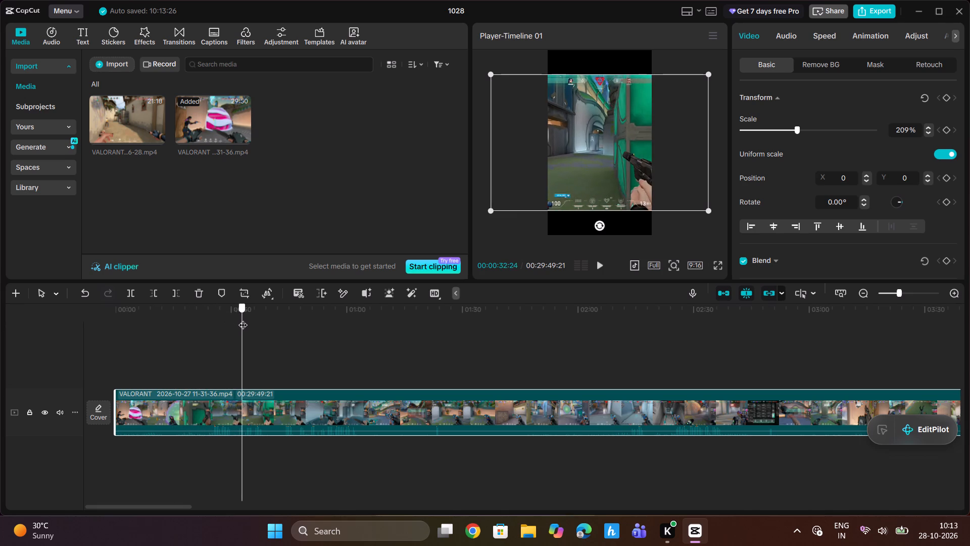
left_click_drag(243, 318, 292, 322)
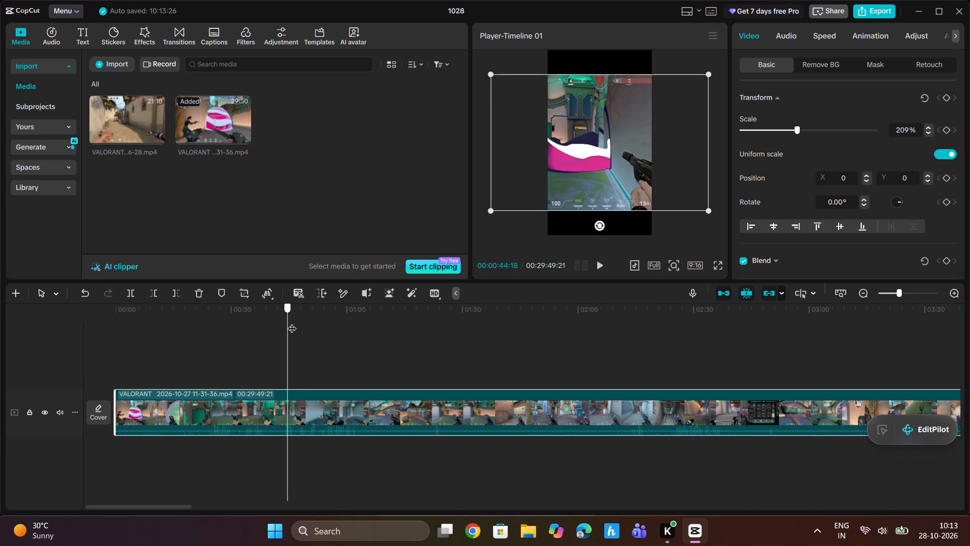
left_click_drag(292, 322, 310, 324)
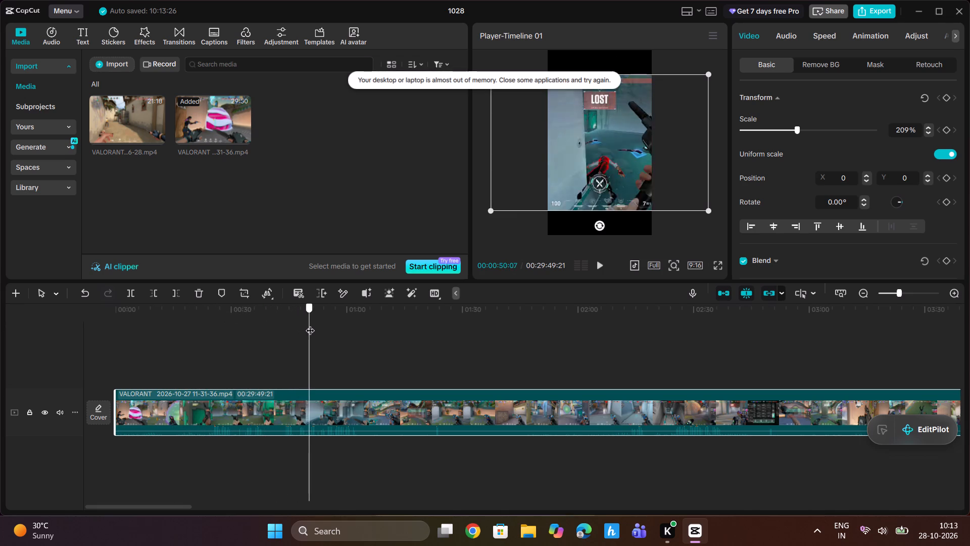
left_click_drag(310, 324, 320, 324)
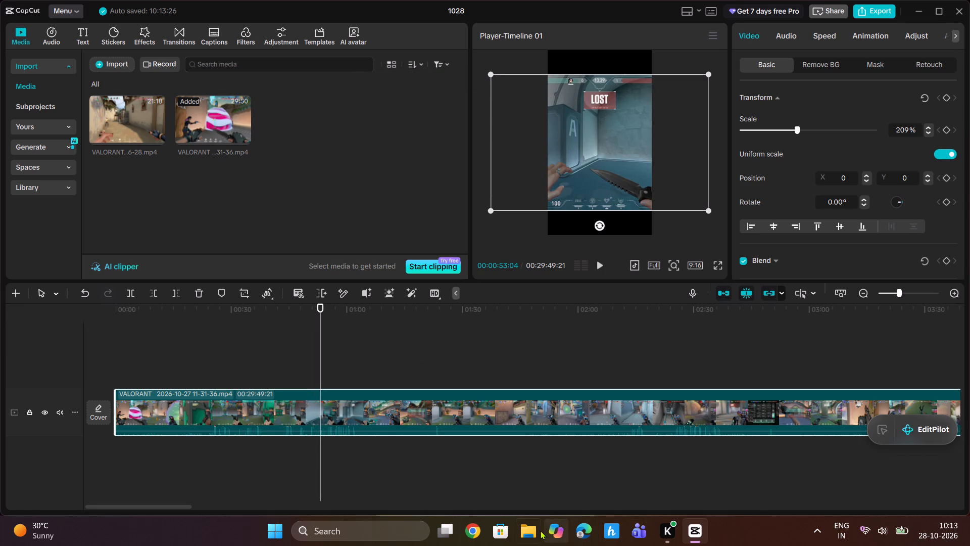
Check the free space on the Windows-SSD (C:) drive in File Explorer, and return to CapCut.
left_click(539, 530)
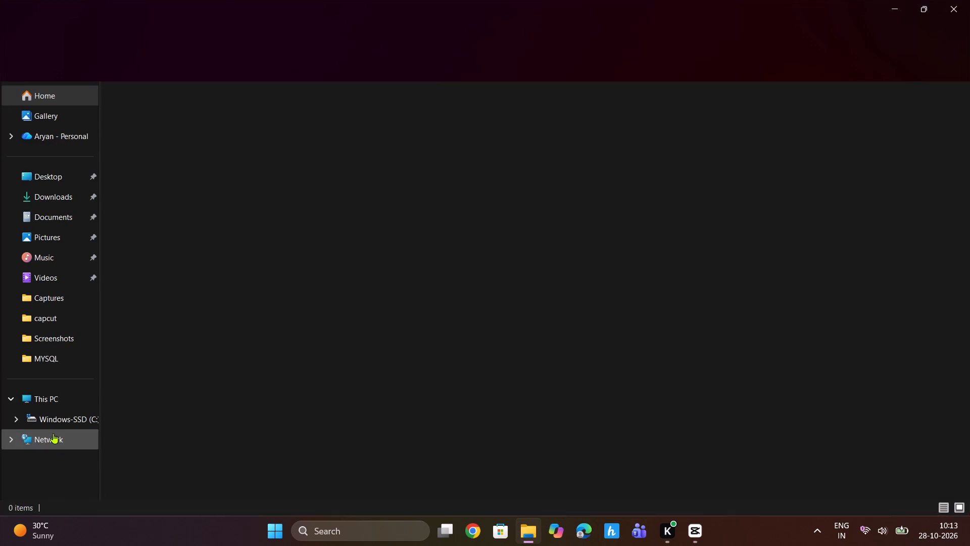
left_click(47, 402)
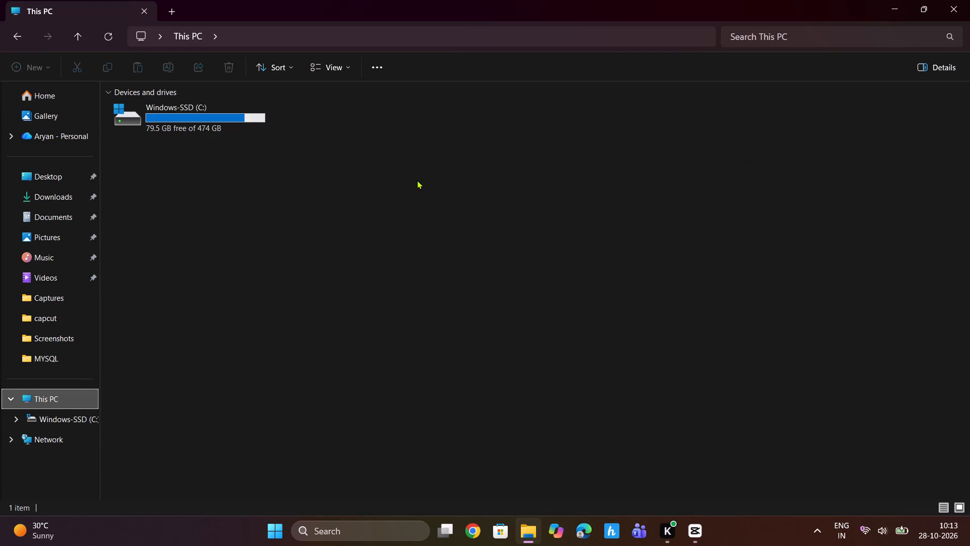
left_click(952, 8)
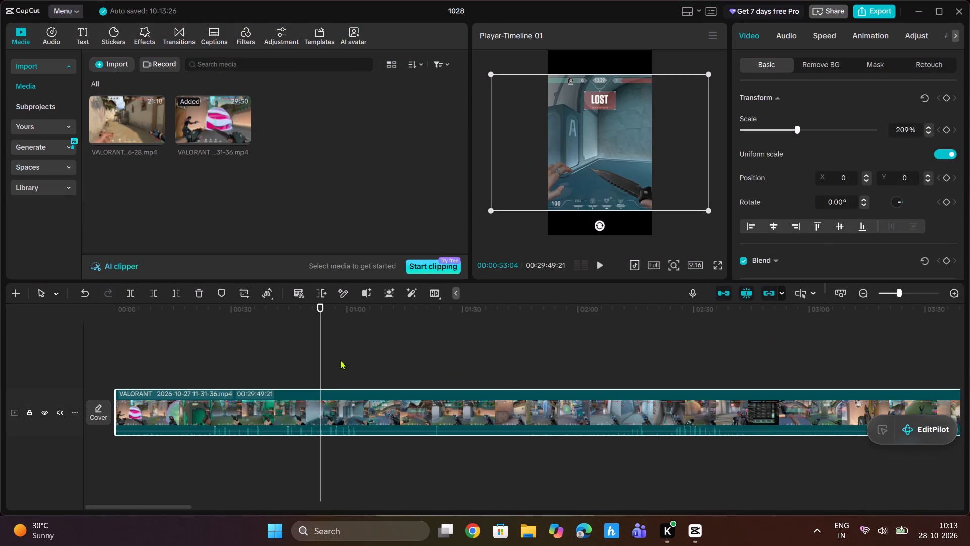
Scrub on through the clip to about 00:01:39, go back to about 00:01:19, and play the footage from there.
left_click_drag(321, 308, 348, 309)
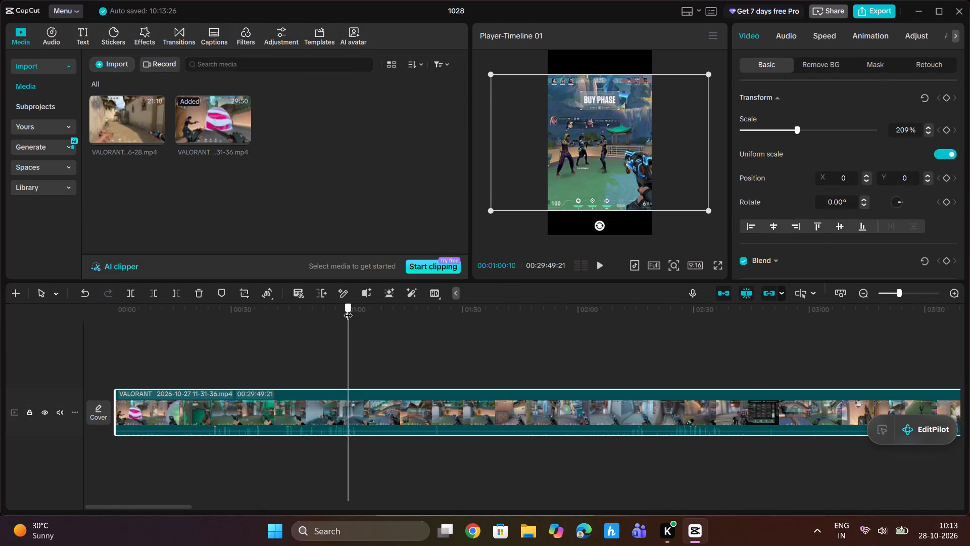
left_click_drag(348, 309, 433, 315)
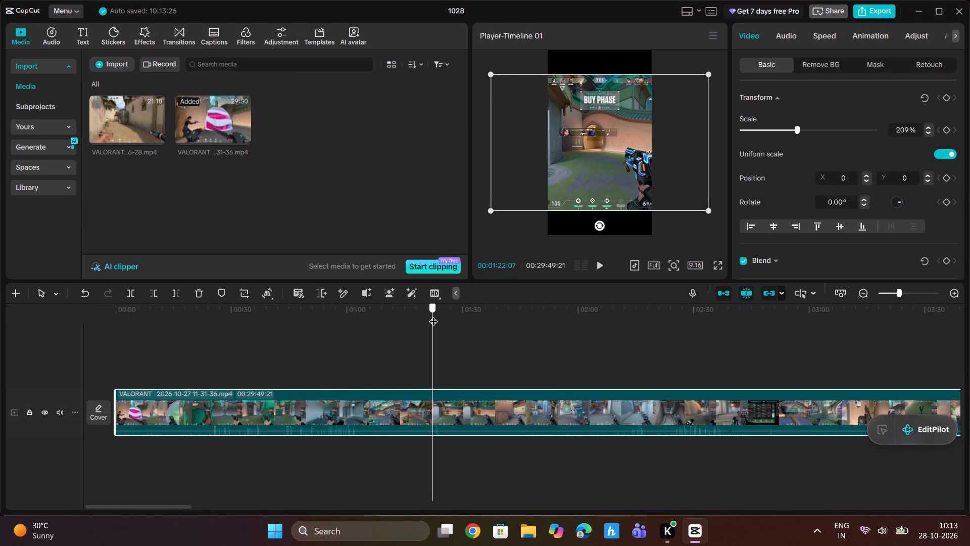
left_click_drag(433, 315, 501, 320)
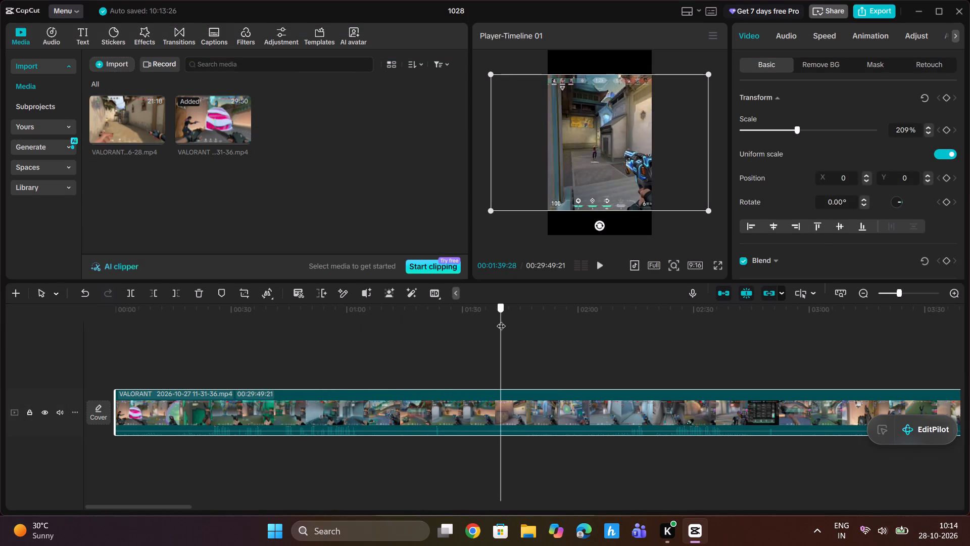
left_click_drag(501, 320, 423, 332)
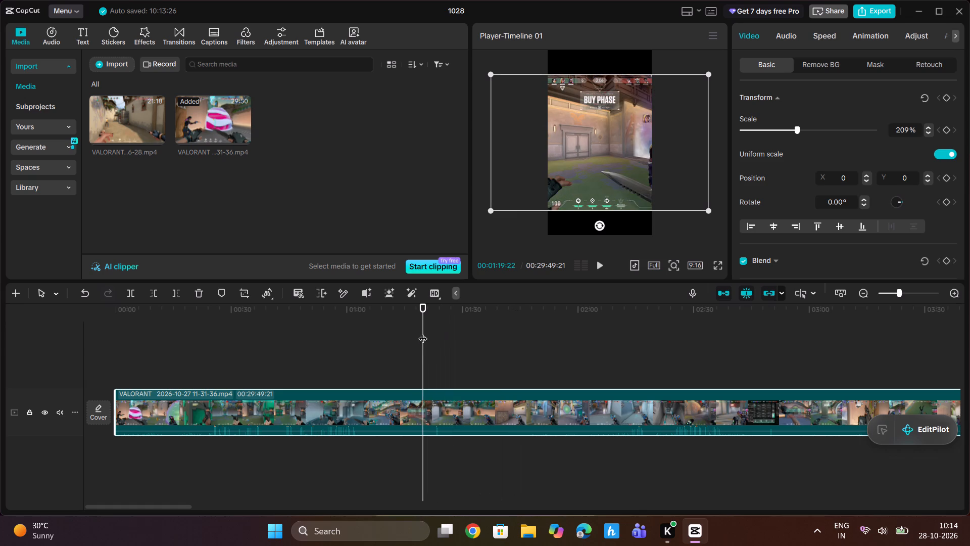
key("space")
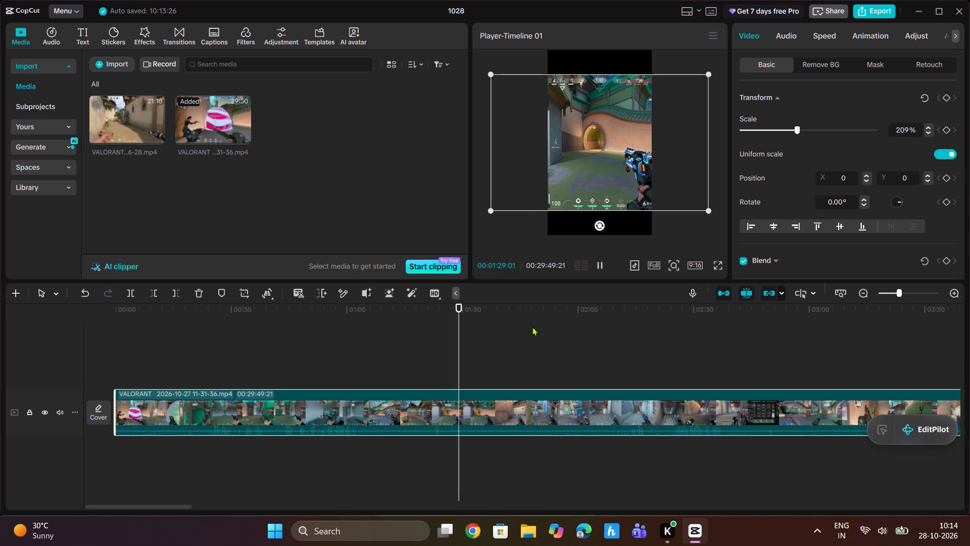
Set the project's aspect ratio to 16:9.
left_click(695, 263)
left_click(744, 308)
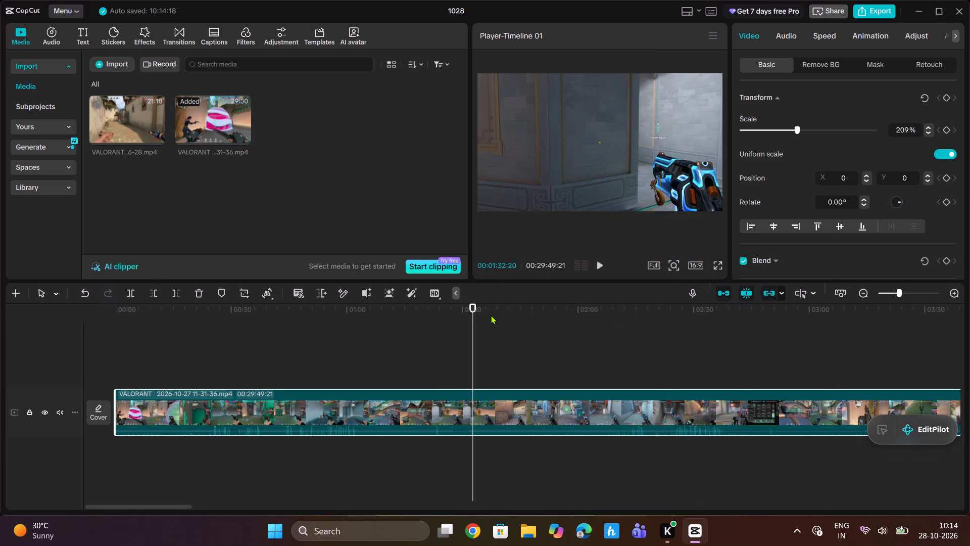
Reframe the gameplay clip in the 16:9 canvas, scaling it down to 100% and centring it at position 0, 0.
left_click_drag(471, 305, 489, 309)
left_click(613, 127)
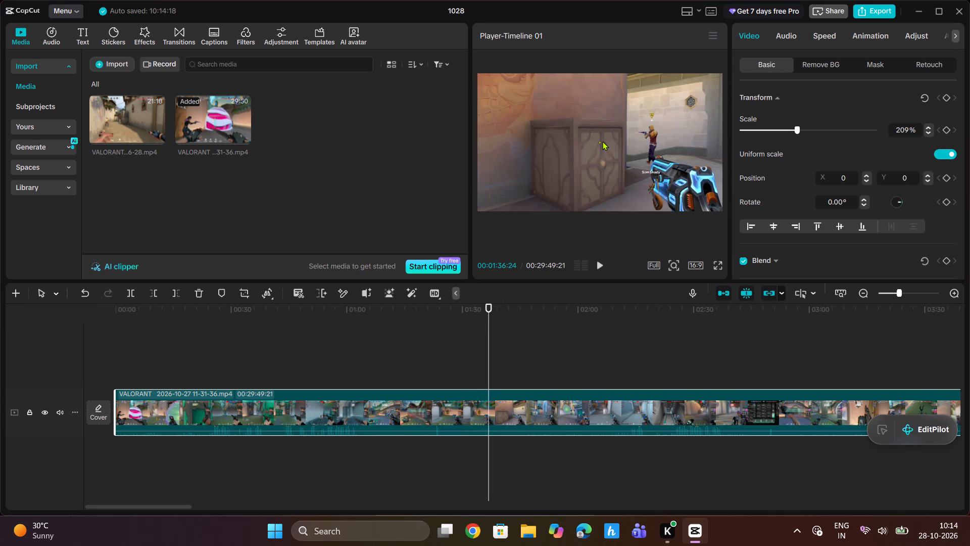
left_click_drag(594, 156, 646, 72)
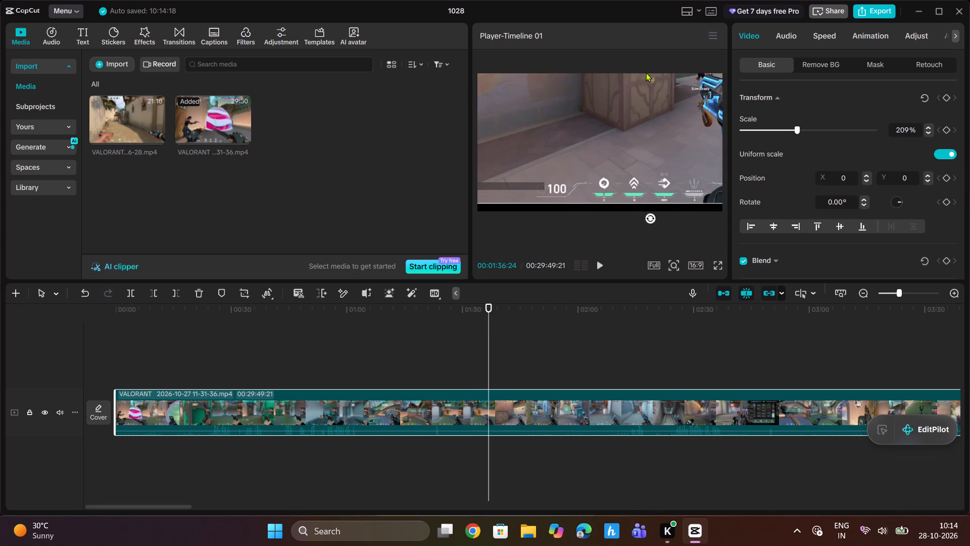
left_click_drag(646, 72, 770, 75)
left_click_drag(545, 207, 716, 138)
left_click_drag(698, 108, 560, 182)
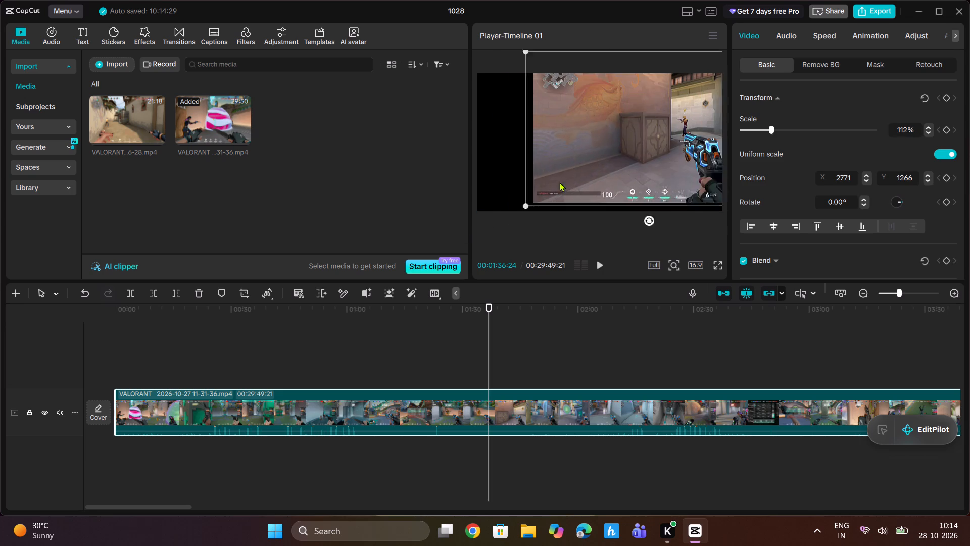
left_click_drag(560, 182, 519, 195)
left_click_drag(476, 227, 486, 220)
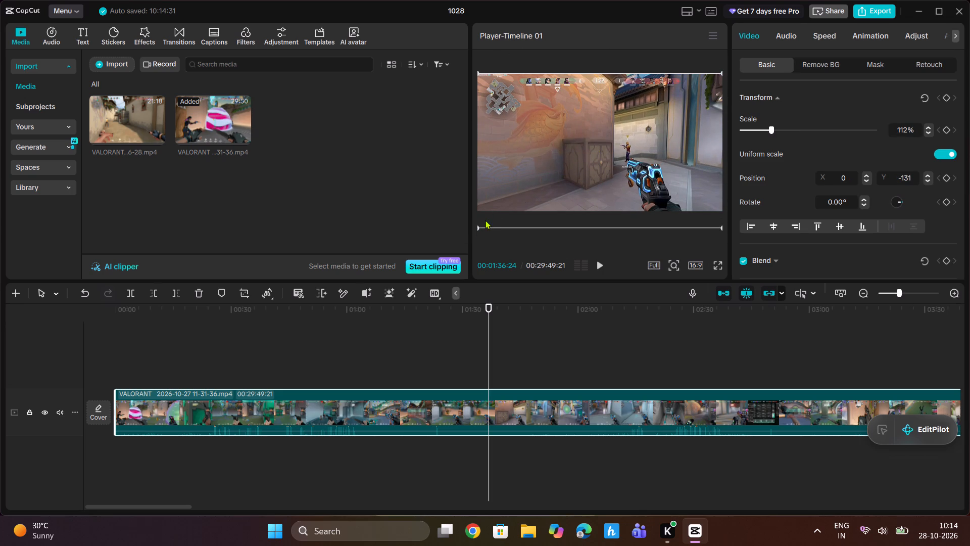
left_click_drag(486, 220, 486, 220)
left_click_drag(477, 229, 508, 218)
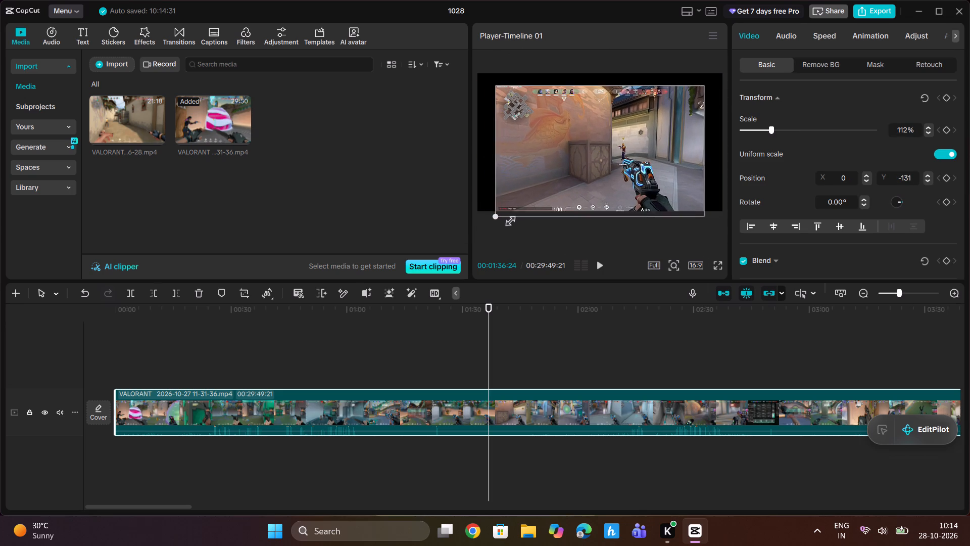
left_click_drag(508, 218, 498, 214)
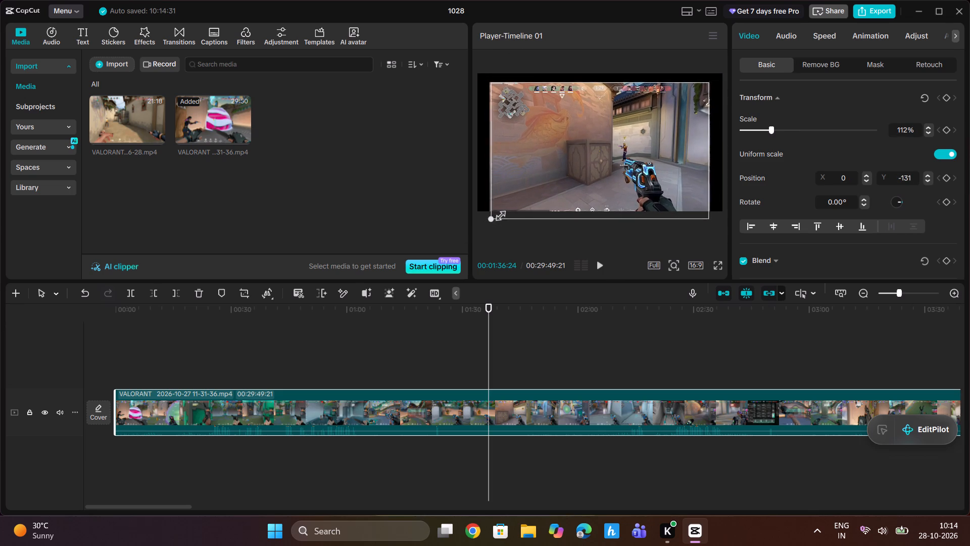
left_click_drag(498, 214, 499, 208)
left_click_drag(584, 176, 586, 165)
left_click_drag(493, 208, 481, 212)
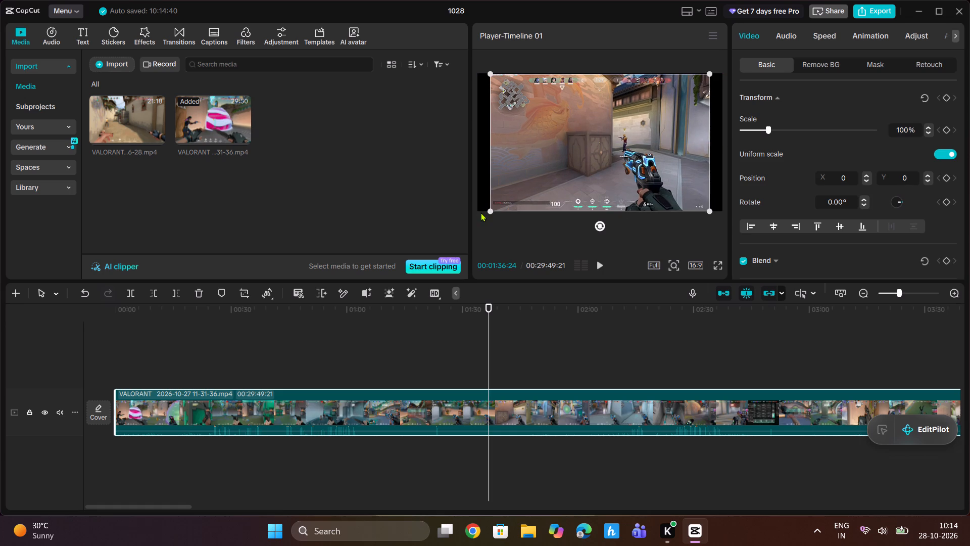
left_click(421, 158)
Set the project's aspect ratio to Original.
left_click(692, 265)
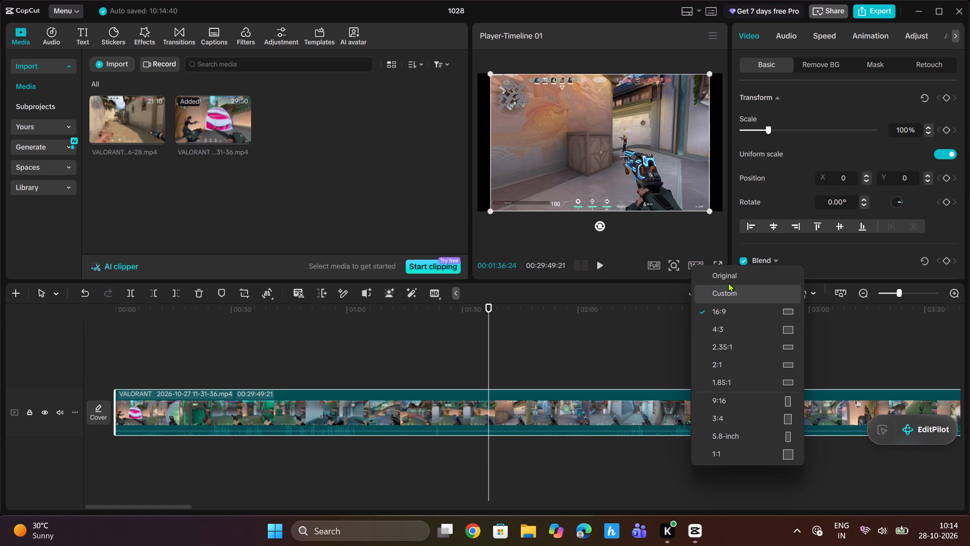
left_click(730, 280)
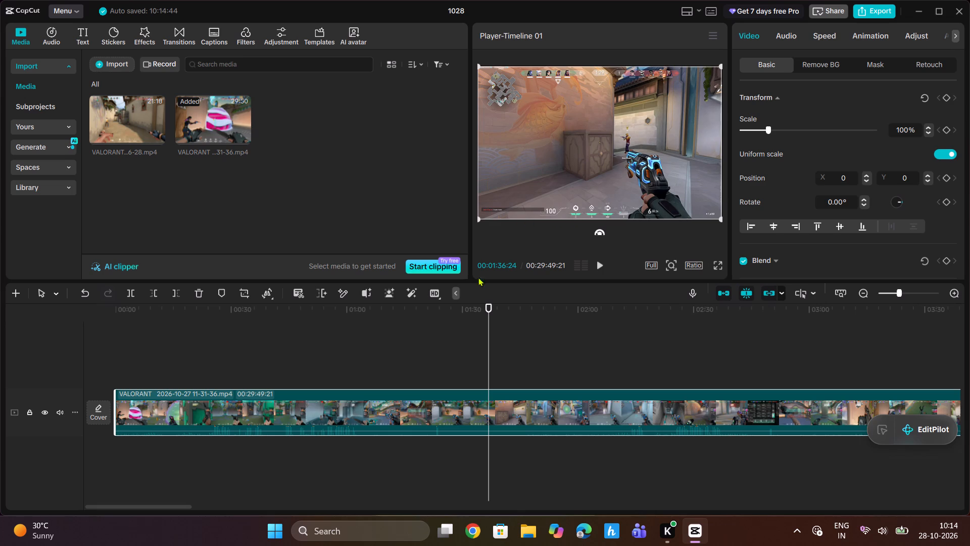
Scrub through the clip from about 00:01:36 to about 00:03:25 to review the gameplay.
left_click_drag(489, 303, 504, 307)
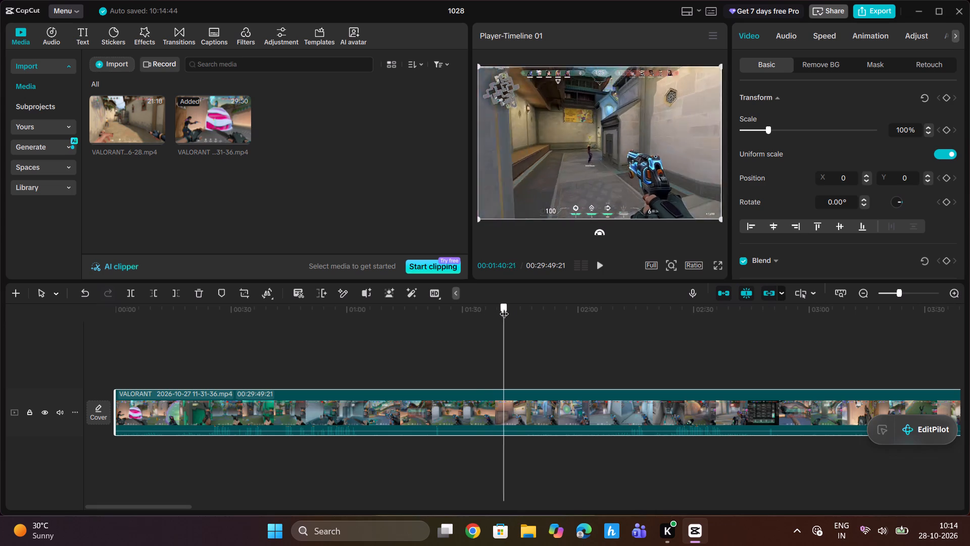
left_click_drag(504, 307, 562, 310)
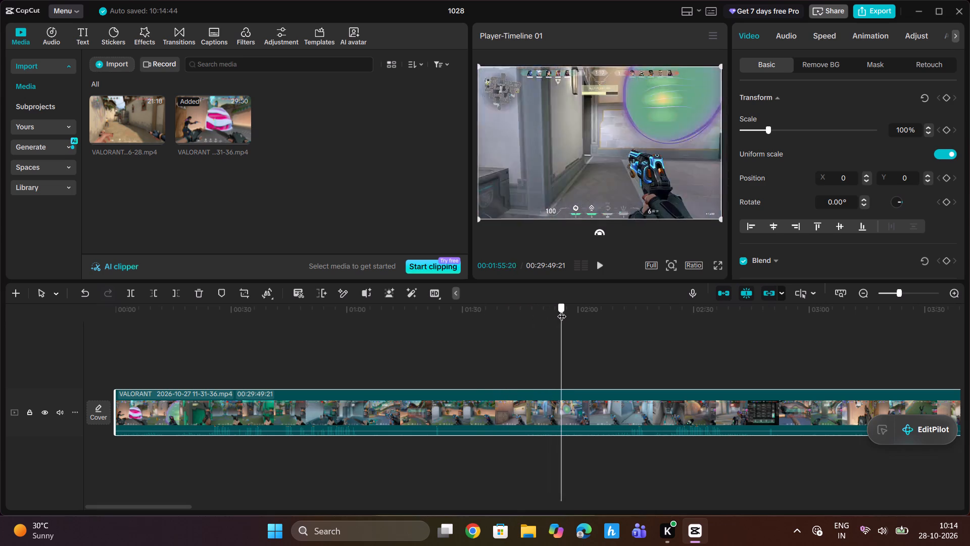
left_click_drag(562, 310, 602, 310)
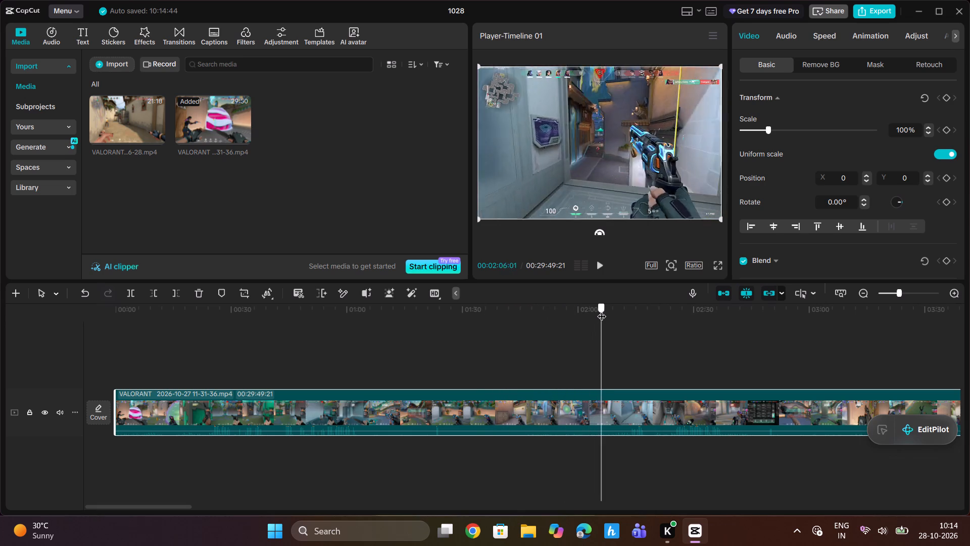
left_click_drag(602, 310, 634, 311)
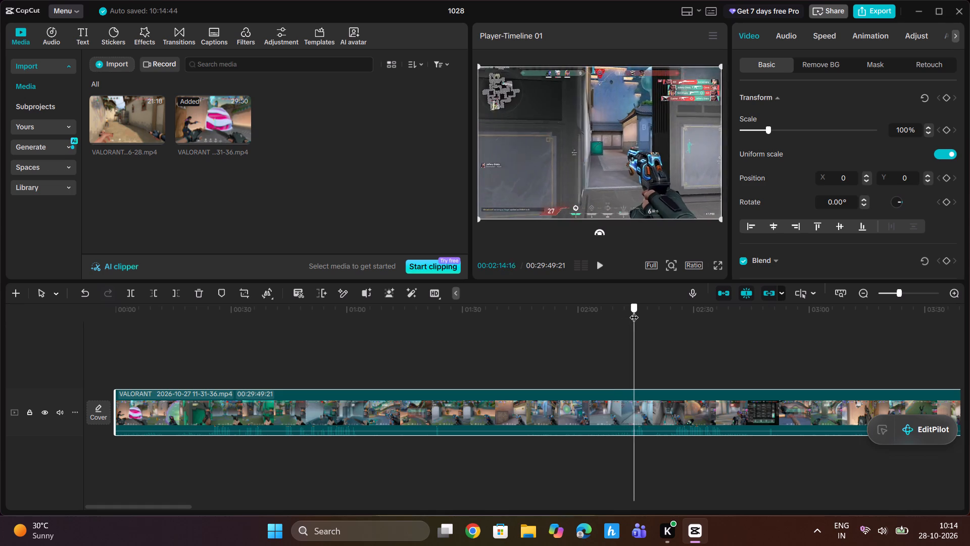
left_click_drag(634, 311, 658, 313)
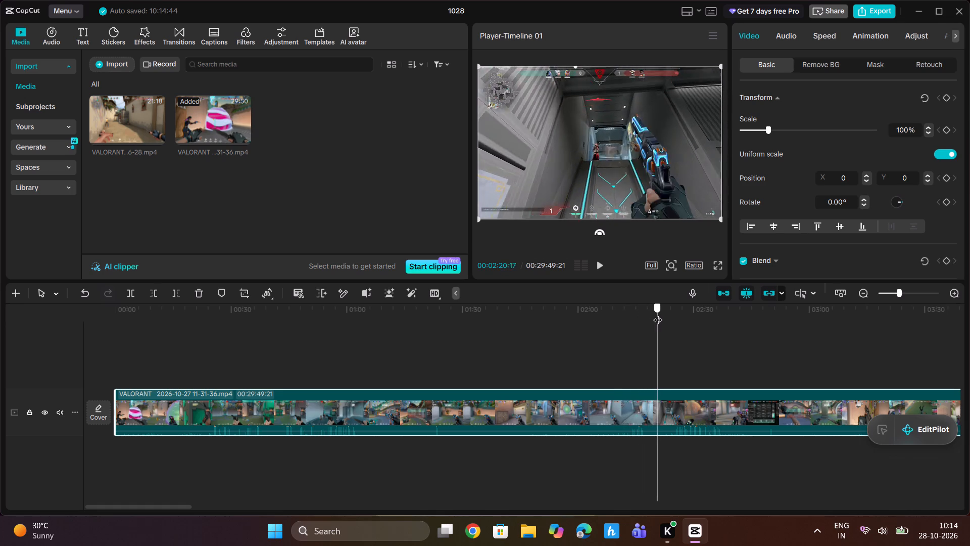
left_click_drag(658, 313, 675, 313)
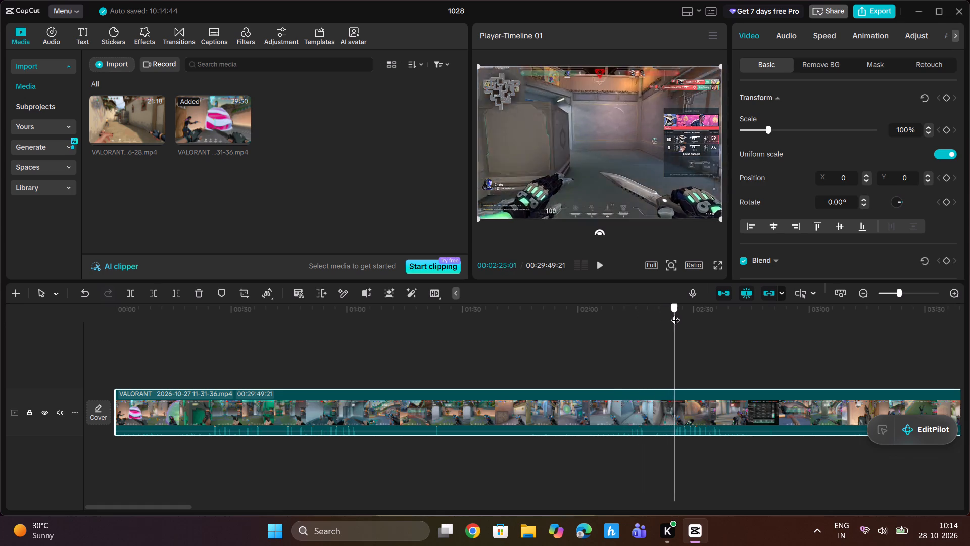
left_click_drag(675, 313, 734, 312)
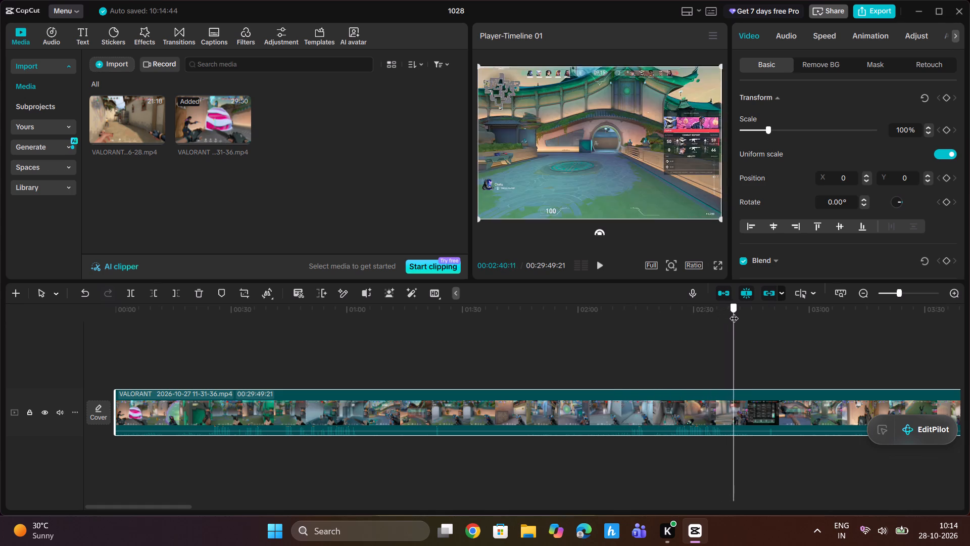
left_click_drag(734, 312, 762, 314)
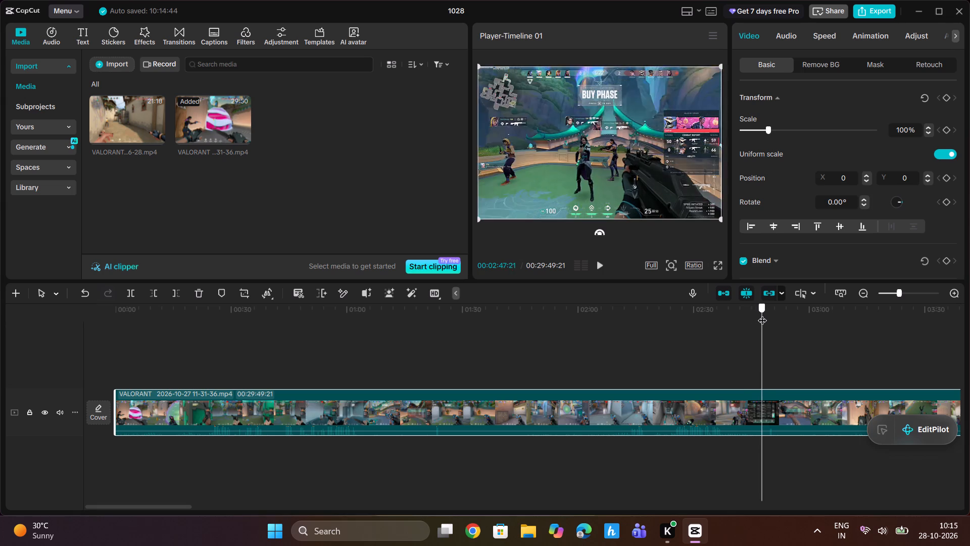
left_click_drag(762, 314, 788, 315)
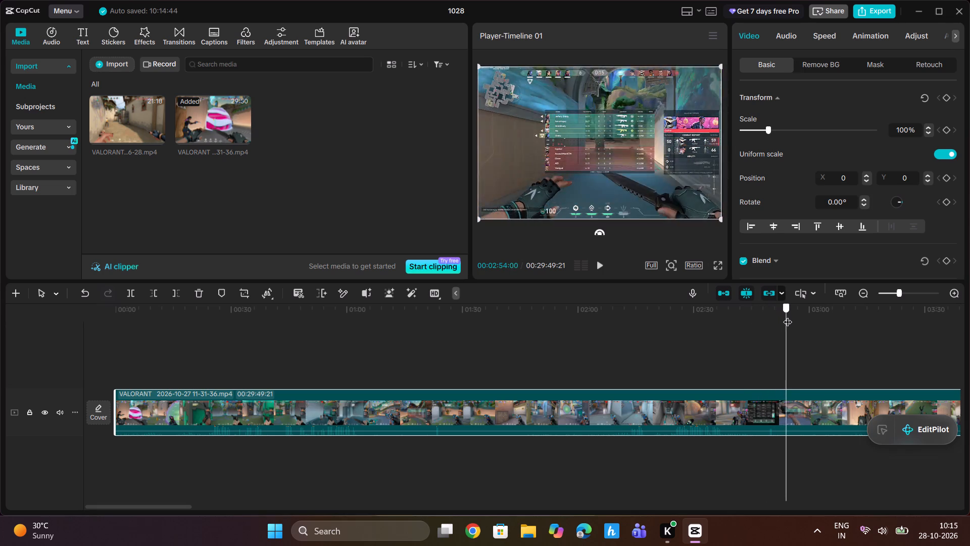
left_click_drag(788, 315, 830, 314)
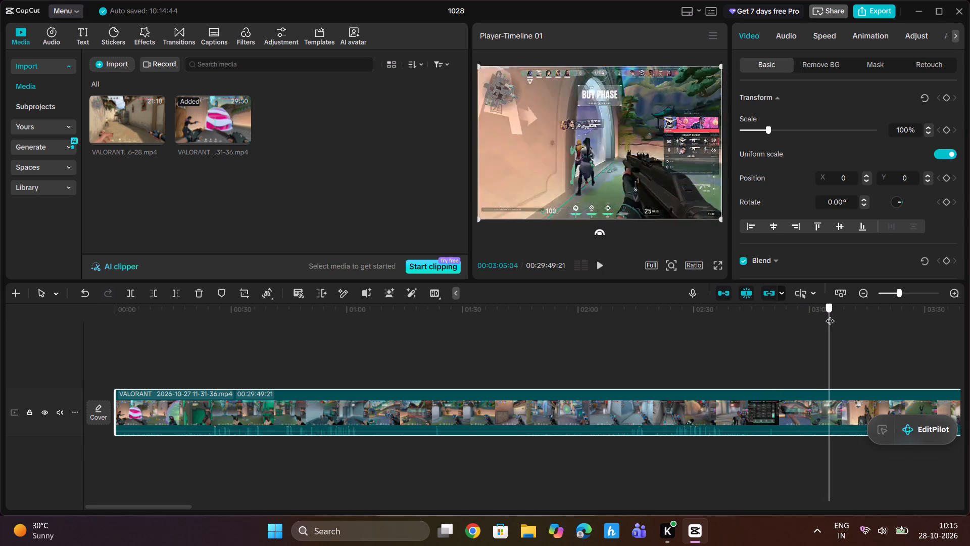
left_click_drag(830, 314, 862, 318)
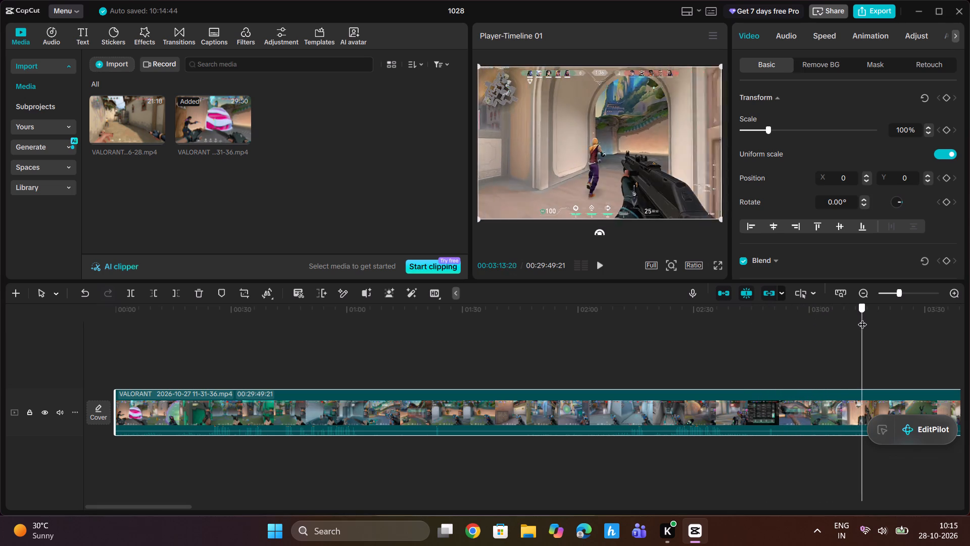
left_click_drag(862, 318, 886, 318)
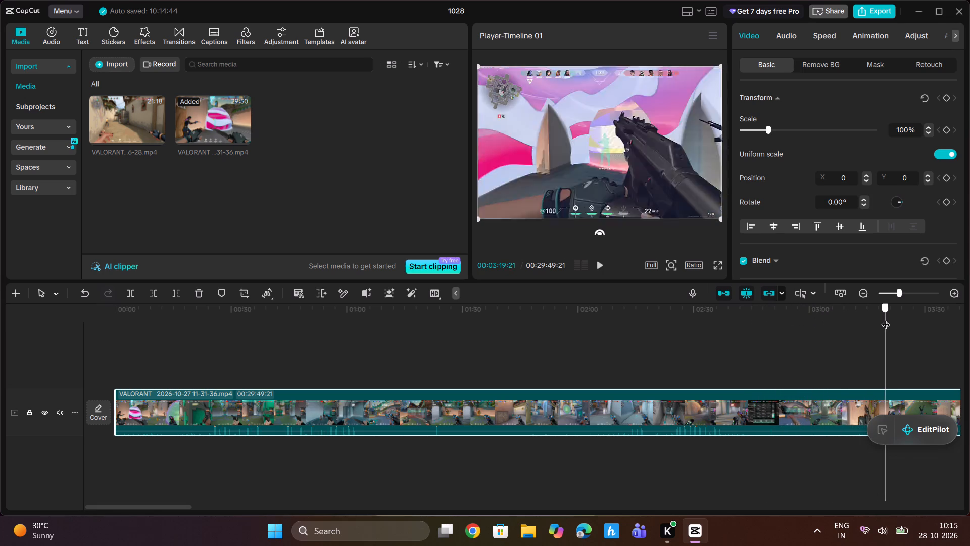
left_click_drag(886, 318, 902, 318)
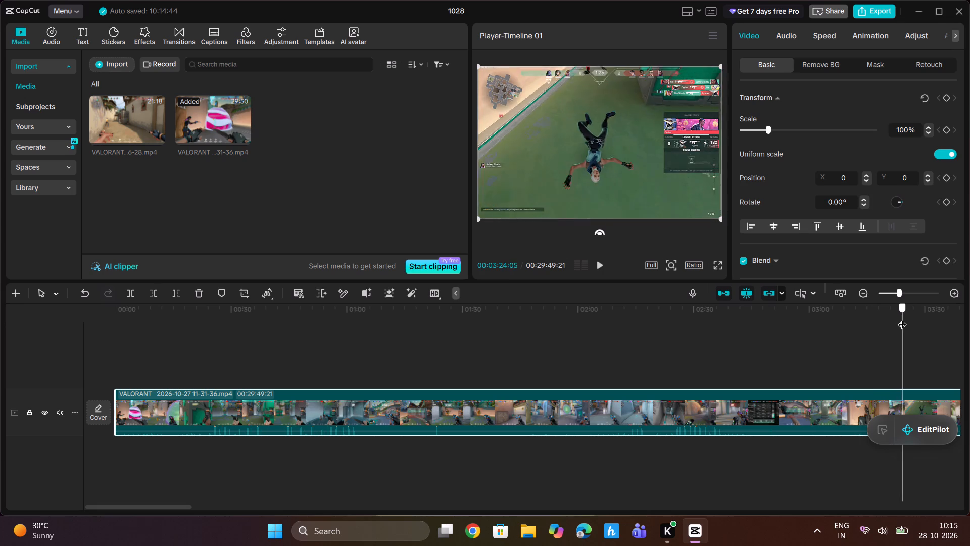
left_click_drag(902, 318, 906, 318)
Scrub on through the clip to about 00:04:35 to review the next rounds of gameplay.
left_click_drag(896, 291, 890, 296)
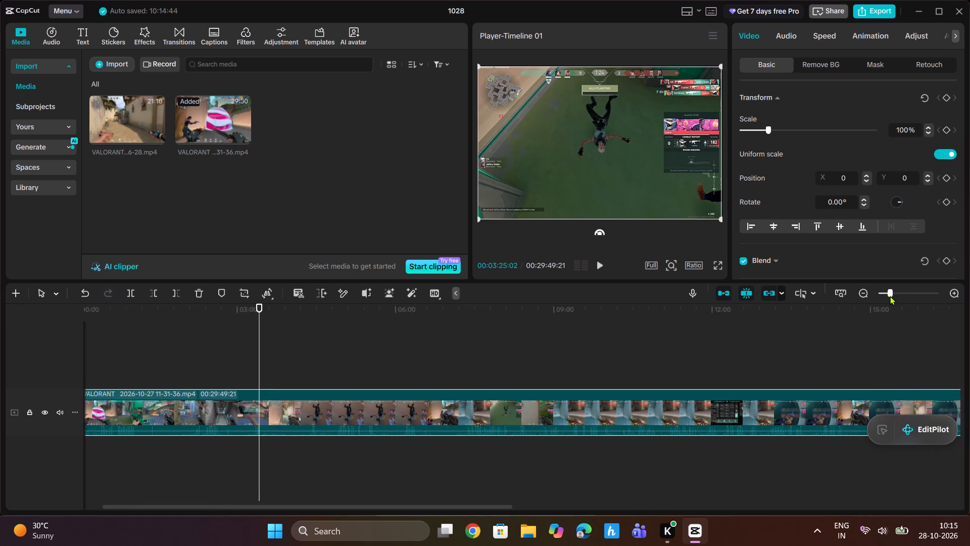
left_click_drag(890, 296, 907, 294)
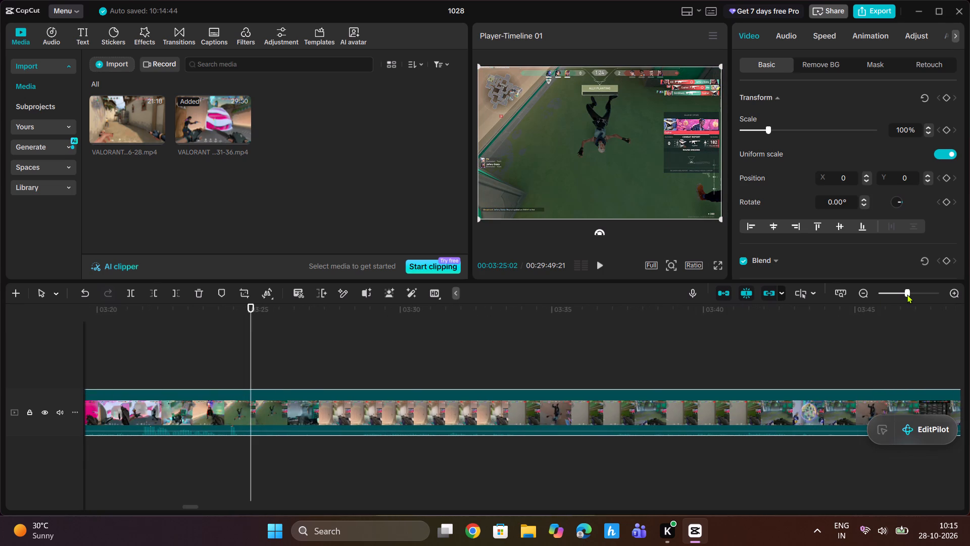
left_click_drag(907, 294, 899, 300)
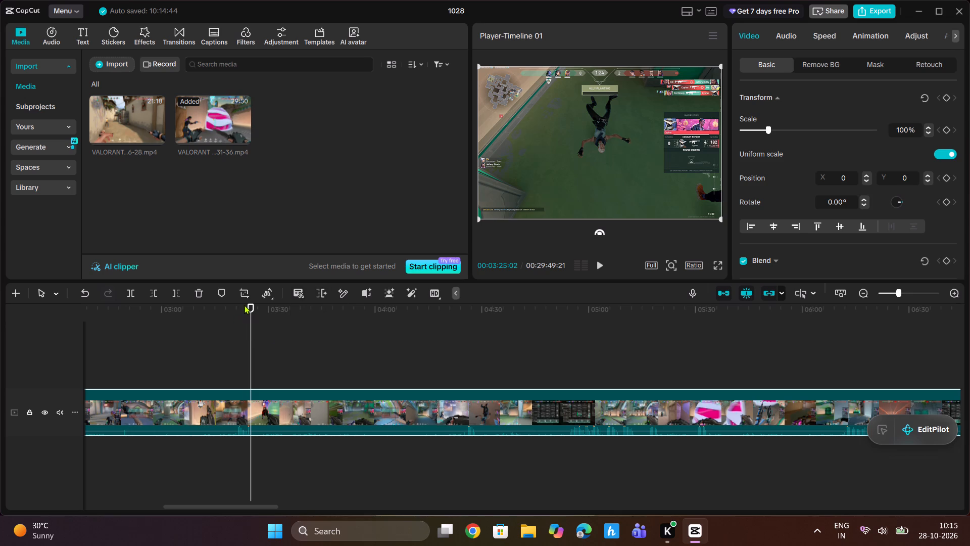
left_click_drag(252, 308, 258, 309)
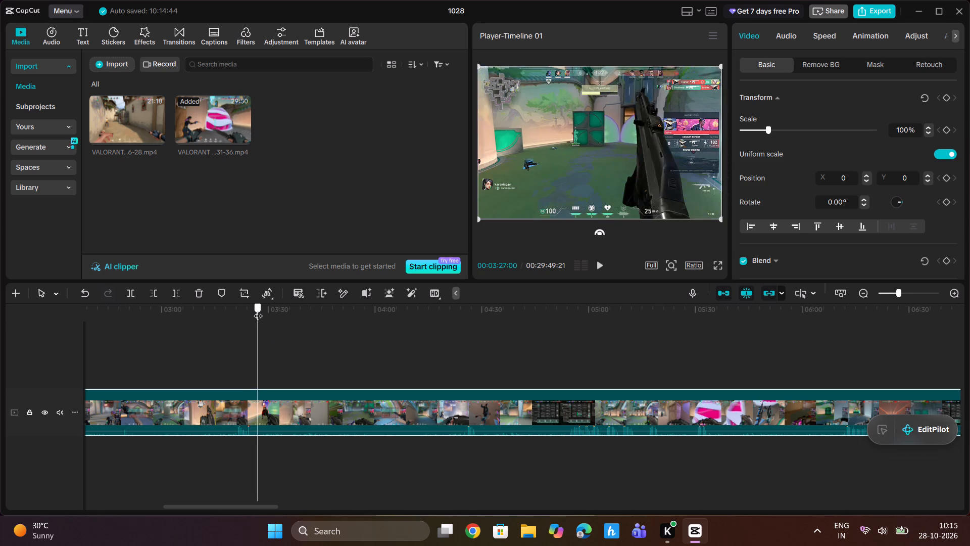
left_click_drag(258, 309, 285, 314)
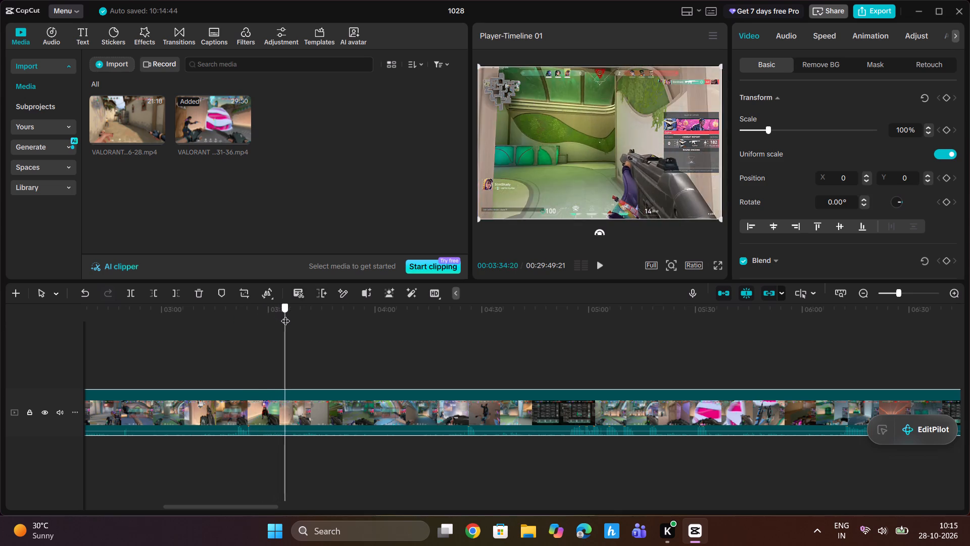
left_click_drag(285, 314, 338, 325)
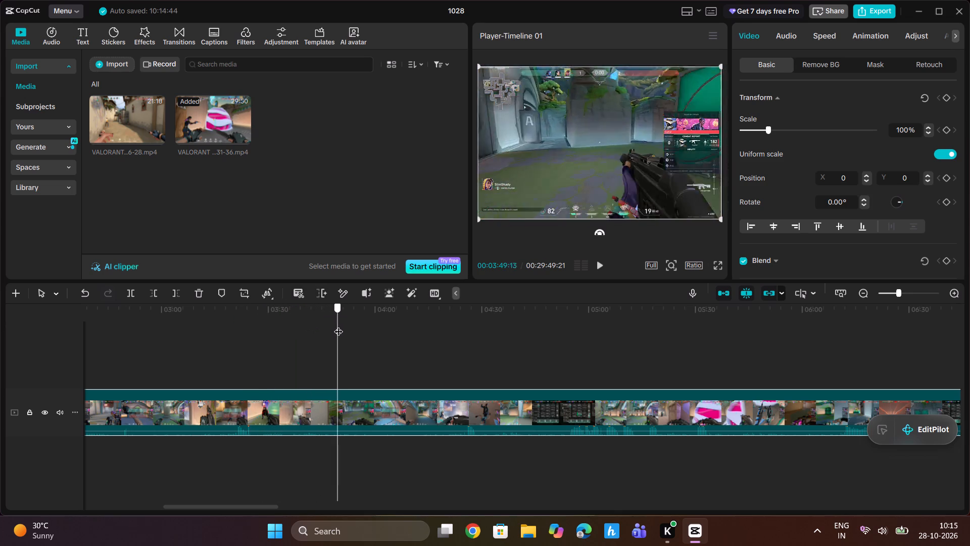
left_click_drag(338, 325, 395, 331)
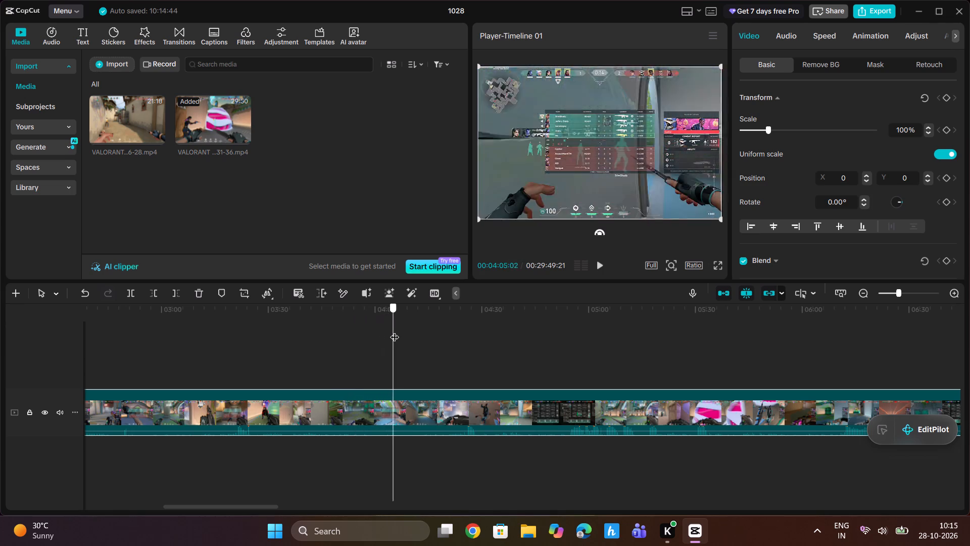
left_click_drag(395, 331, 448, 333)
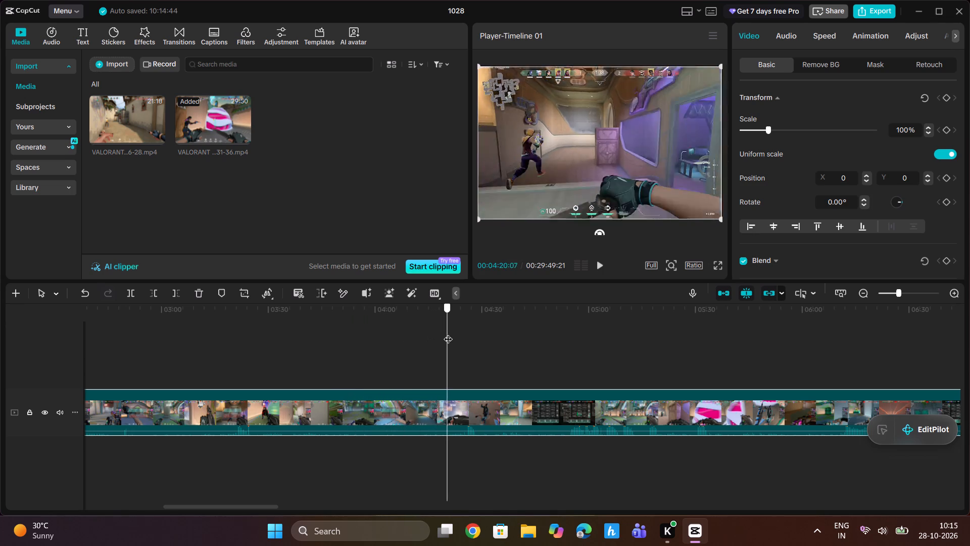
left_click_drag(448, 333, 489, 338)
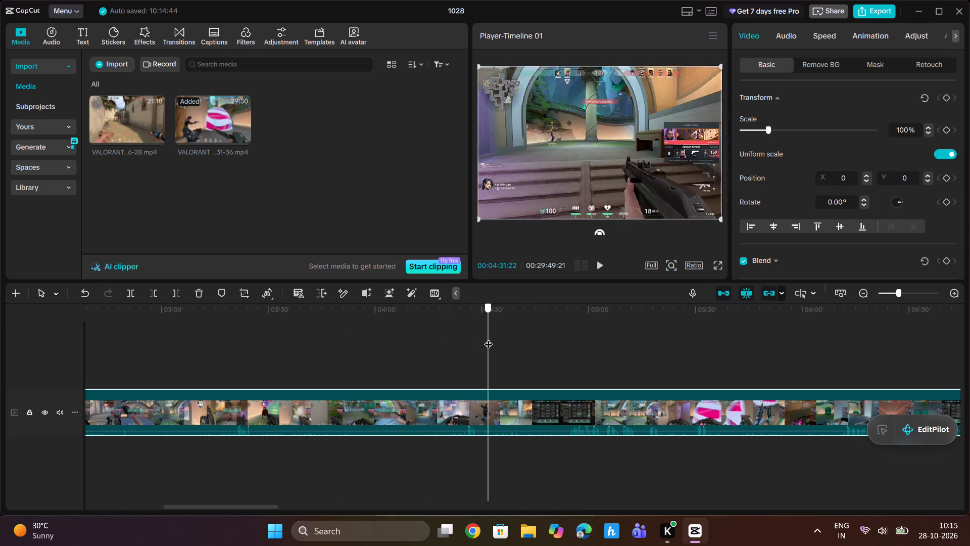
left_click_drag(489, 338, 498, 340)
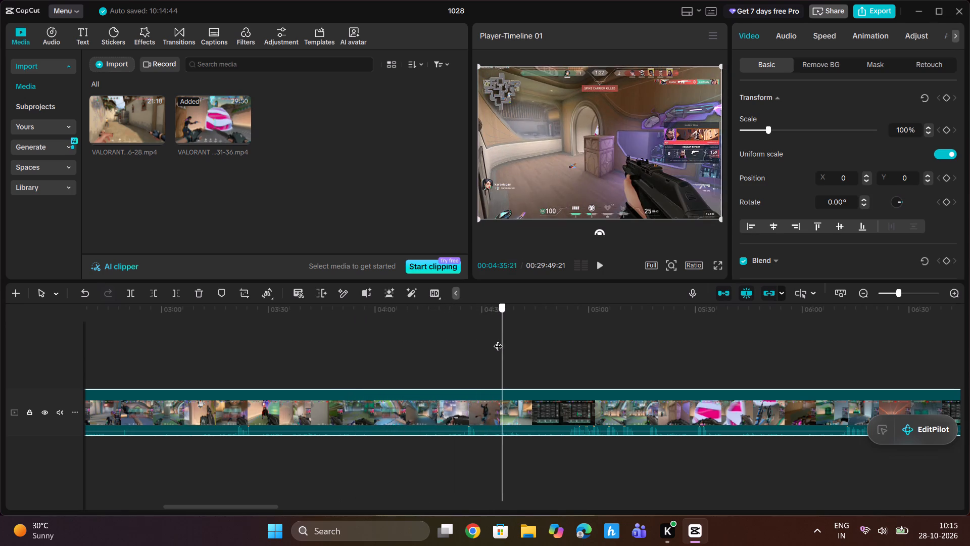
Go back a few seconds from about 00:04:35, play the footage from there, and view it in full screen.
left_click_drag(498, 340, 478, 345)
left_click(600, 257)
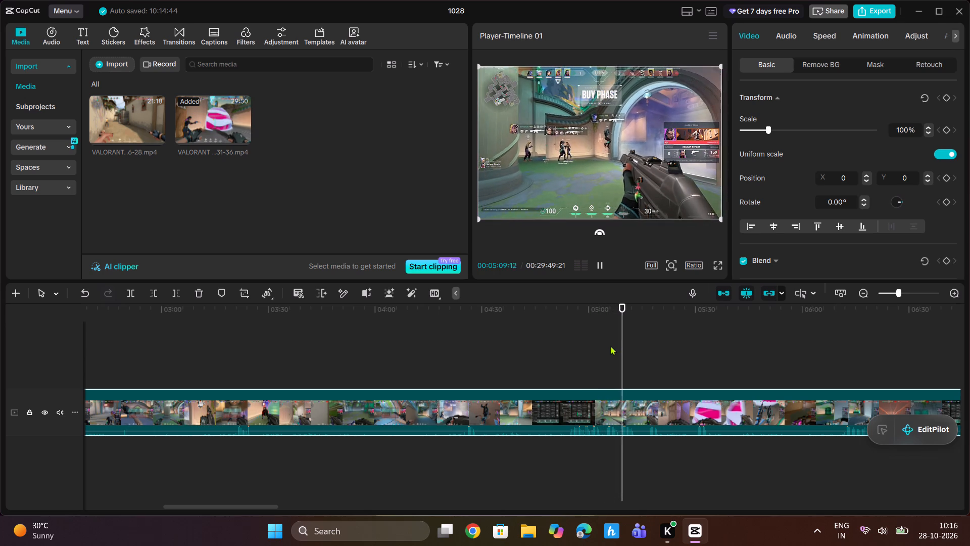
left_click(719, 265)
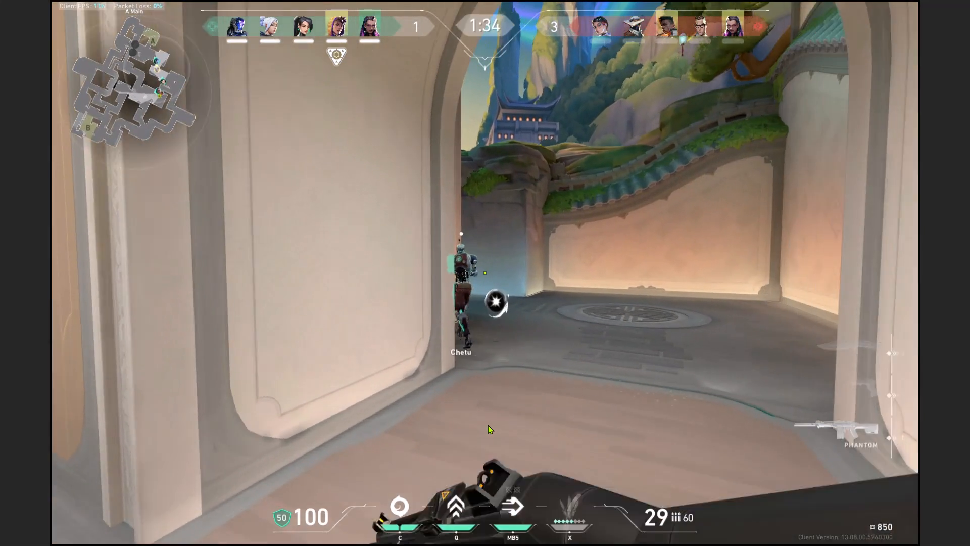
Leave the full-screen preview and return to the editing timeline.
left_click(488, 425)
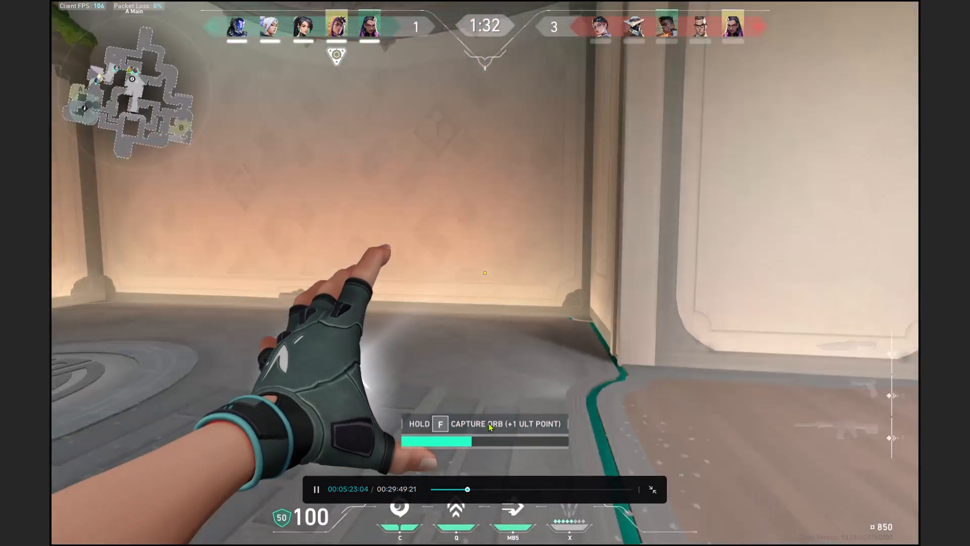
left_click(650, 489)
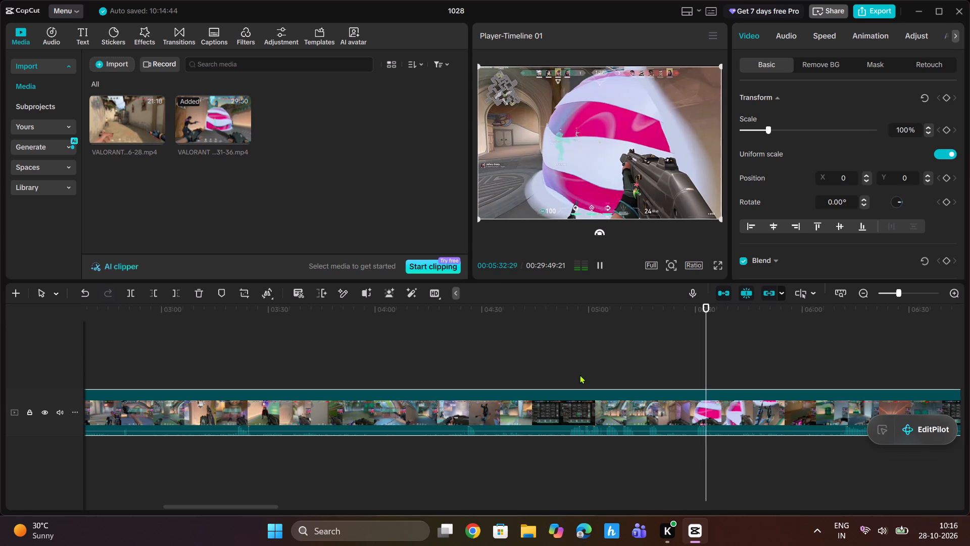
Lower the system volume to roughly a third in the Windows quick settings and close them.
left_click(879, 537)
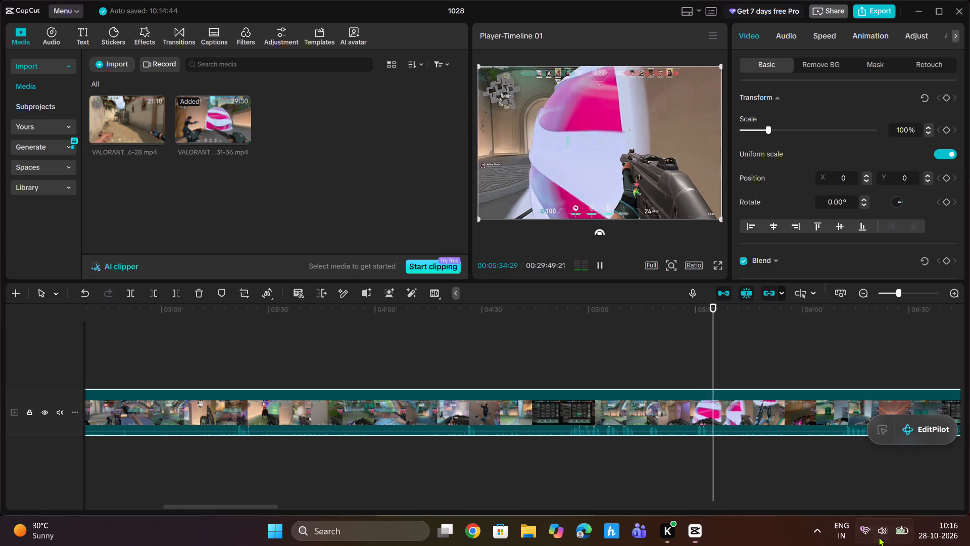
left_click_drag(851, 454, 825, 455)
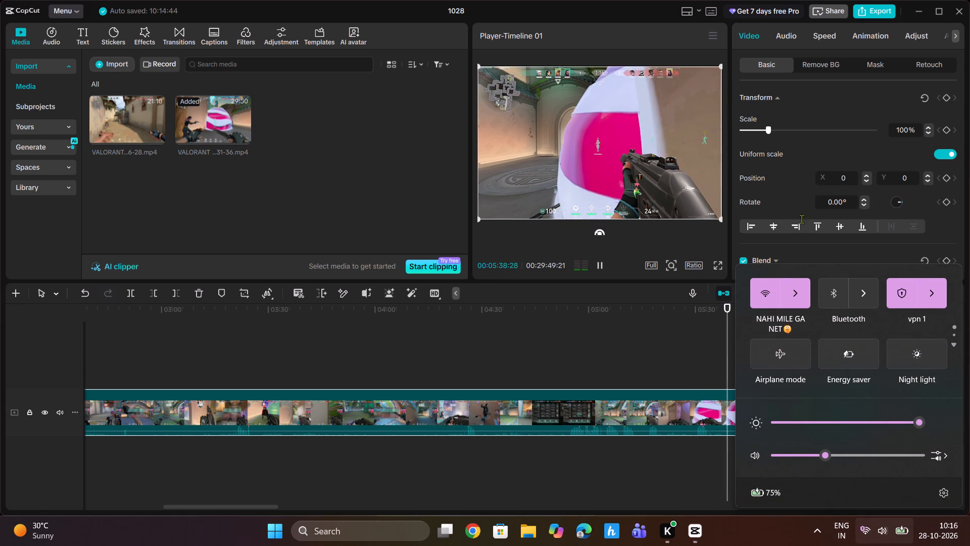
left_click(684, 314)
Scrub the playhead to about 00:05:42 and play the gameplay from there.
left_click(711, 312)
left_click_drag(711, 312, 739, 310)
left_click(608, 264)
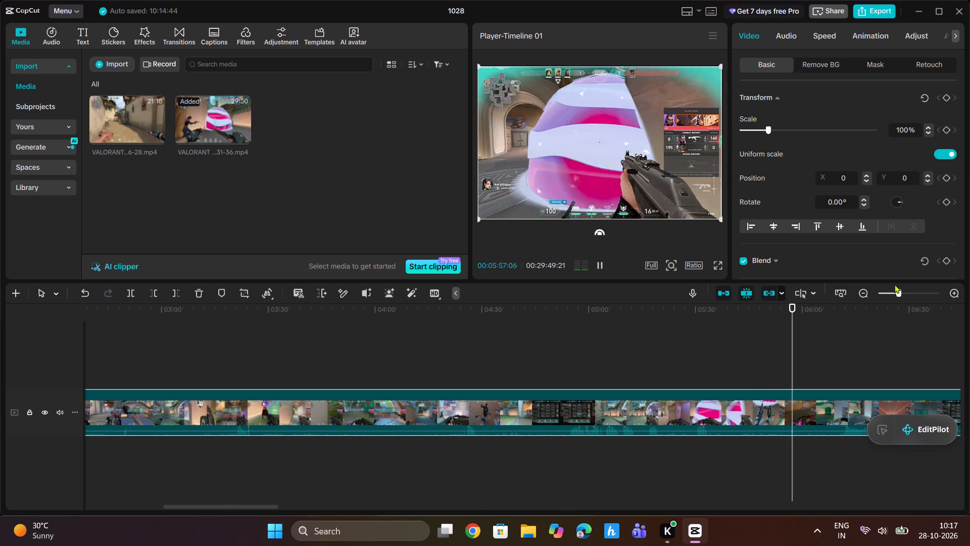
Move the floating EditPilot widget off the video track into the empty space below it.
left_click_drag(899, 292, 894, 293)
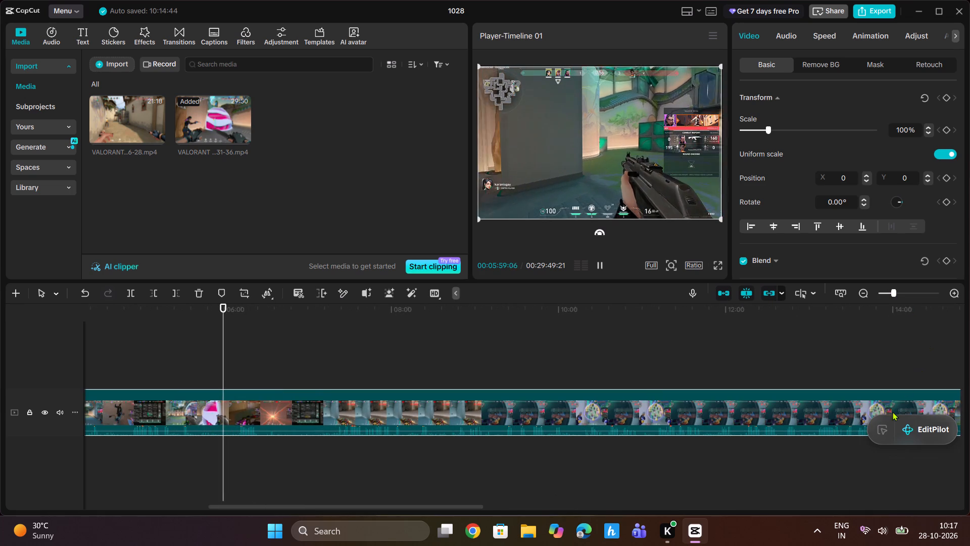
left_click_drag(913, 422, 928, 504)
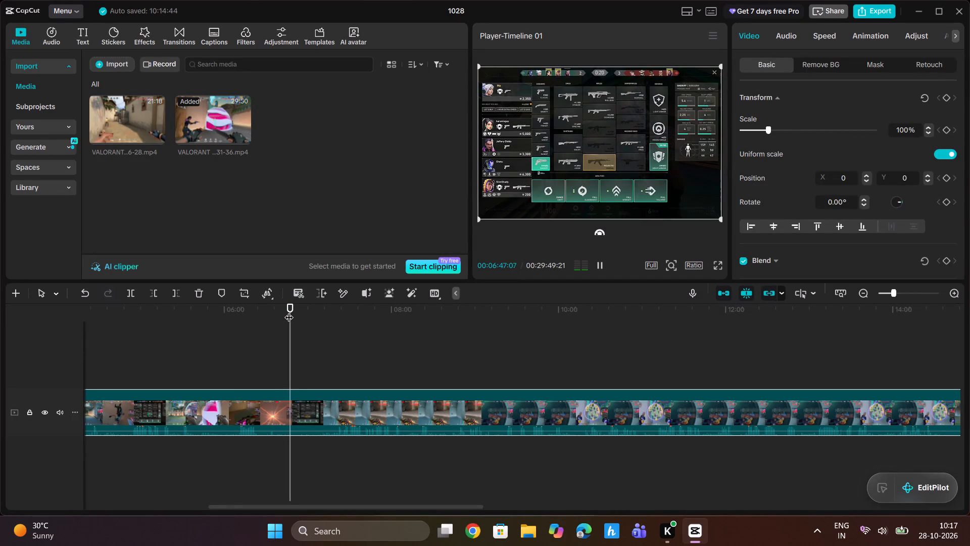
Scrub from about 00:06:47 past the buy phase to about 00:07:15 and play the round from there.
left_click_drag(291, 311, 306, 311)
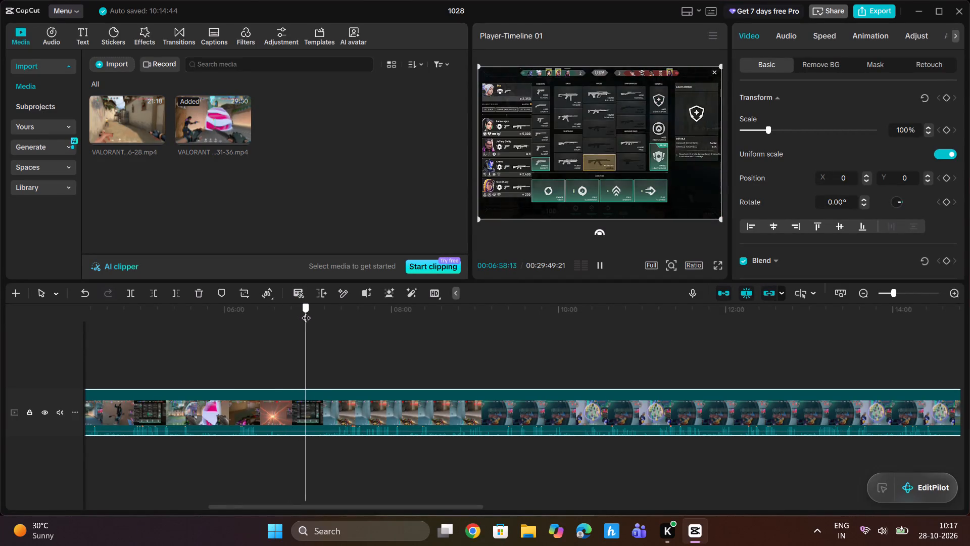
left_click_drag(306, 311, 330, 312)
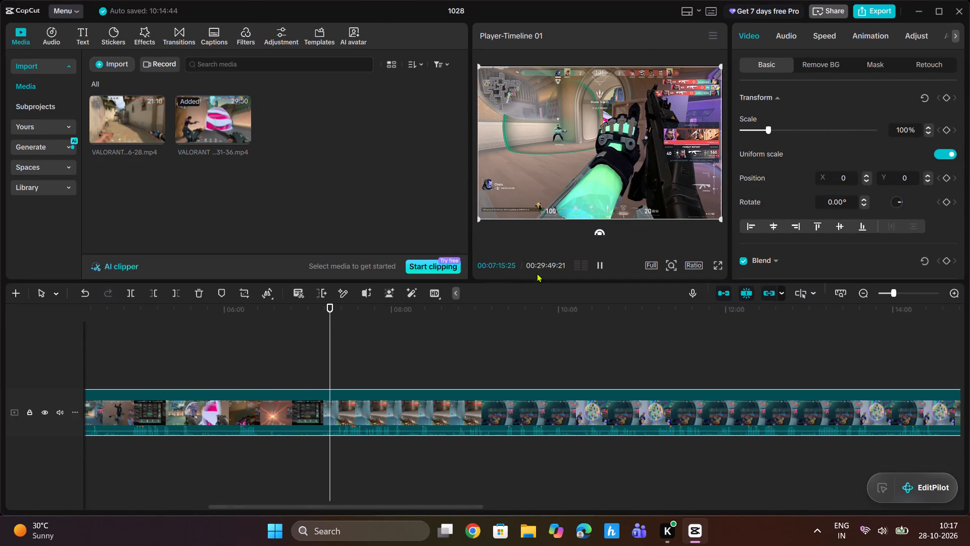
left_click(613, 263)
left_click(605, 265)
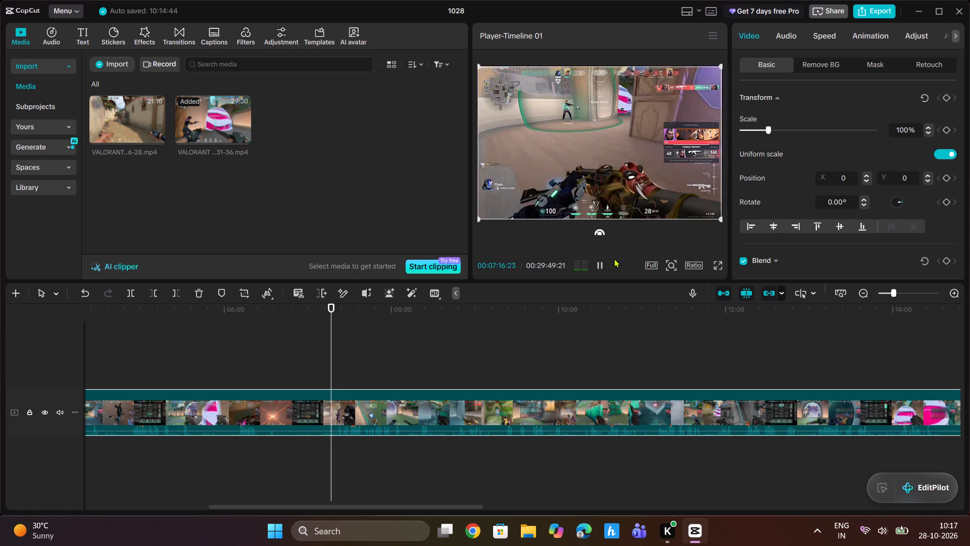
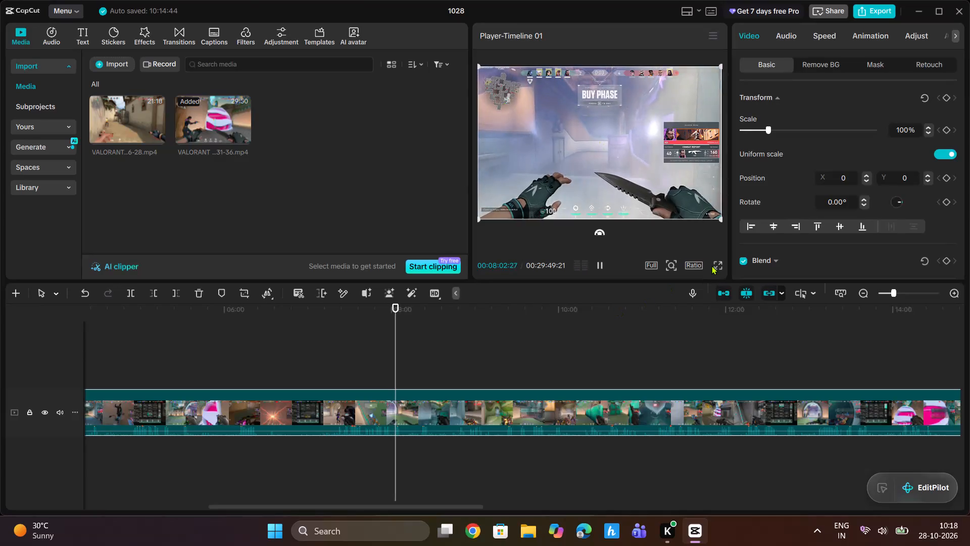
View the playing round in full screen from about 00:08:04, return to the editing view and watch it to the round's end.
left_click(712, 265)
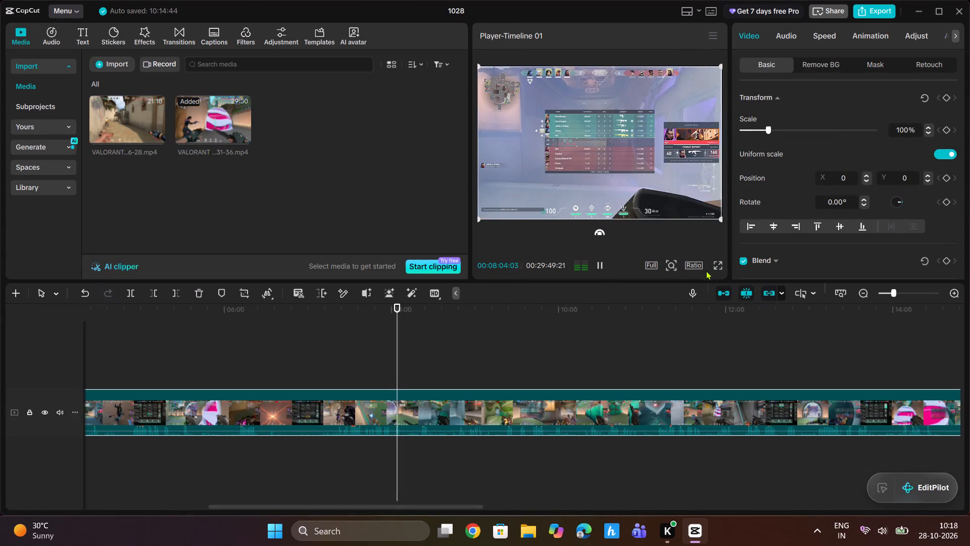
left_click(714, 266)
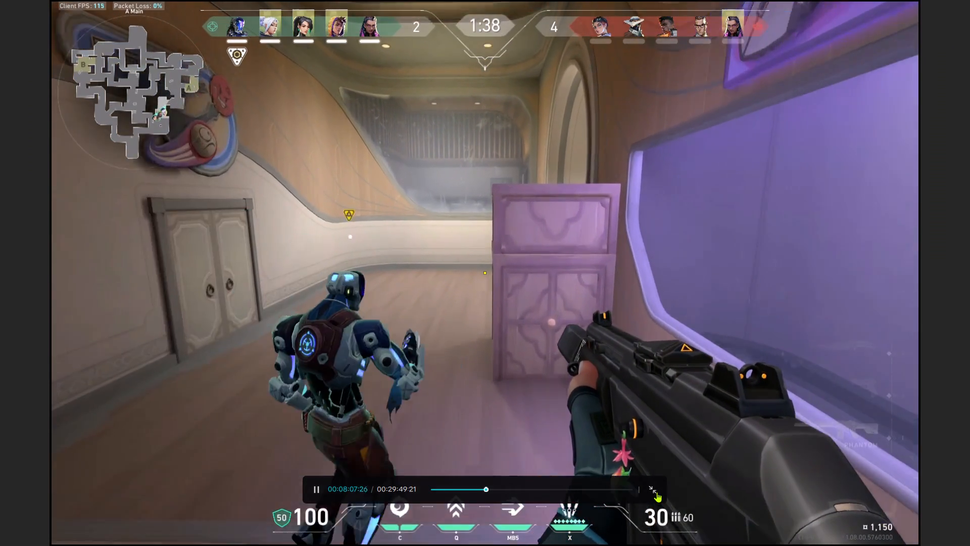
left_click(657, 492)
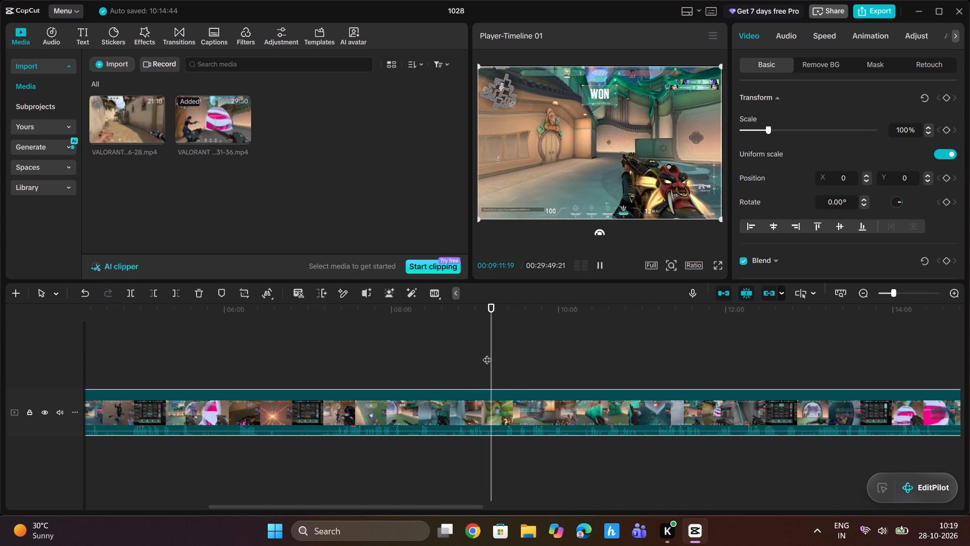
Scrub past the following buy phase to about 00:09:50 and play the round from there.
left_click_drag(494, 308, 500, 309)
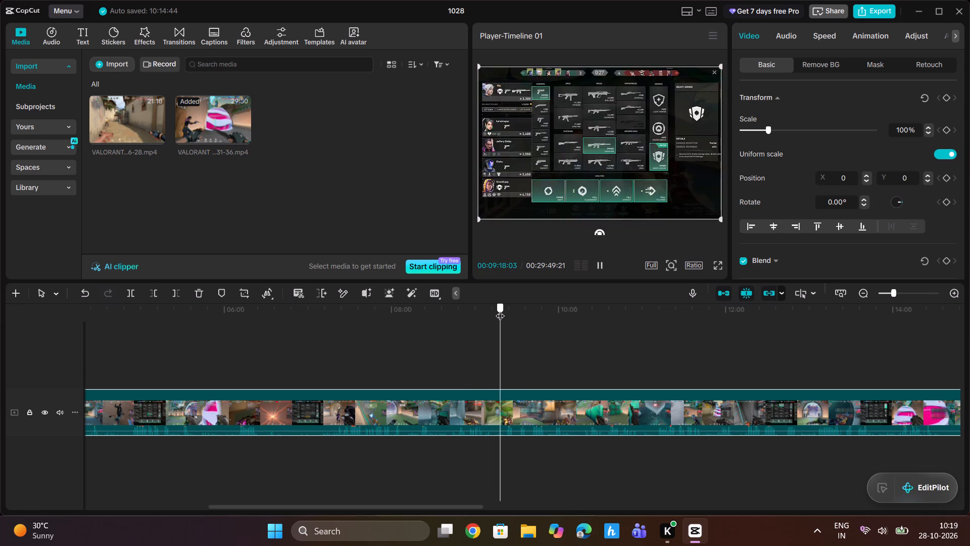
left_click_drag(500, 309, 502, 309)
left_click(601, 264)
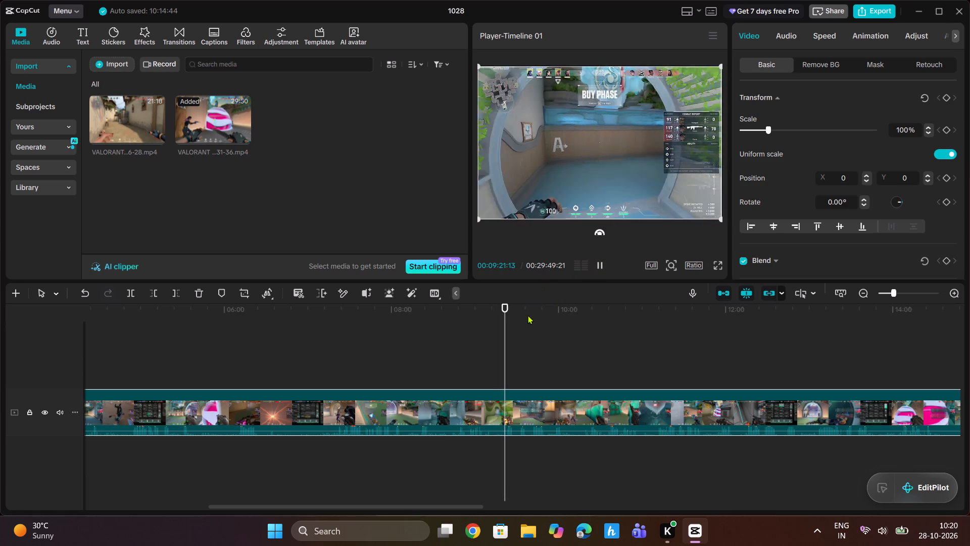
left_click_drag(508, 312, 545, 308)
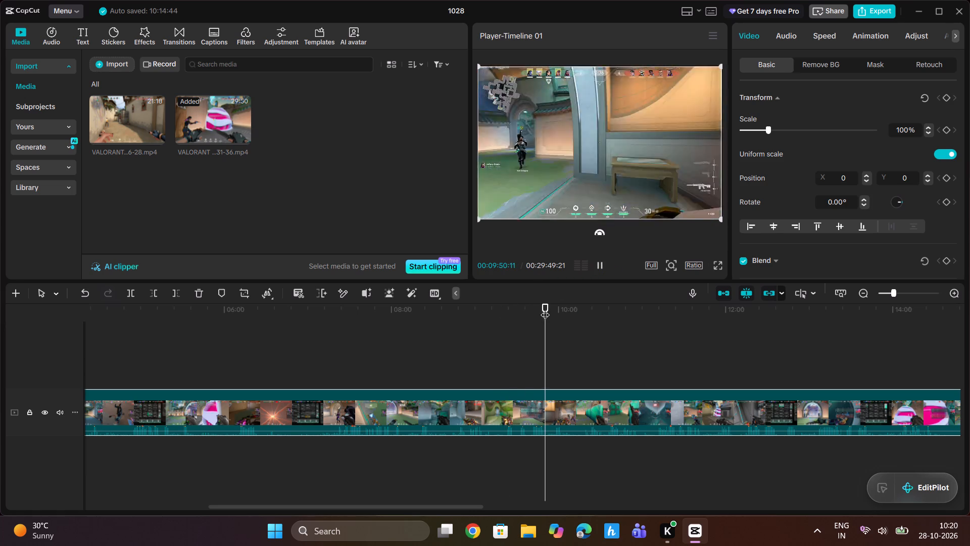
left_click(600, 262)
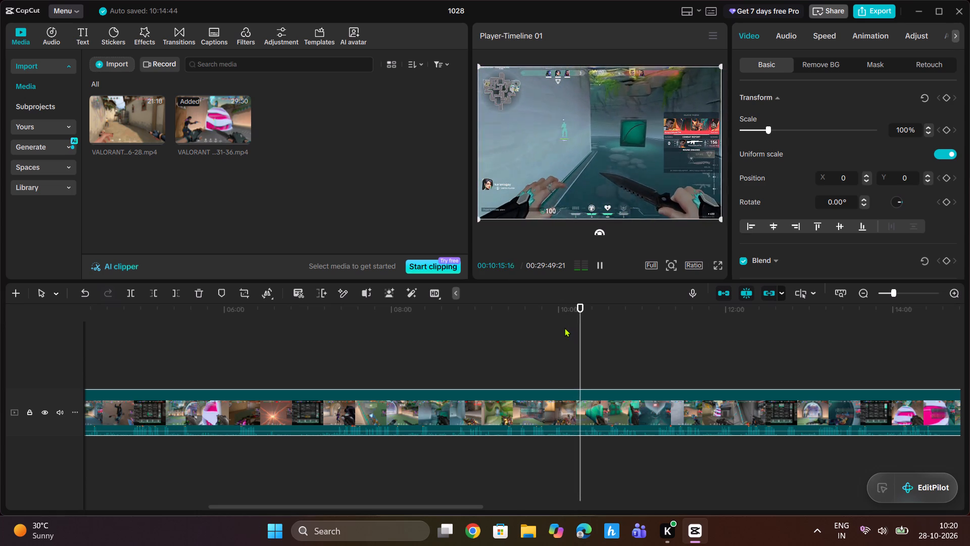
Show the playing round in full screen from about 00:10:15.
left_click(715, 263)
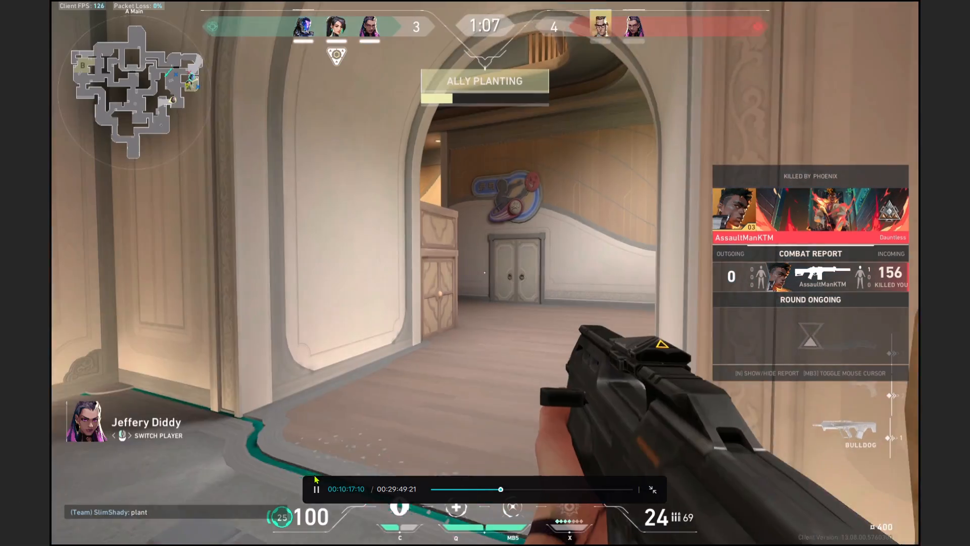
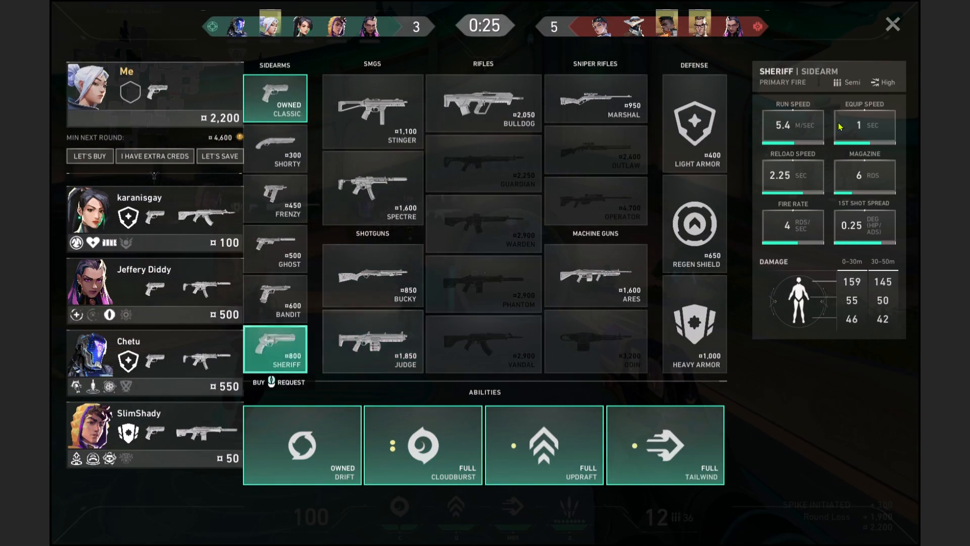
Watch the round through in full screen into the following buy phase and return to the editing view.
left_click(804, 179)
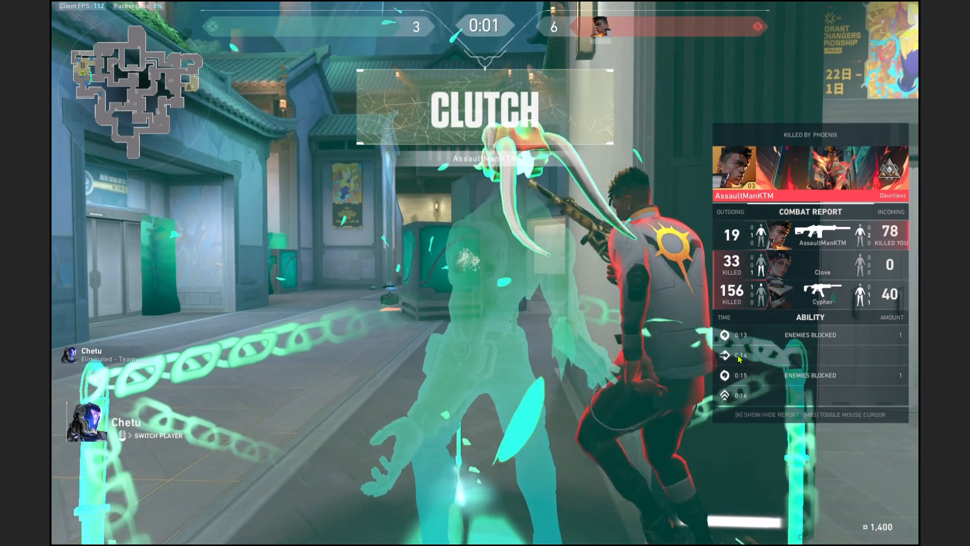
left_click(742, 351)
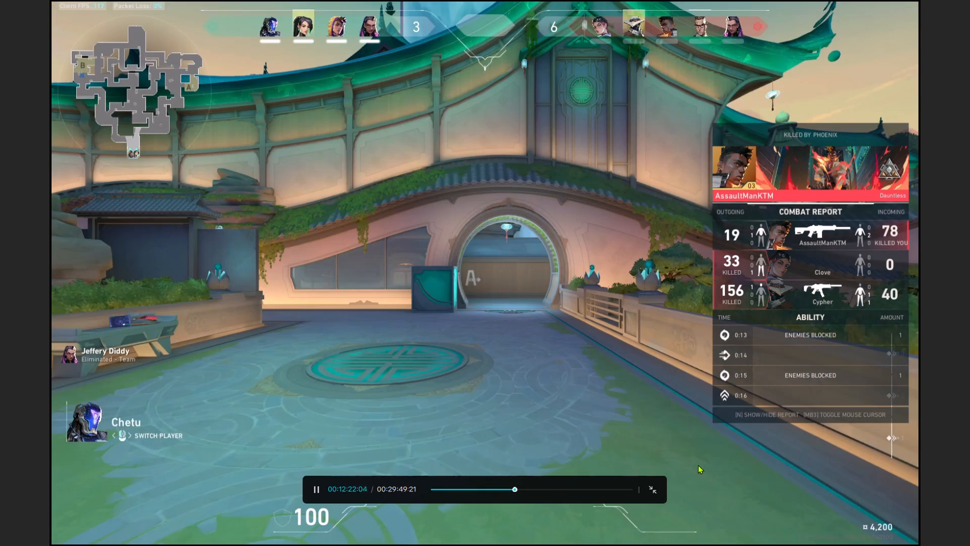
left_click(653, 489)
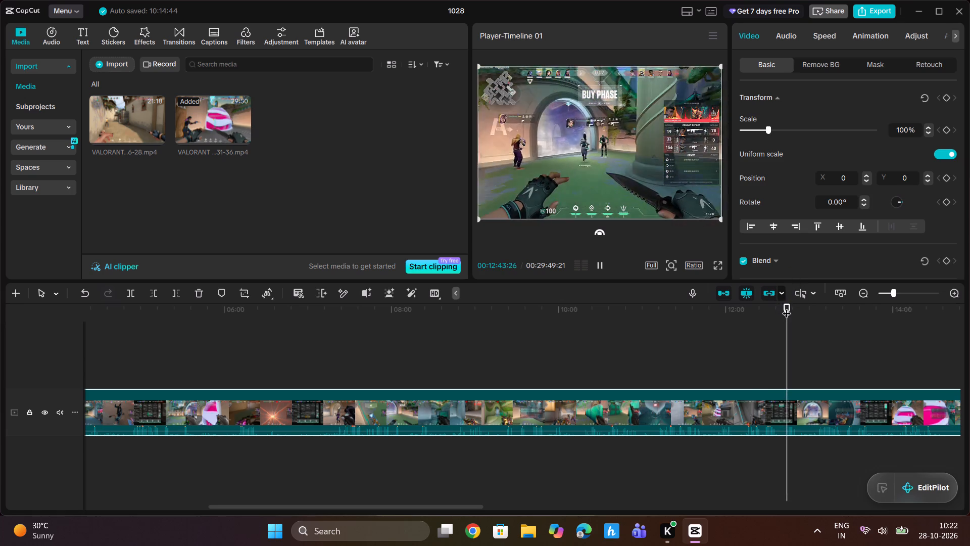
Go back to the buy phase around 00:11:02, play briefly and delete all footage before about 00:11:11.
left_click_drag(787, 307, 645, 351)
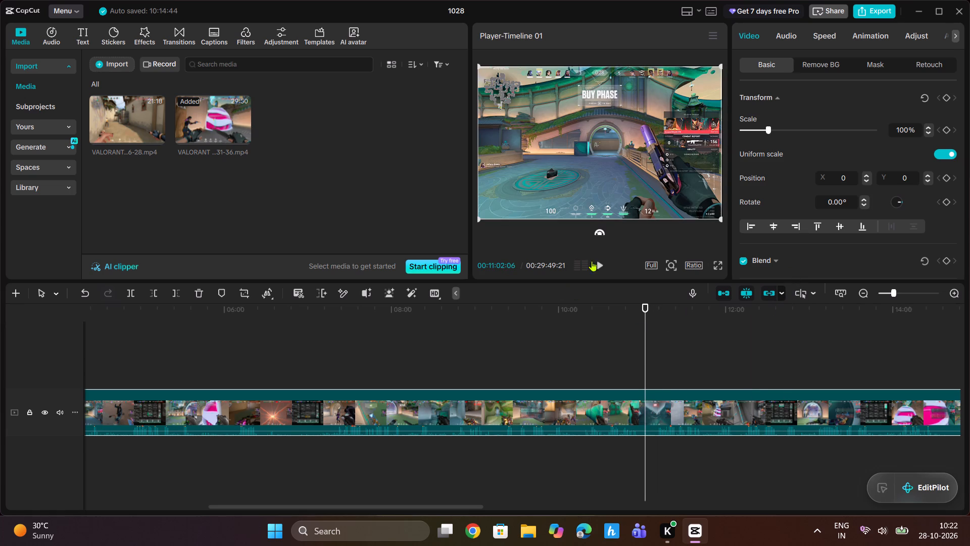
left_click(601, 262)
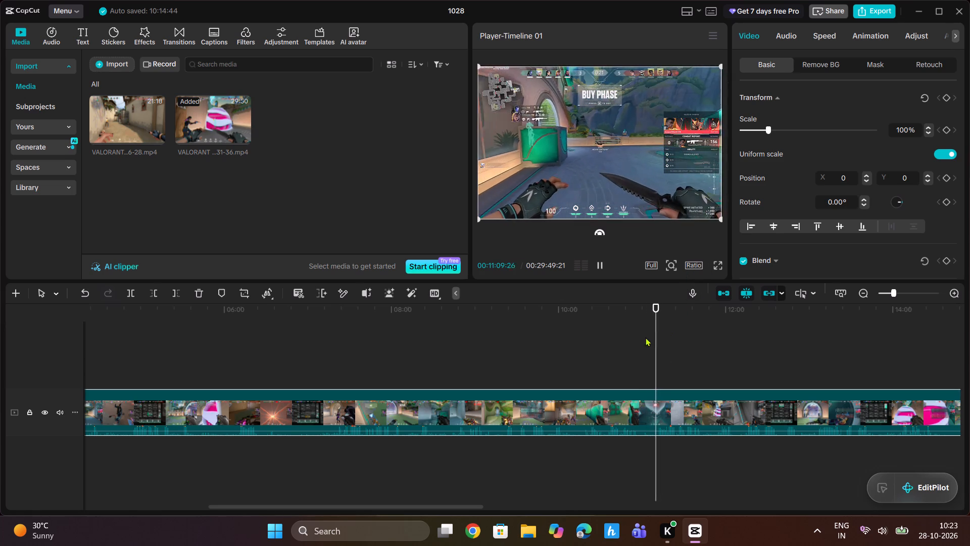
left_click(154, 292)
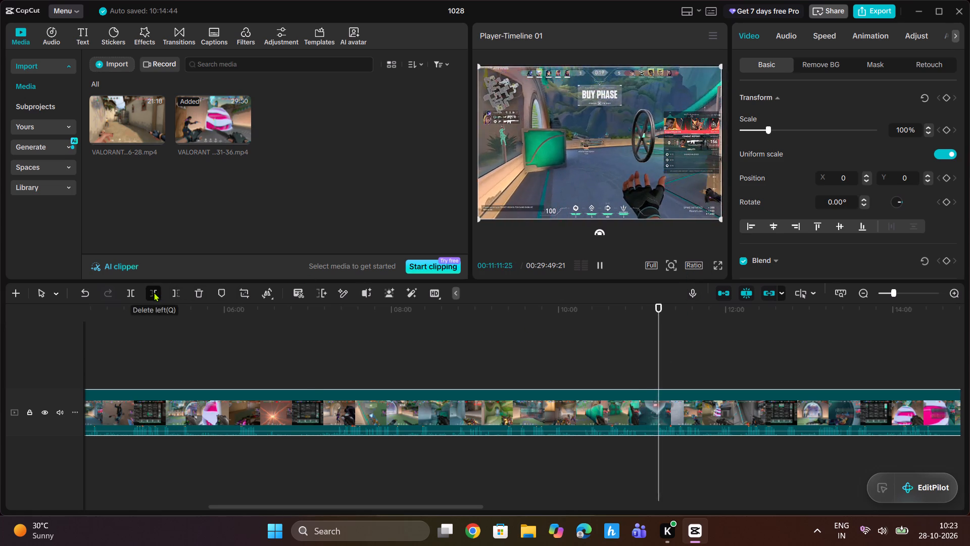
Replay the round to find where its action ends, split the clip at 00:00:45:04 and delete the footage after it.
left_click(598, 261)
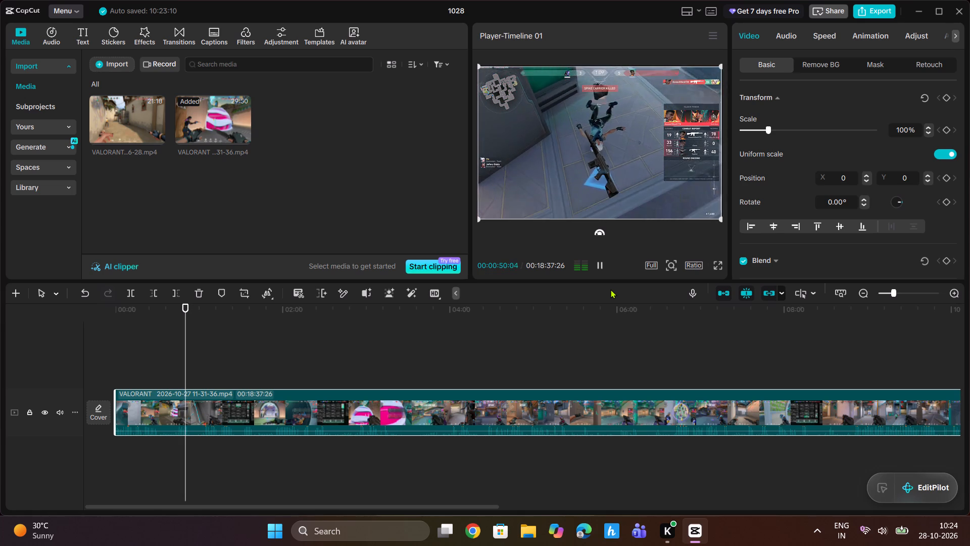
key("space")
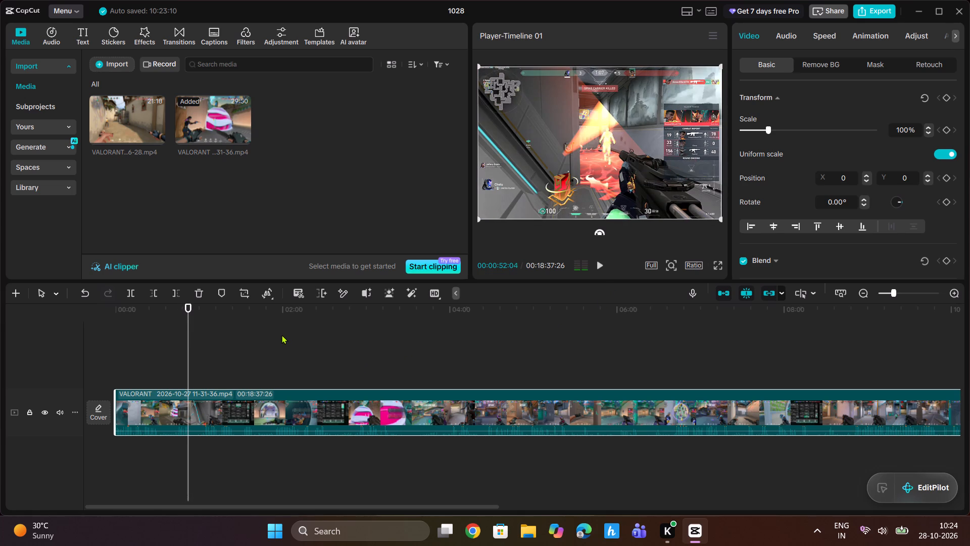
left_click_drag(186, 311, 140, 336)
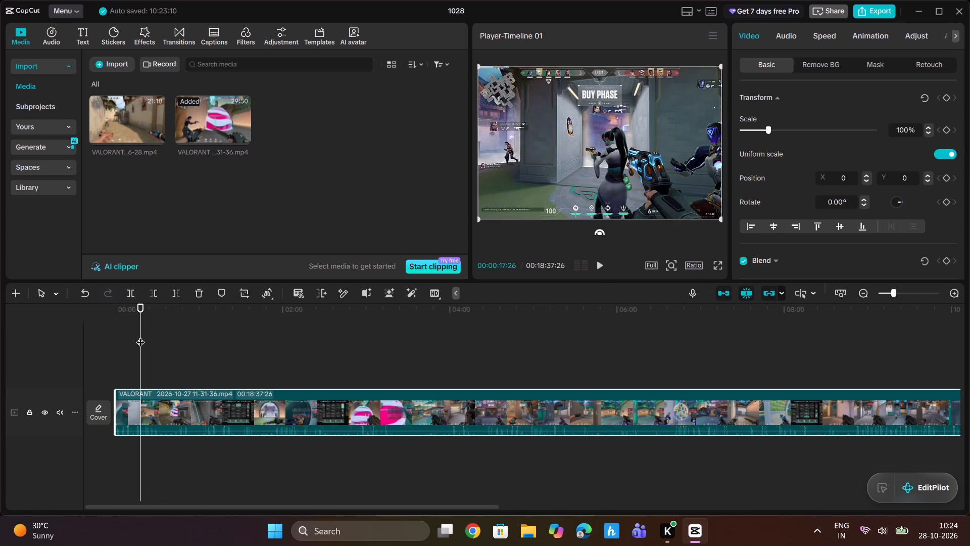
key("space")
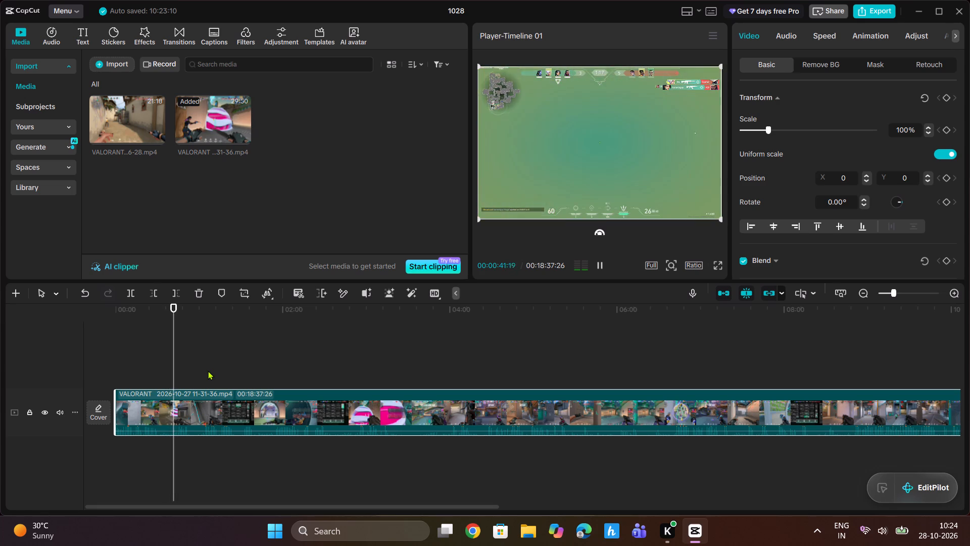
key("space")
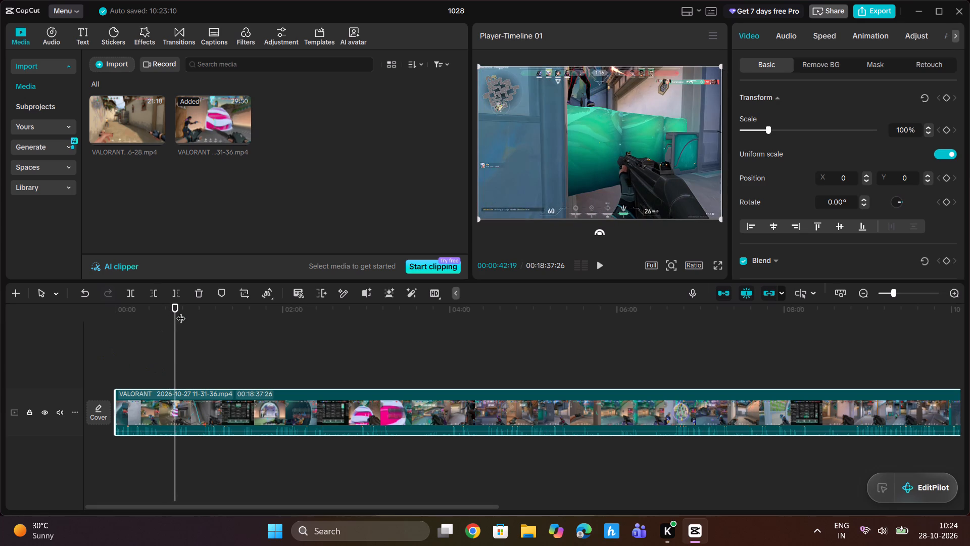
left_click_drag(172, 310, 164, 325)
key("space")
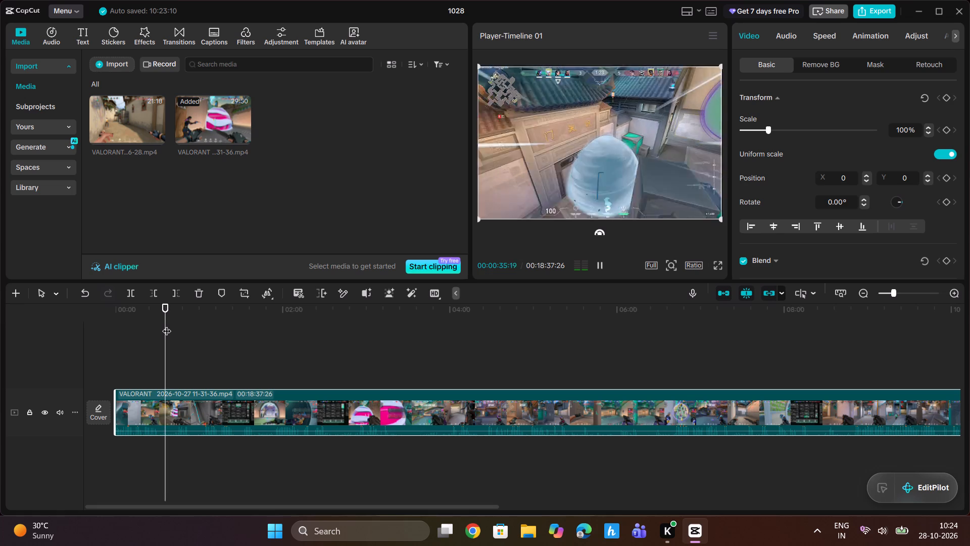
key("space")
key("space")
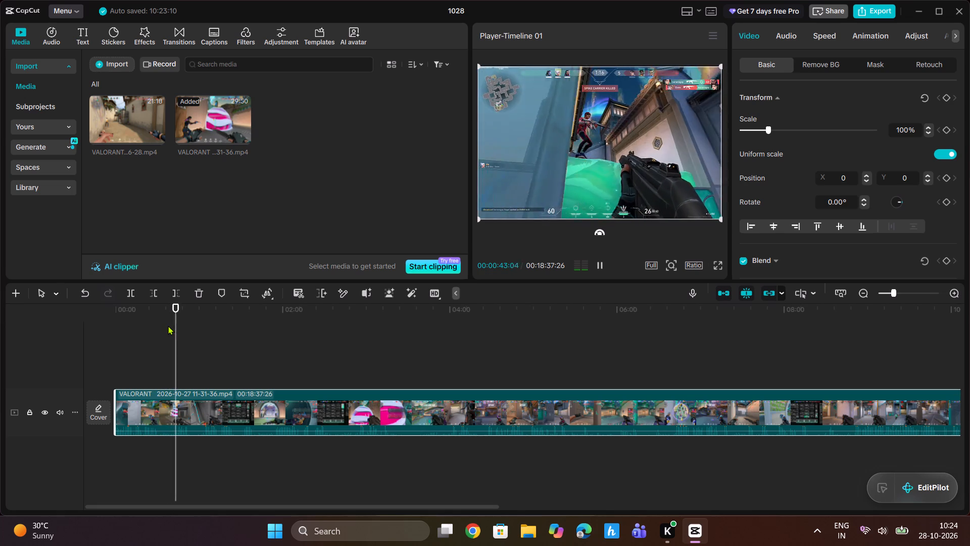
key("space")
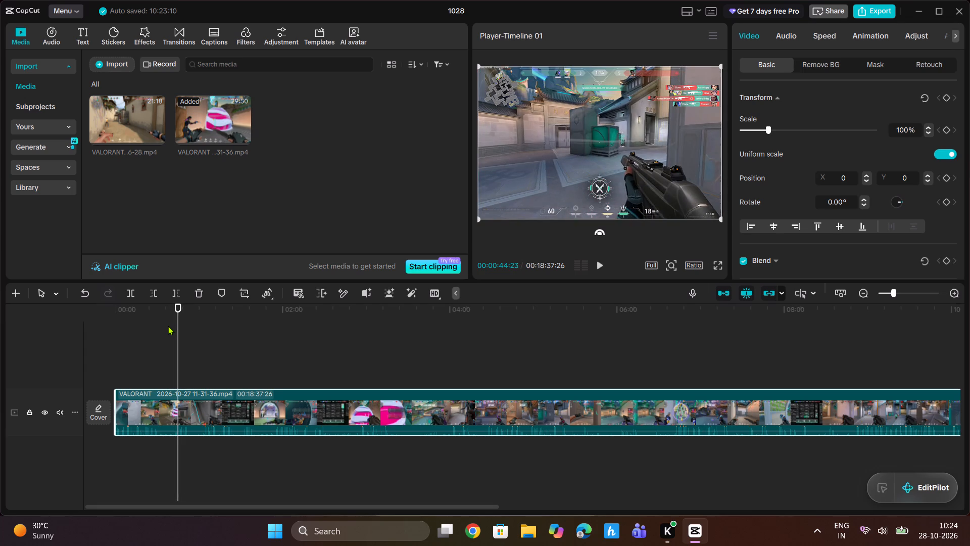
key("space")
key("space")
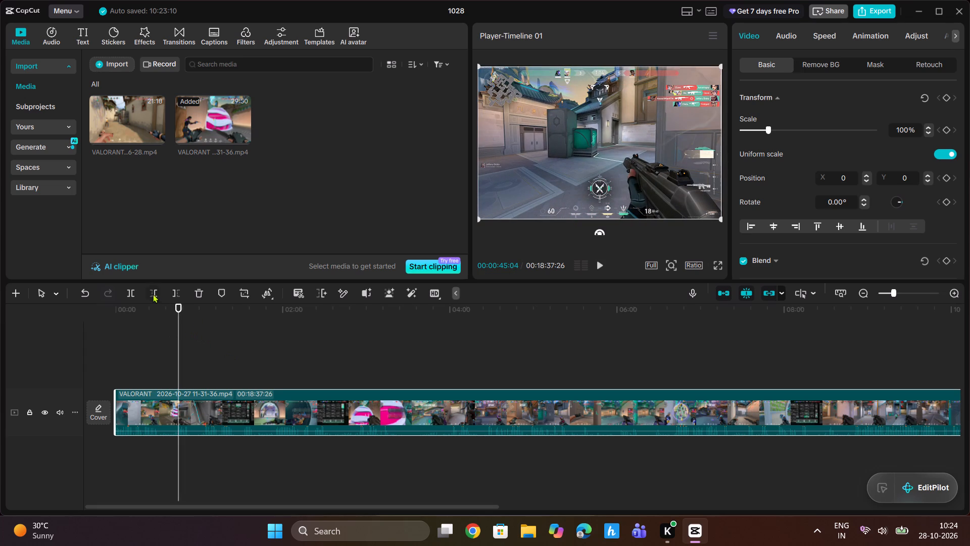
left_click(133, 292)
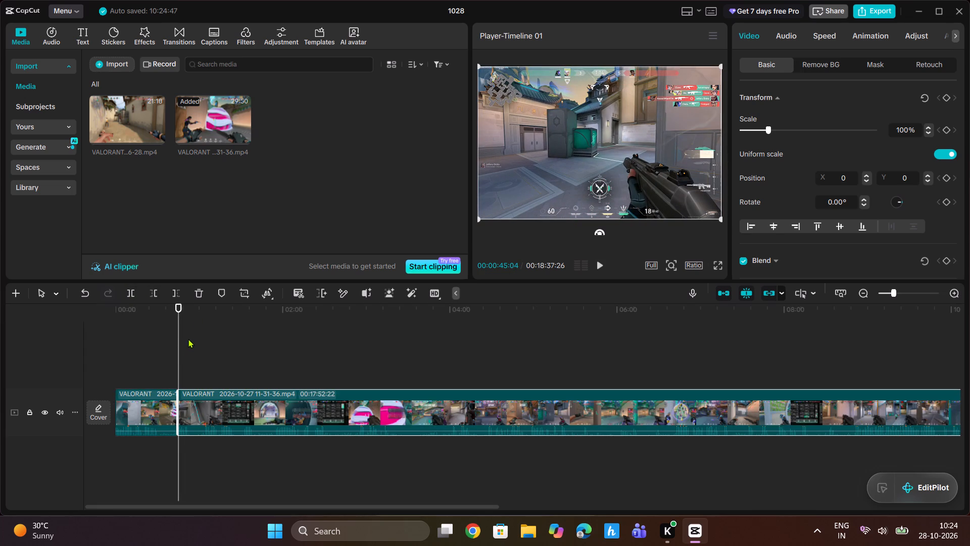
left_click(199, 289)
Extend the clip's start backwards to bring in earlier footage, giving a total length of 00:00:58:19.
left_click_drag(178, 315, 33, 344)
left_click(140, 400)
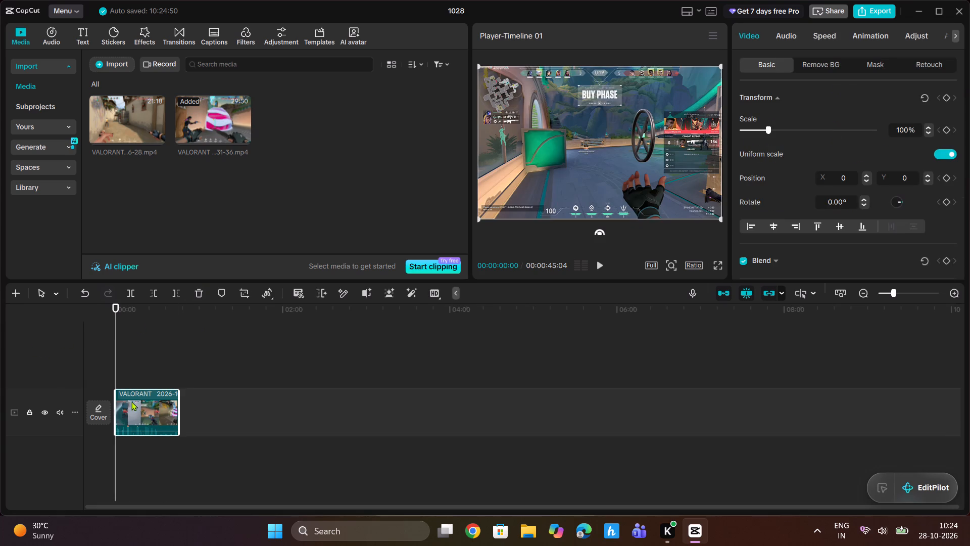
left_click_drag(116, 406, 98, 406)
left_click(135, 405)
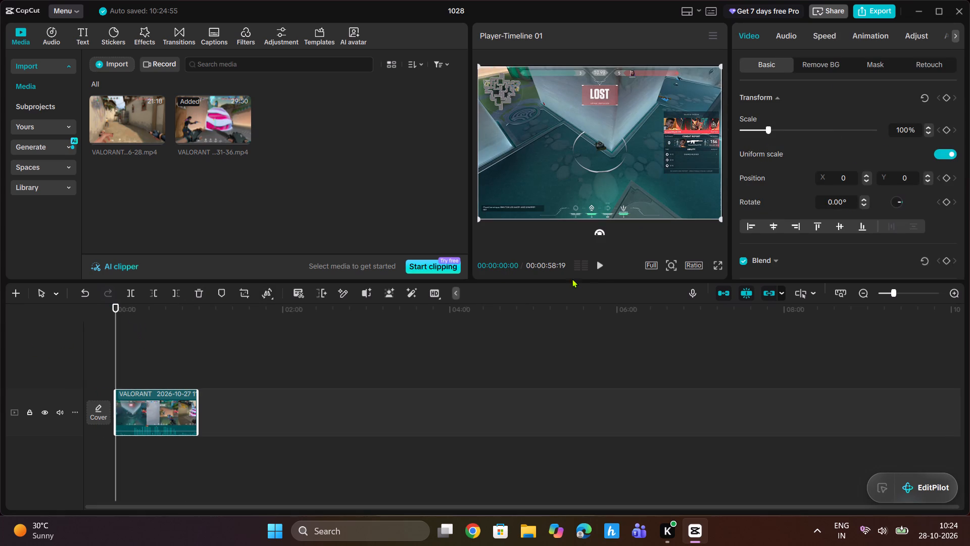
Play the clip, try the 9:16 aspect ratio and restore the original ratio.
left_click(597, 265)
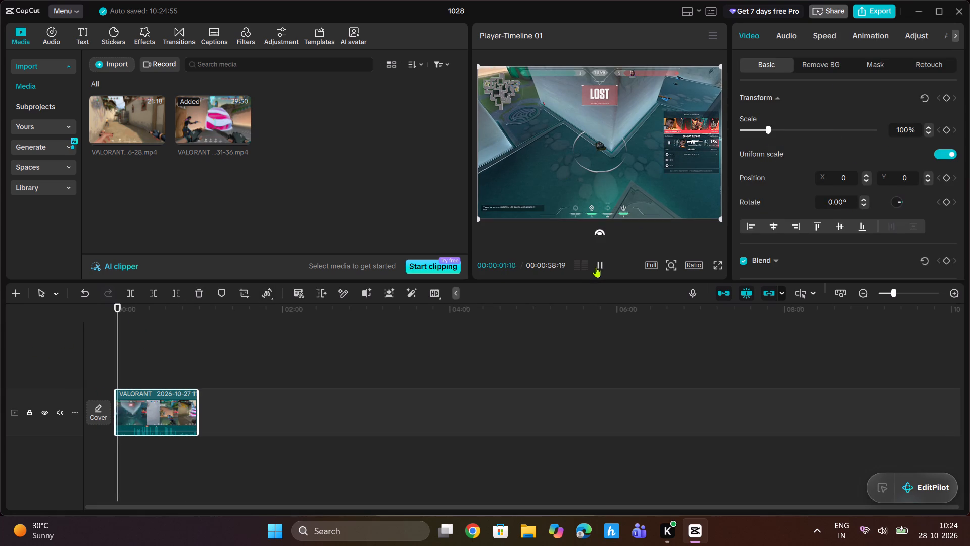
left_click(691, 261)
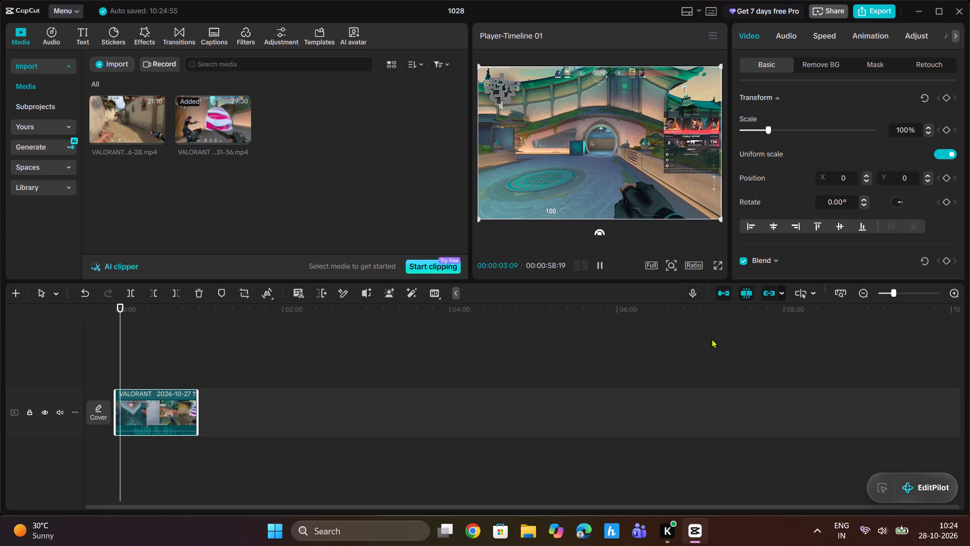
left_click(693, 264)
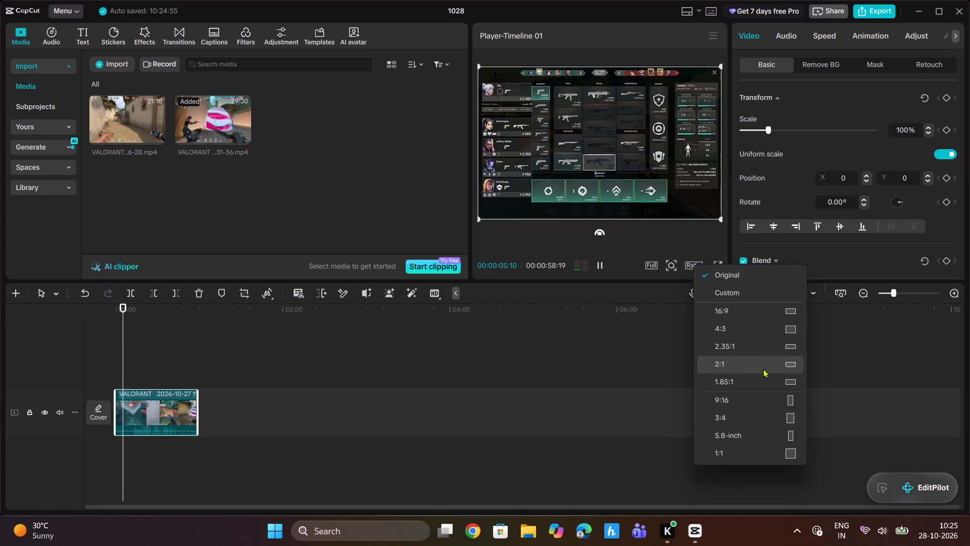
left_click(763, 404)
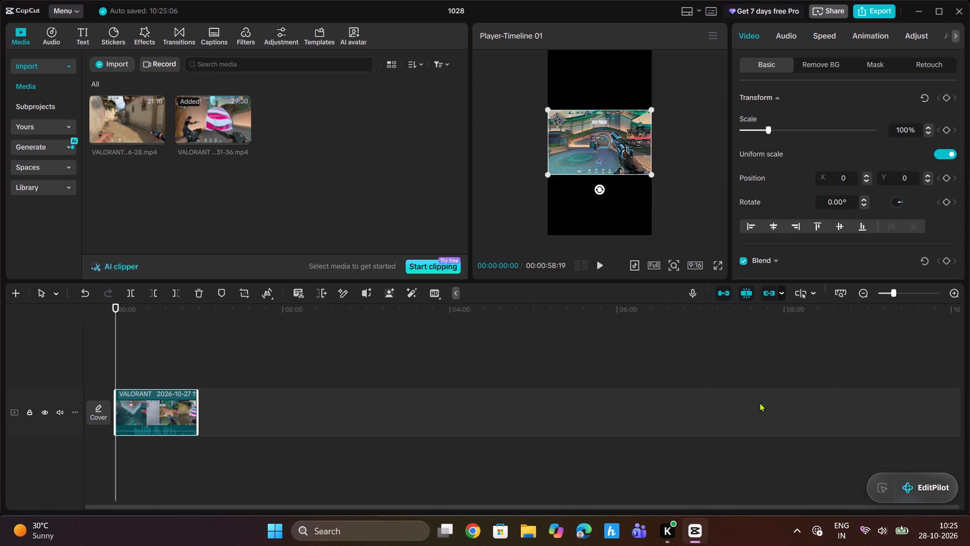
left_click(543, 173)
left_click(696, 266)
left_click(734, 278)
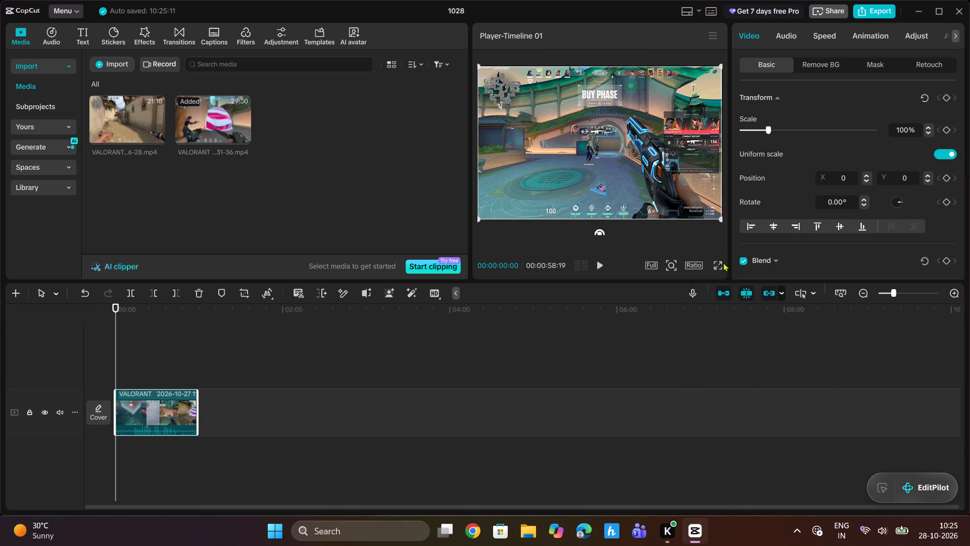
Play the clip in full screen from the start and go back to about 00:00:10 in the buy phase.
left_click(718, 265)
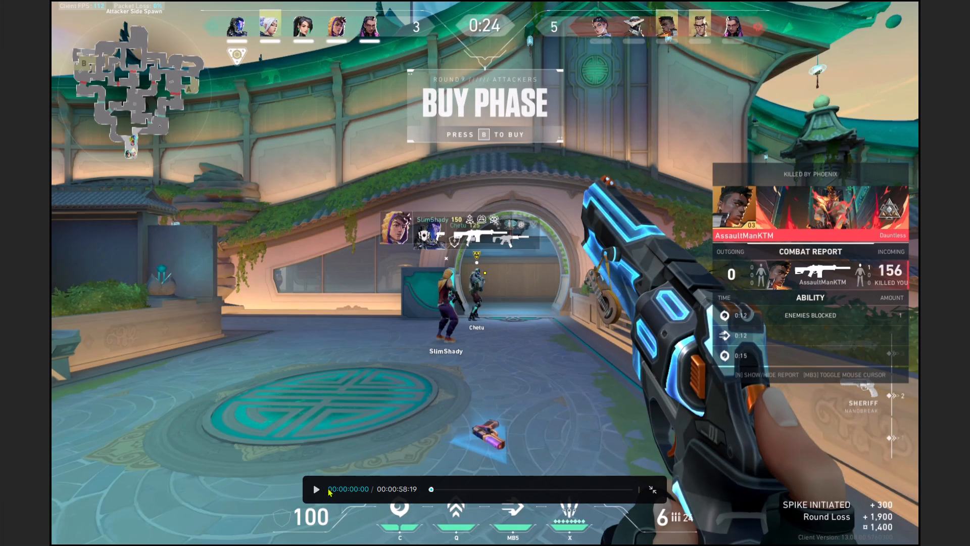
left_click(316, 489)
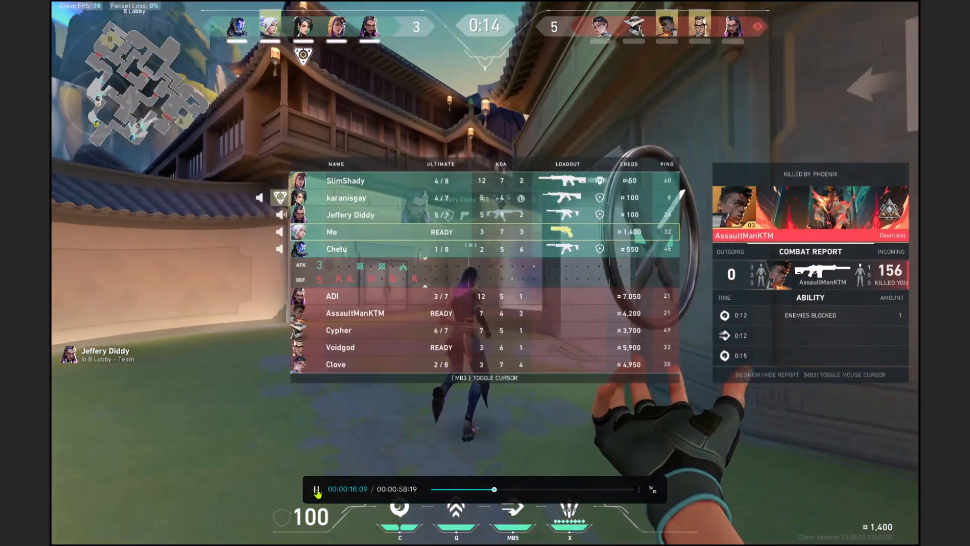
left_click_drag(495, 490, 483, 494)
key("space")
left_click_drag(480, 488, 464, 493)
key("space")
key("space")
key("space")
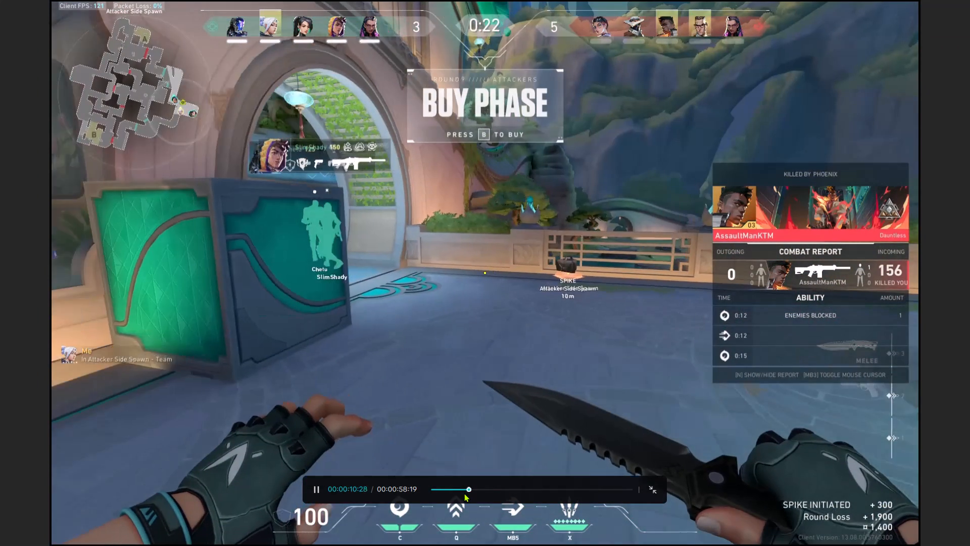
Advance through the buy phase in short bursts and pause on the team chat message at 00:00:13:24.
key("space")
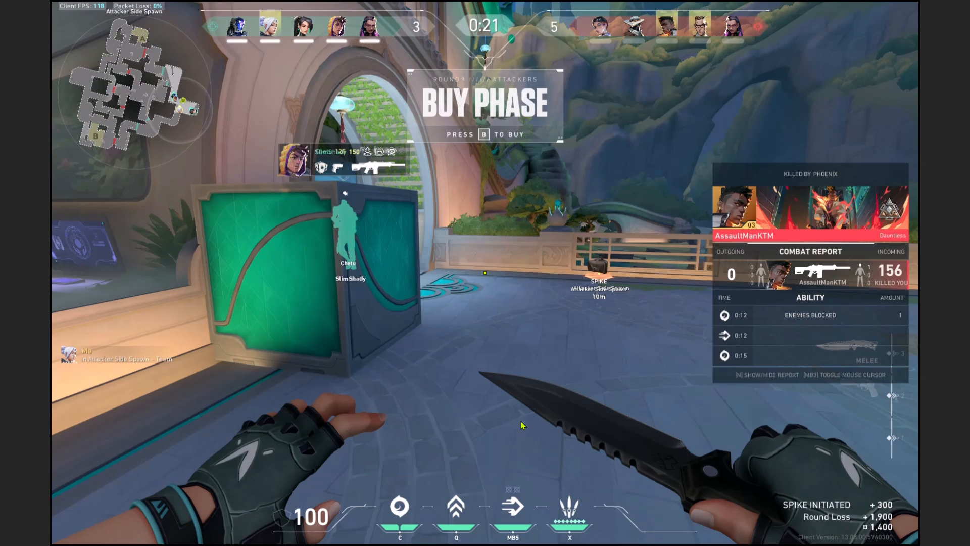
key("space")
key("space")
key("space")
key("space")
key("space")
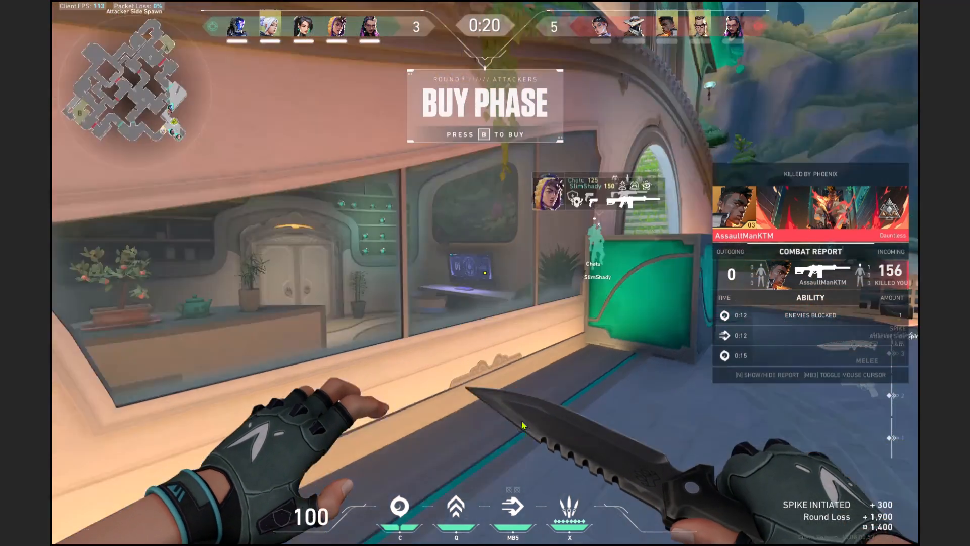
key("space")
key("space")
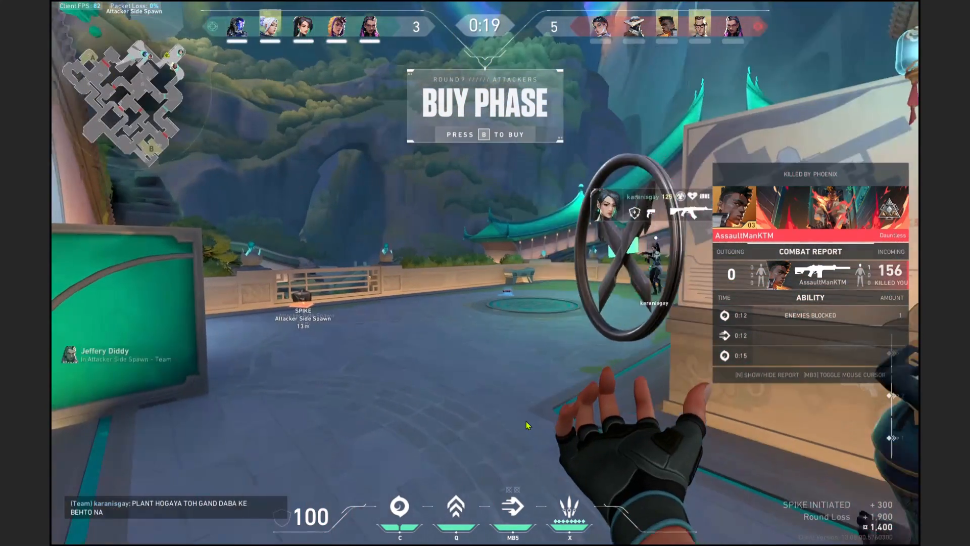
key("space")
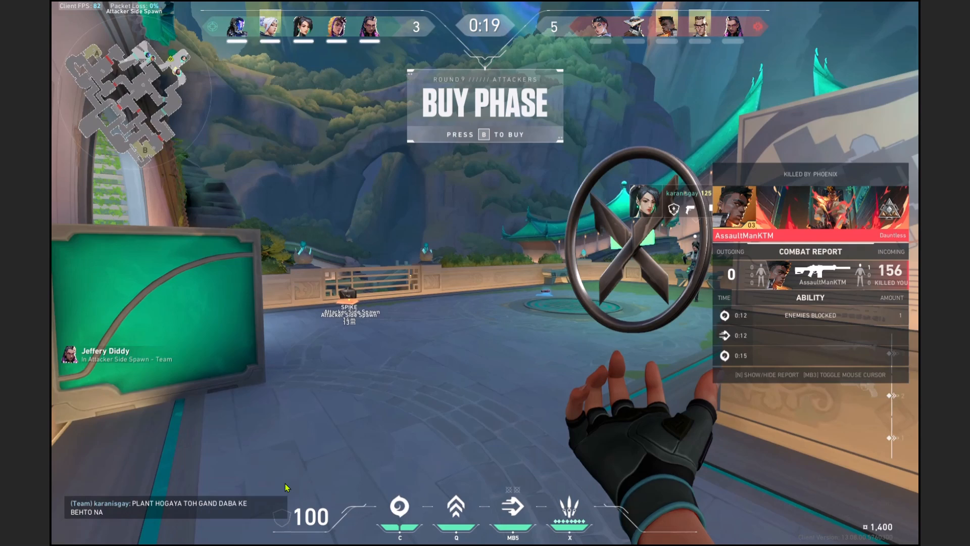
Capture a screen snip of the team chat message in the paused frame.
key("Print")
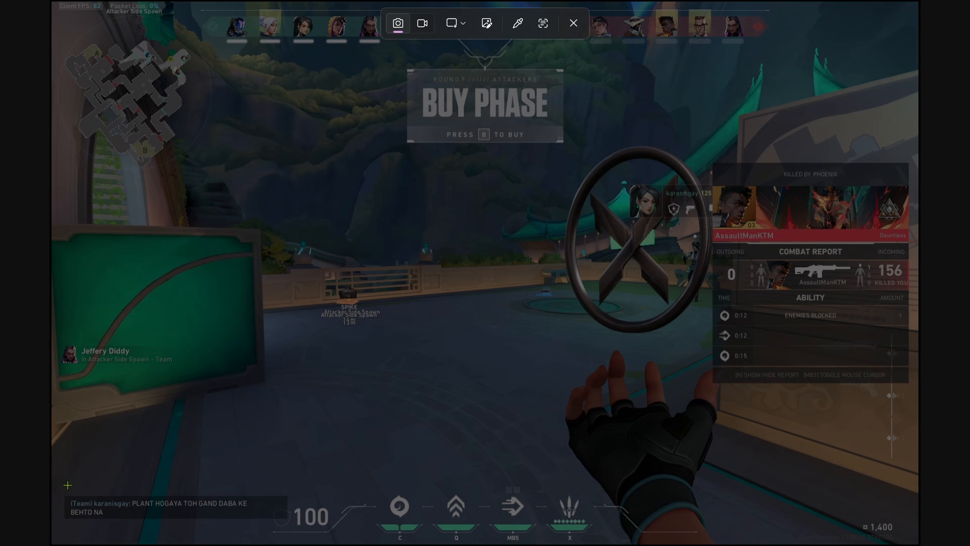
left_click_drag(67, 491, 94, 495)
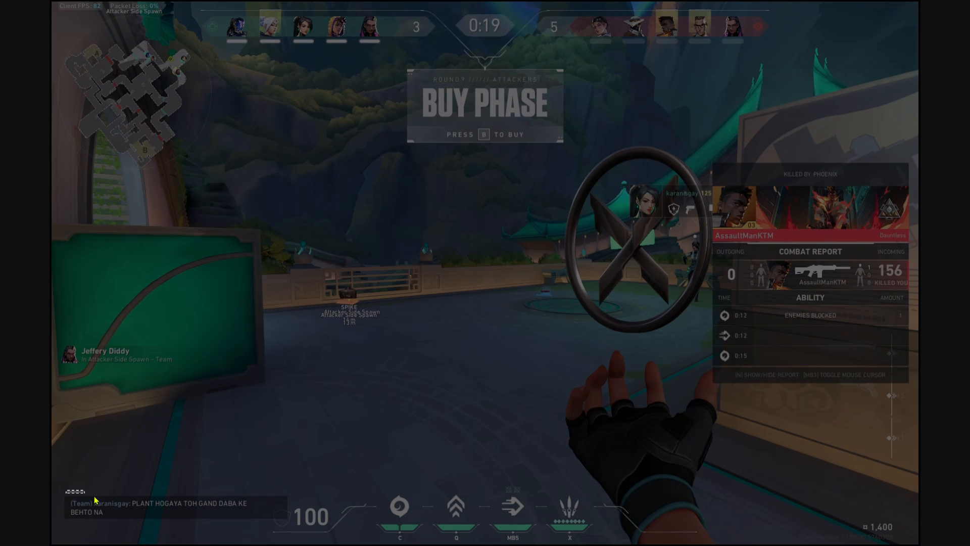
left_click_drag(94, 495, 296, 524)
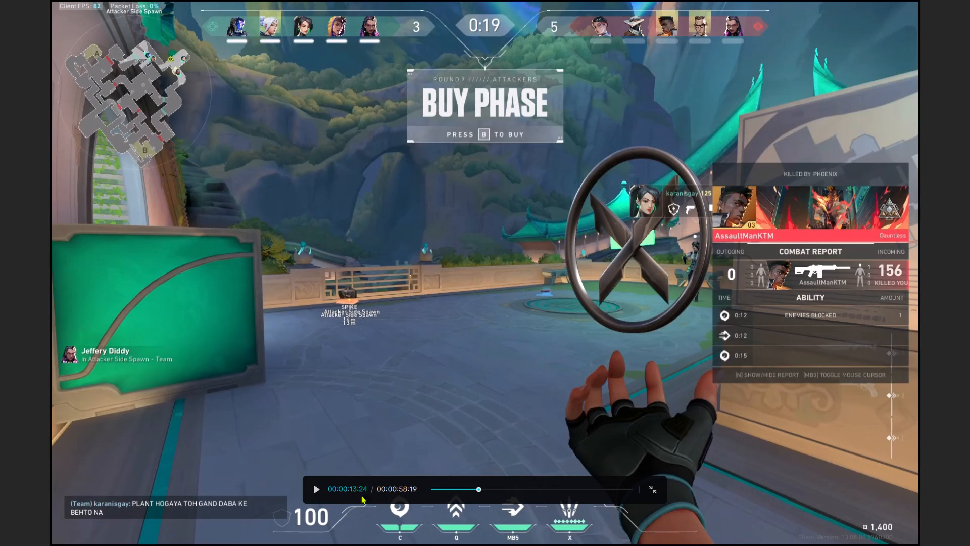
left_click(655, 484)
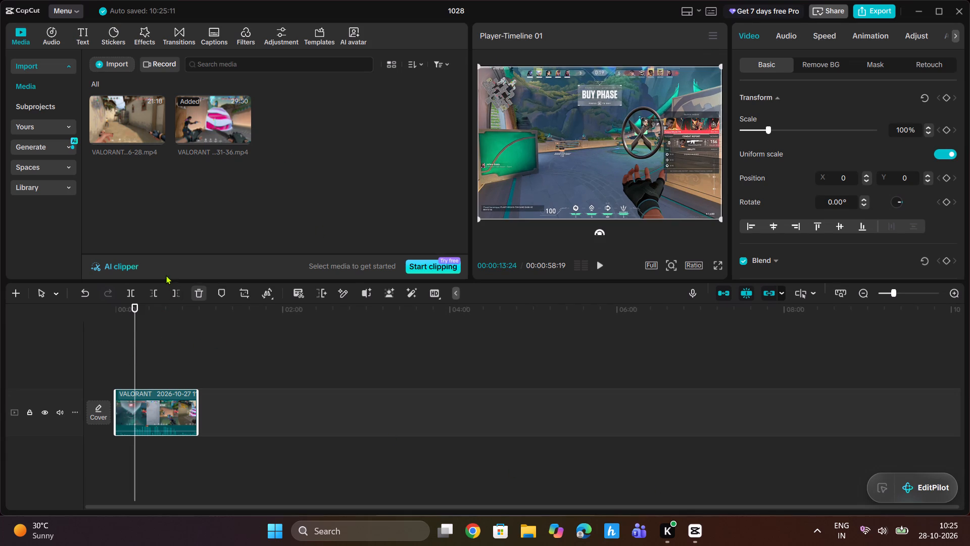
left_click(104, 65)
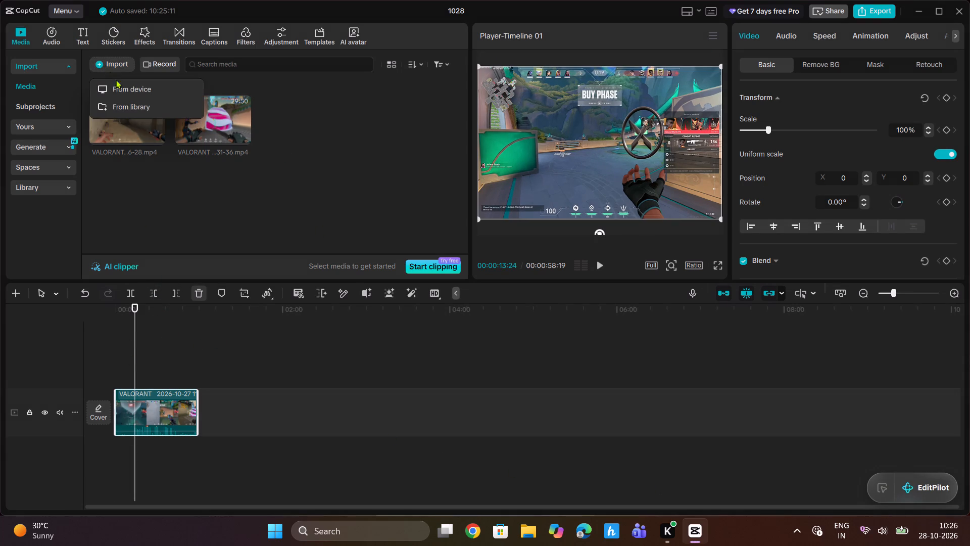
left_click(123, 92)
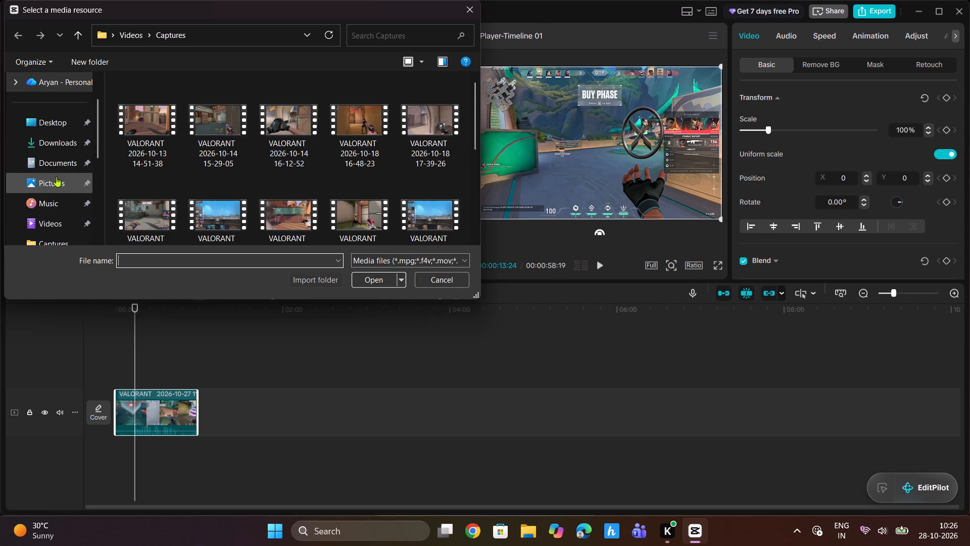
left_click(55, 178)
left_click(144, 185)
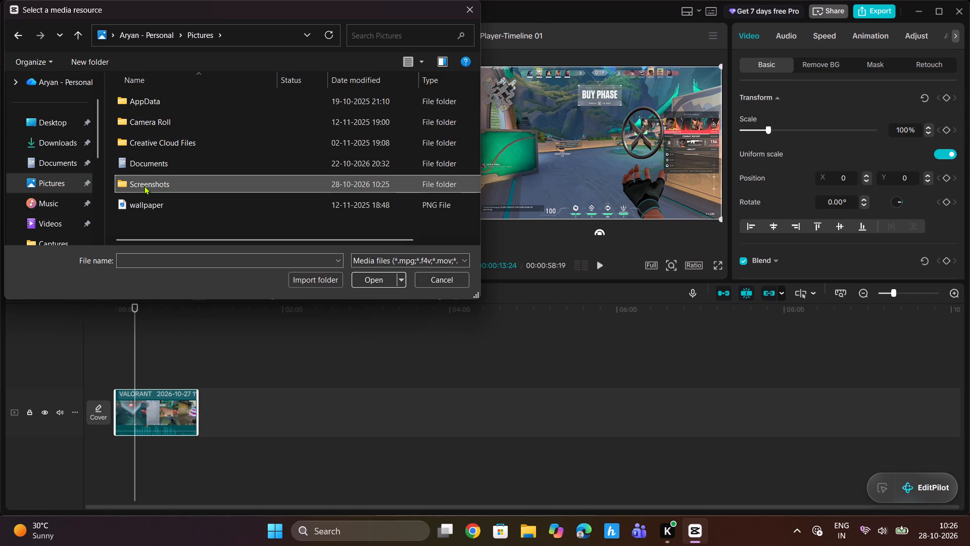
double_click(144, 186)
scroll(189, 188, "down", 4)
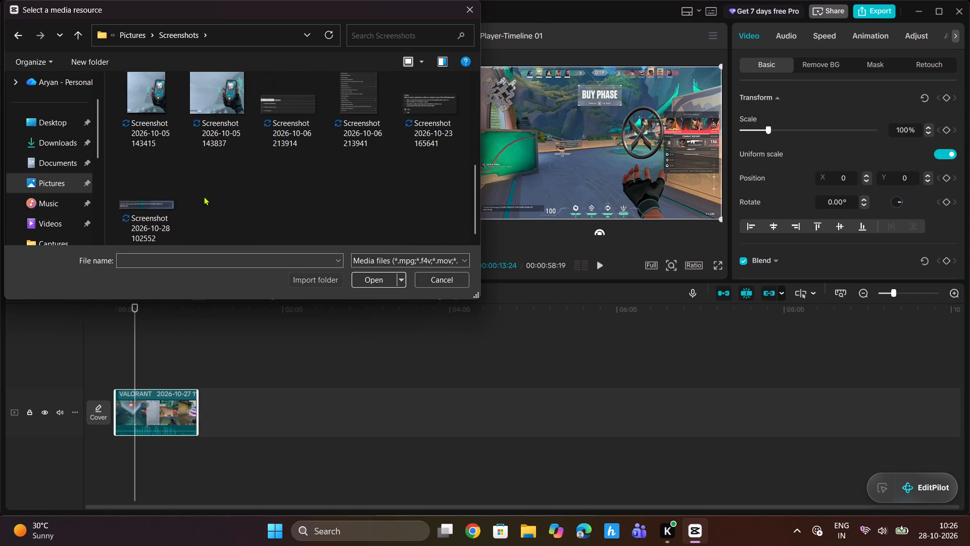
double_click(151, 214)
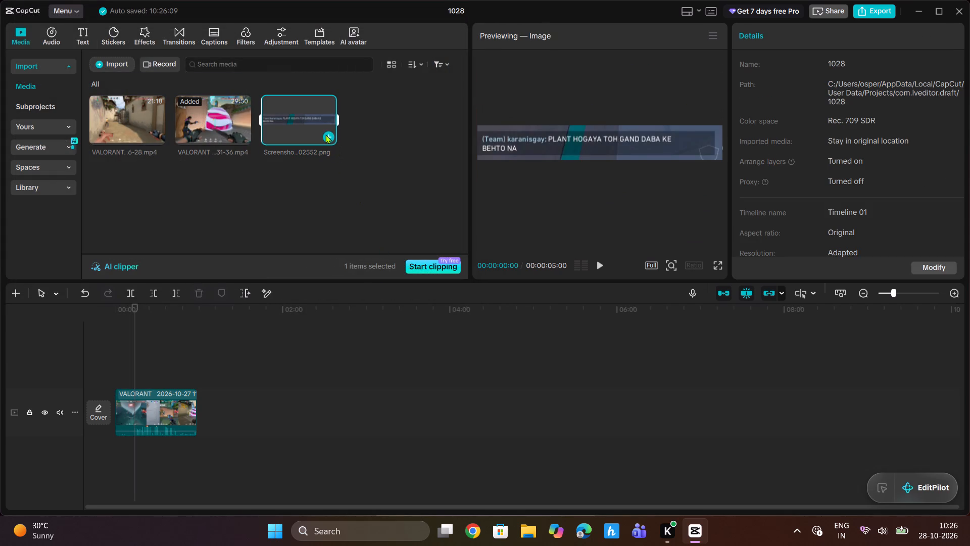
Add the chat screenshot to the timeline and place it on a track above the gameplay clip at 00:00:13:24.
left_click(326, 134)
left_click_drag(118, 409, 114, 381)
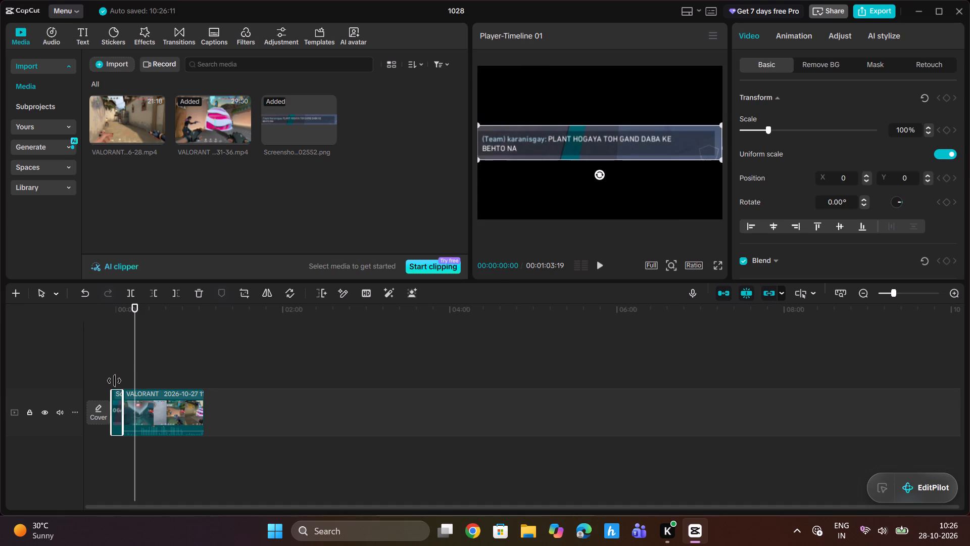
left_click_drag(114, 381, 115, 381)
left_click(119, 410)
left_click(119, 409)
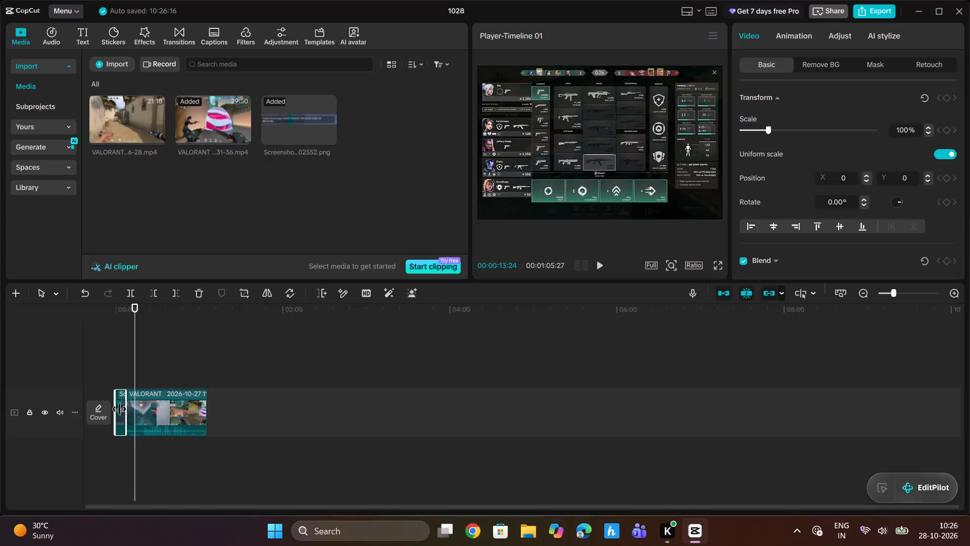
left_click_drag(120, 409, 137, 361)
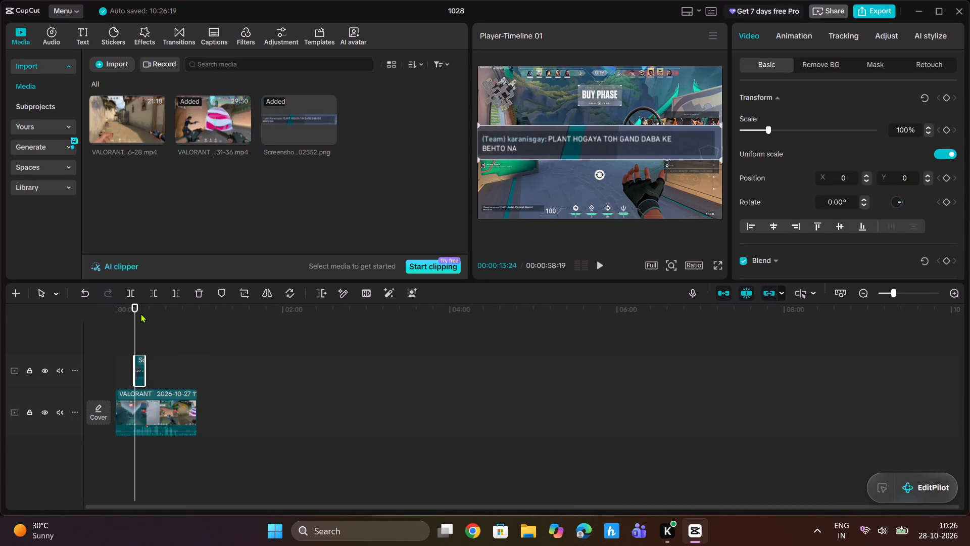
Play through the buy phase to 00:00:15:15 and trim the start of the chat screenshot to that point.
key("space")
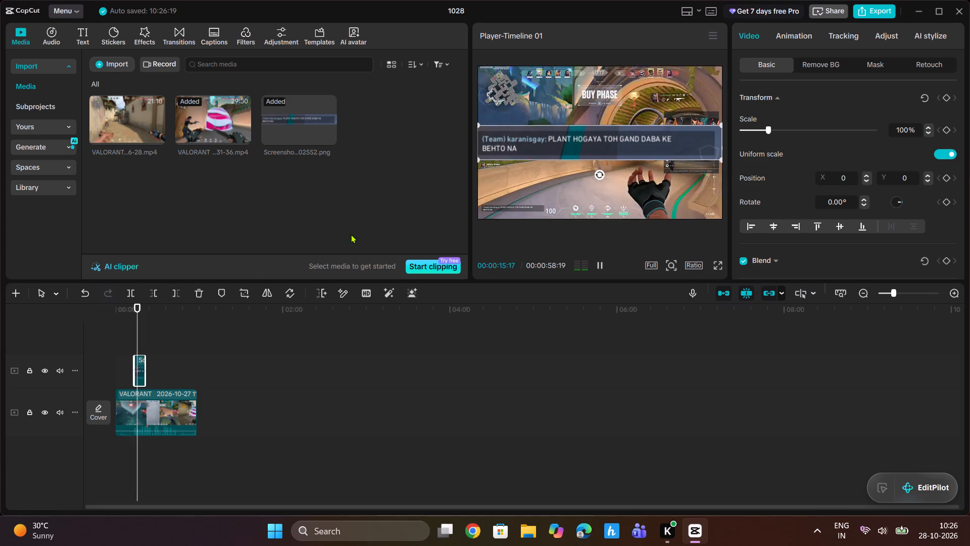
key("space")
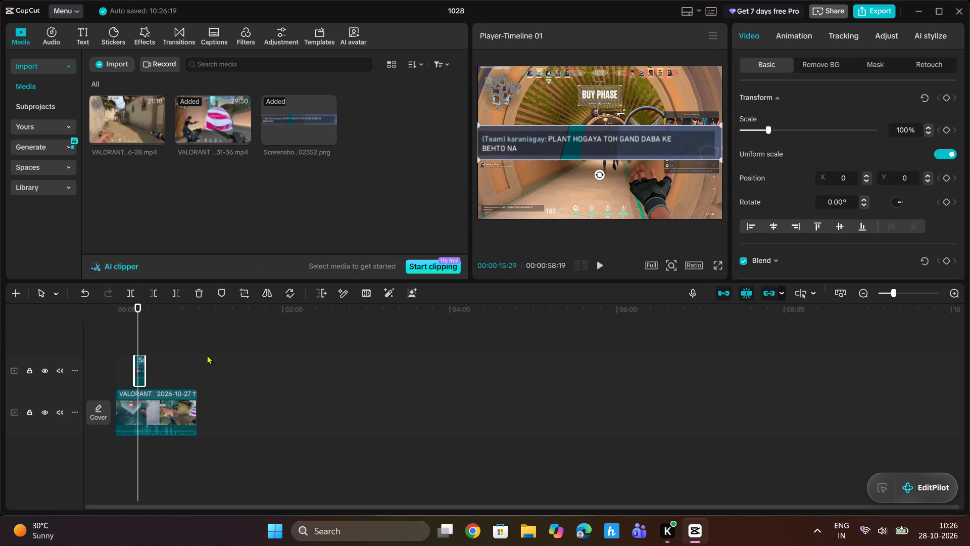
left_click_drag(900, 293, 906, 293)
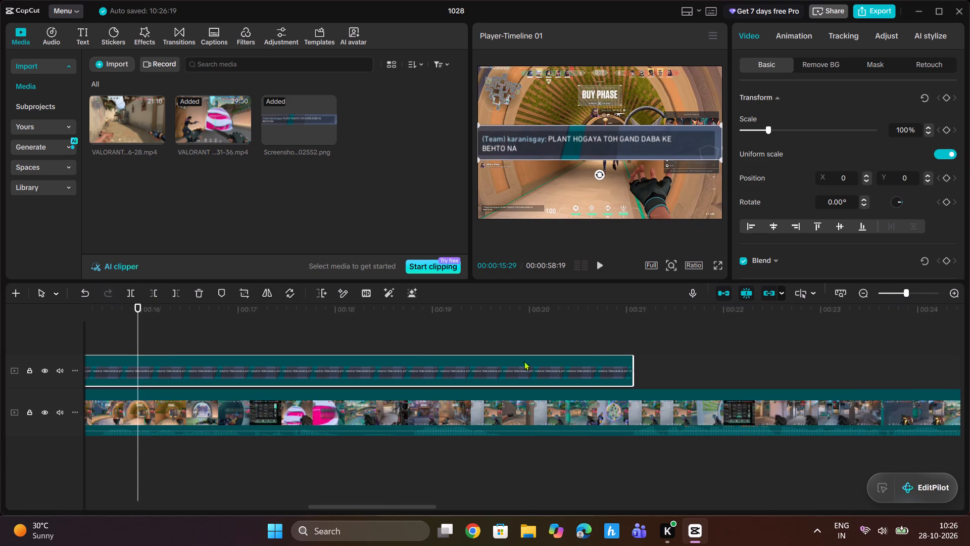
left_click_drag(137, 309, 102, 318)
key("space")
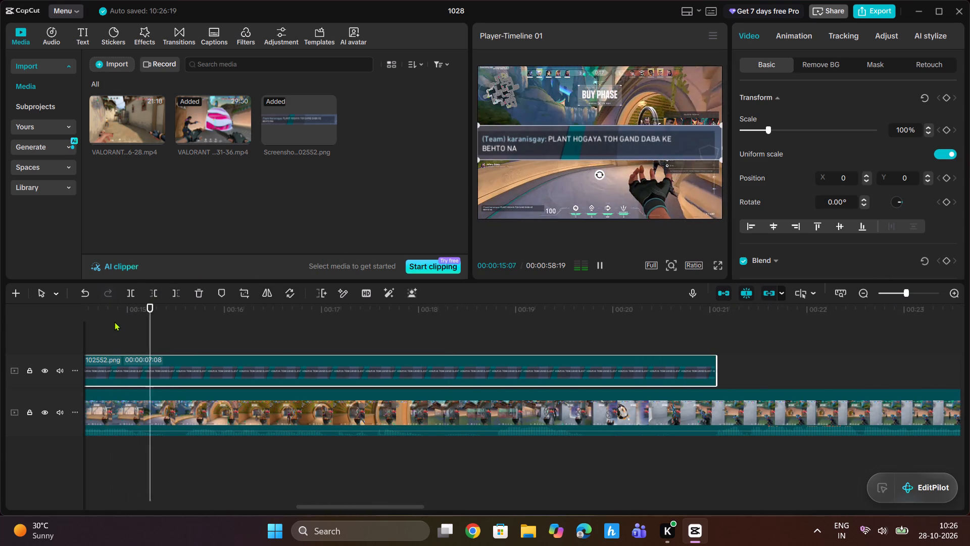
key("space")
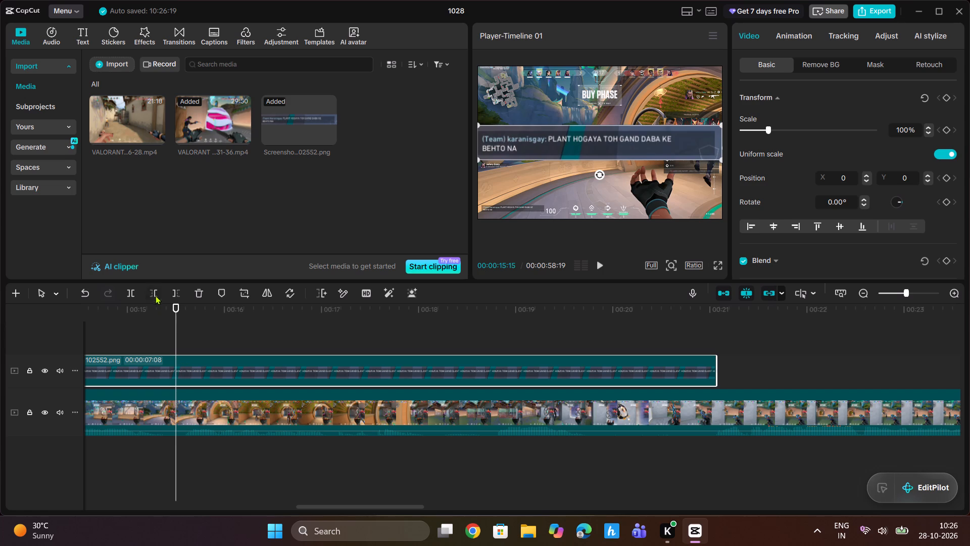
left_click(154, 294)
Play on to 00:00:18:17 and shorten the end of the chat screenshot to that point.
key("space")
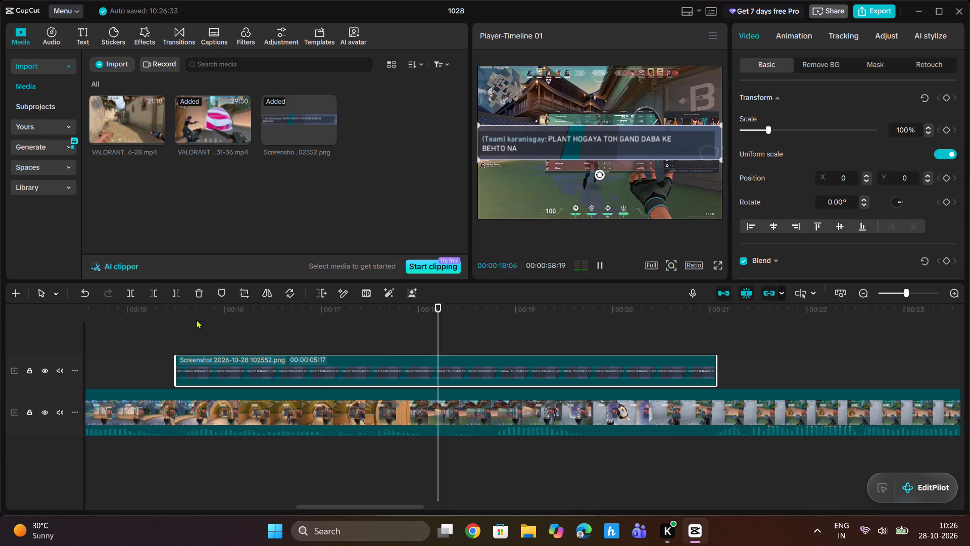
key("space")
key("space")
key("space")
left_click_drag(718, 367, 691, 369)
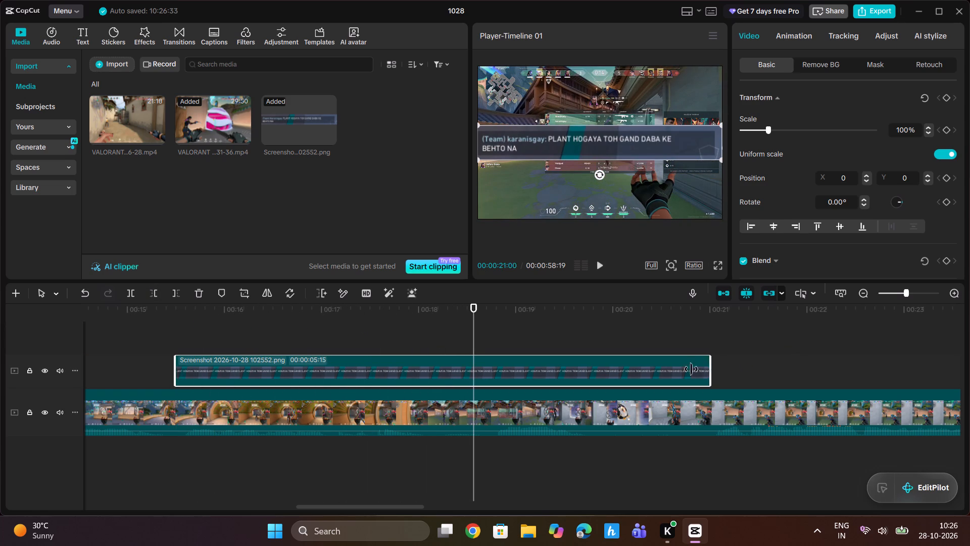
left_click_drag(691, 369, 468, 371)
Apply the Fade In entrance animation and the Fade Out exit animation to the chat screenshot.
left_click(798, 32)
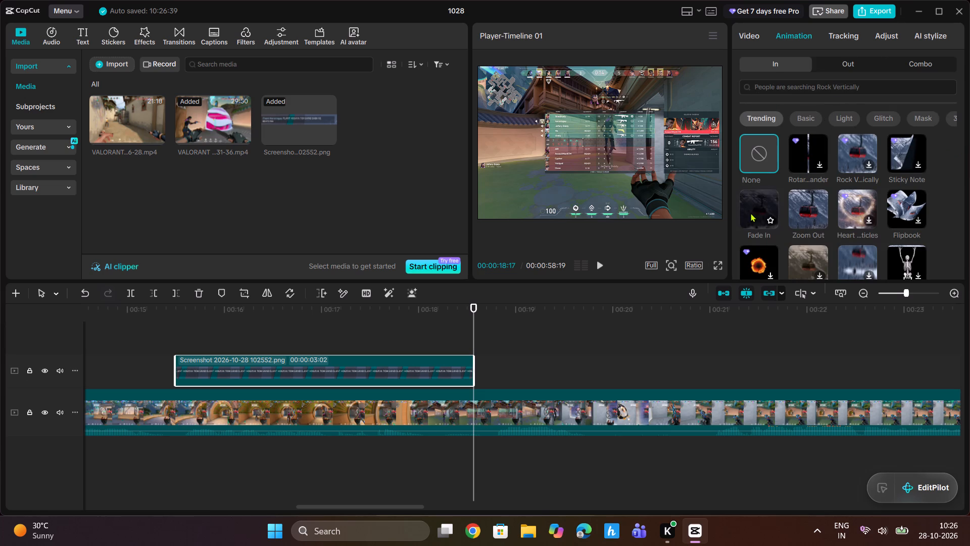
left_click(751, 213)
left_click(834, 60)
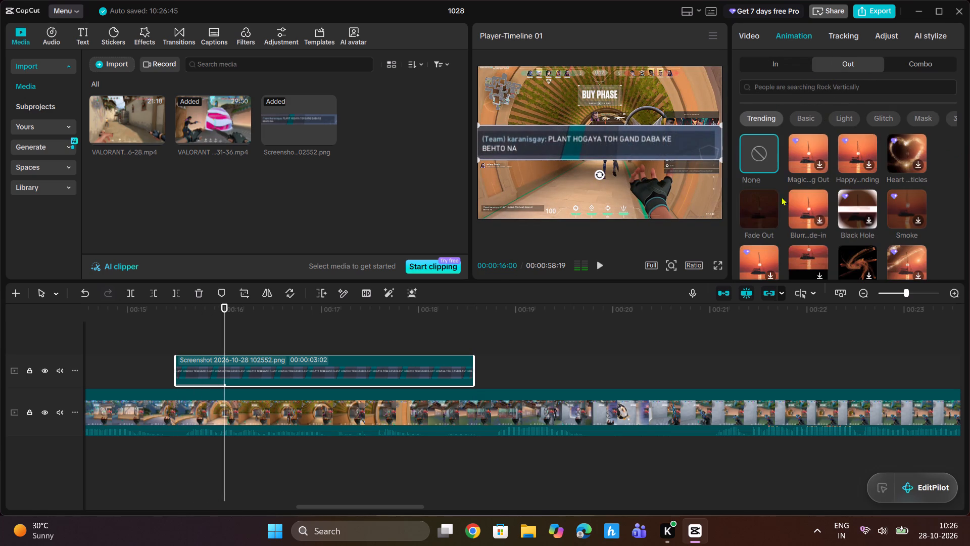
left_click(756, 224)
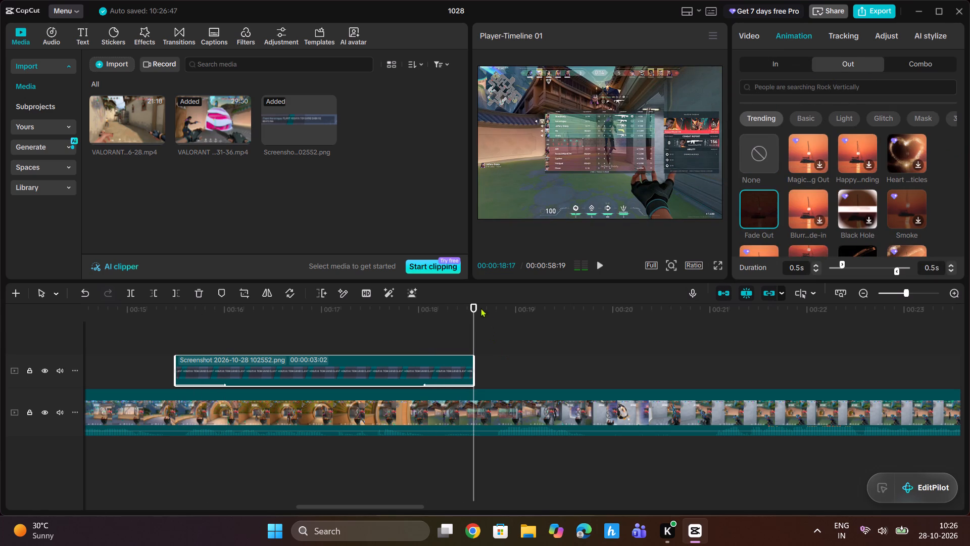
Play the timeline from just before the chat screenshot to check its fade animations.
left_click_drag(477, 305, 153, 355)
key("space")
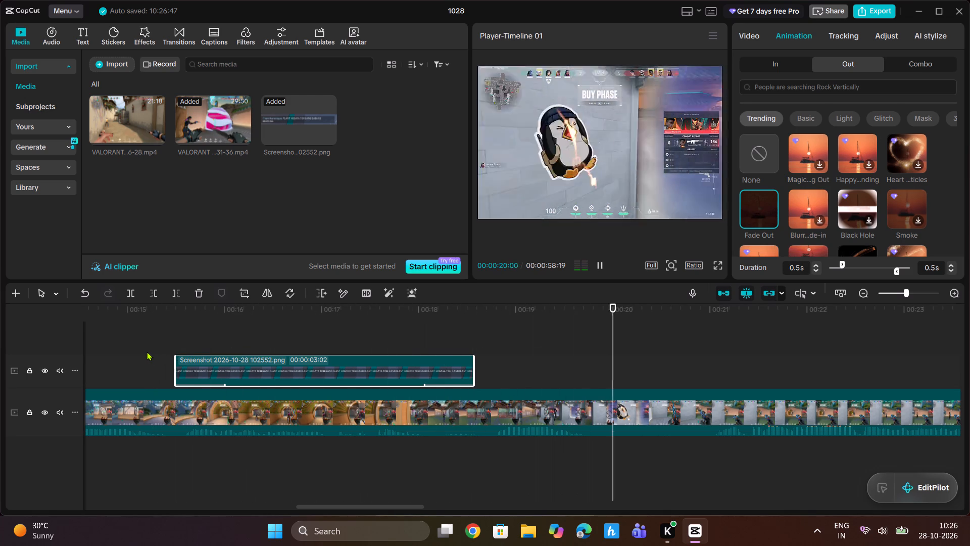
key("space")
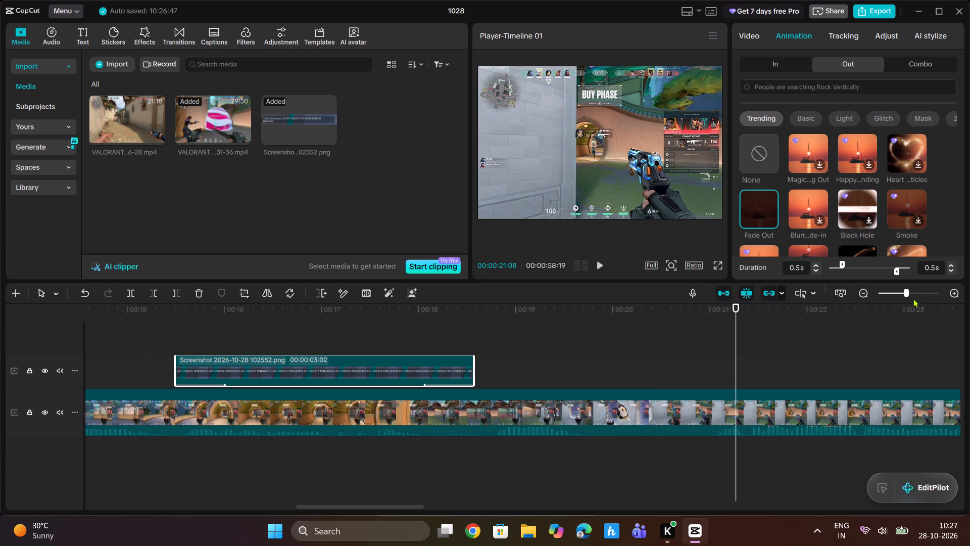
Play from 00:00:21:08 into the start of the round, switching to full screen, and pause at 00:00:39:06 to look for further chat messages.
left_click_drag(904, 293, 896, 292)
key("space")
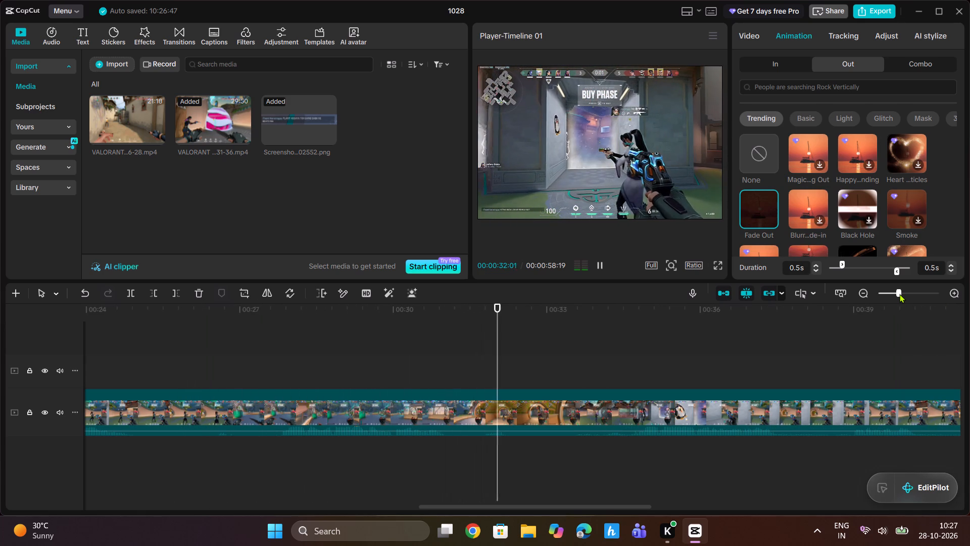
key("space")
left_click(715, 261)
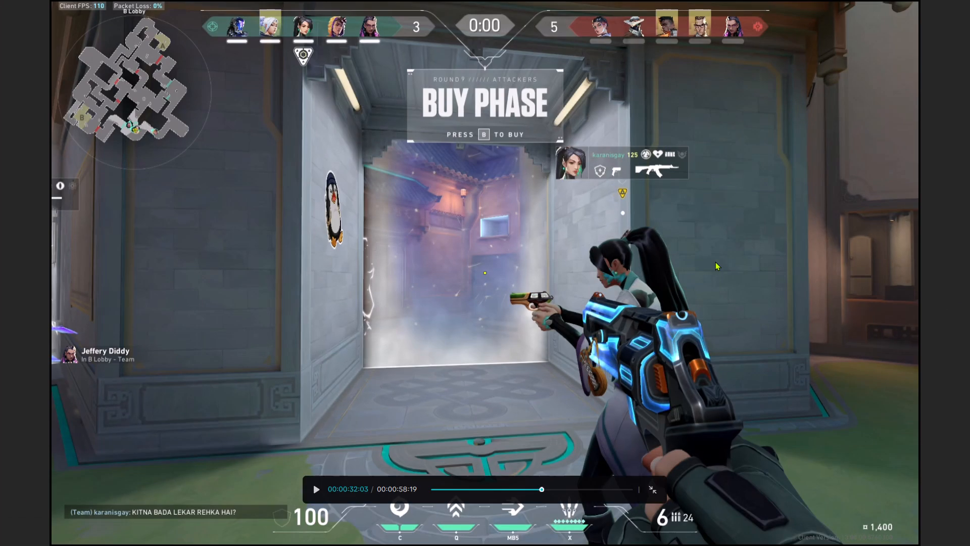
key("space")
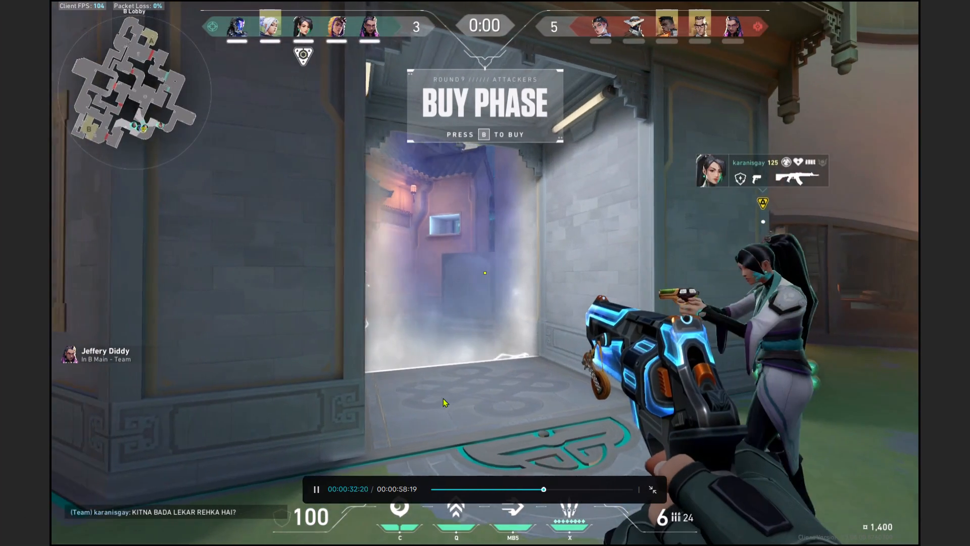
key("space")
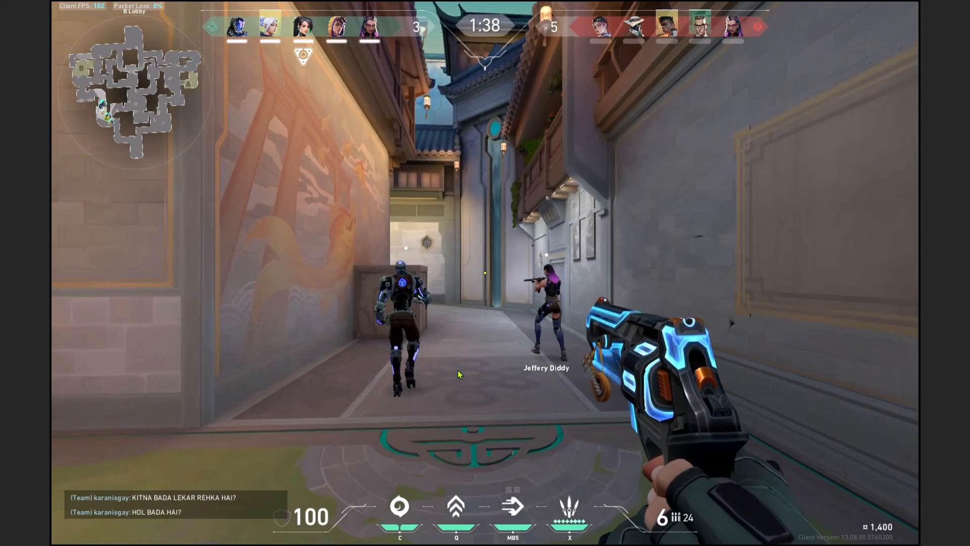
key("space")
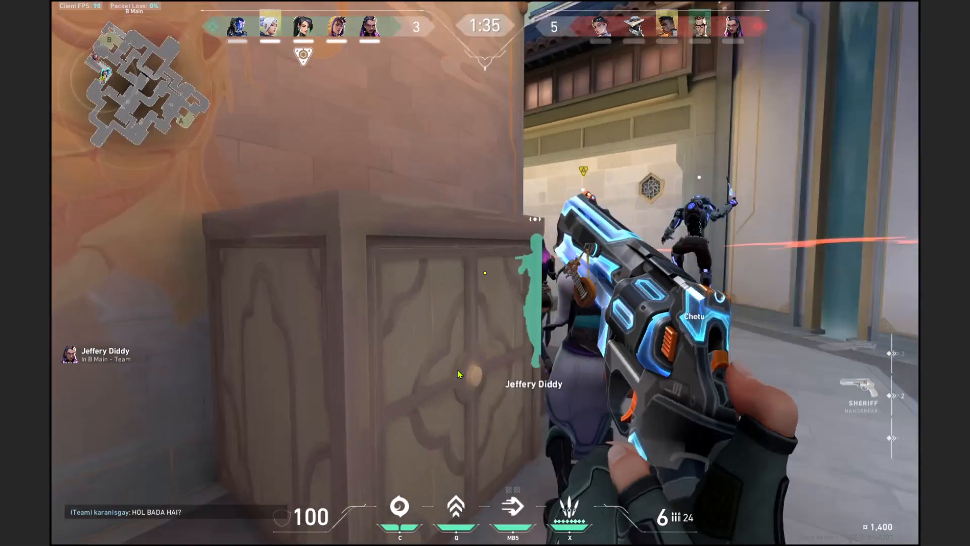
key("space")
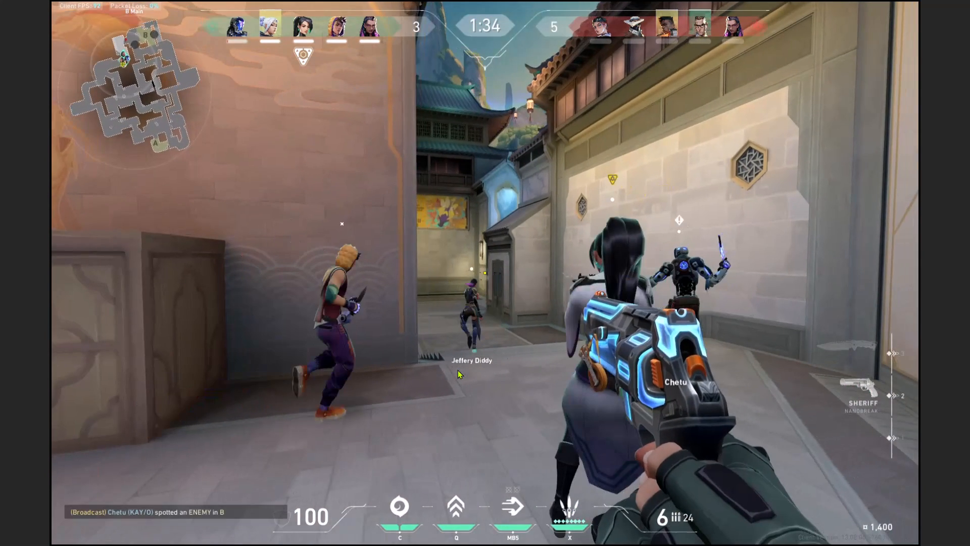
key("space")
key("space")
left_click(900, 476)
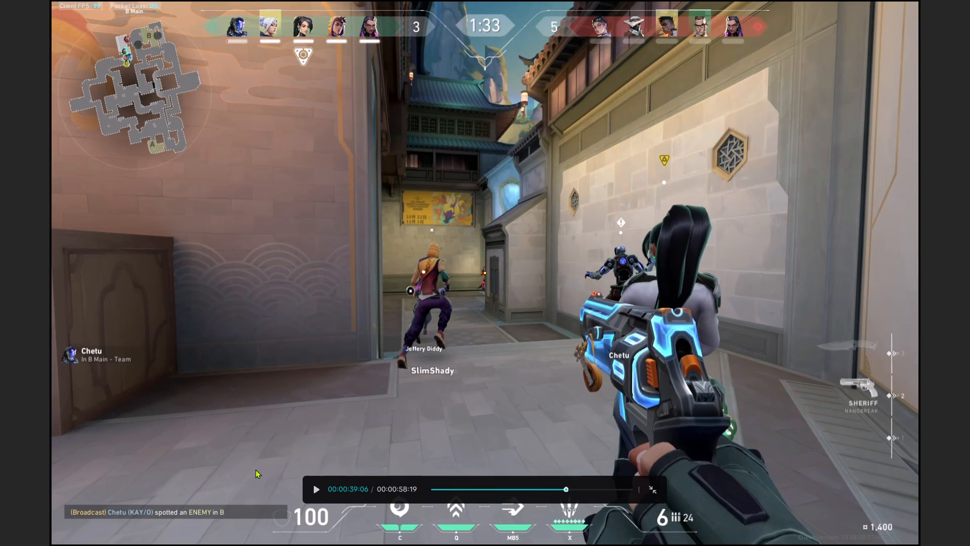
Go back to 00:00:33:12 and capture a screen snip of the team chat message "KITNA BADA LEKAR REHKA HAI?".
key("Left")
key("Left")
key("Left")
key("Left")
key("Left")
key("Left")
key("Left")
key("Left")
key("Left")
key("Left")
key("Left")
key("Left")
key("Left")
key("Left")
key("Left")
key("Left")
key("Left")
key("Left")
key("Left")
key("Left")
key("Left")
key("Left")
key("Left")
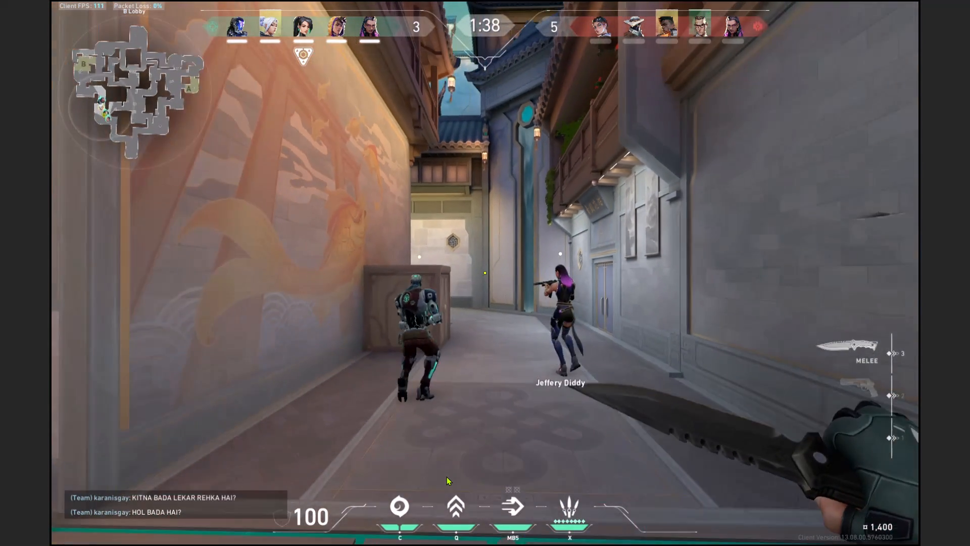
key("Left")
key("Left")
key("Left")
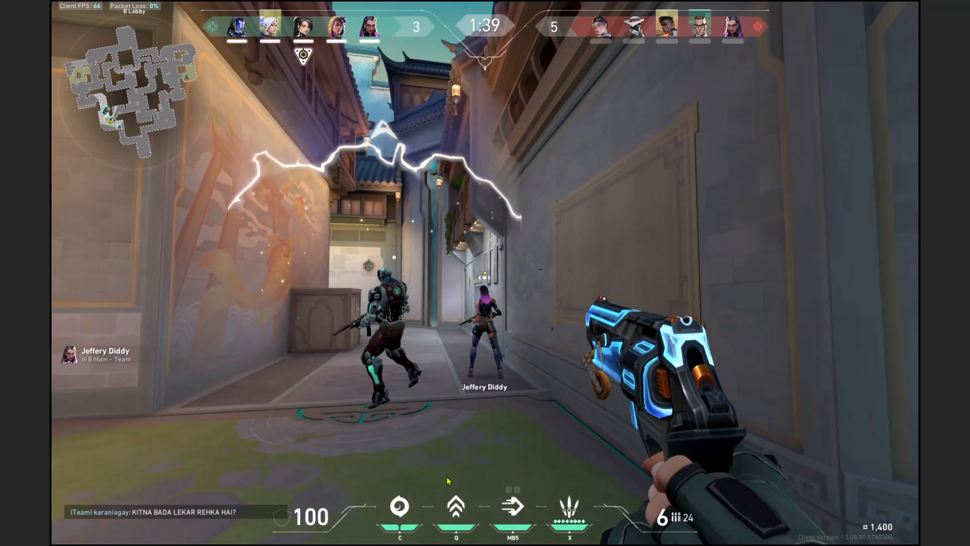
key("Left")
key("Left")
key("Left")
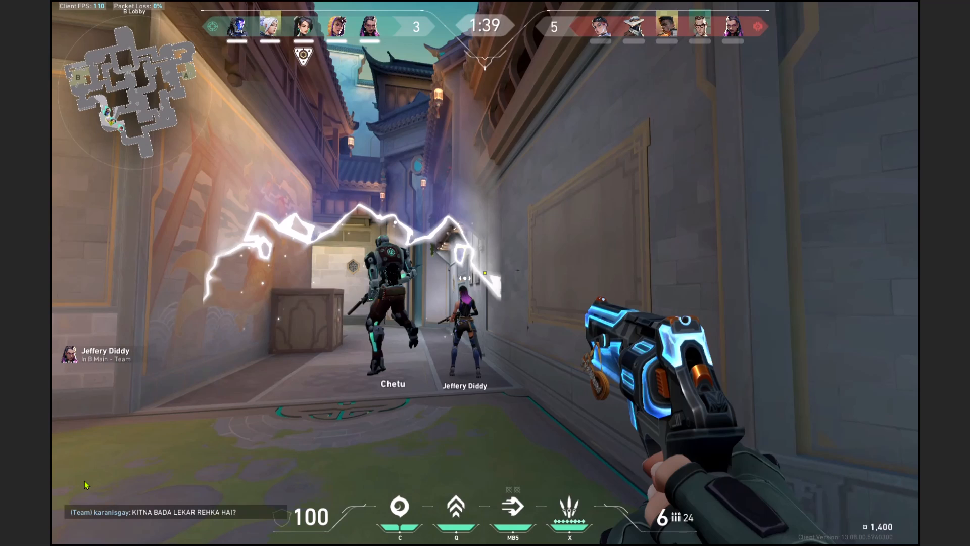
left_click_drag(64, 500, 290, 524)
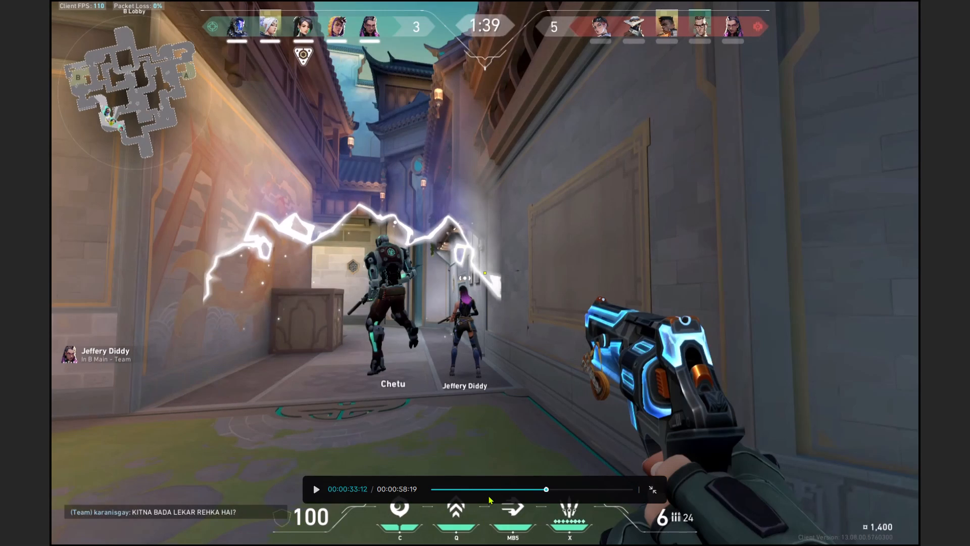
Play on to 00:00:35:16 and capture a screen snip of the team chat message "HOL BADA HAI?".
left_click(317, 490)
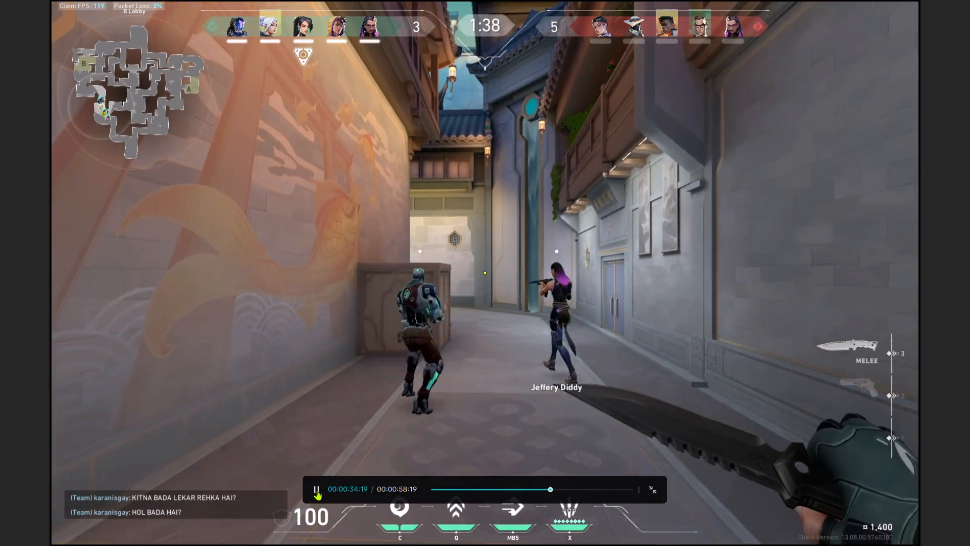
left_click(317, 490)
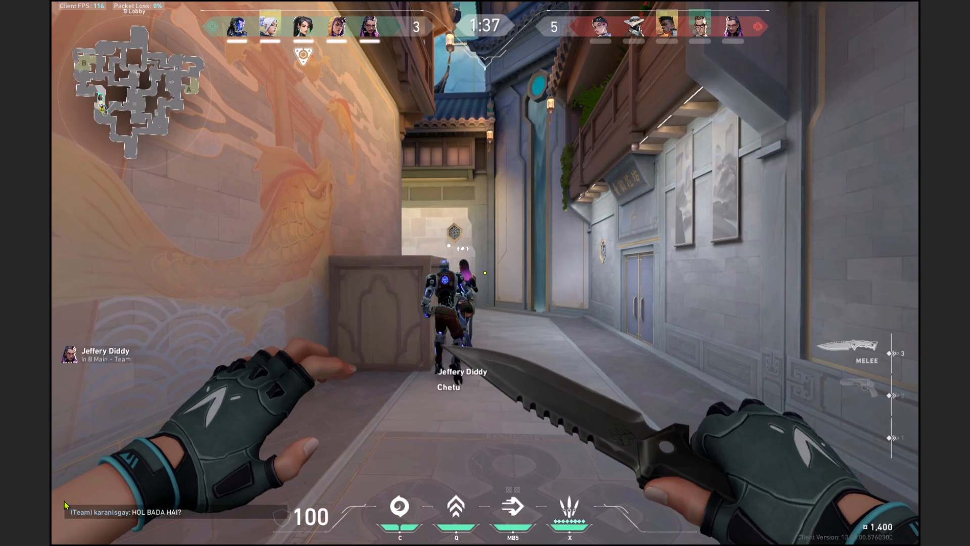
key("Delete")
left_click_drag(64, 500, 79, 510)
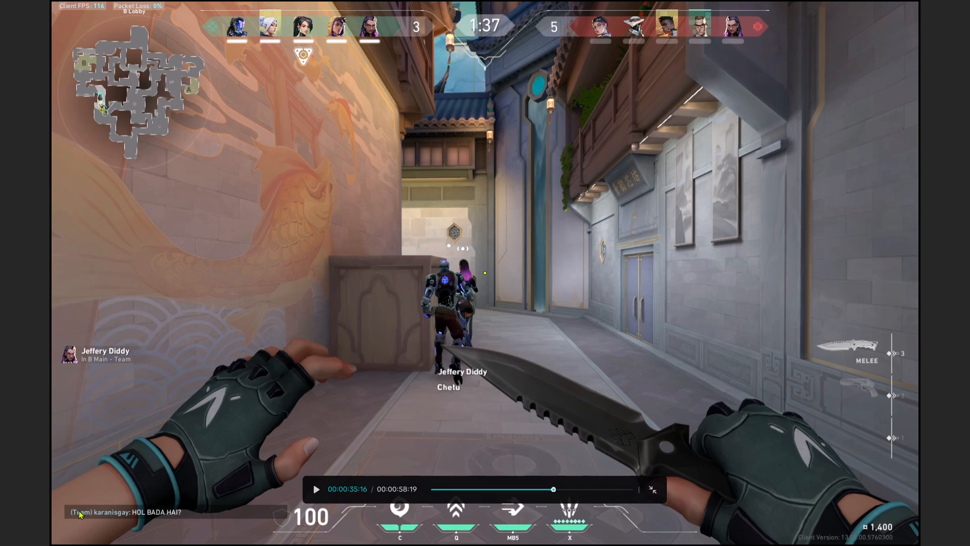
left_click_drag(79, 510, 73, 507)
left_click(64, 499)
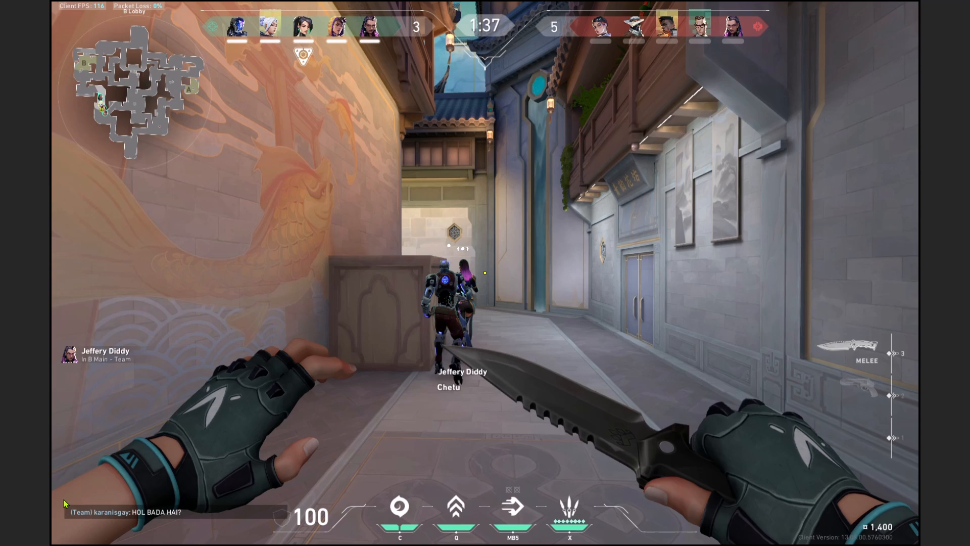
key("Print")
left_click_drag(65, 502, 291, 526)
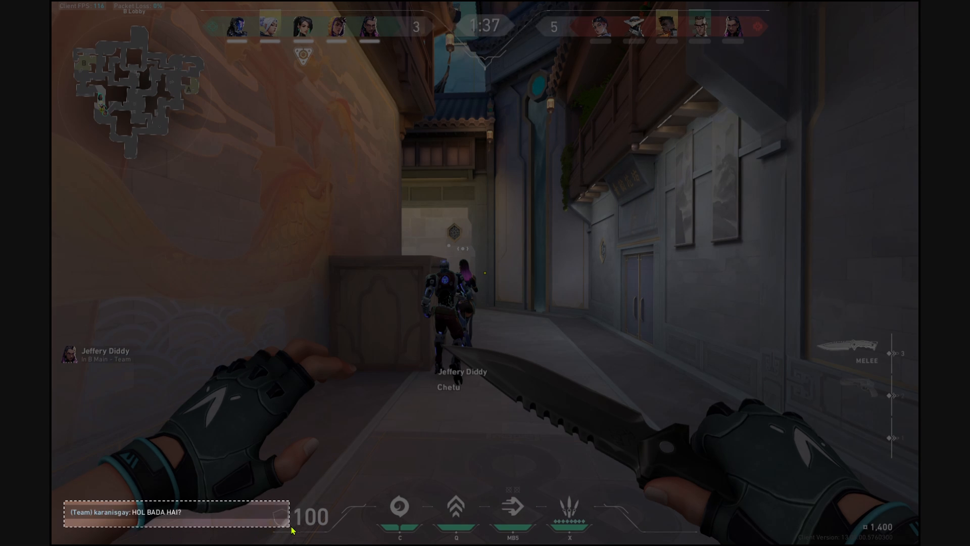
left_click_drag(291, 526, 295, 525)
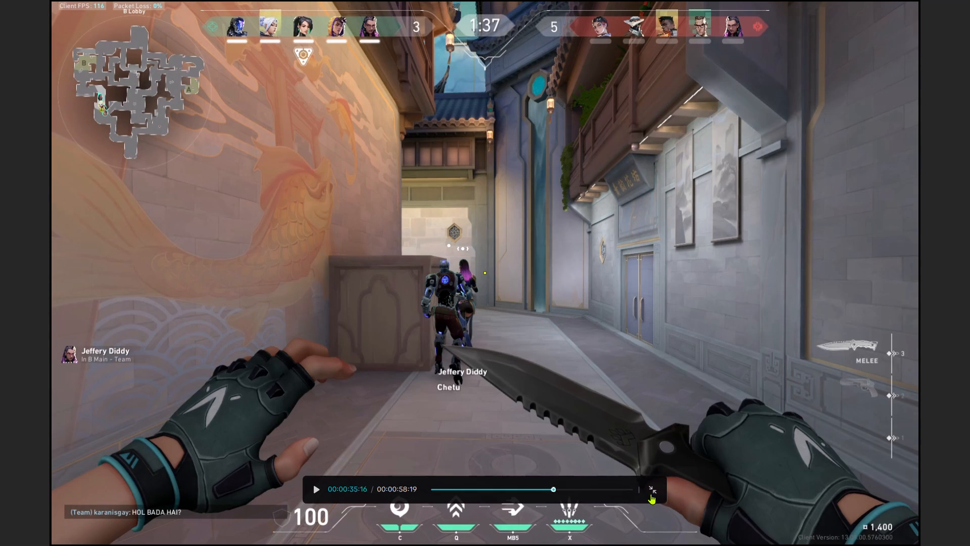
left_click(653, 491)
left_click(115, 63)
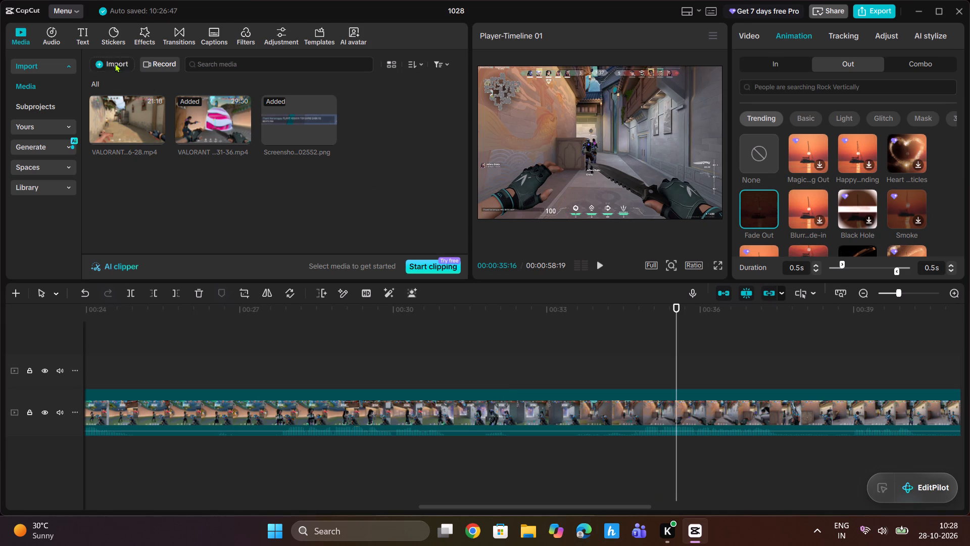
left_click(131, 89)
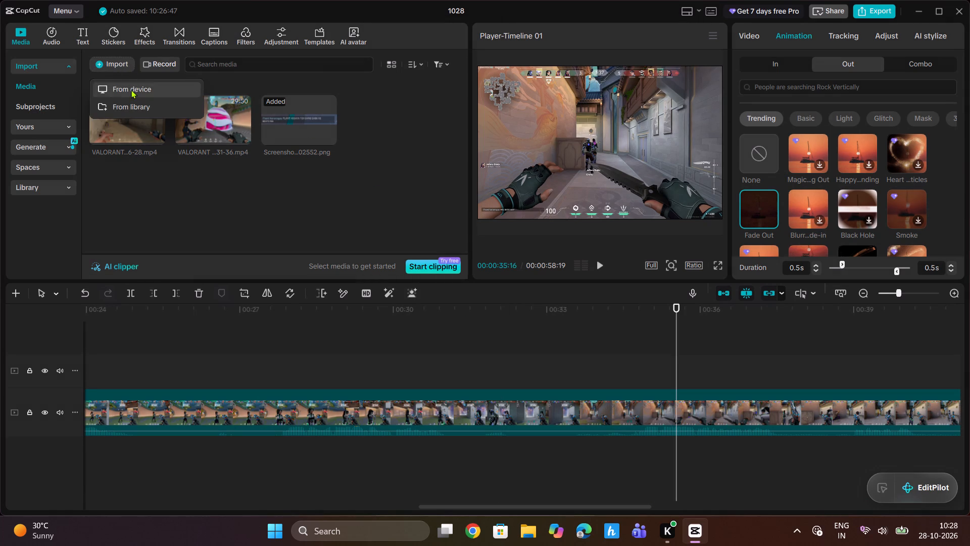
scroll(318, 169, "down", 5)
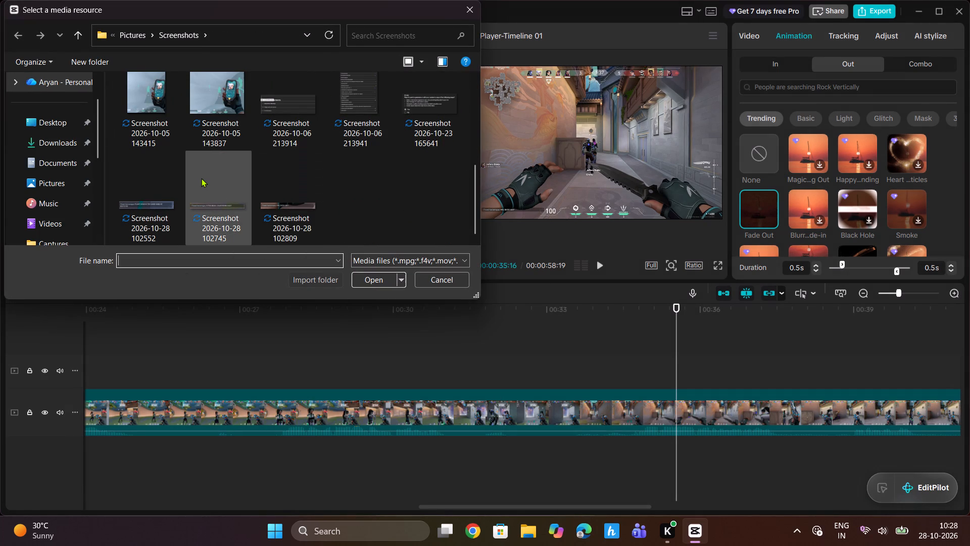
left_click_drag(202, 181, 303, 217)
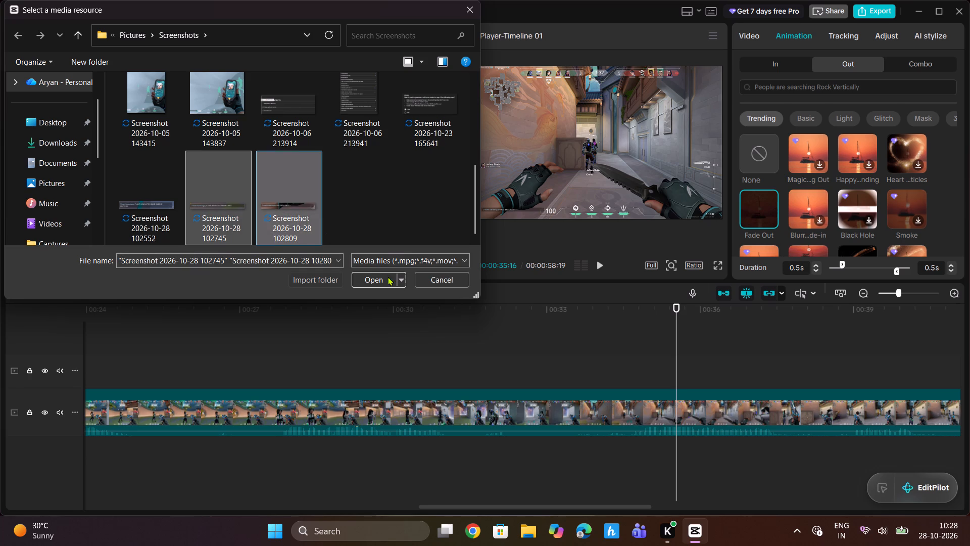
left_click(380, 282)
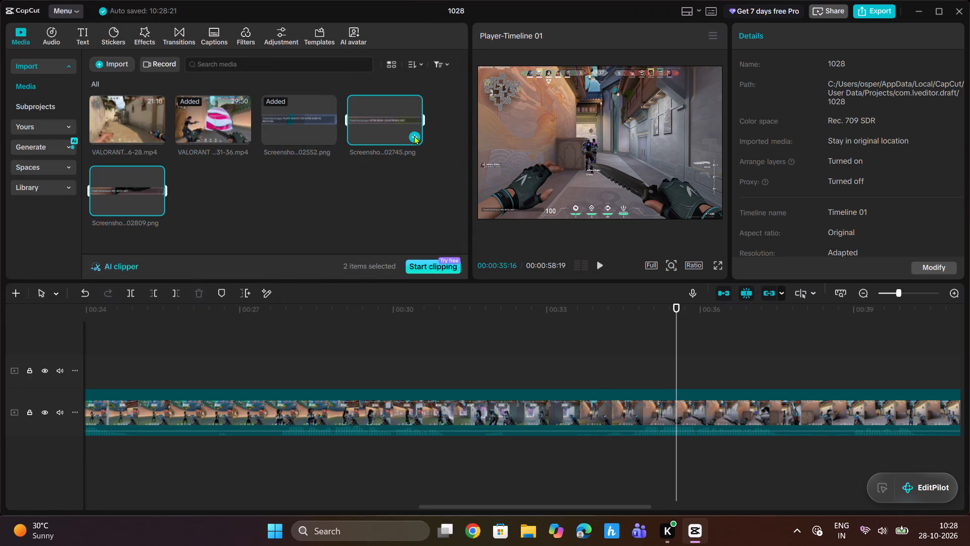
Add both new chat screenshots to the timeline and move one of each onto an overlay track above the video, around 00:00:30.
left_click(414, 135)
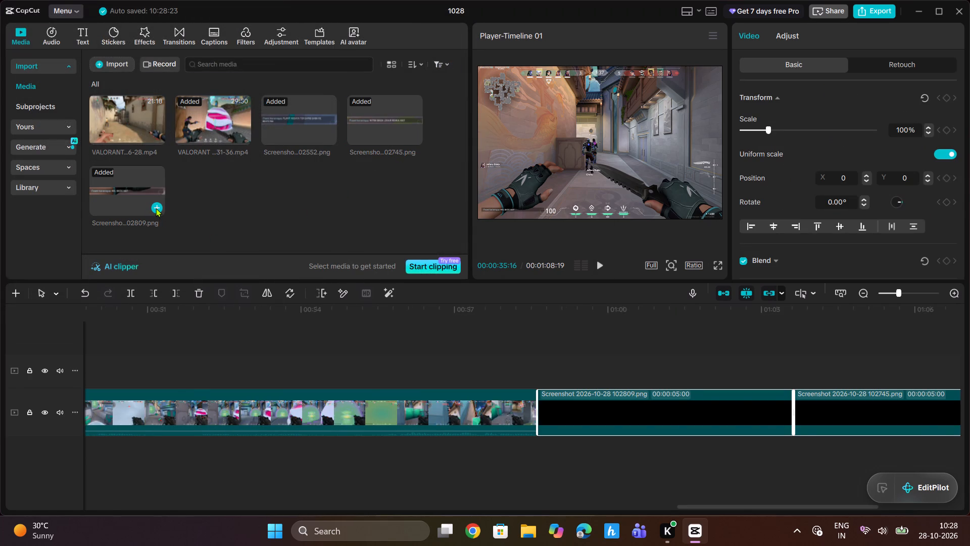
left_click(156, 208)
left_click_drag(898, 290, 890, 293)
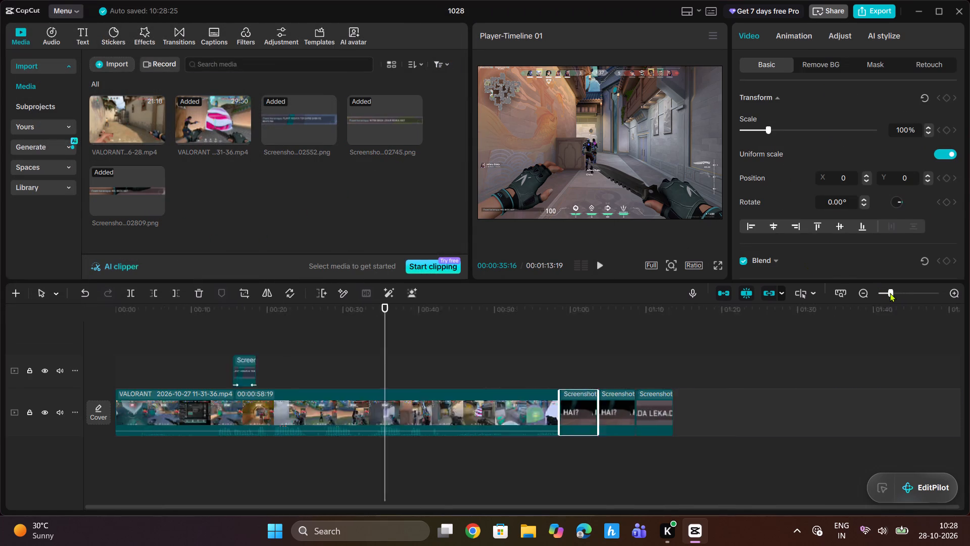
left_click_drag(890, 293, 889, 295)
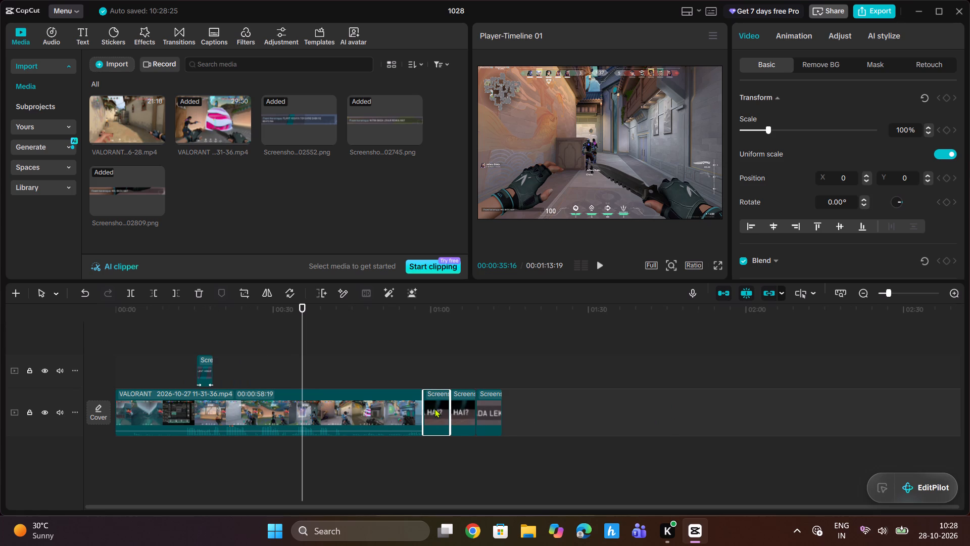
left_click_drag(435, 408, 263, 354)
left_click_drag(466, 441, 289, 359)
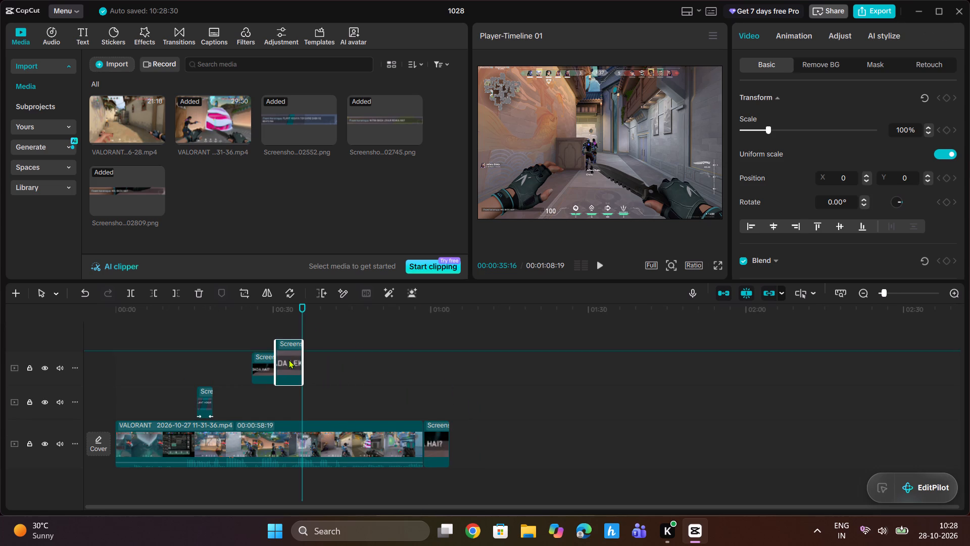
left_click_drag(289, 359, 299, 360)
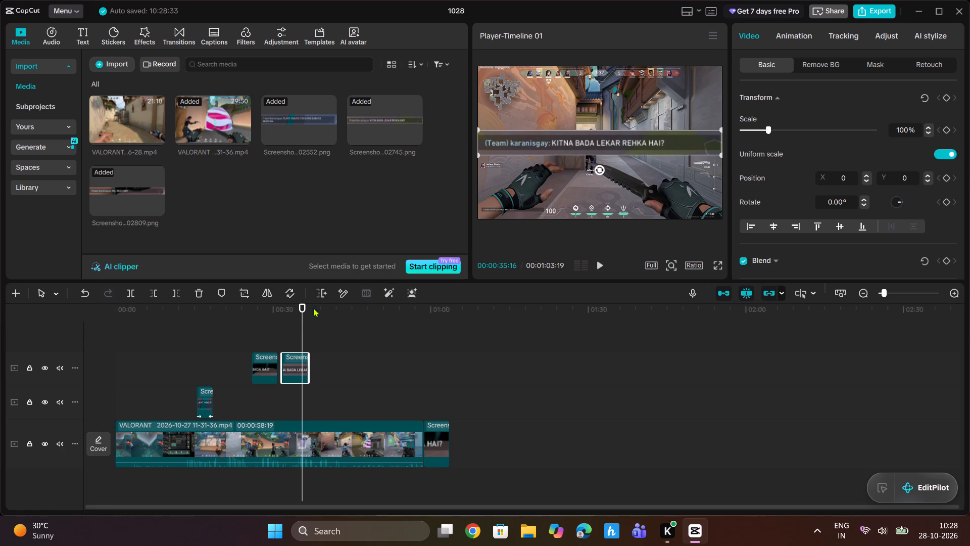
Move the "HOL BADA HAI?" screenshot directly after the "KITNA BADA LEKAR REHKA HAI?" screenshot on the overlay track.
left_click_drag(300, 310, 261, 321)
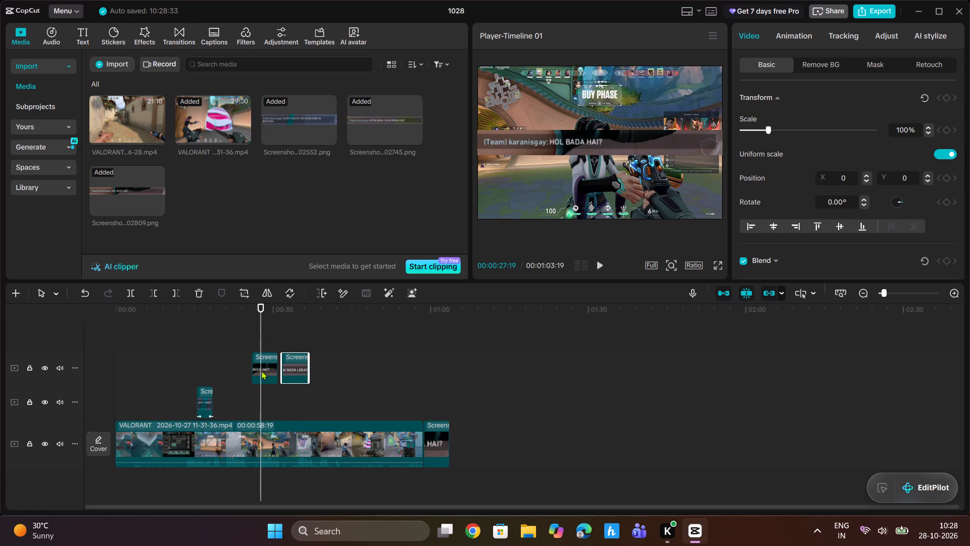
left_click(262, 369)
left_click_drag(262, 369, 325, 363)
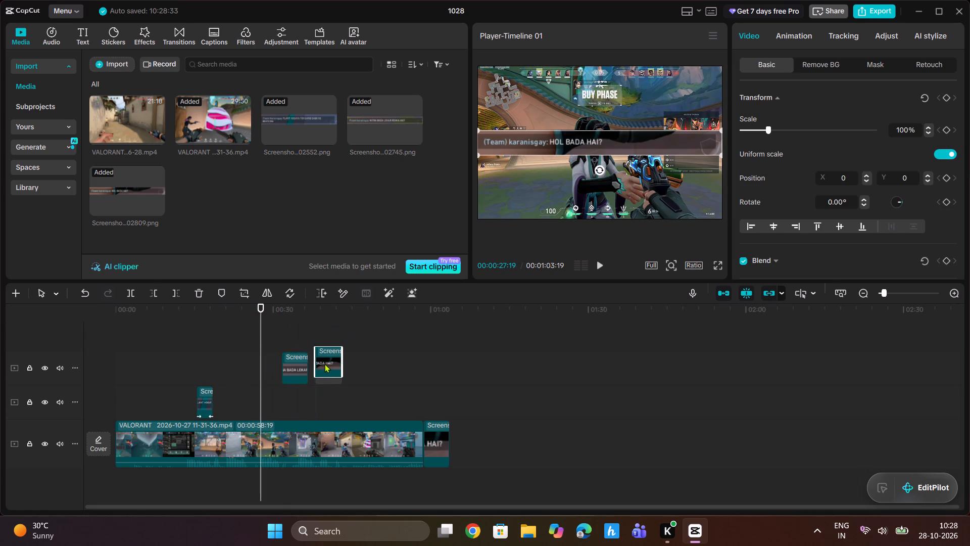
left_click_drag(325, 363, 316, 364)
Play the buy phase up to 00:00:32:07 and shift the "KITNA BADA LEKAR REHKA HAI?" screenshot earlier, starting just before 00:00:30.
left_click_drag(261, 311, 244, 316)
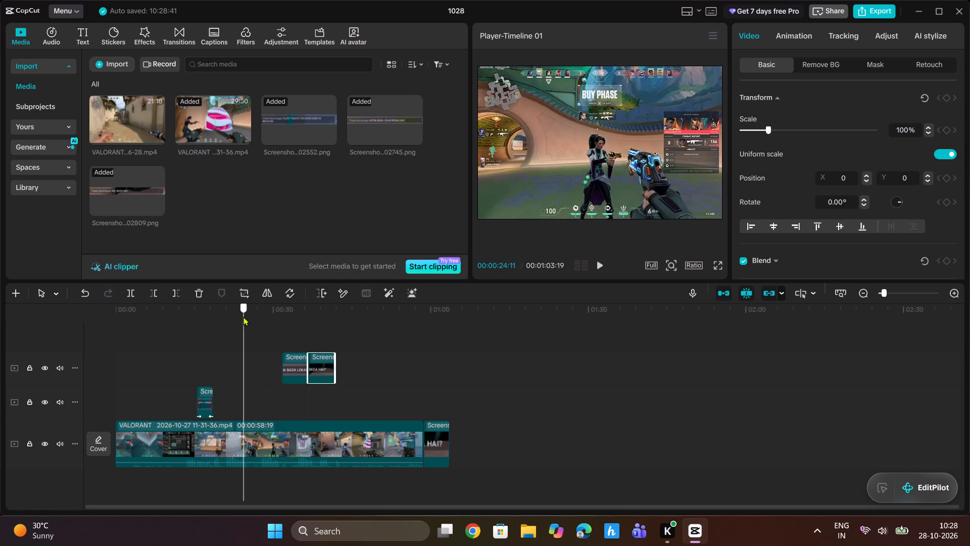
left_click_drag(244, 316, 222, 324)
key("space")
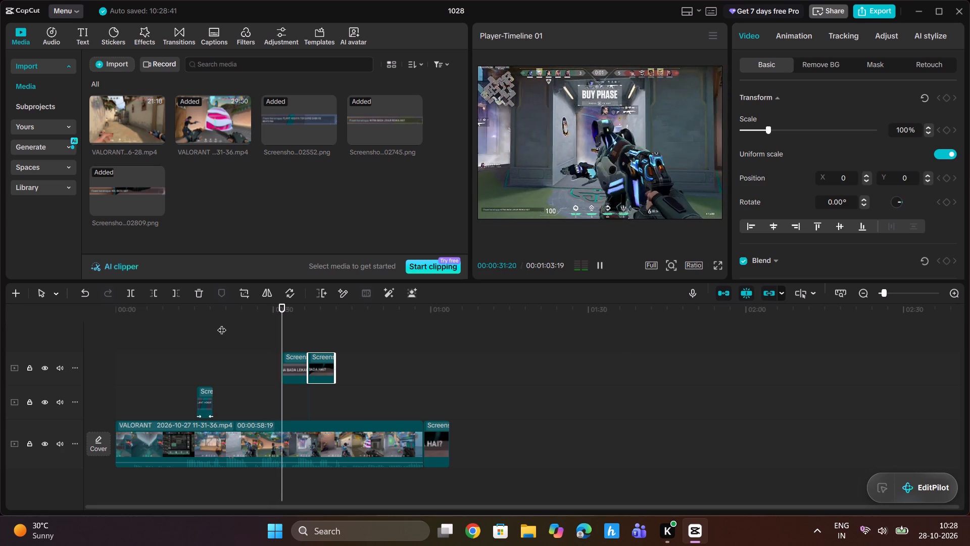
key("space")
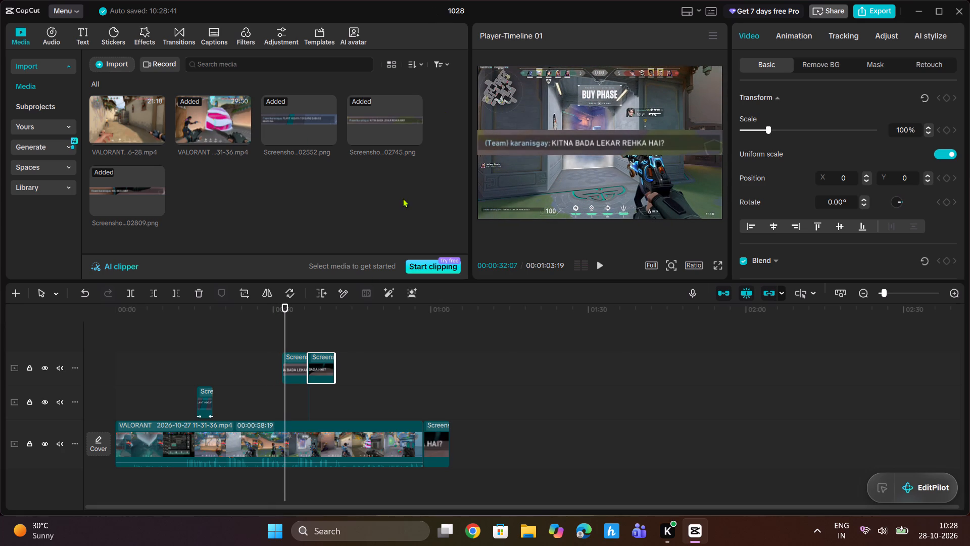
left_click_drag(293, 367, 282, 371)
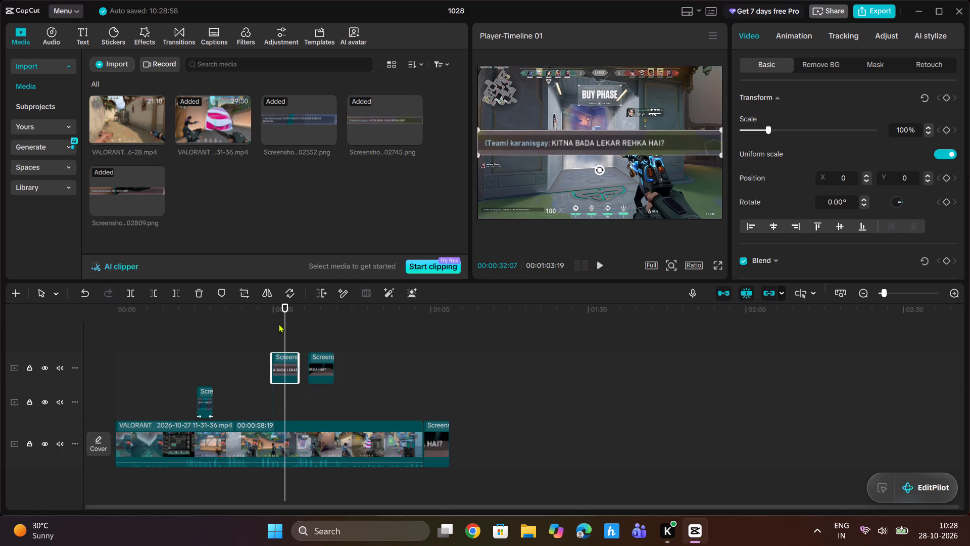
Play in short bursts to find where the chat message appears and trim the "KITNA BADA LEKAR REHKA HAI?" screenshot's start to 00:00:30:24.
left_click_drag(278, 309, 253, 316)
key("space")
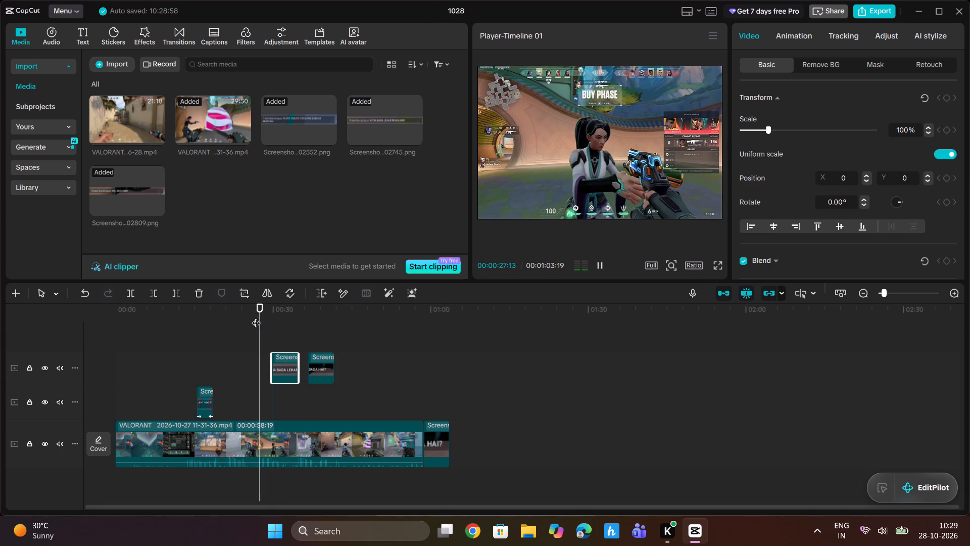
key("space")
key("space")
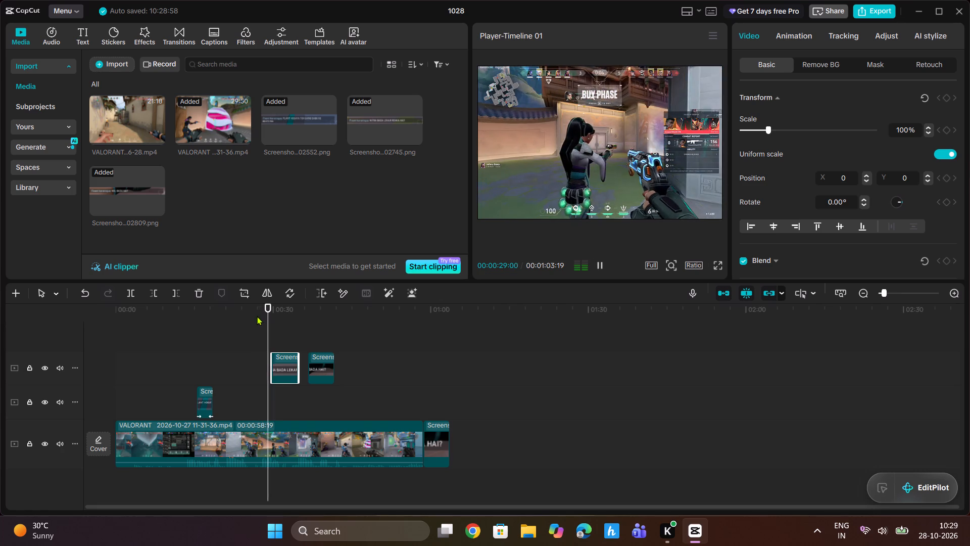
key("space")
key("space")
key("space")
key("space")
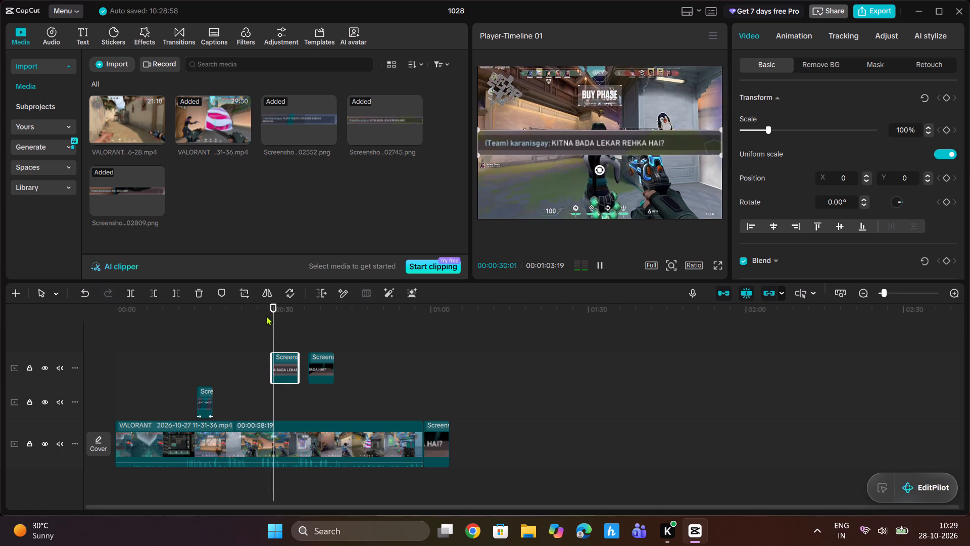
key("space")
key("space")
key("space")
key("space")
key("space")
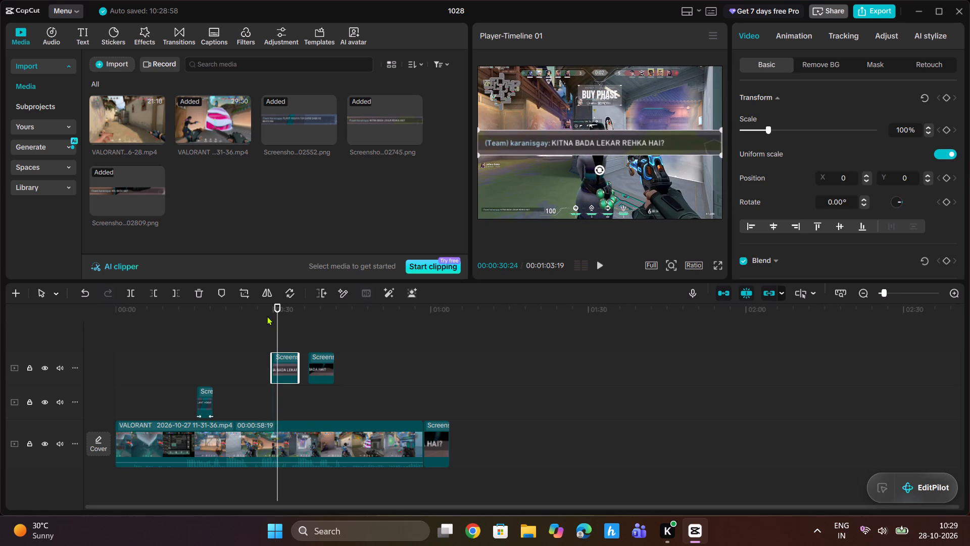
left_click_drag(272, 368, 280, 368)
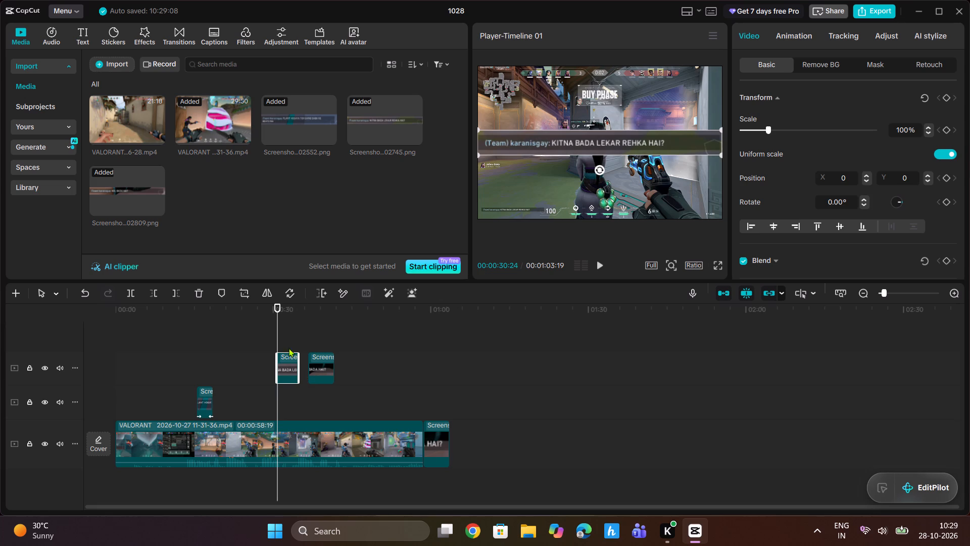
Play through to 00:00:34:17 and trim the end of the "KITNA BADA LEKAR REHKA HAI?" screenshot to about 00:00:33:19.
left_click_drag(278, 312, 251, 326)
left_click(604, 264)
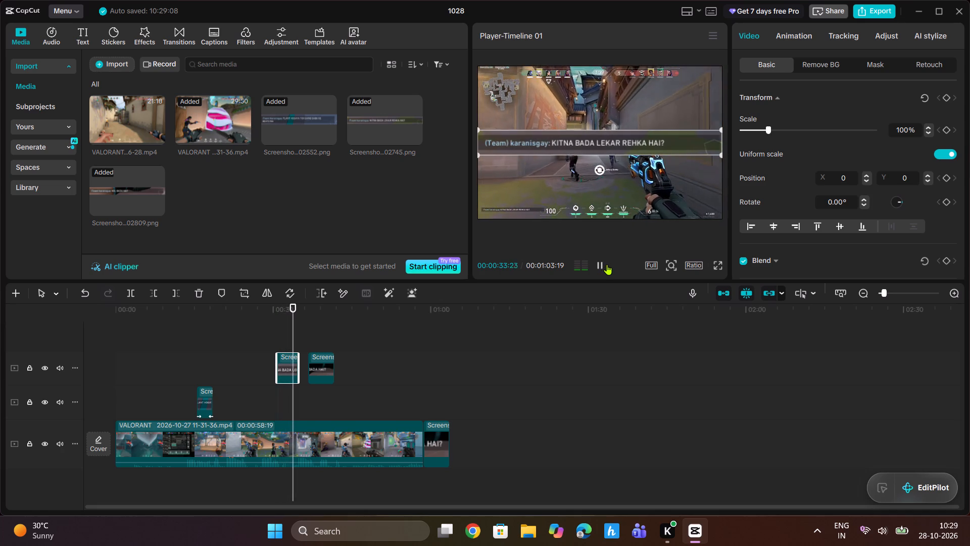
left_click(607, 264)
key("space")
key("space")
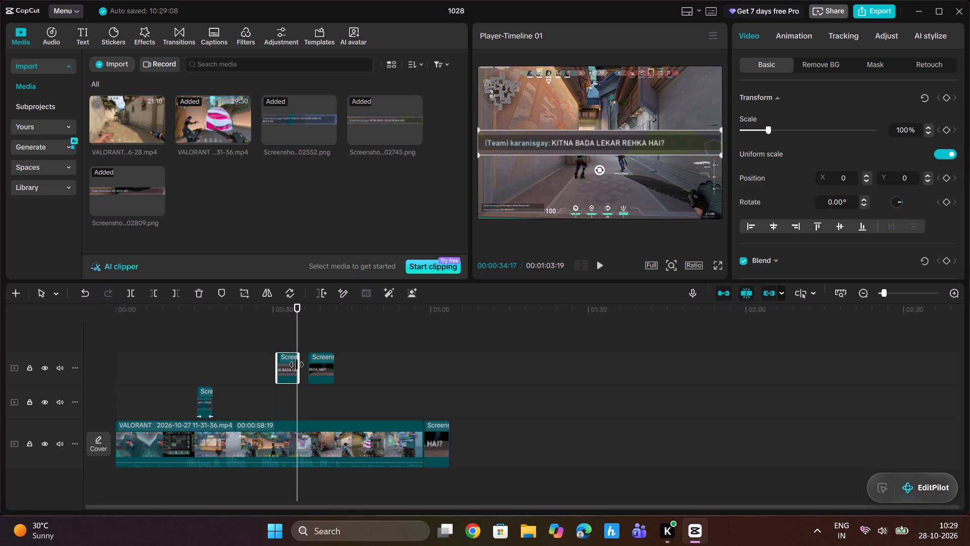
left_click_drag(300, 368, 292, 366)
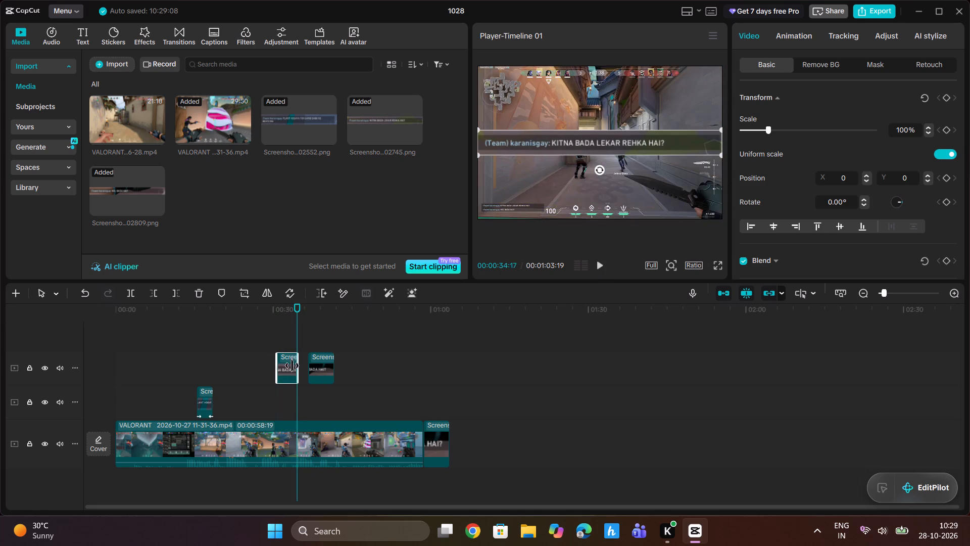
left_click_drag(292, 366, 290, 370)
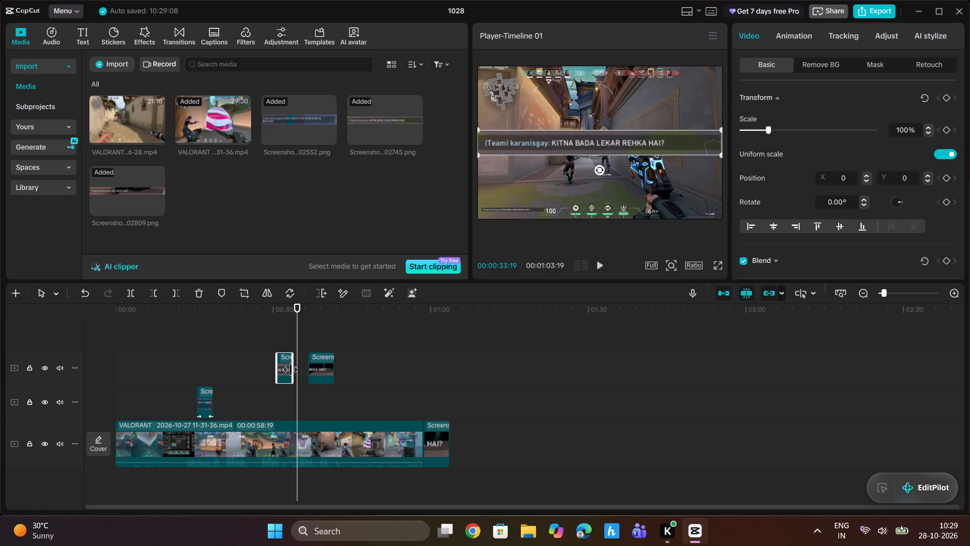
left_click_drag(290, 370, 292, 370)
Move the "HOL BADA HAI?" screenshot directly against the end of the first one and shorten it to end at about 00:00:36.
left_click(319, 365)
left_click_drag(319, 365, 320, 365)
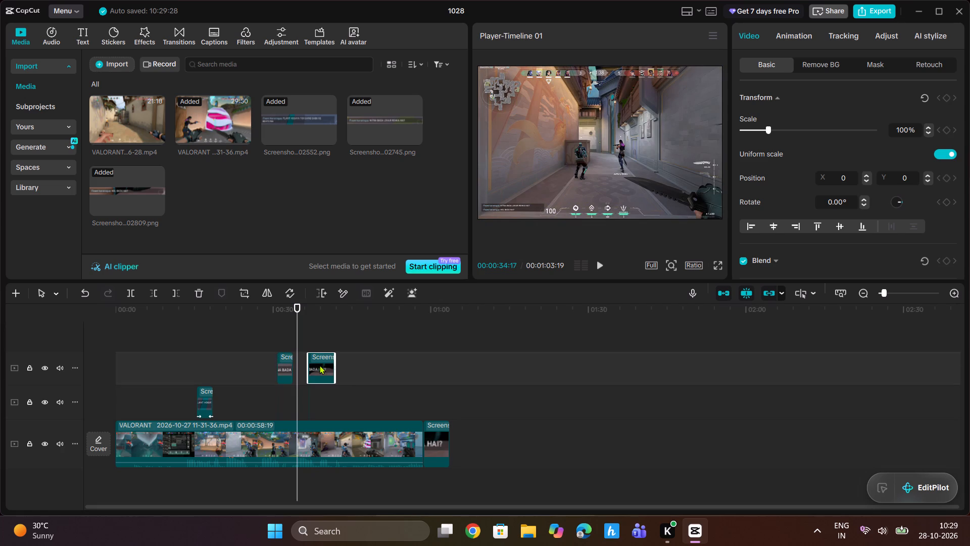
left_click_drag(320, 365, 304, 367)
left_click_drag(322, 365, 308, 367)
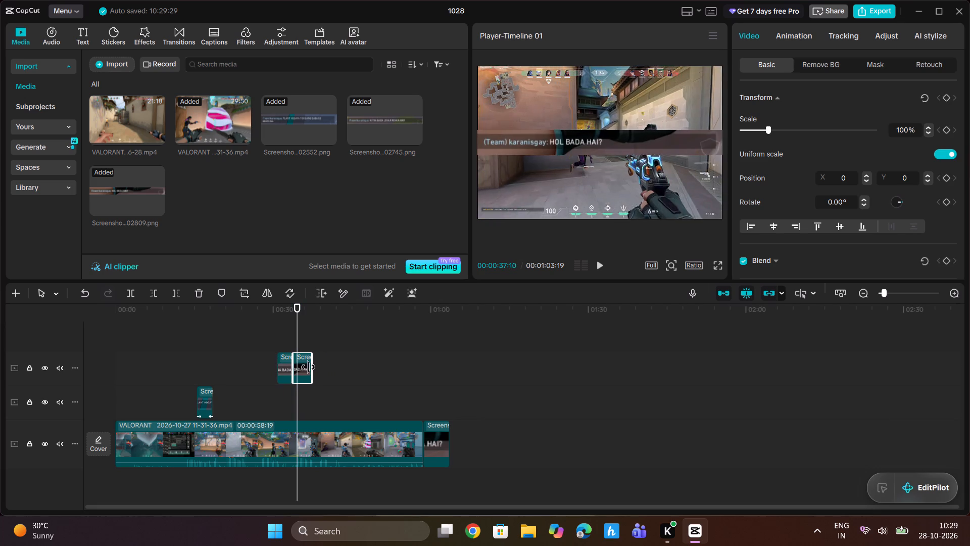
left_click_drag(308, 367, 304, 368)
Play the timeline from just before the two chat screenshots to check their timing.
left_click_drag(298, 317, 278, 321)
key("space")
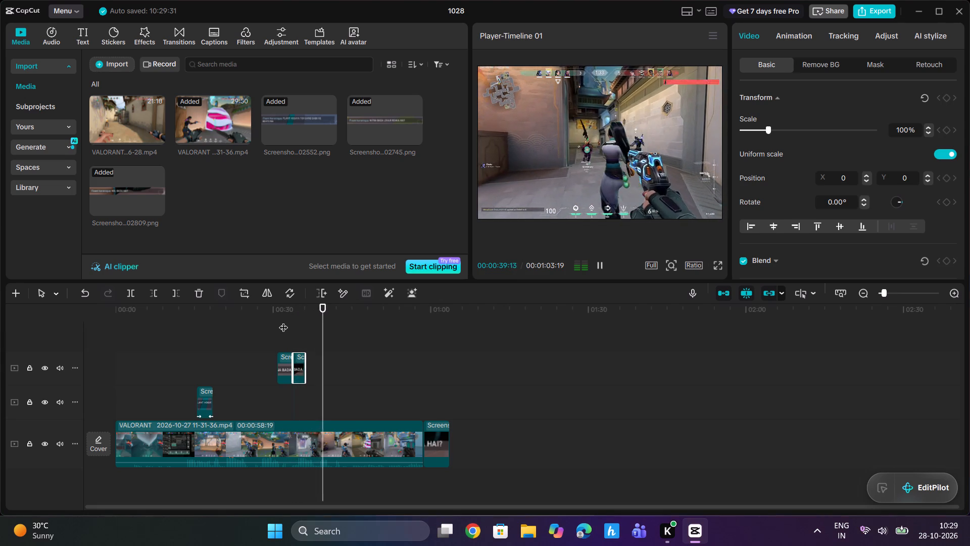
Delete the leftover chat screenshot that follows the VALORANT gameplay clip on the main track.
left_click(438, 440)
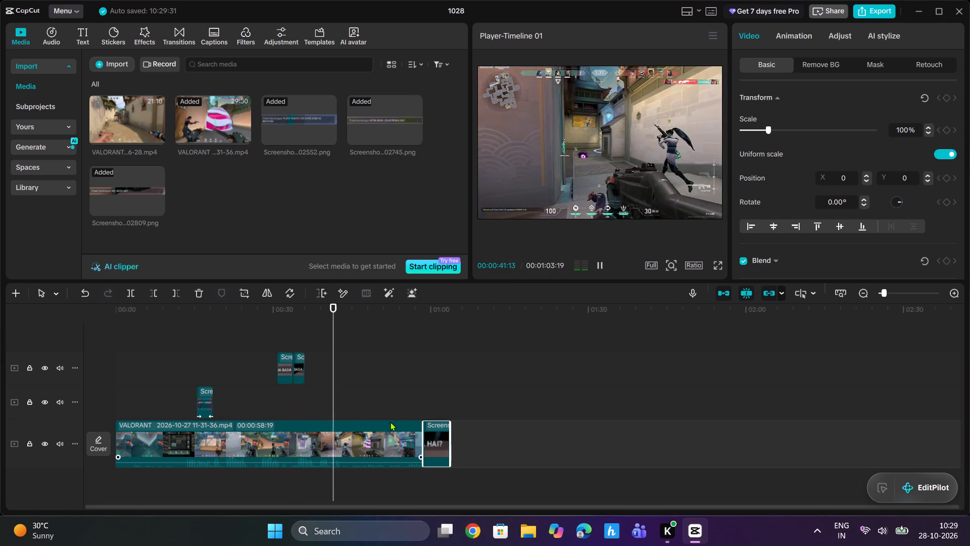
left_click(195, 296)
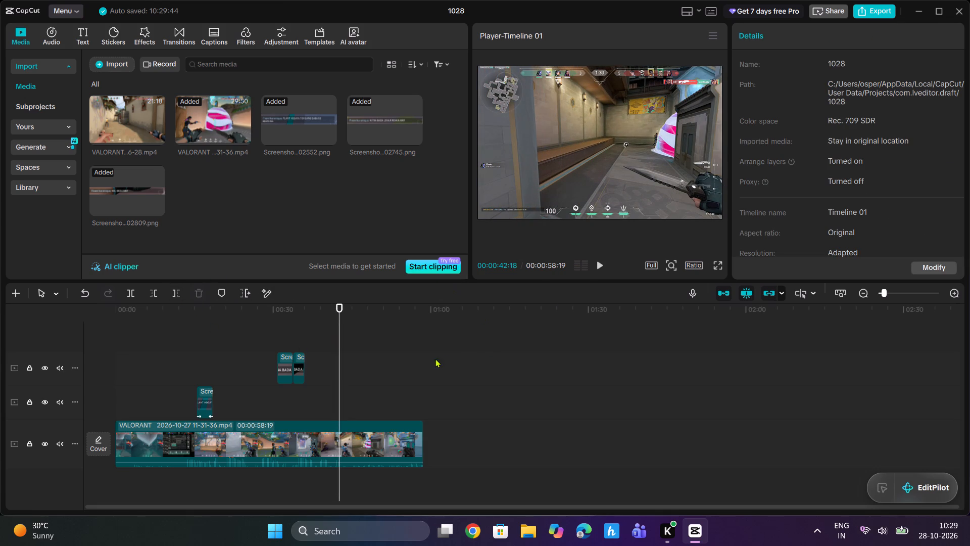
left_click(695, 260)
Export only the VALORANT gameplay clip from the main track with the title "clip 1".
left_click(155, 443)
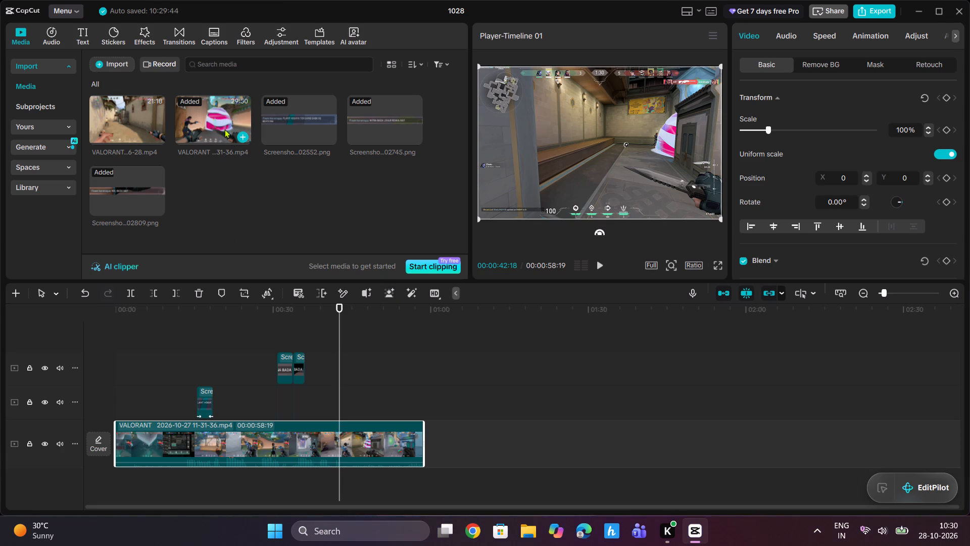
right_click(283, 437)
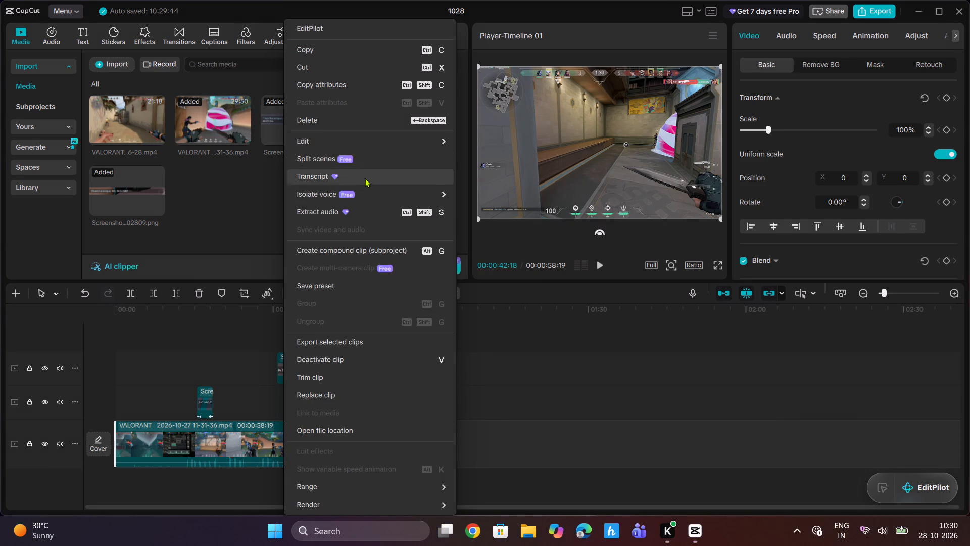
left_click(348, 345)
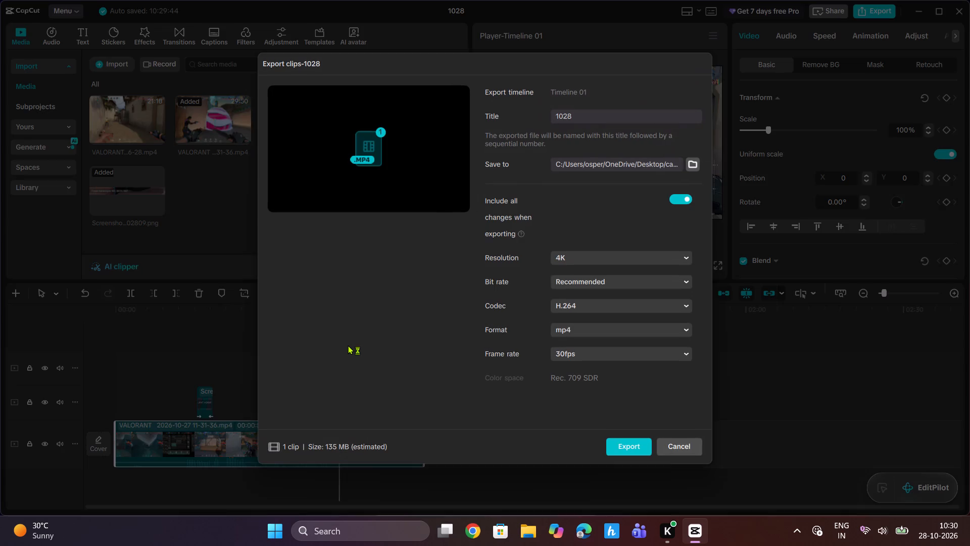
left_click(580, 116)
key("BackSpace")
key("BackSpace")
key("BackSpace")
key("BackSpace")
key("BackSpace")
key("BackSpace")
key("BackSpace")
key("BackSpace")
key("BackSpace")
key("BackSpace")
type("clip 11")
key("BackSpace")
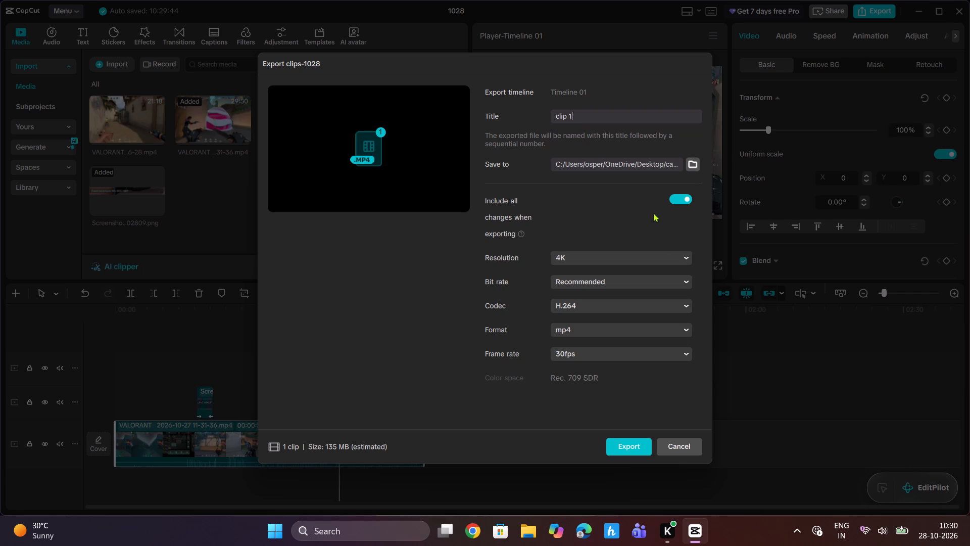
left_click(644, 445)
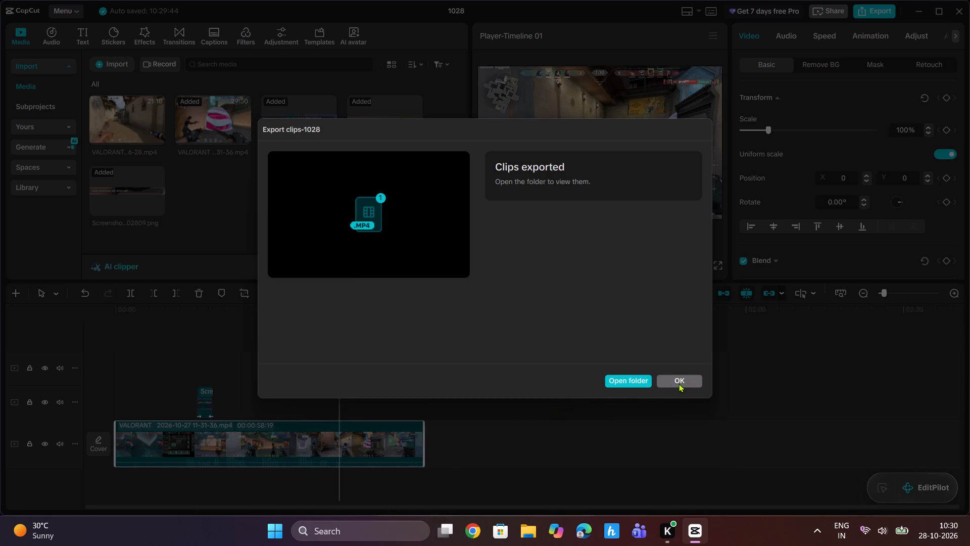
left_click(679, 383)
Switch to File Explorer, open the clip 1 folder inside capcut, and import the clip 1-1 video into the CapCut project's media.
left_click(532, 533)
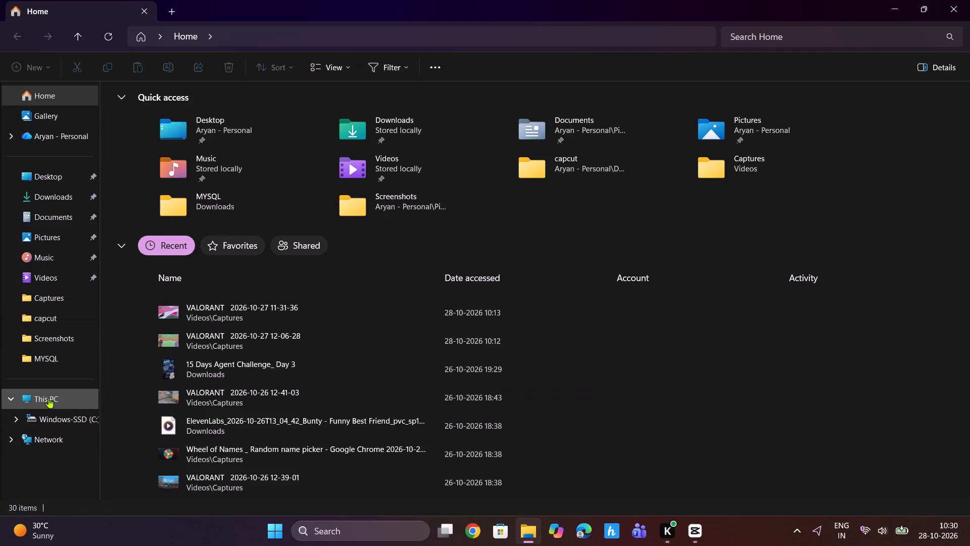
left_click(47, 293)
left_click(53, 313)
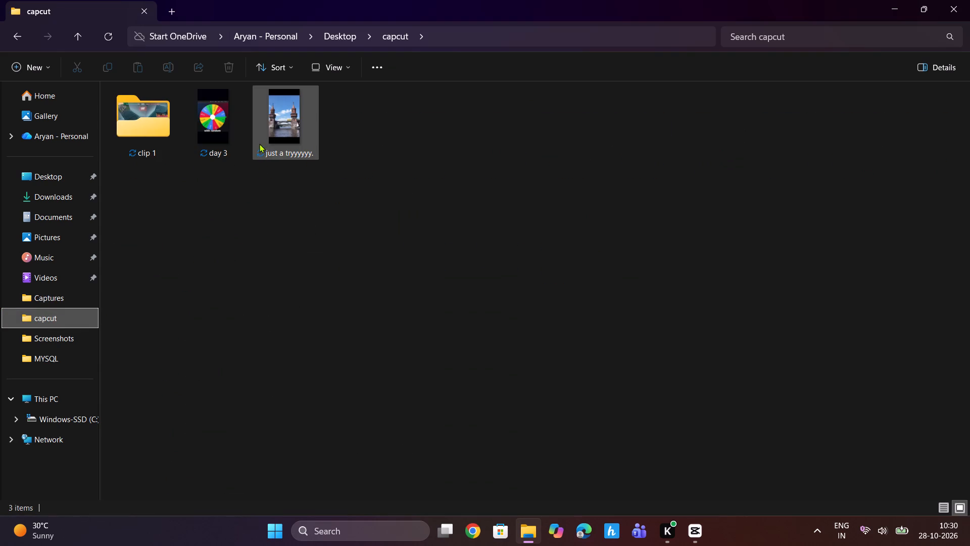
double_click(142, 126)
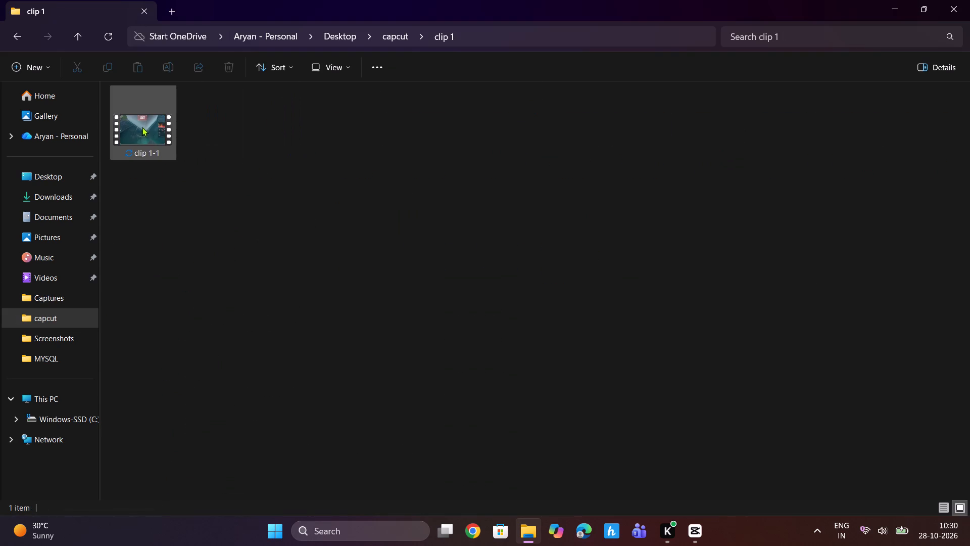
left_click_drag(145, 134, 706, 531)
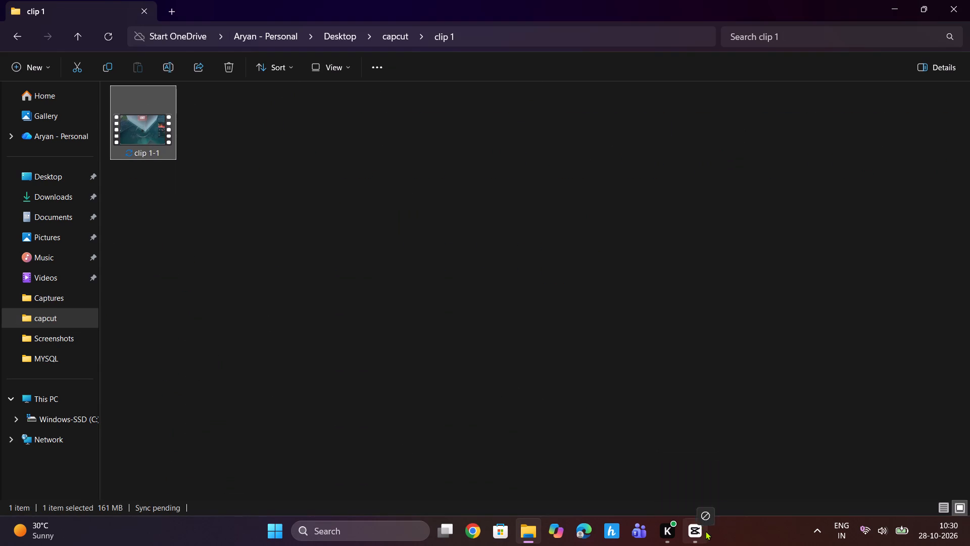
left_click_drag(706, 531, 225, 224)
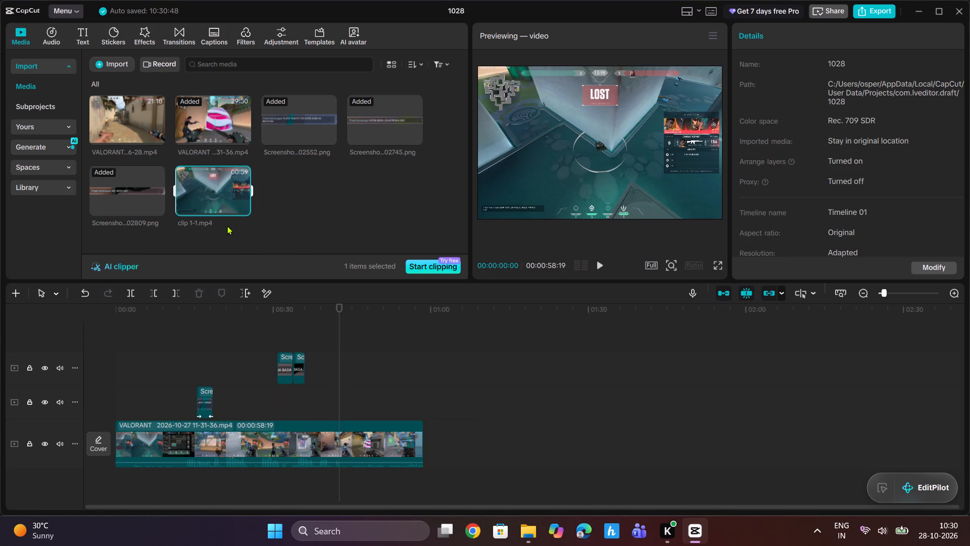
Place clip 1-1.mp4 on a new track above the chat screenshots, starting at the beginning of the timeline.
left_click_drag(217, 182, 254, 326)
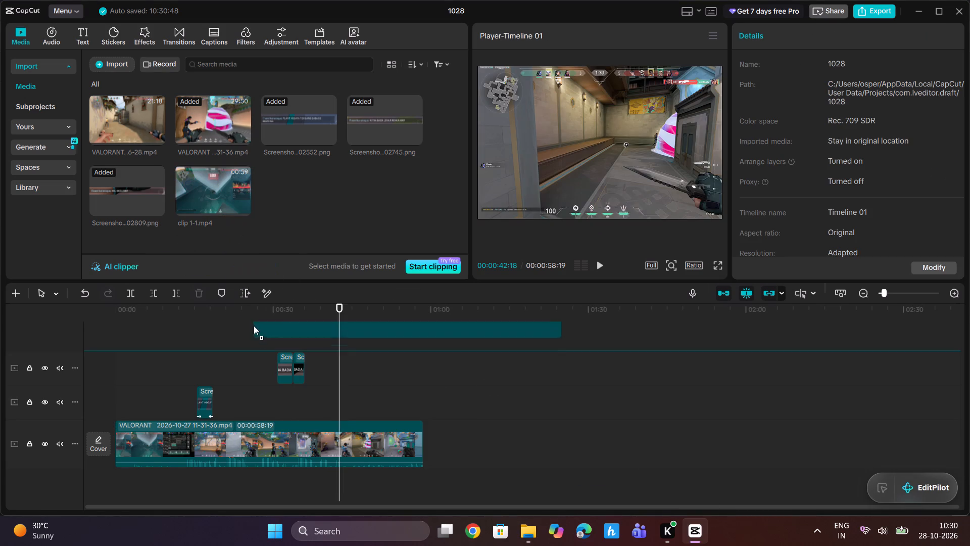
left_click_drag(254, 326, 237, 404)
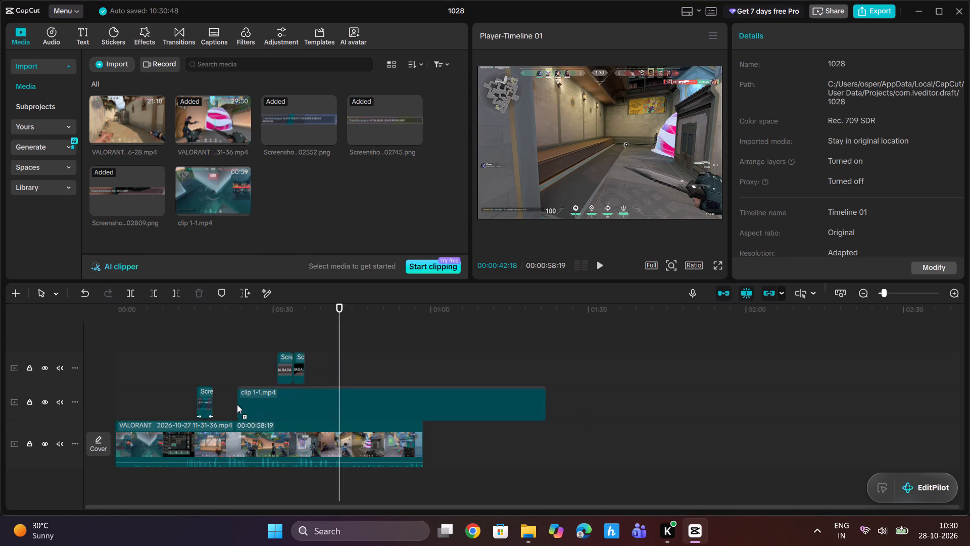
left_click_drag(237, 404, 228, 385)
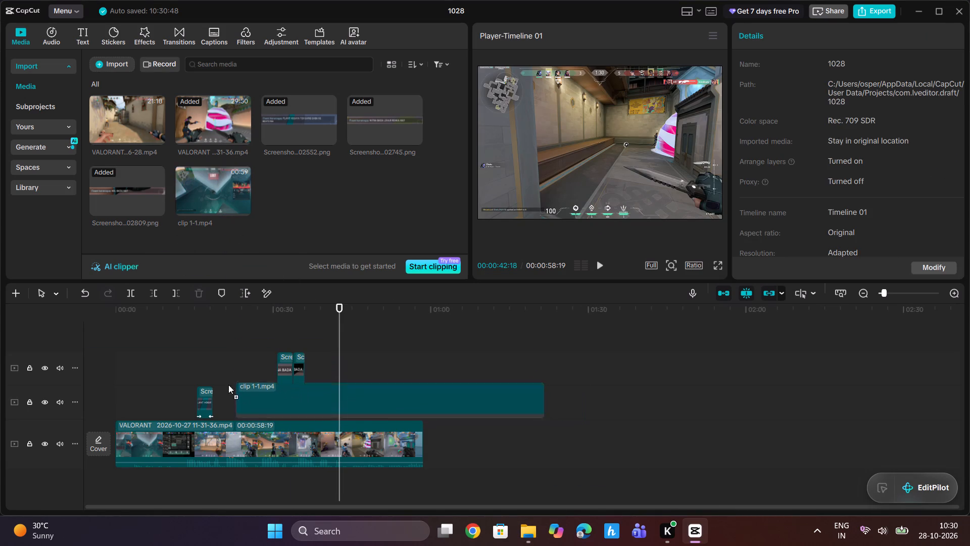
left_click_drag(228, 385, 118, 333)
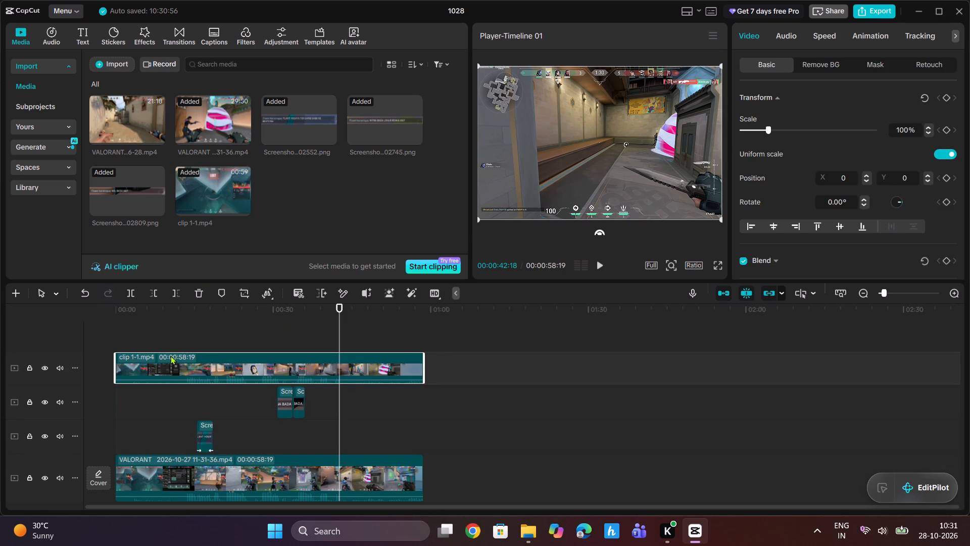
Open the Crop window for clip 1-1.mp4 on the top track, with the frame at 00:00:03:29.
double_click(138, 337)
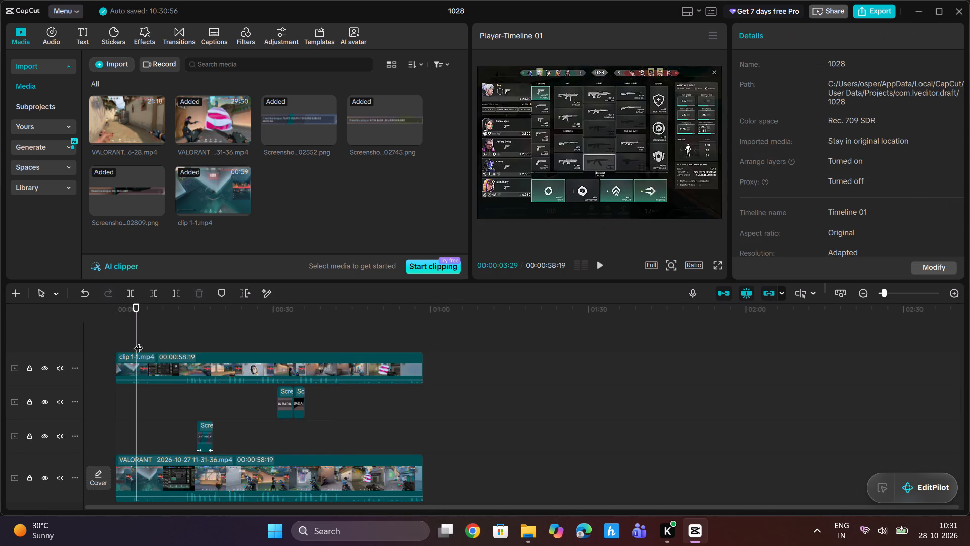
left_click(183, 369)
left_click(245, 293)
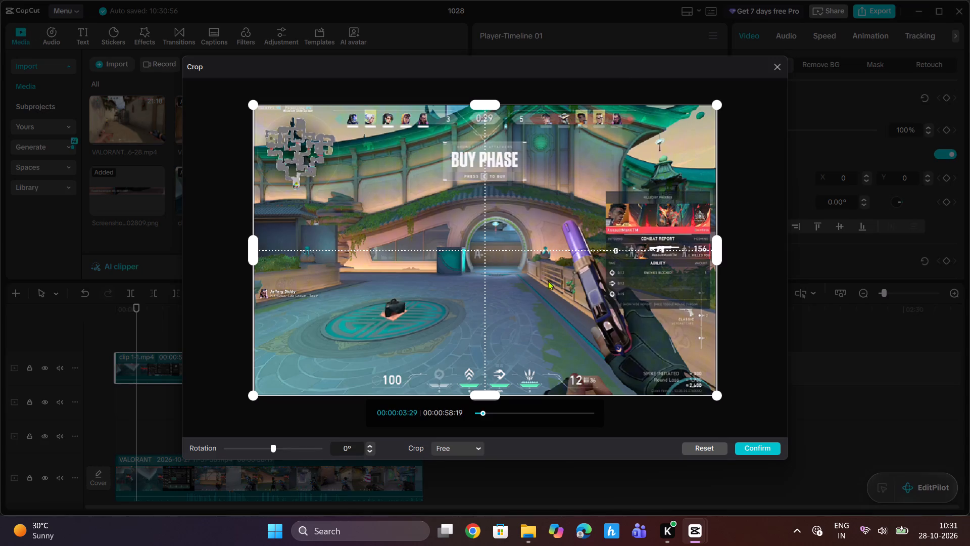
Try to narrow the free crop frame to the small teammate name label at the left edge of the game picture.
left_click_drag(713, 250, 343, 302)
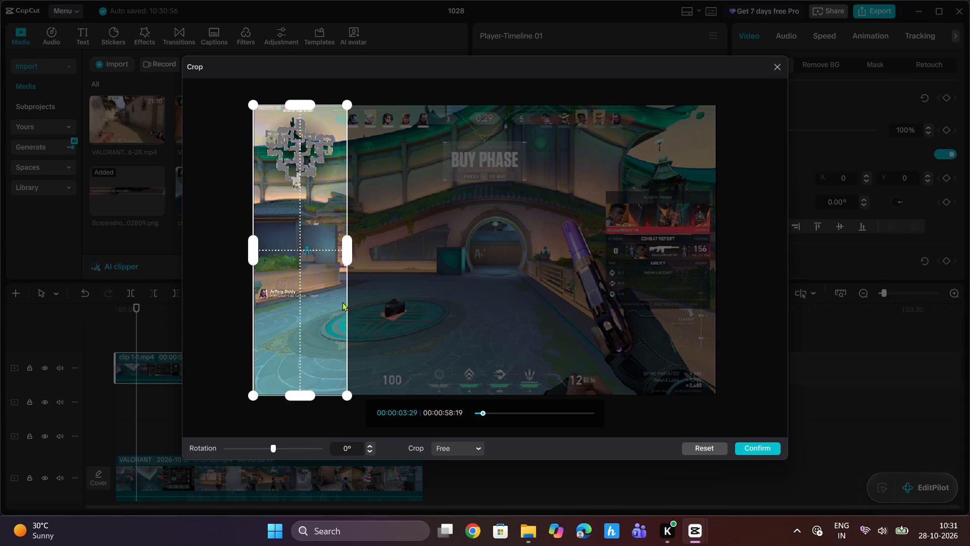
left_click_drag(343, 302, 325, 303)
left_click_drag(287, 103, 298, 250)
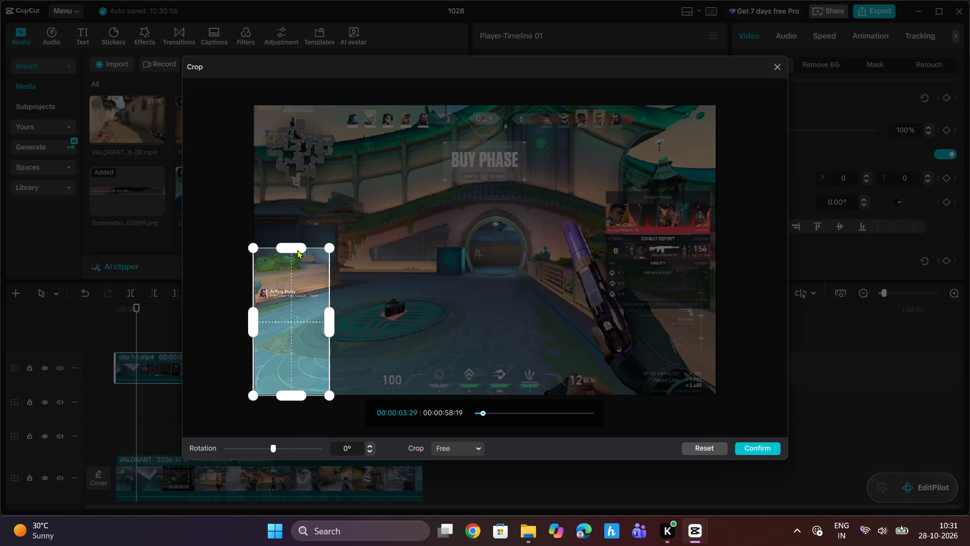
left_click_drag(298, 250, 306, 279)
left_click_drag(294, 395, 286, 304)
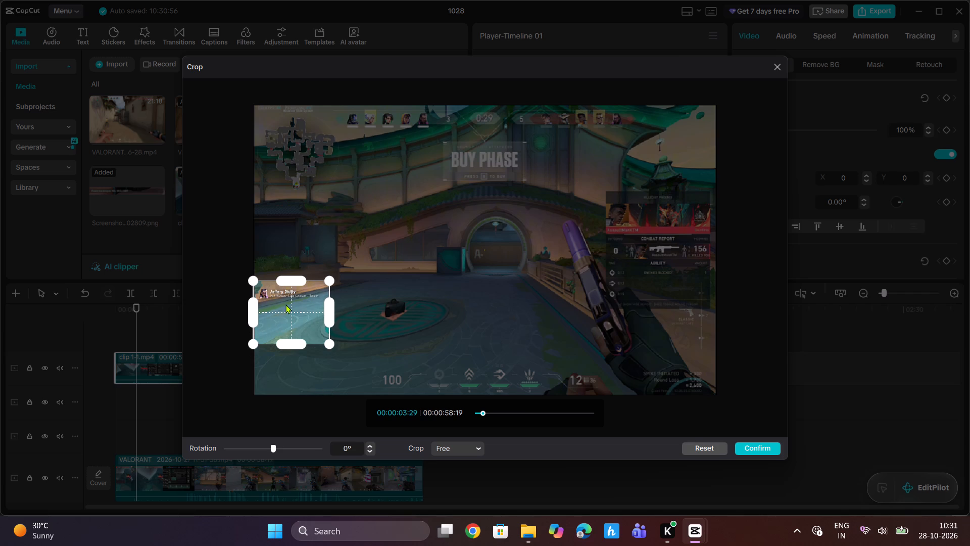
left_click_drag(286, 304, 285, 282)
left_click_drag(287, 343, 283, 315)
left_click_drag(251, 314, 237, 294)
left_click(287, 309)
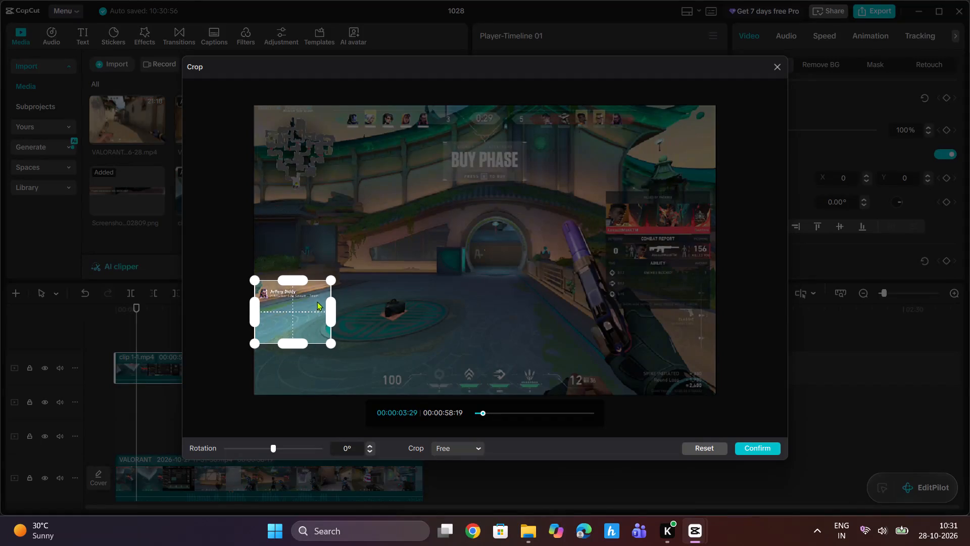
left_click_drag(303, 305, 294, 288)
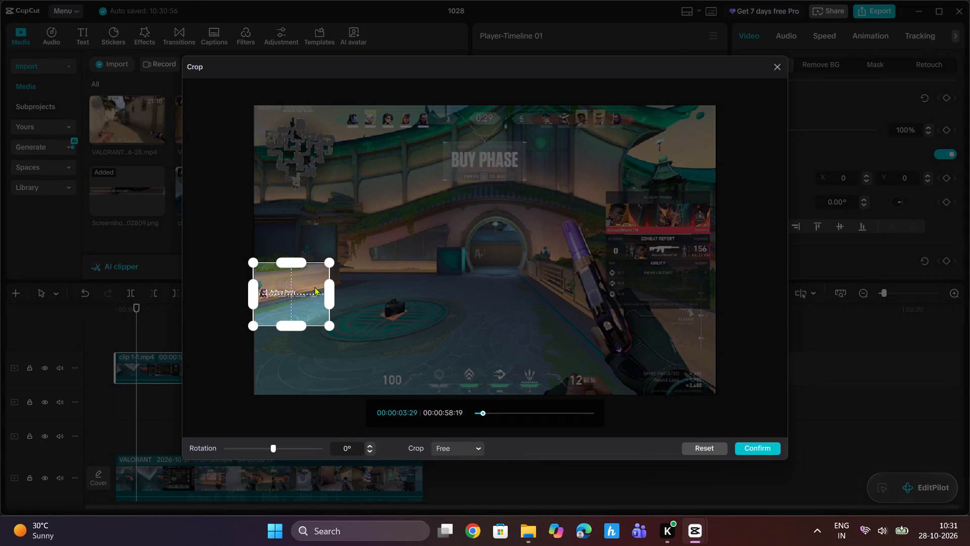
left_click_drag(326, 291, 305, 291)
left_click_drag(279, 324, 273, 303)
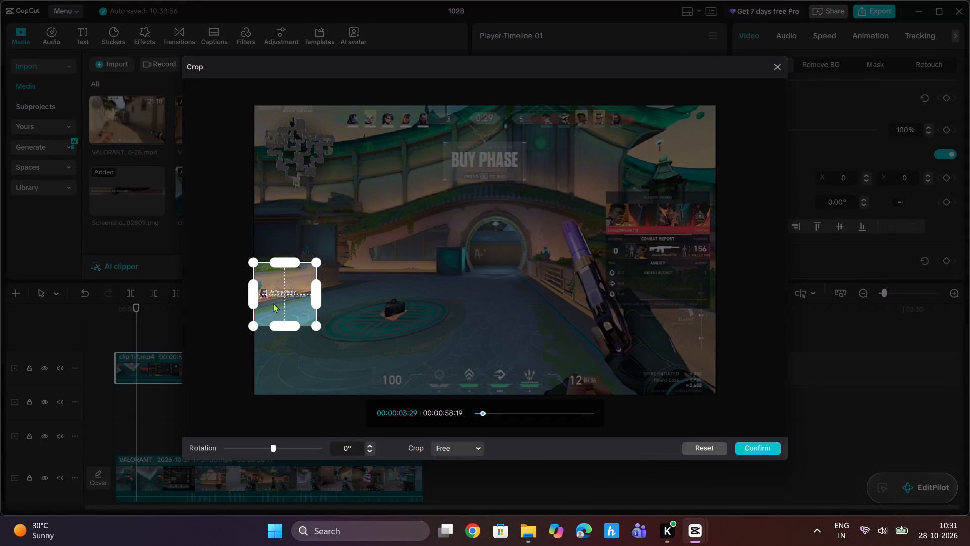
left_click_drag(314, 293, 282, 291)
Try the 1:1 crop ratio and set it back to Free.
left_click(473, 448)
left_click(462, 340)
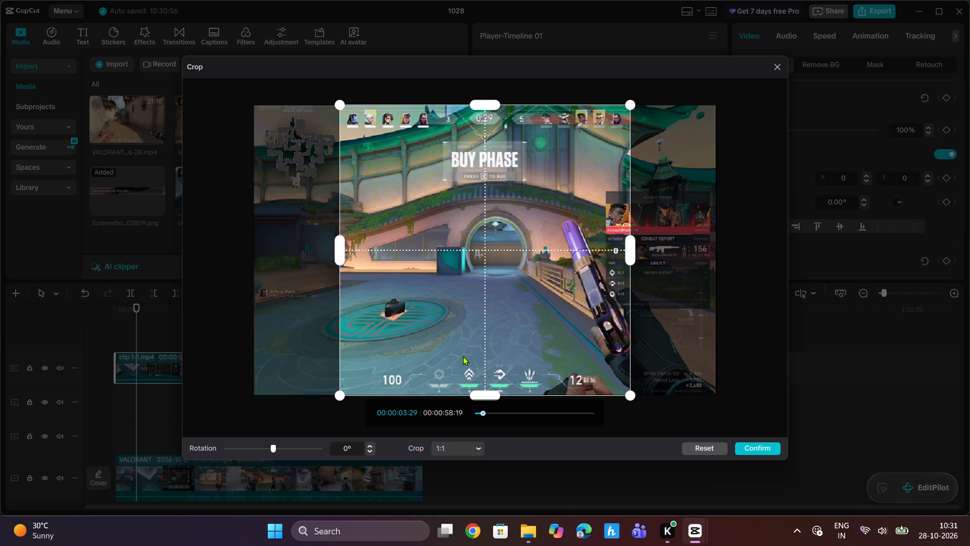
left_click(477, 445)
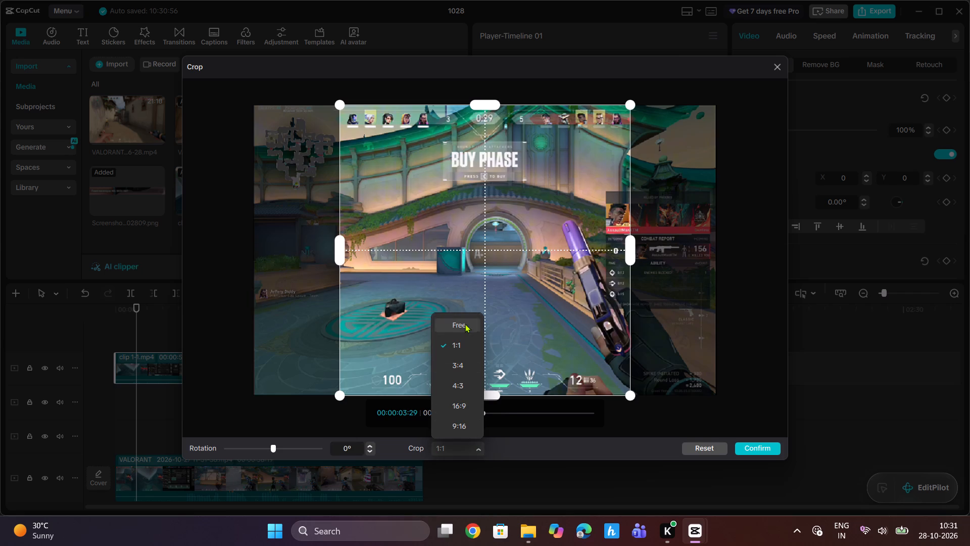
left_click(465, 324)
Crop clip 1-1.mp4 to a small square around the teammate name label at the left edge of the game picture.
left_click_drag(251, 250, 811, 223)
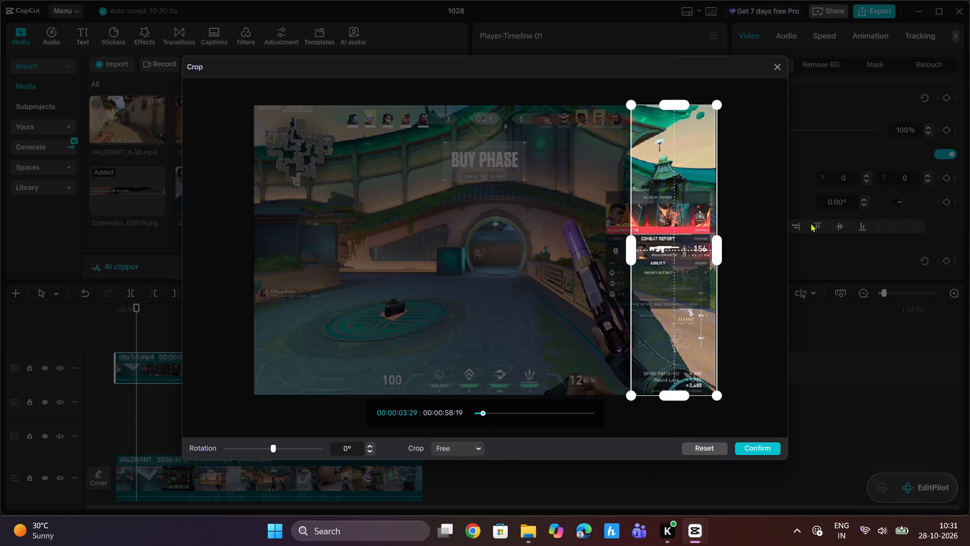
left_click_drag(811, 223, 969, 195)
left_click_drag(687, 241, 459, 251)
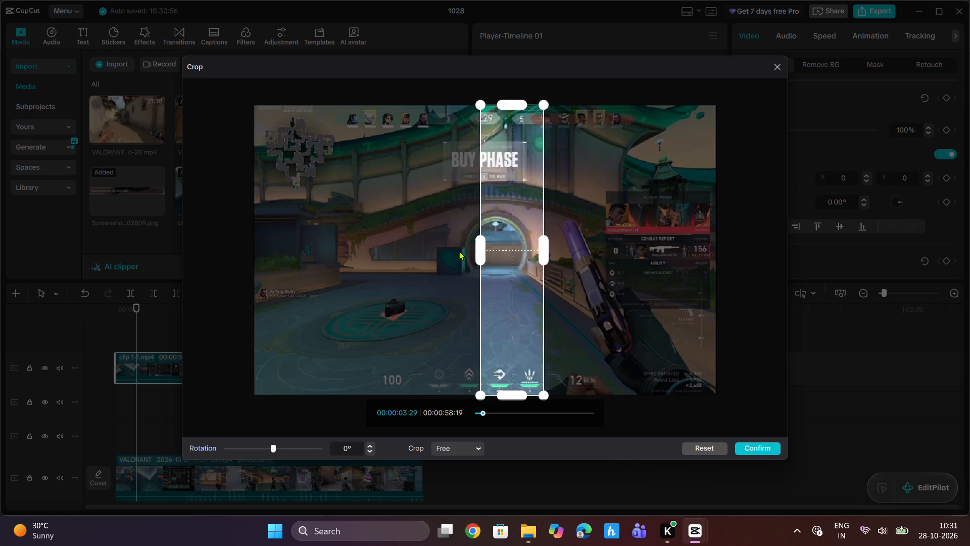
left_click_drag(459, 251, 226, 256)
left_click_drag(283, 106, 285, 333)
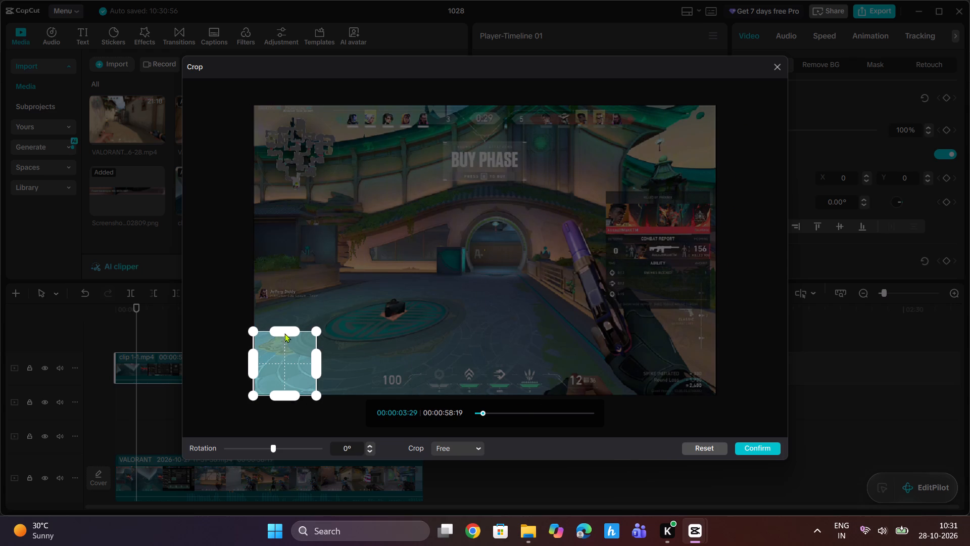
left_click_drag(285, 333, 284, 369)
left_click_drag(284, 362, 271, 291)
left_click_drag(317, 296, 282, 289)
left_click_drag(281, 254, 280, 267)
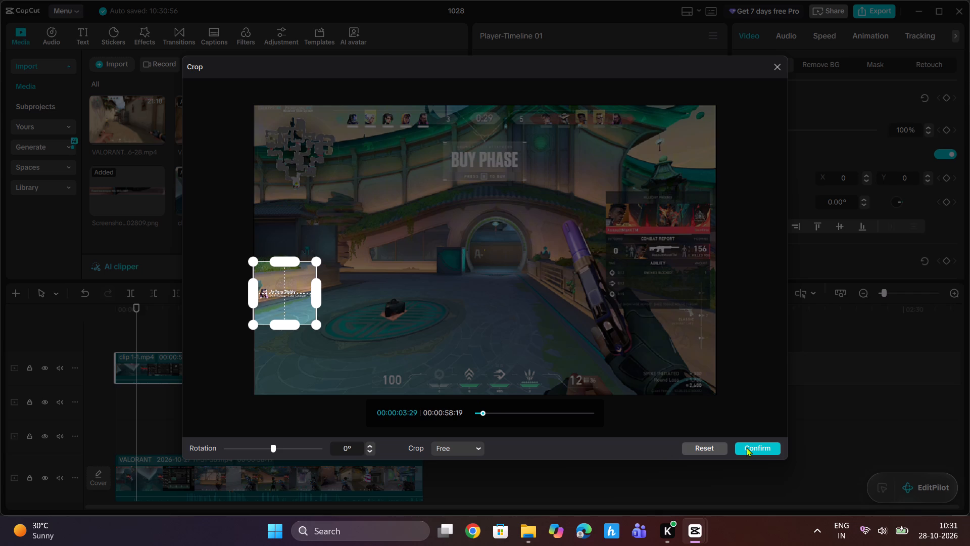
left_click(747, 447)
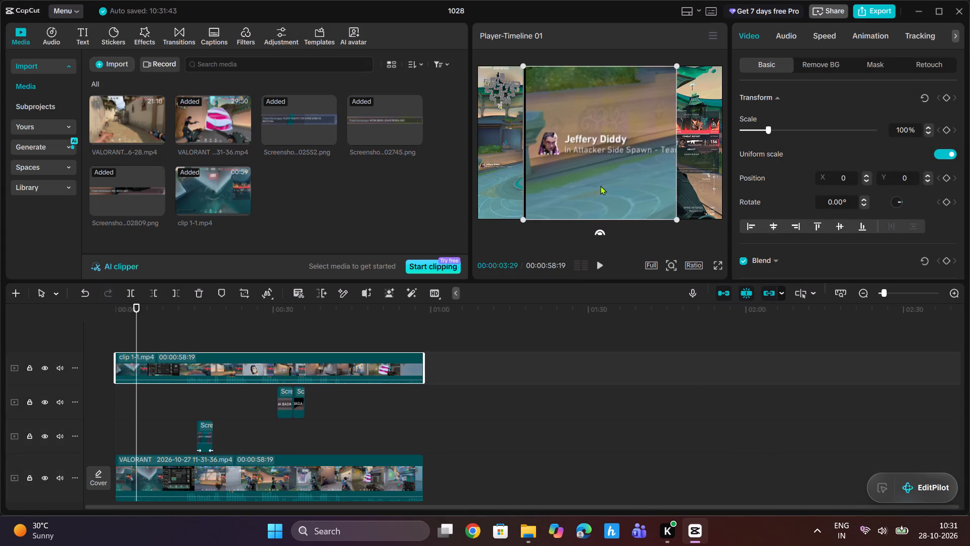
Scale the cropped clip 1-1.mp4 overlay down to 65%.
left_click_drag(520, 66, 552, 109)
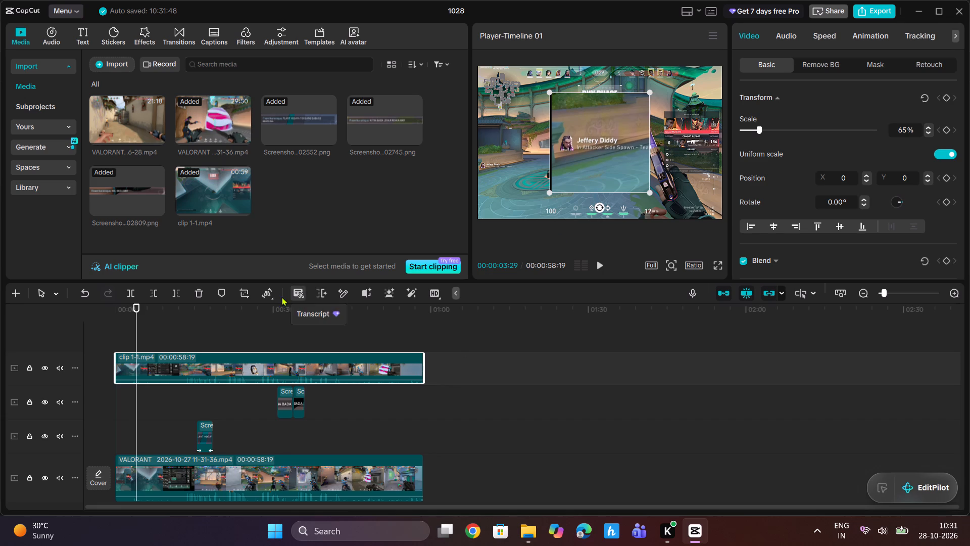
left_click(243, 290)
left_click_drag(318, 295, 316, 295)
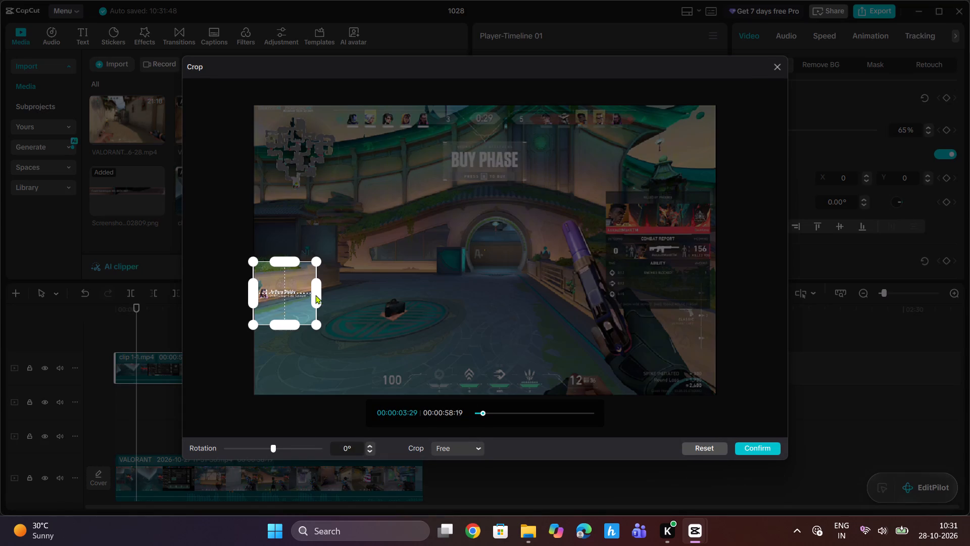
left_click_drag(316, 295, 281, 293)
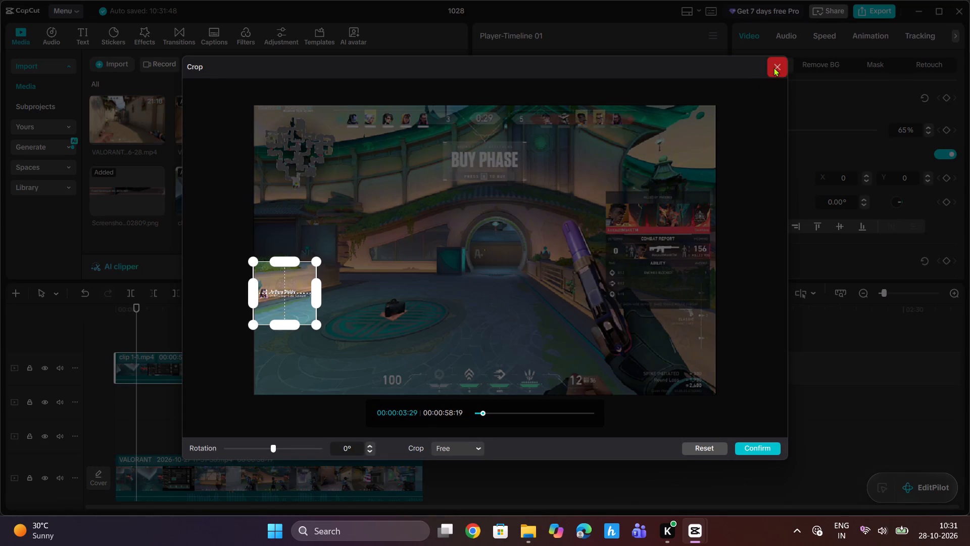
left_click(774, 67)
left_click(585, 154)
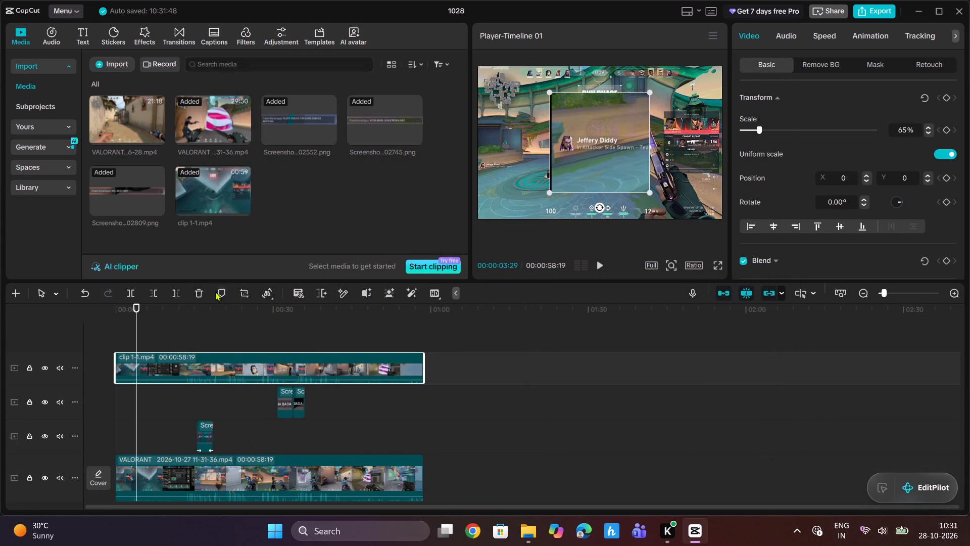
Shift the square crop frame of clip 1-1.mp4 slightly away from the left edge of the game picture.
left_click(244, 292)
left_click_drag(256, 297, 264, 296)
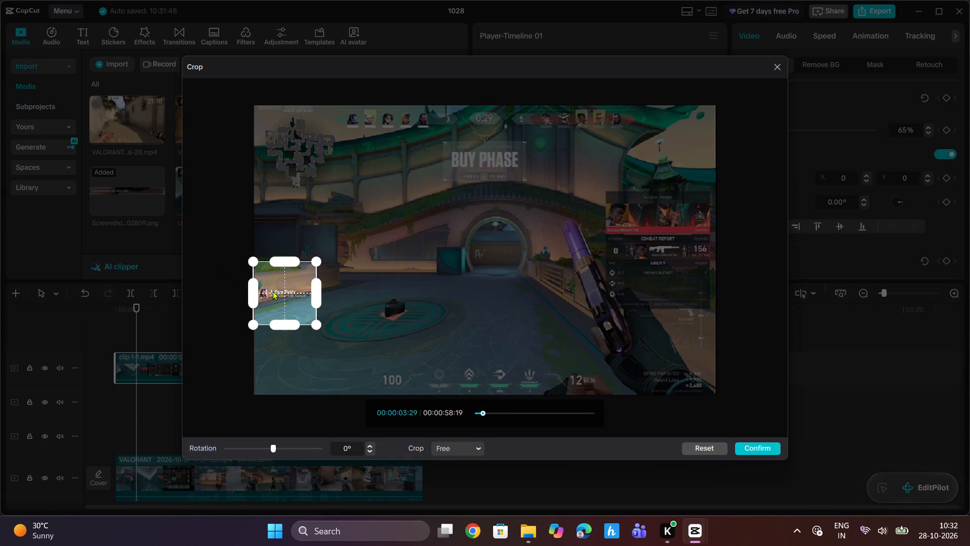
left_click(273, 291)
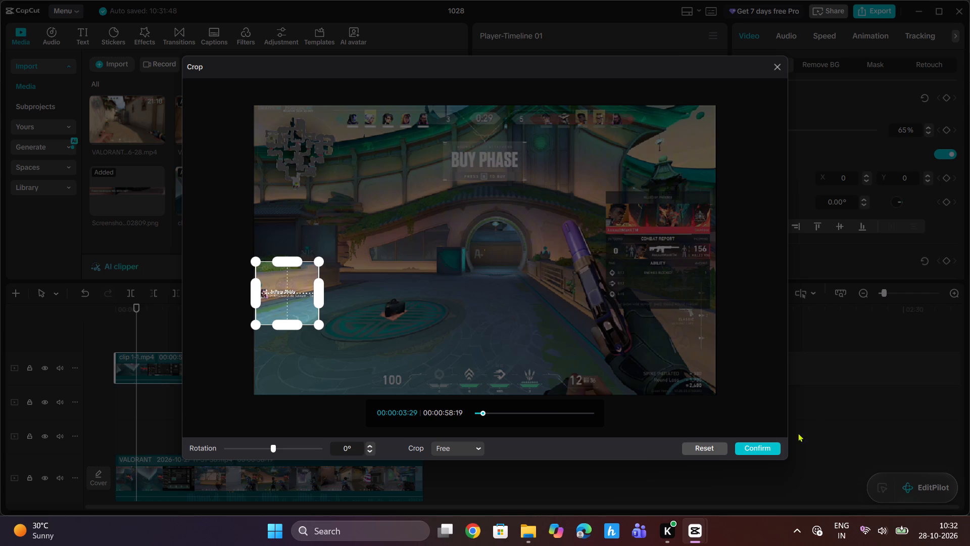
left_click(756, 446)
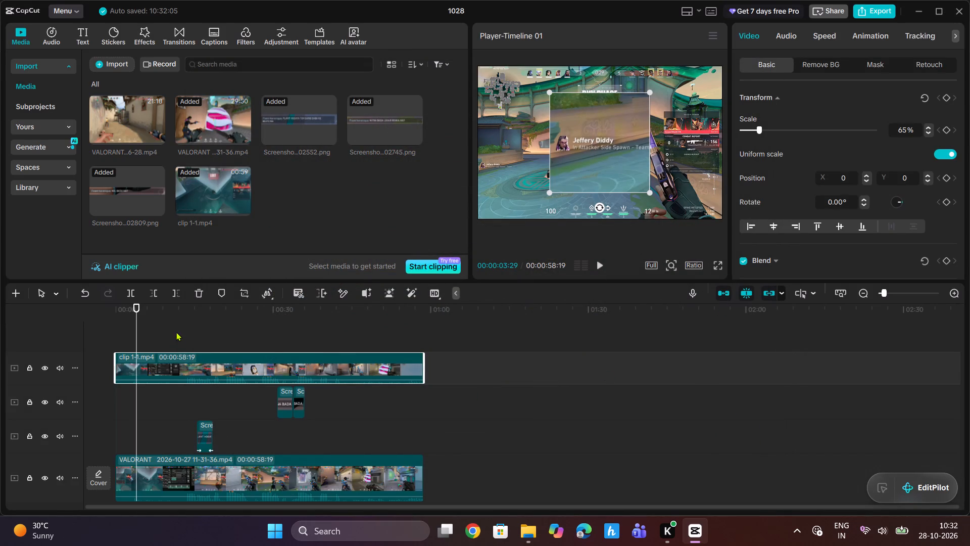
Shrink the cropped name label overlay to 37% and move it to about X -287, Y 213.
left_click_drag(132, 306, 68, 308)
key("space")
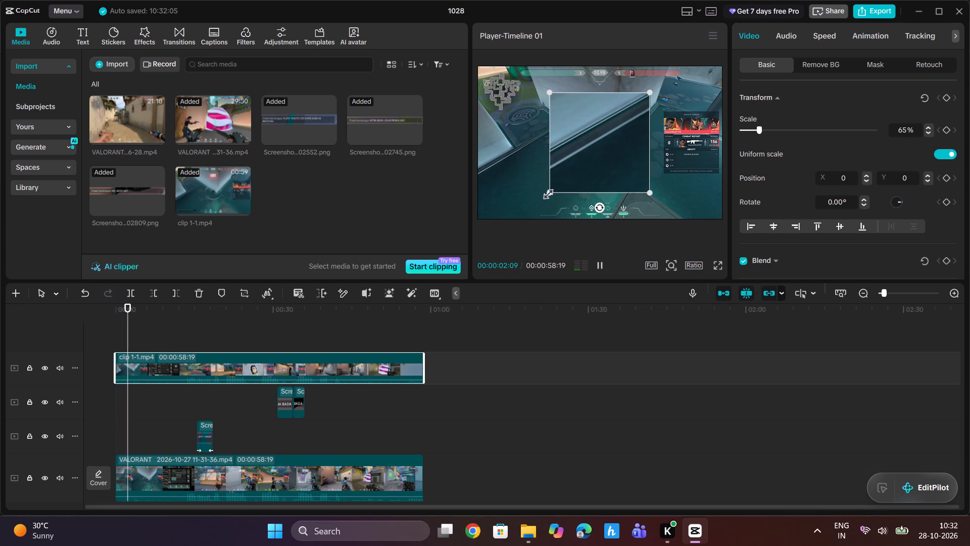
left_click_drag(546, 192, 581, 165)
left_click_drag(603, 147, 555, 154)
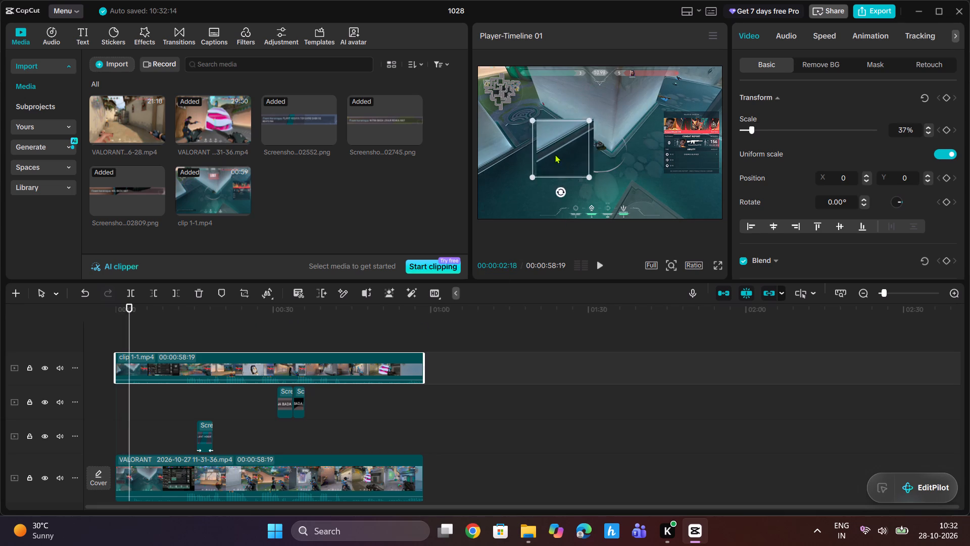
left_click_drag(555, 154, 584, 133)
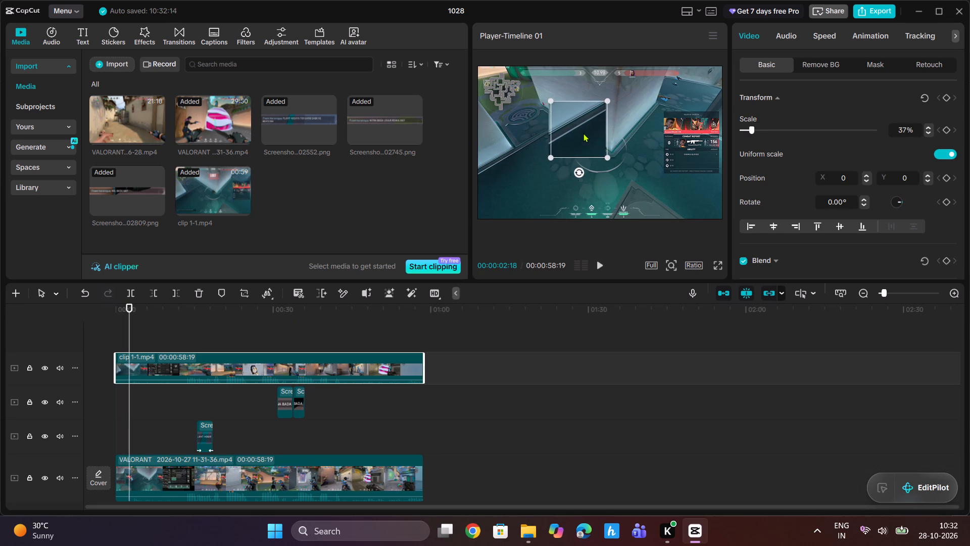
left_click_drag(584, 133, 585, 133)
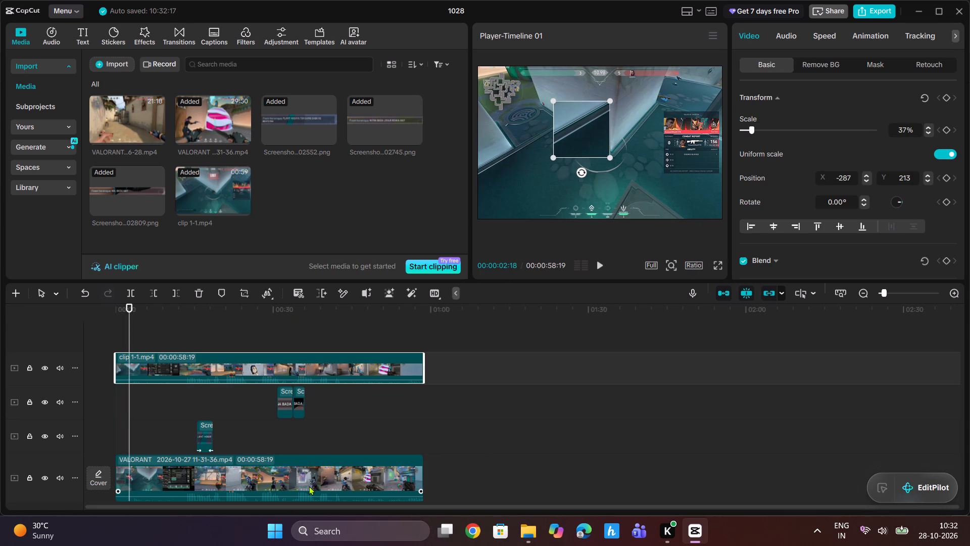
Set the project's aspect ratio to 9:16.
left_click(312, 483)
left_click(691, 261)
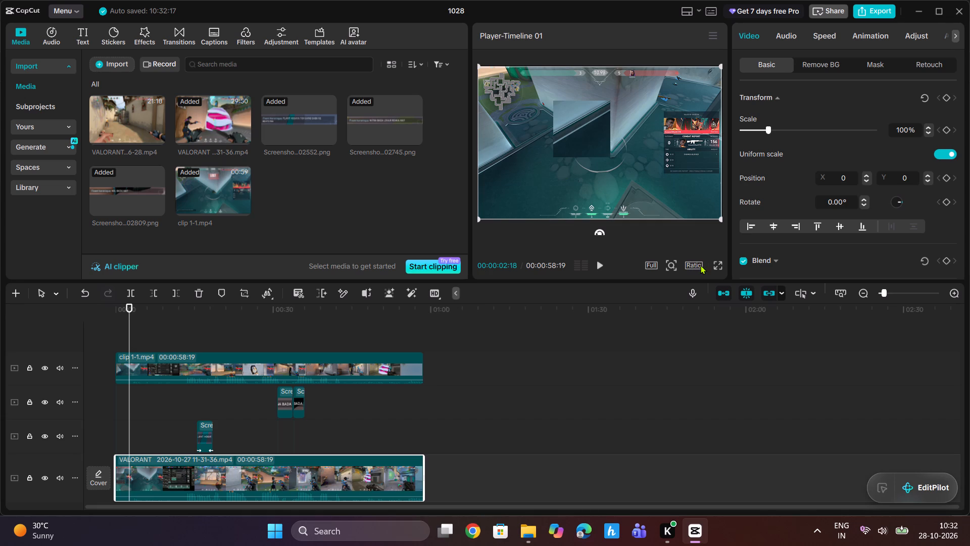
left_click(698, 263)
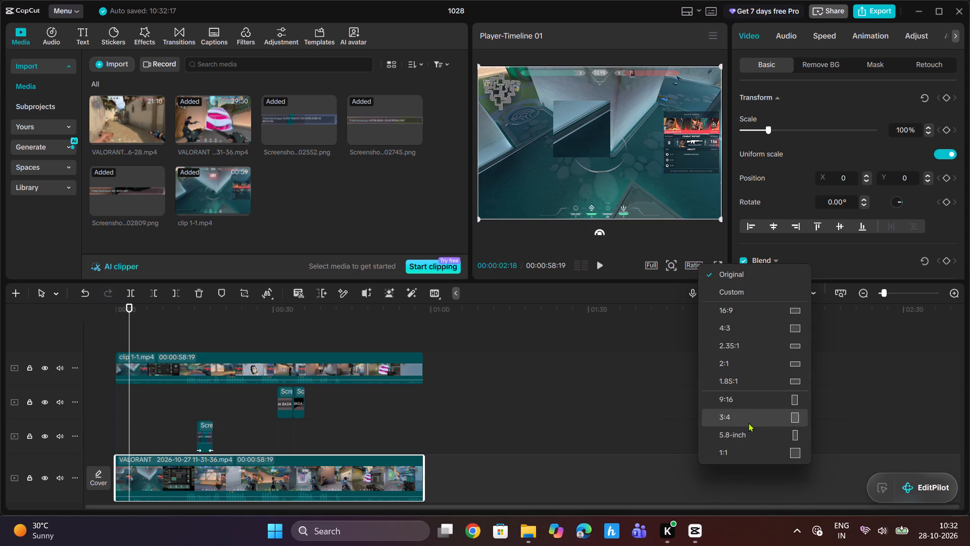
left_click(761, 397)
Enlarge the VALORANT gameplay clip on the bottom track to 222%, keeping it centred in the vertical frame.
left_click_drag(544, 172, 480, 239)
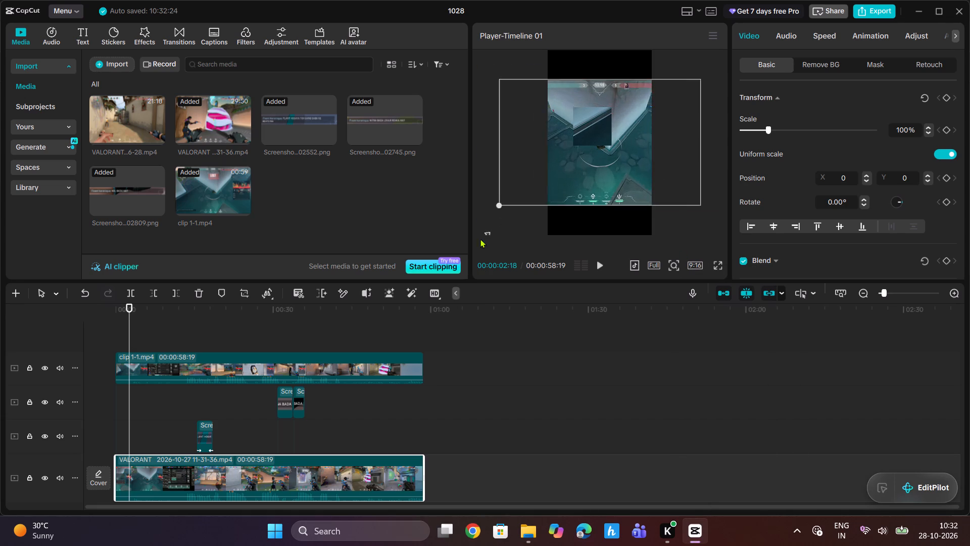
left_click_drag(480, 239, 465, 254)
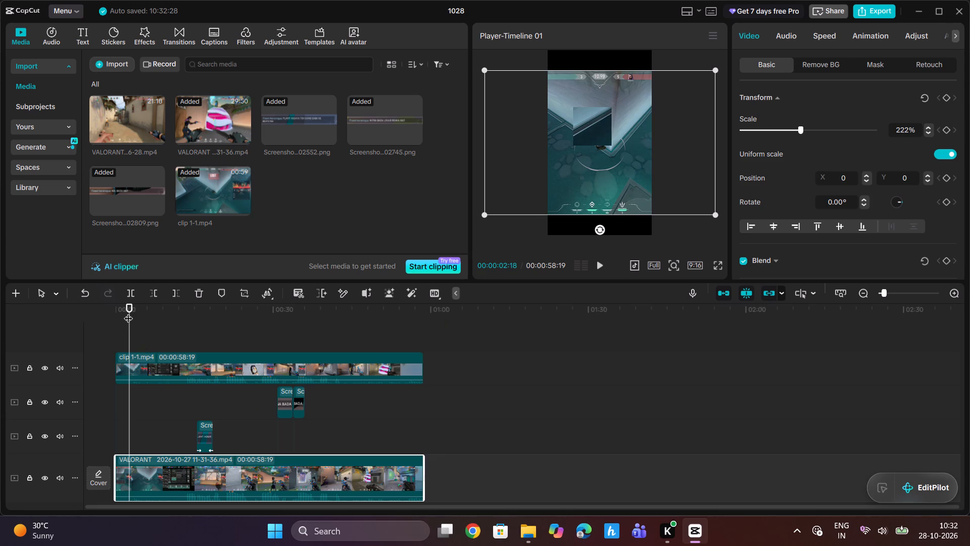
Add a rectangle mask to the clip 1-1.mp4 overlay, with the frame at 00:00:27:19.
left_click_drag(128, 311, 229, 317)
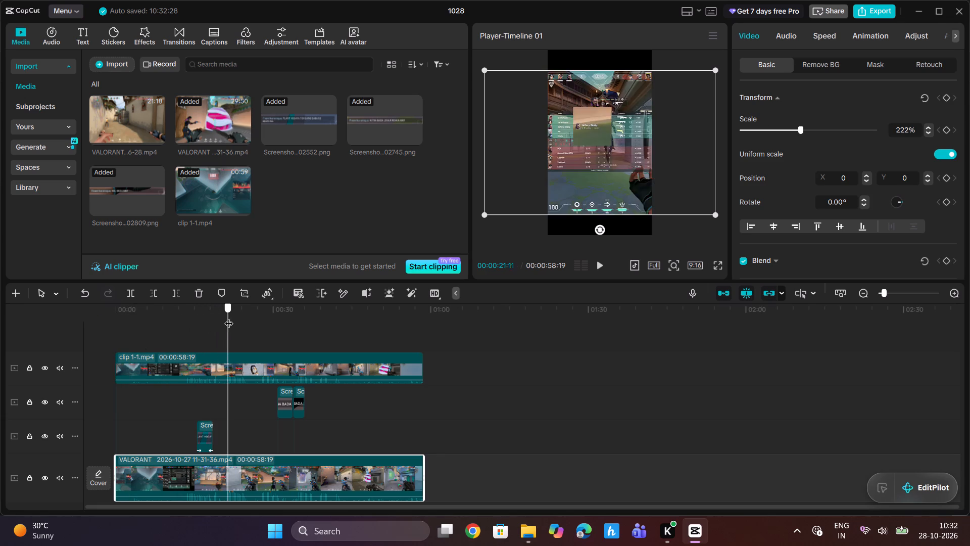
left_click_drag(229, 317, 258, 319)
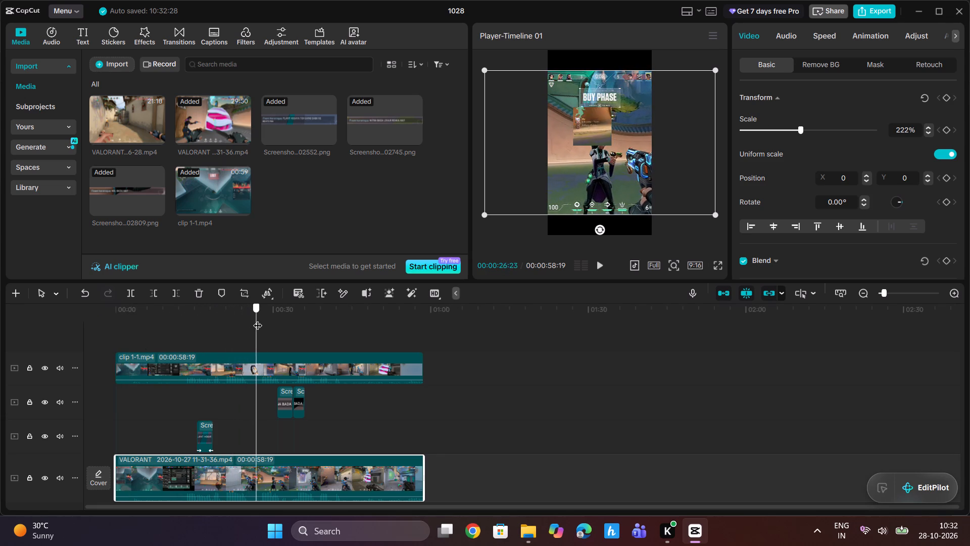
left_click_drag(258, 319, 270, 335)
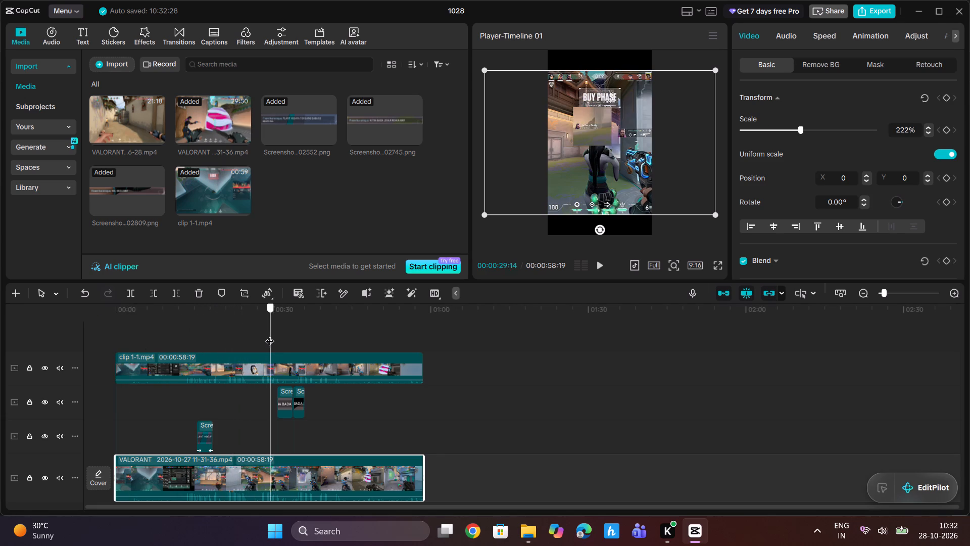
left_click_drag(270, 335, 261, 338)
left_click(590, 115)
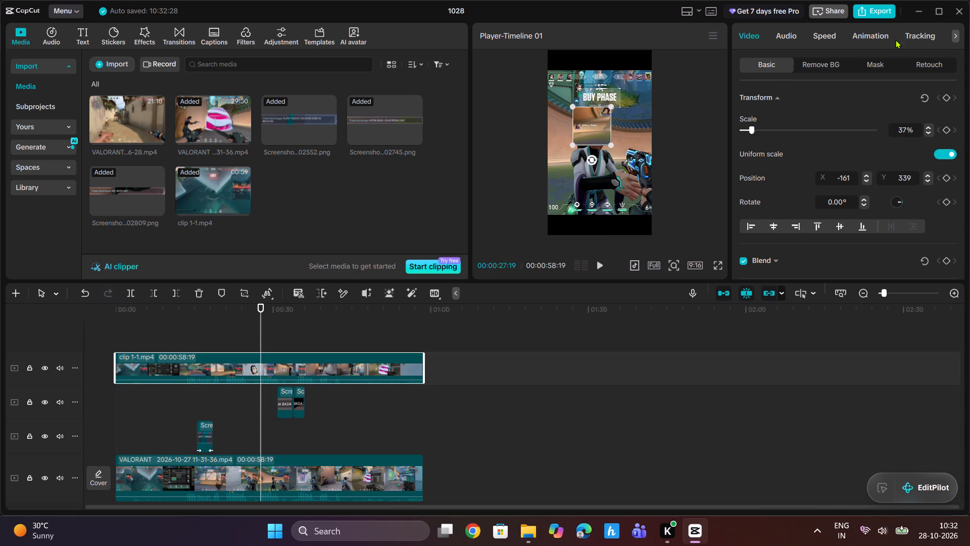
left_click(884, 63)
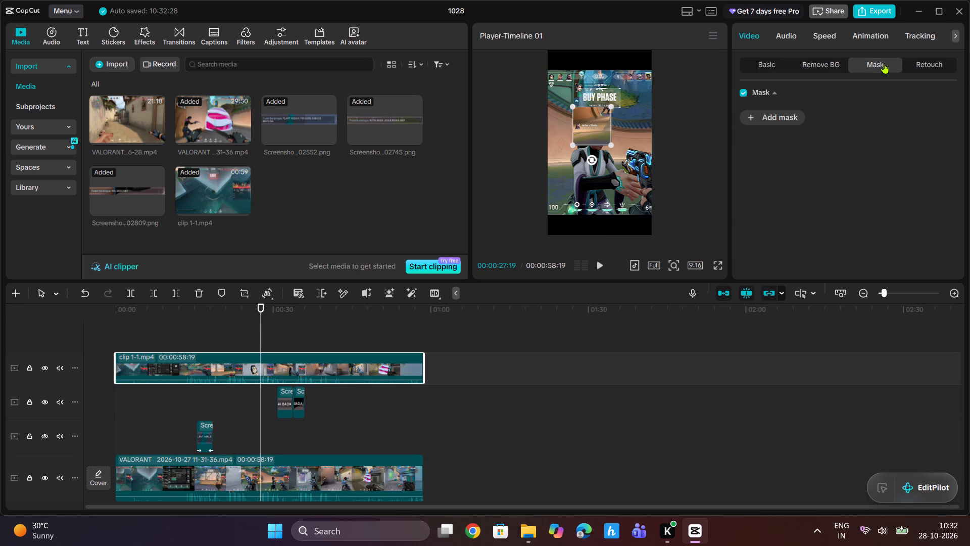
left_click(767, 119)
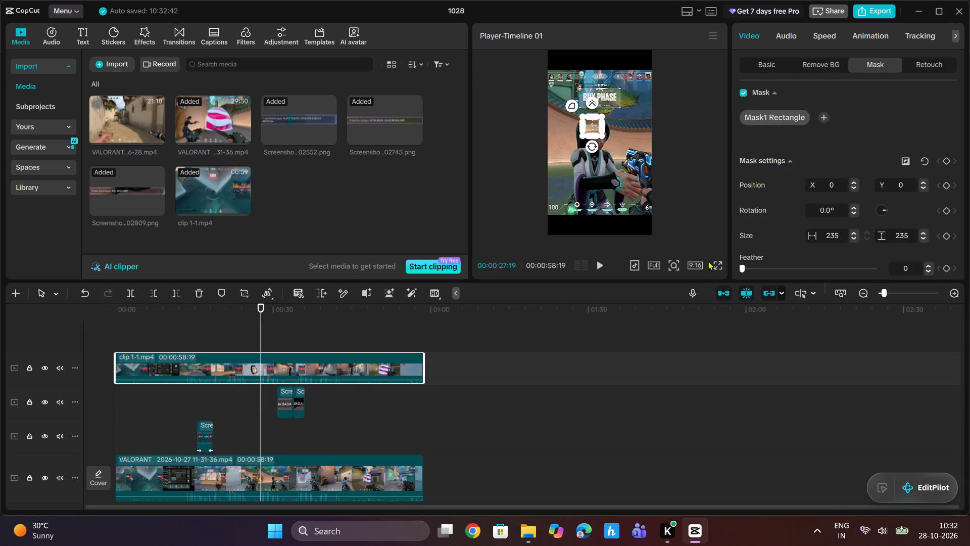
Switch the workspace layout to one with a tall, enlarged player for vertical video.
left_click(695, 11)
left_click(702, 83)
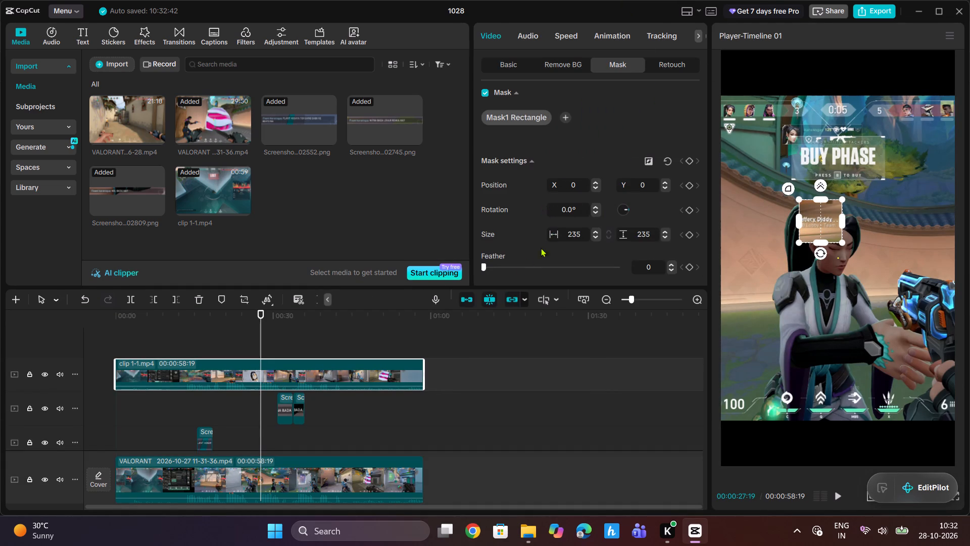
Start tracking the rectangle mask on clip 1-1.mp4 with the direction set to Both.
scroll(536, 238, "down", 2)
scroll(554, 180, "down", 2)
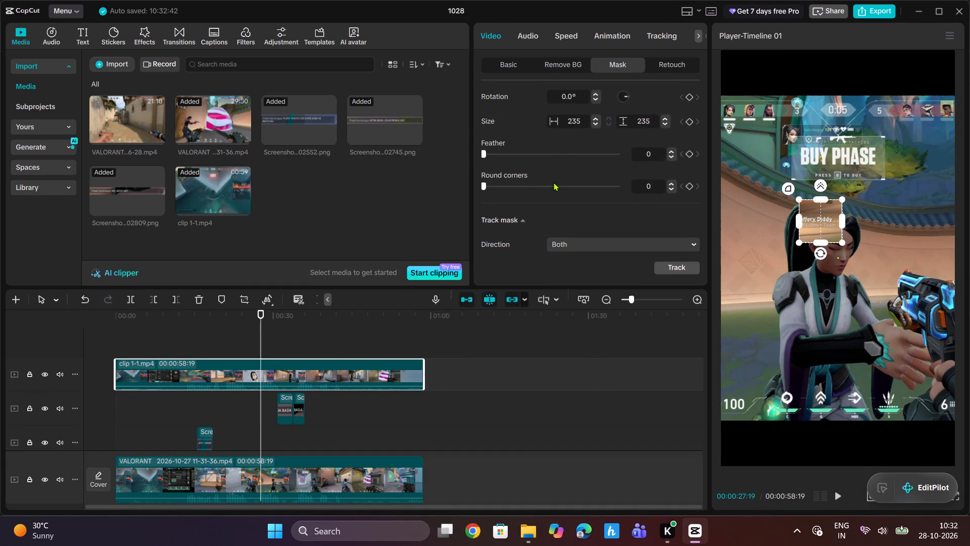
scroll(621, 128, "up", 1)
scroll(621, 133, "down", 5)
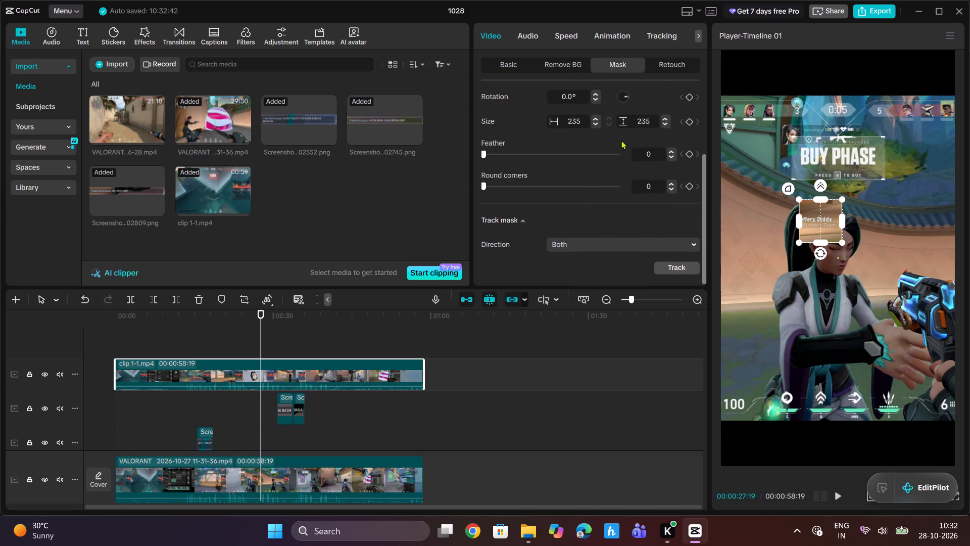
left_click(593, 240)
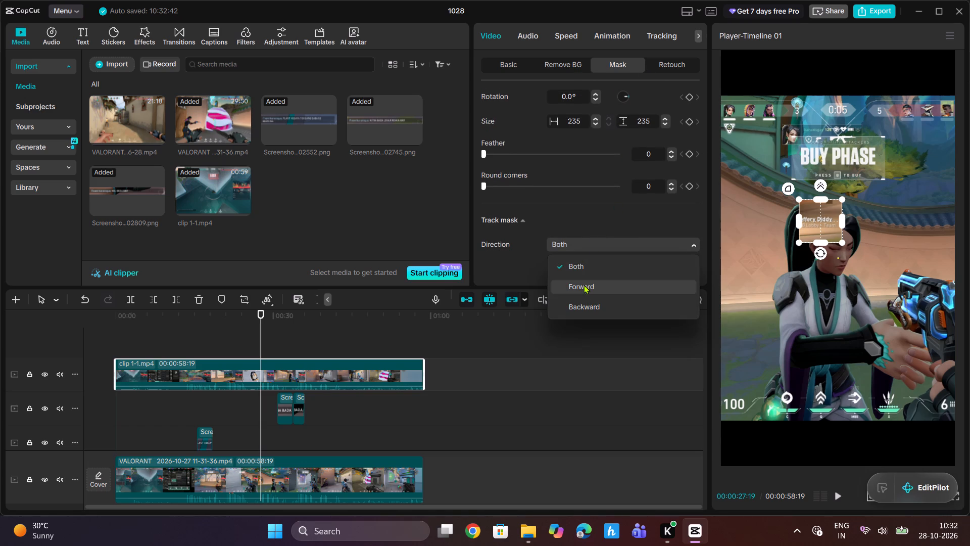
left_click(620, 248)
left_click(675, 269)
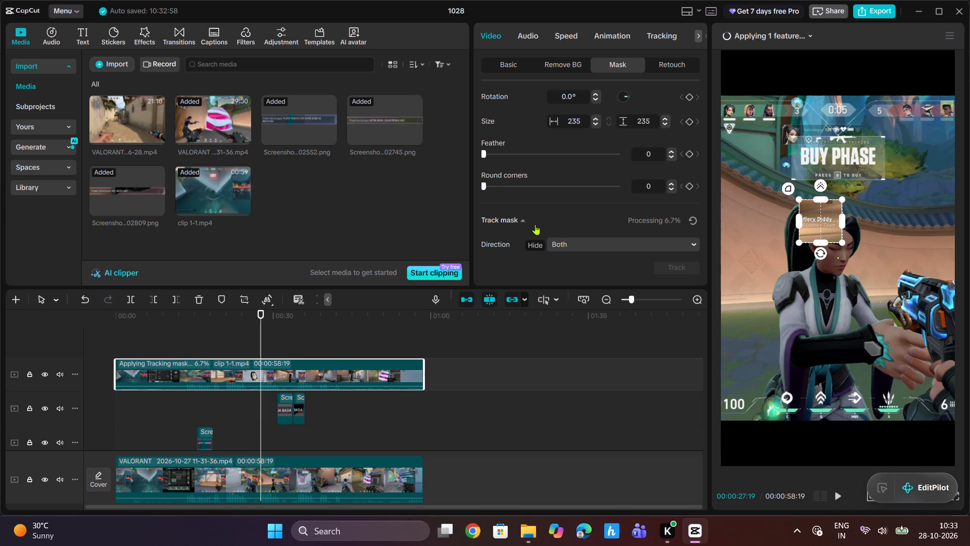
Reduce the rectangle mask's height to 121 around the teammate name label, keeping its width at 235.
left_click_drag(818, 243, 817, 228)
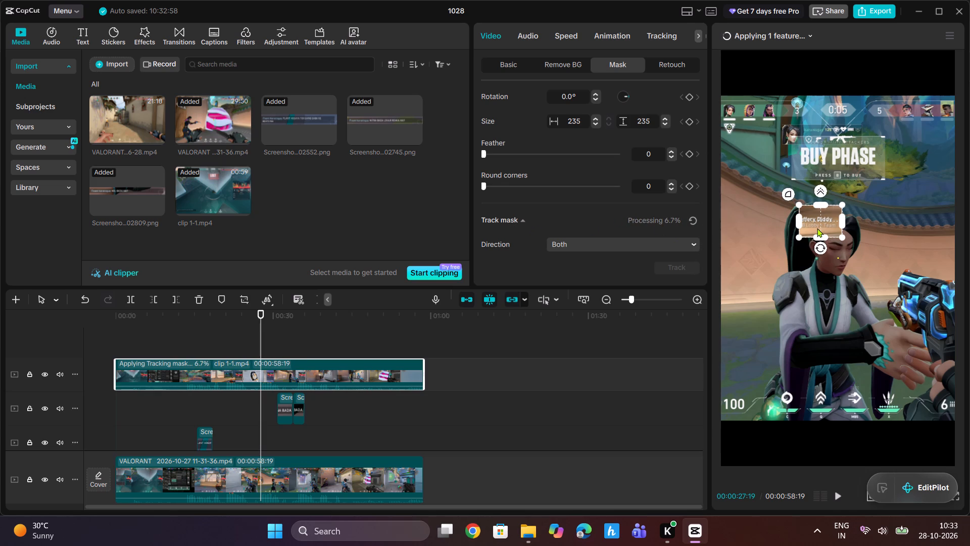
left_click_drag(817, 228, 814, 214)
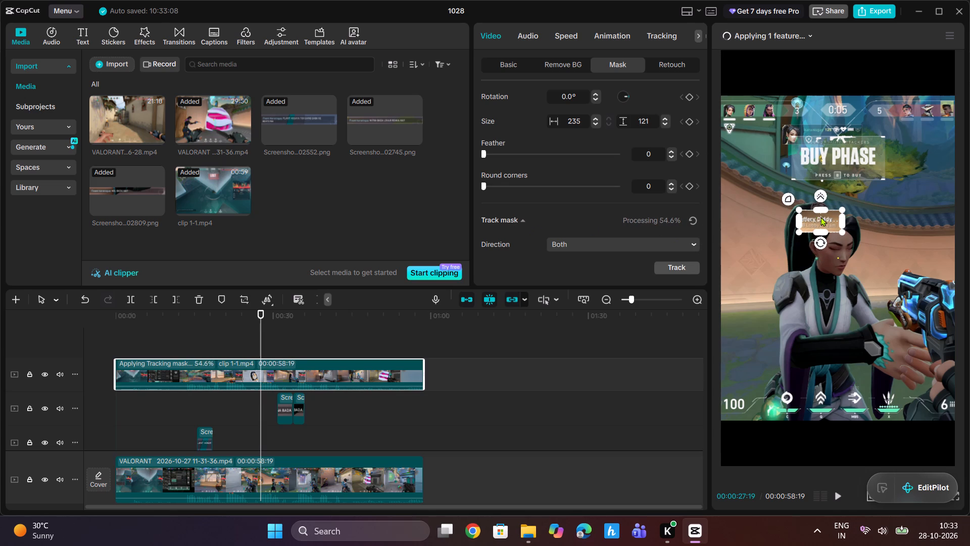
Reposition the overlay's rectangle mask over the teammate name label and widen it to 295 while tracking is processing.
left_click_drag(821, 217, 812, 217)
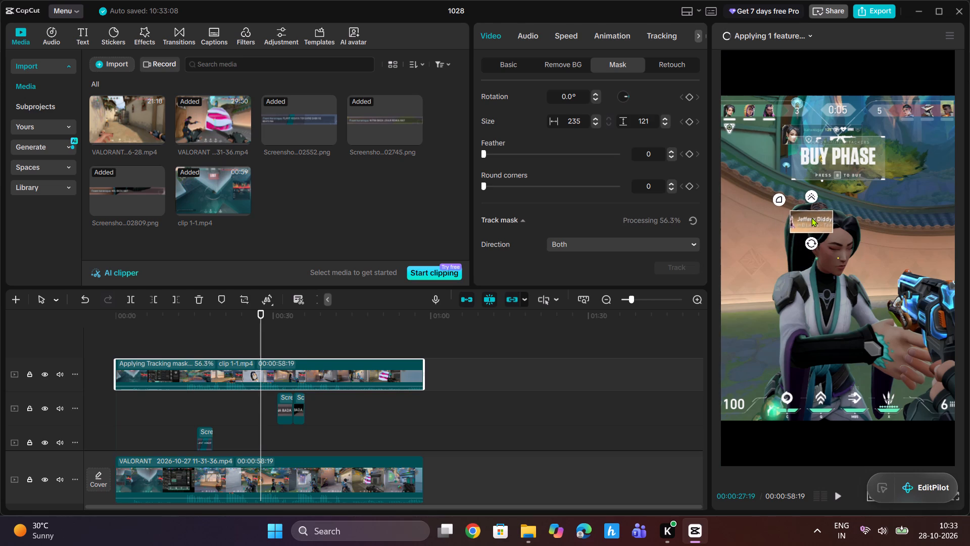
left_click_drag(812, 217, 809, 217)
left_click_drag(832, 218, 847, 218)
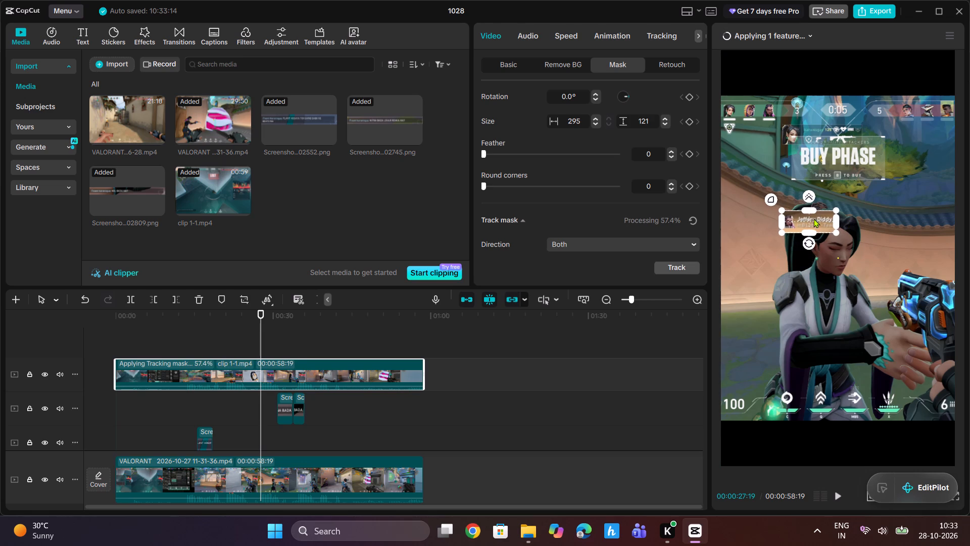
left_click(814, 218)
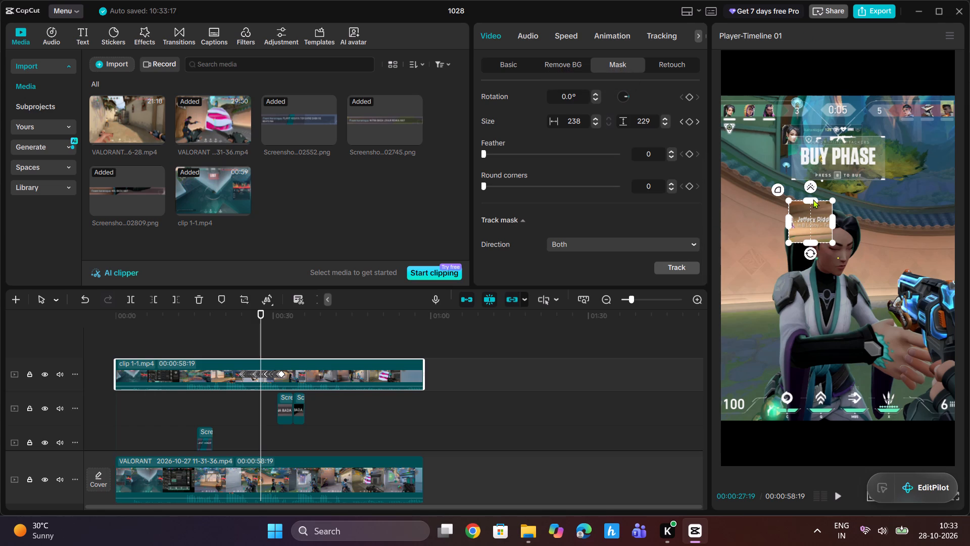
Resize the tracked rectangle mask to 309 by 142 and fit it around the teammate name label at 00:00:27:19.
left_click_drag(813, 200, 813, 222)
left_click(820, 221)
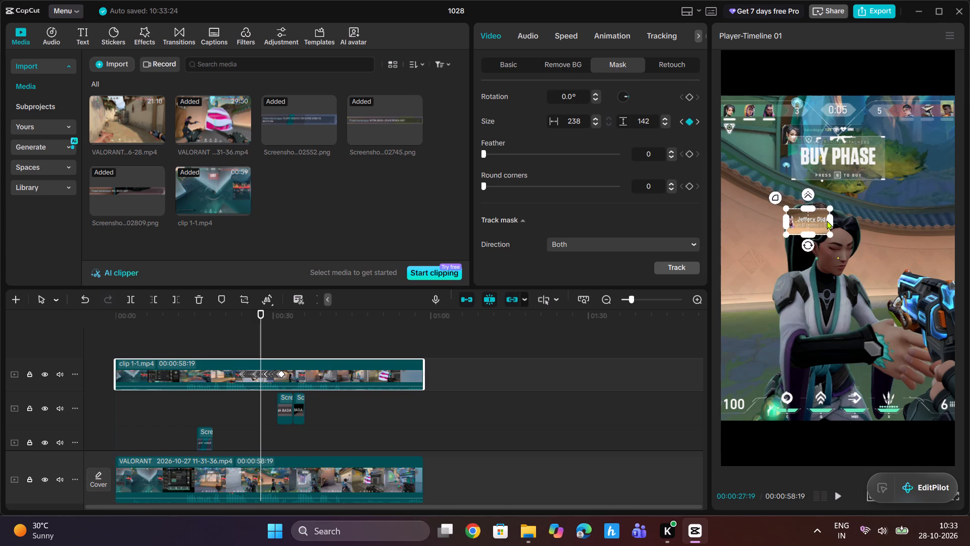
left_click_drag(830, 219, 847, 219)
left_click(813, 219)
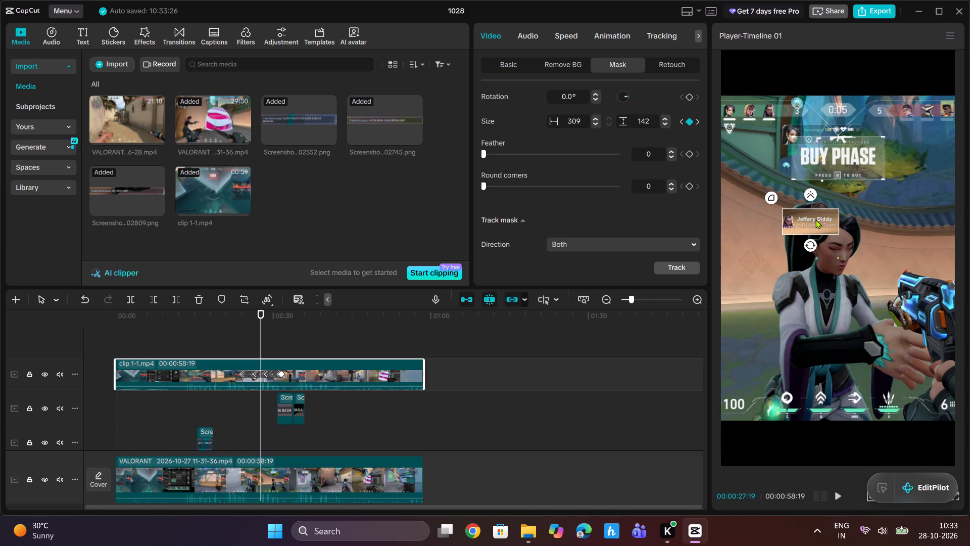
left_click(511, 420)
Review the opening of the timeline, and split both the main VALORANT clip and the clip 1-1.mp4 overlay at 00:00:08:15.
left_click_drag(424, 320, 377, 325)
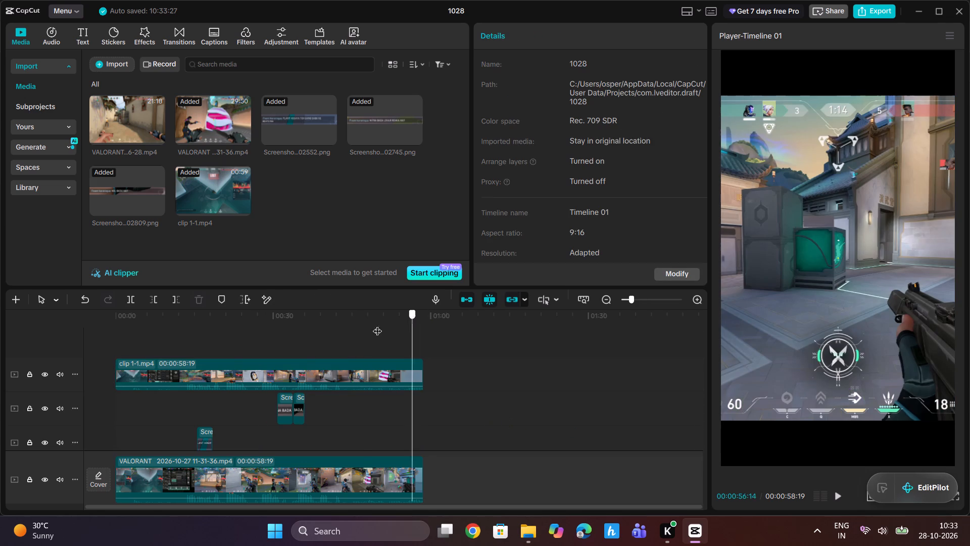
left_click_drag(377, 325, 0, 349)
key("space")
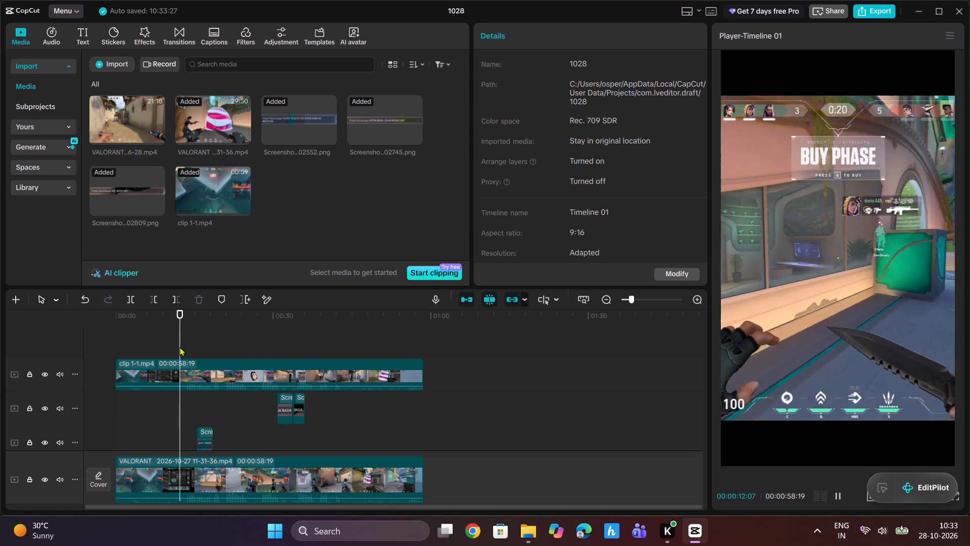
key("space")
left_click_drag(184, 326, 149, 338)
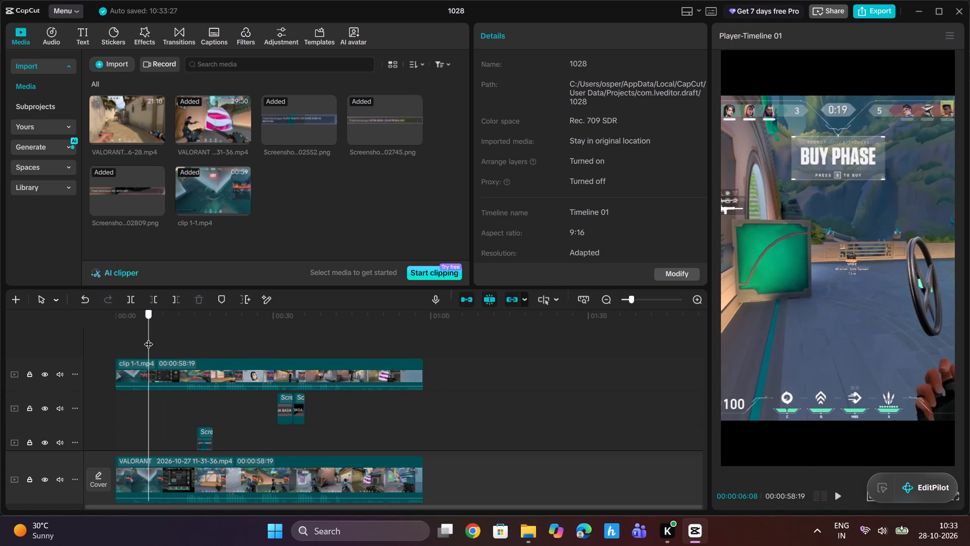
left_click_drag(149, 338, 160, 338)
left_click(129, 300)
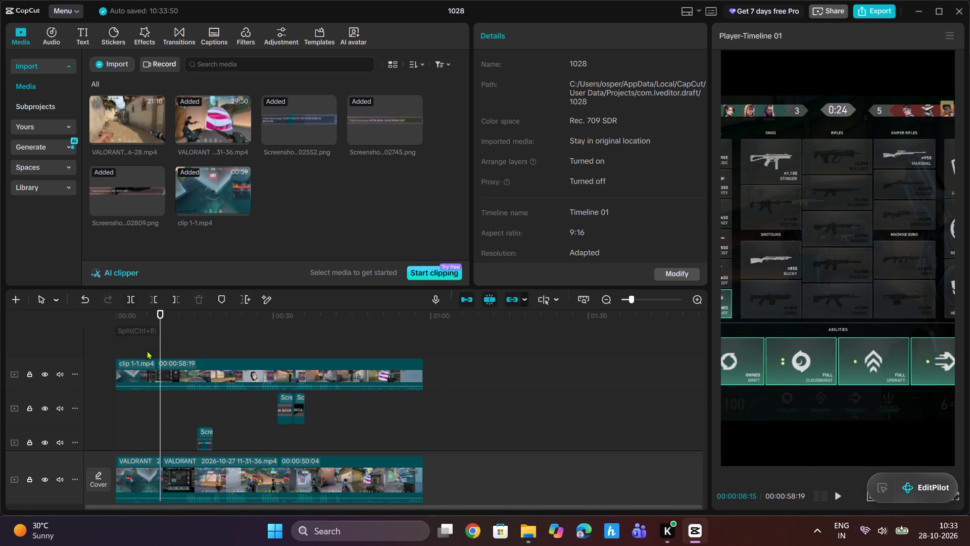
left_click(135, 363)
left_click(130, 300)
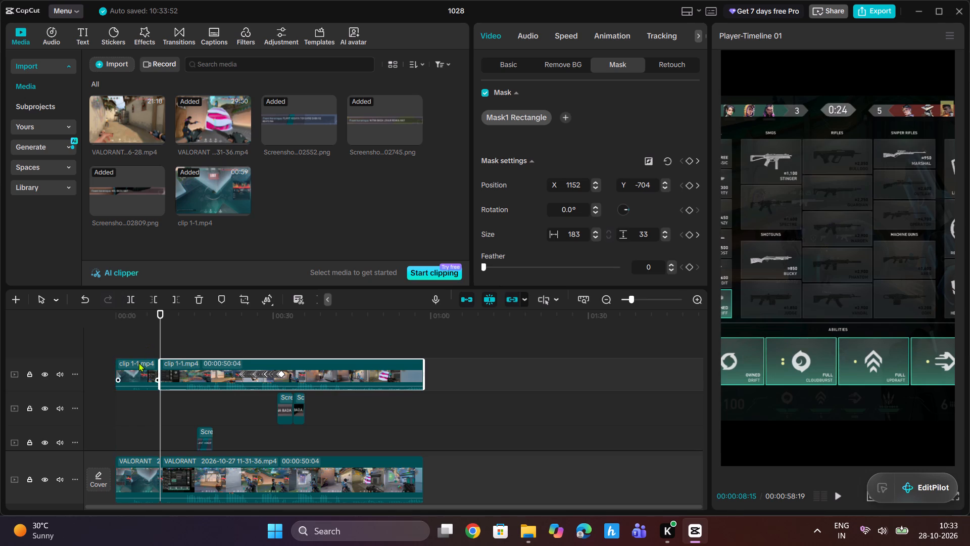
Delete the opening segments before the split from both the clip 1-1.mp4 overlay and the main VALORANT clip.
left_click(131, 373)
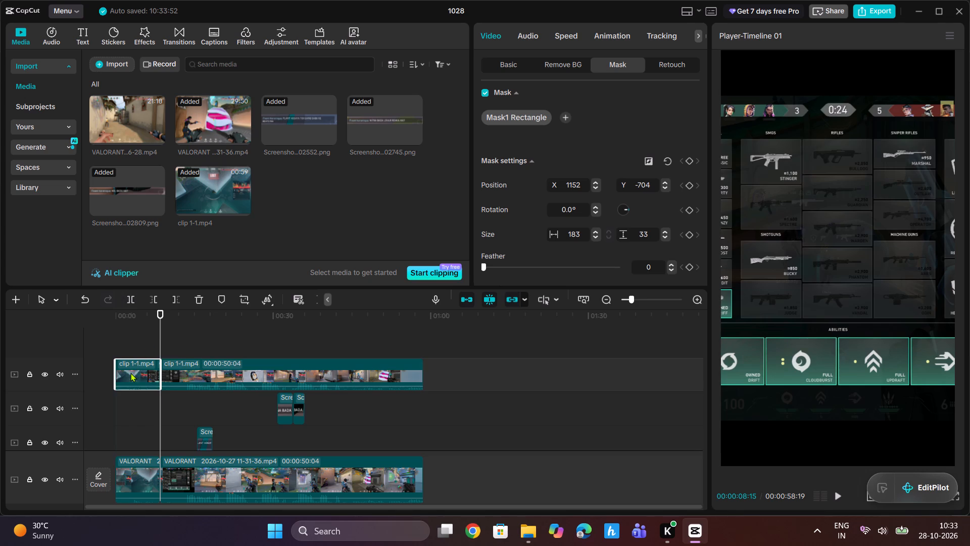
left_click(194, 298)
left_click(130, 470)
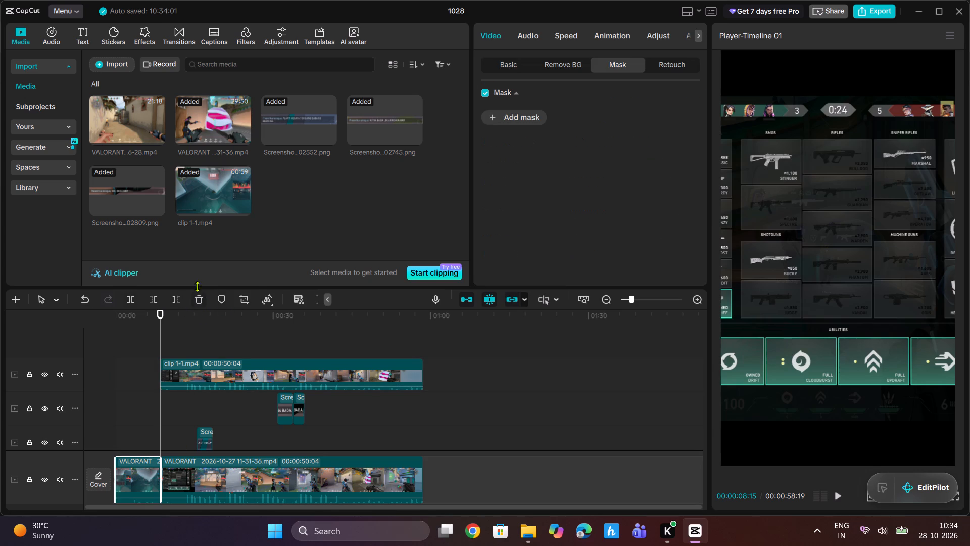
left_click(202, 302)
Review the shortened timeline by scrubbing through its opening seconds, ending back at 00:00:00:00.
left_click_drag(163, 315, 93, 331)
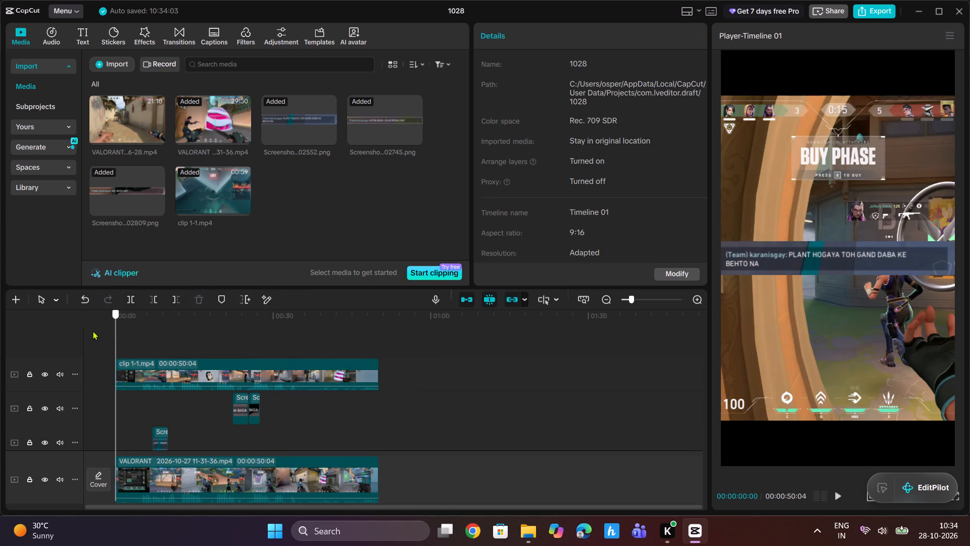
left_click_drag(93, 331, 148, 331)
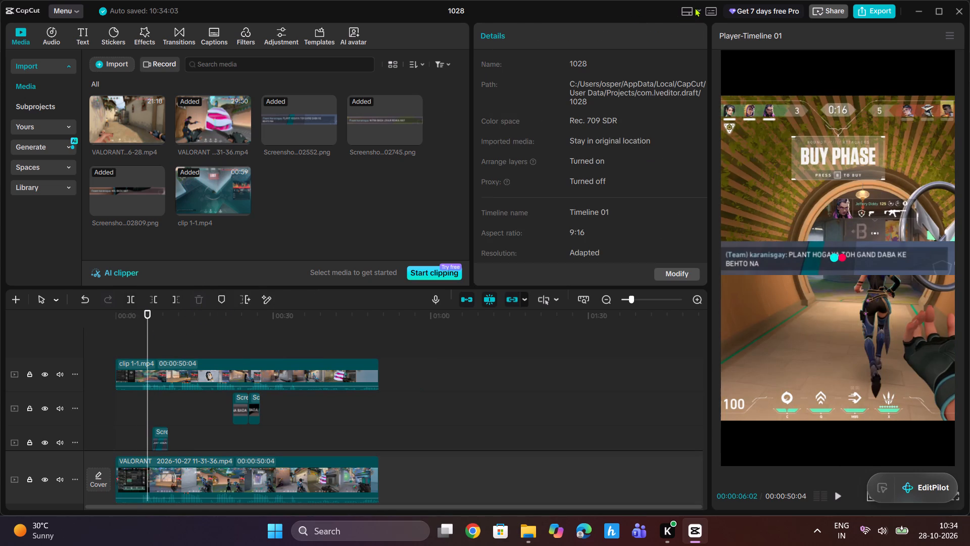
left_click_drag(147, 318, 82, 329)
left_click_drag(113, 313, 119, 324)
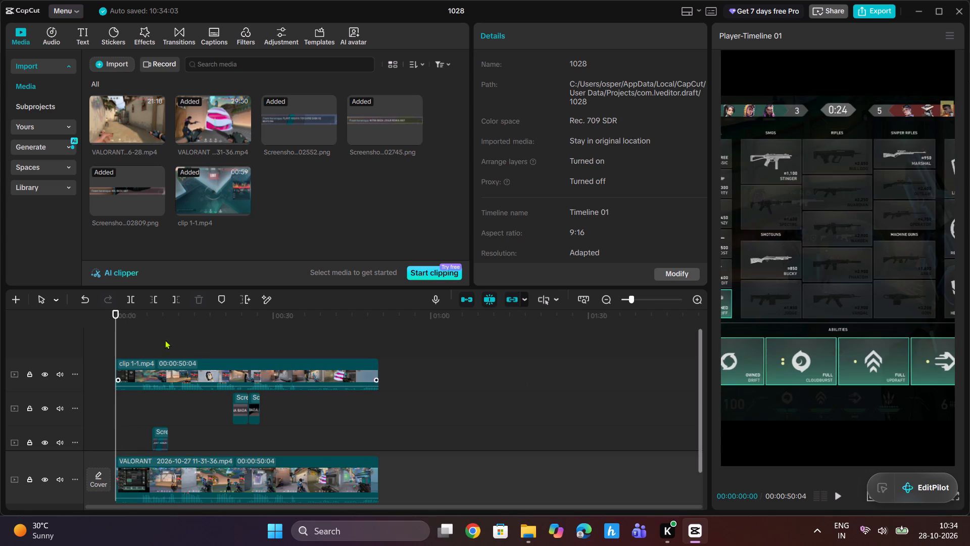
left_click_drag(117, 317, 41, 345)
key("space")
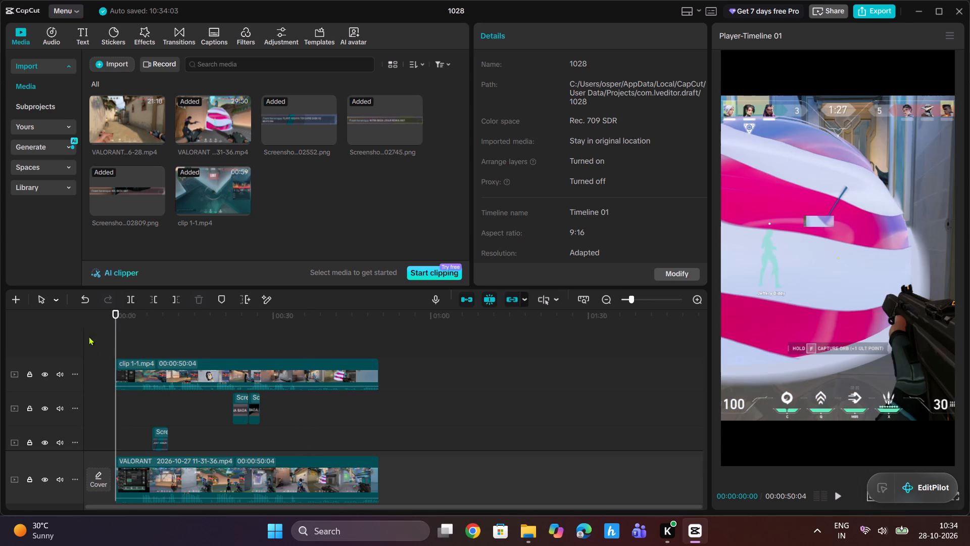
left_click_drag(115, 323, 68, 331)
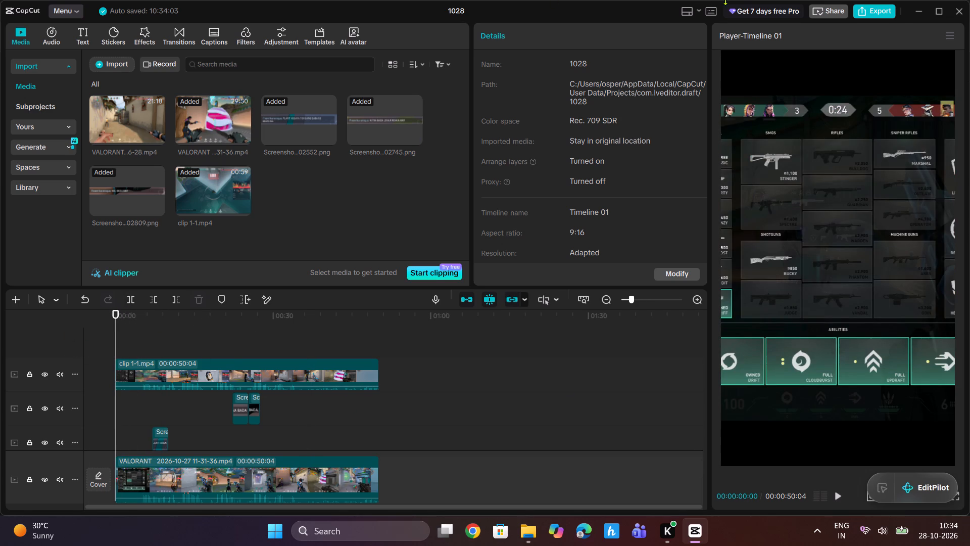
Switch the workspace layout from Vertical to Default.
left_click(699, 9)
left_click(692, 8)
left_click(689, 27)
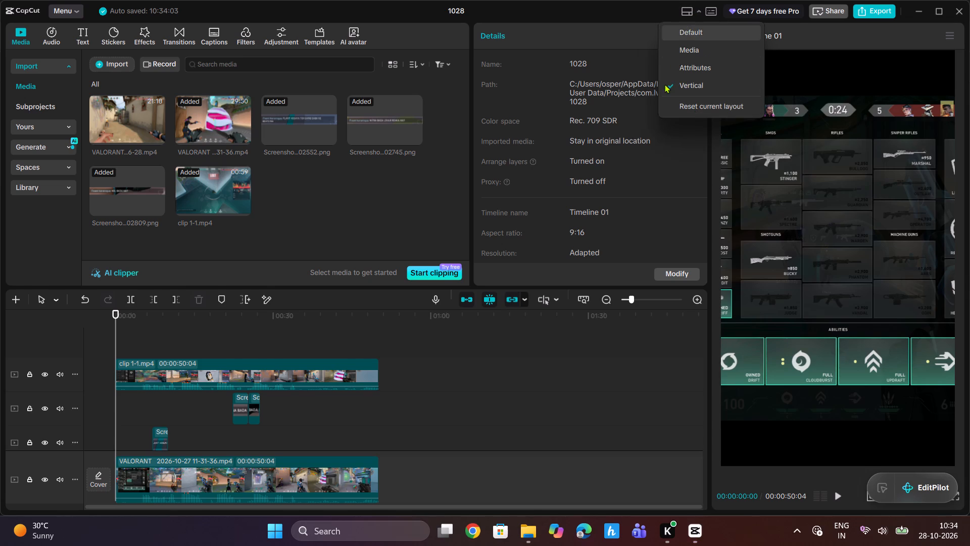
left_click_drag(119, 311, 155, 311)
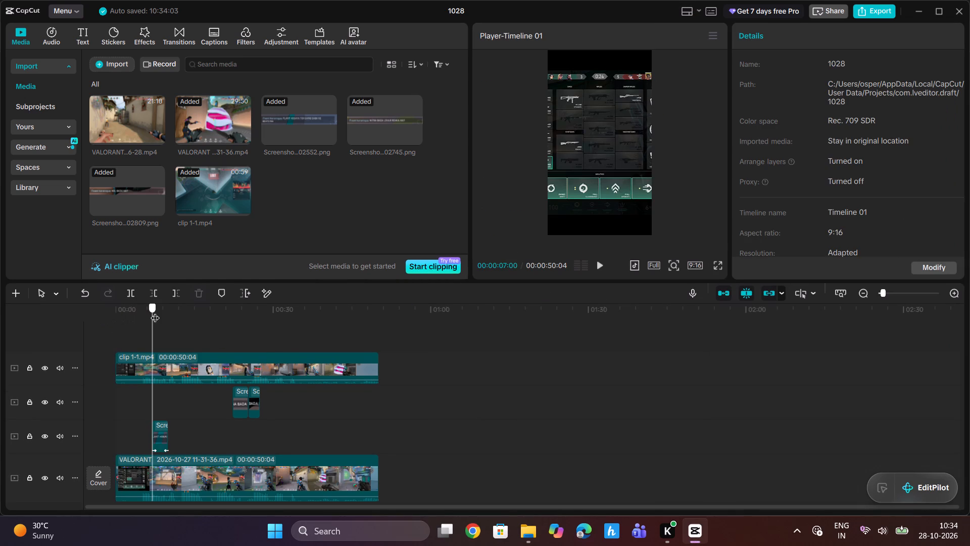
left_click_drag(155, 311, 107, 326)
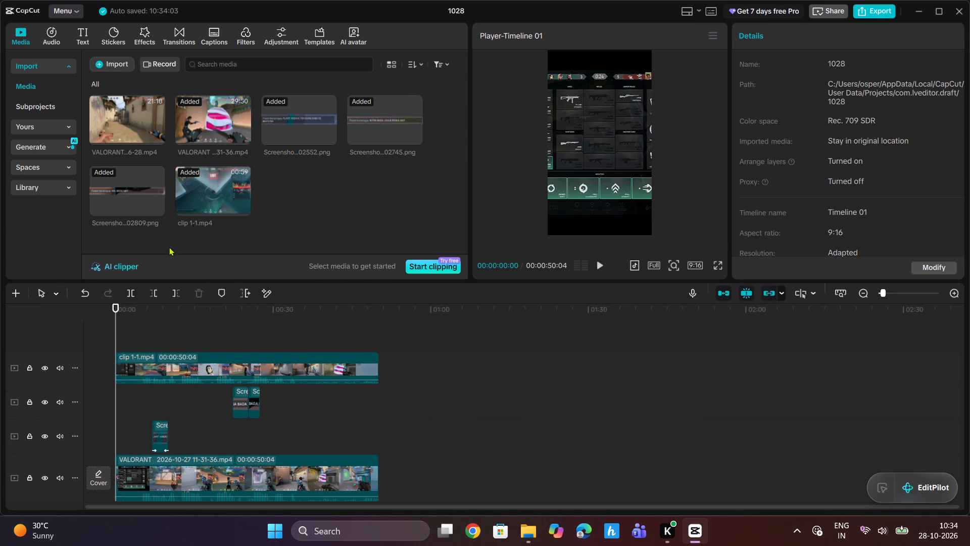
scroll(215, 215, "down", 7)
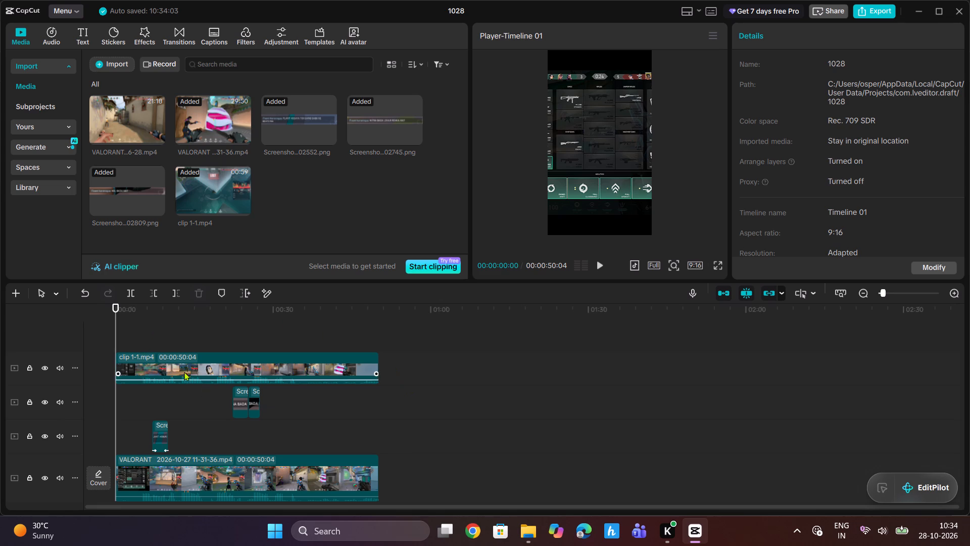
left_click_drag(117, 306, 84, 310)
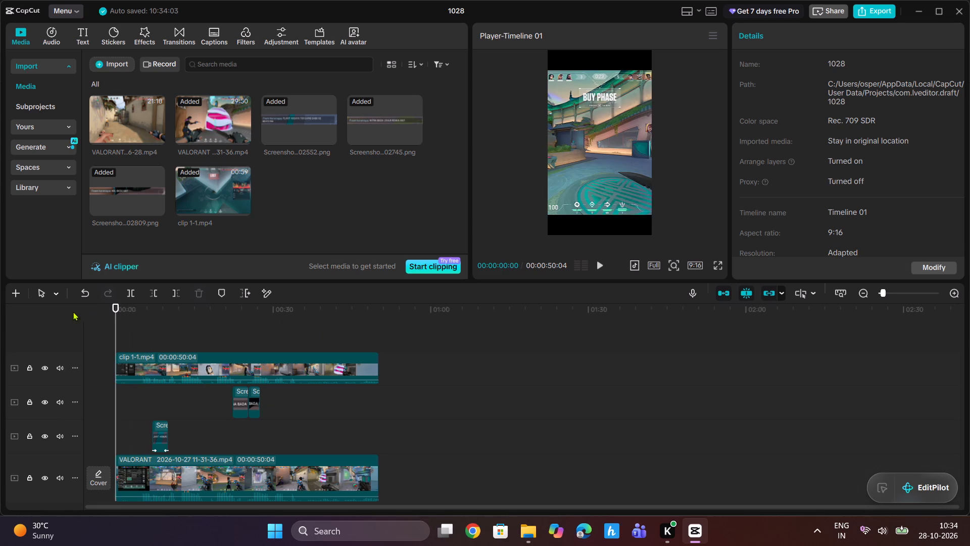
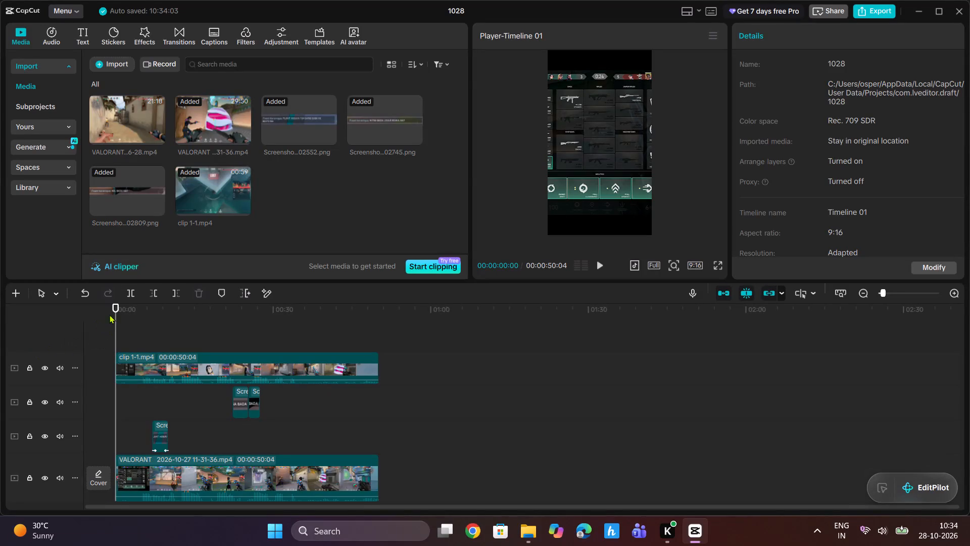
Review how the teammate-label overlay appears across the first 25 seconds of the timeline, stopping at 00:00:13:11.
left_click_drag(115, 308, 137, 308)
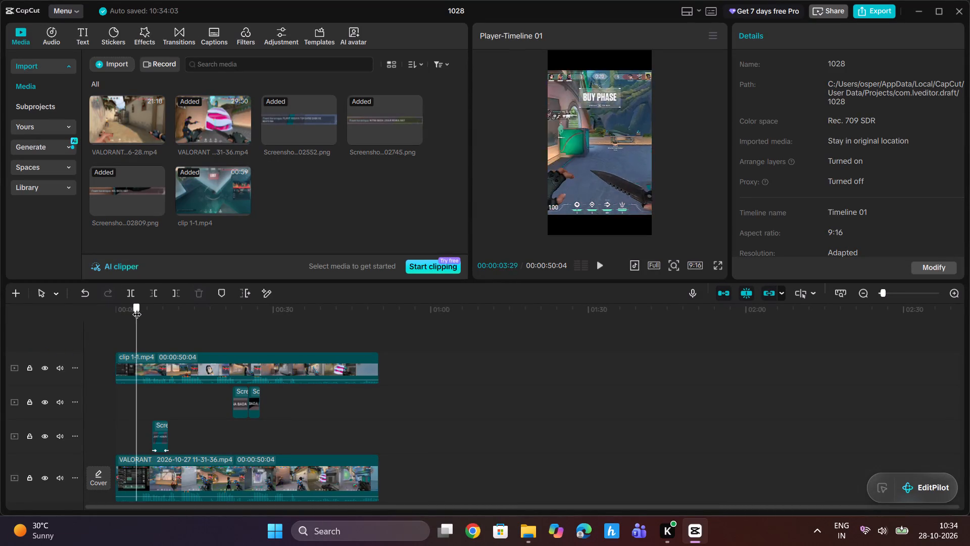
left_click_drag(137, 308, 245, 321)
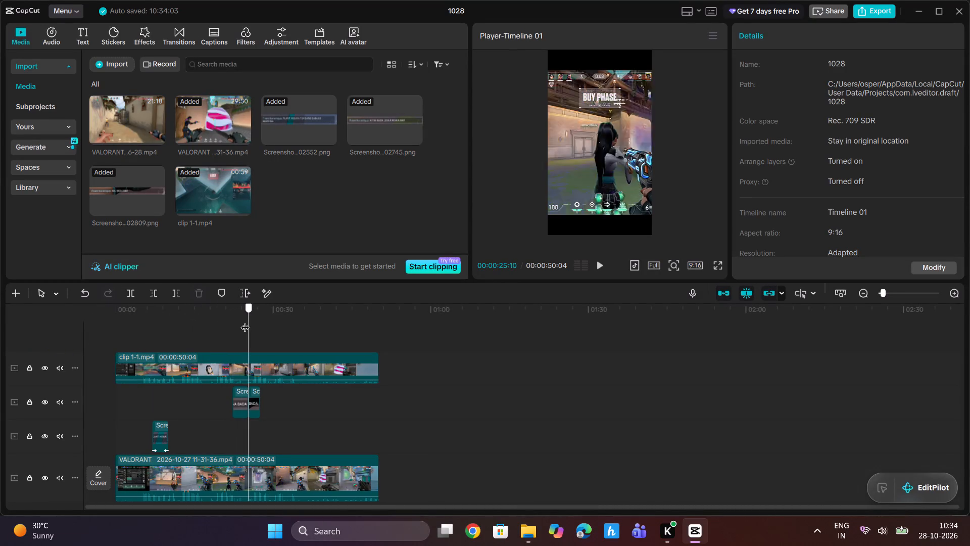
left_click_drag(245, 321, 209, 324)
key("space")
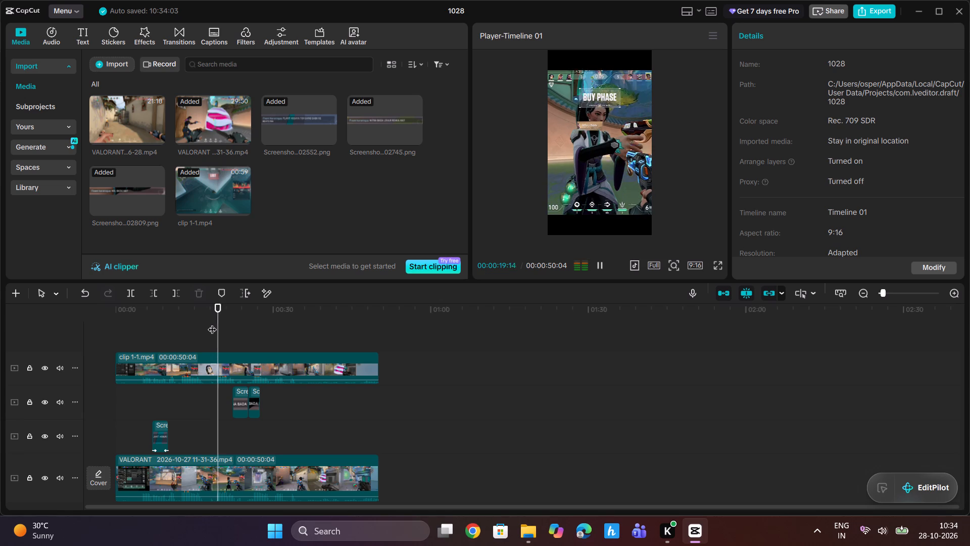
key("space")
left_click_drag(218, 315, 180, 321)
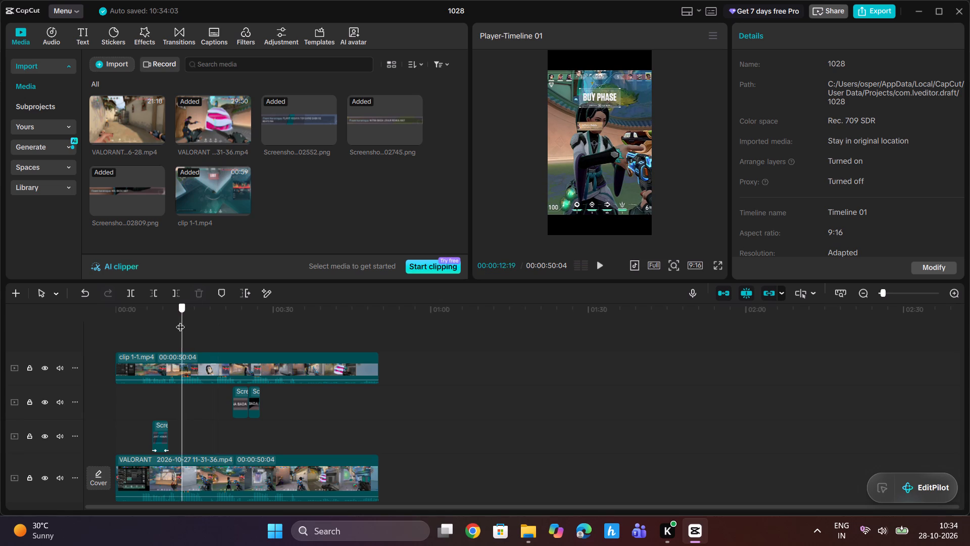
left_click_drag(180, 321, 155, 329)
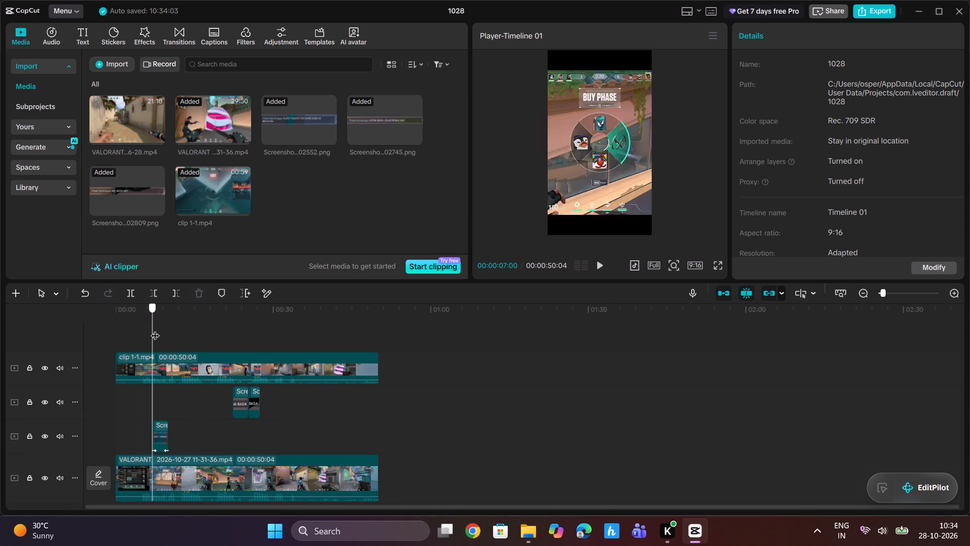
left_click_drag(155, 329, 171, 330)
key("space")
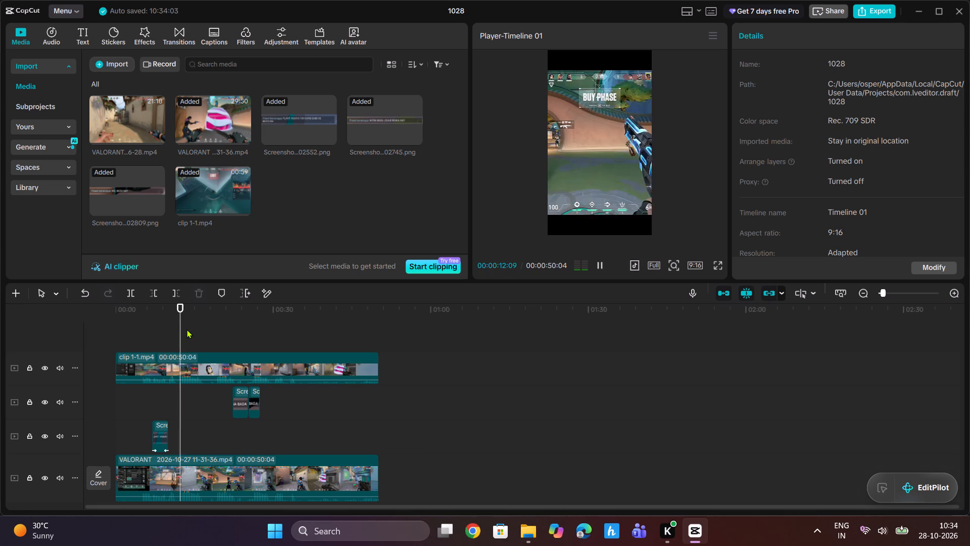
key("space")
Raise the height of the clip 1-1.mp4 overlay's rectangle mask to 174 at 00:00:13:11, and disable the mask.
left_click(203, 368)
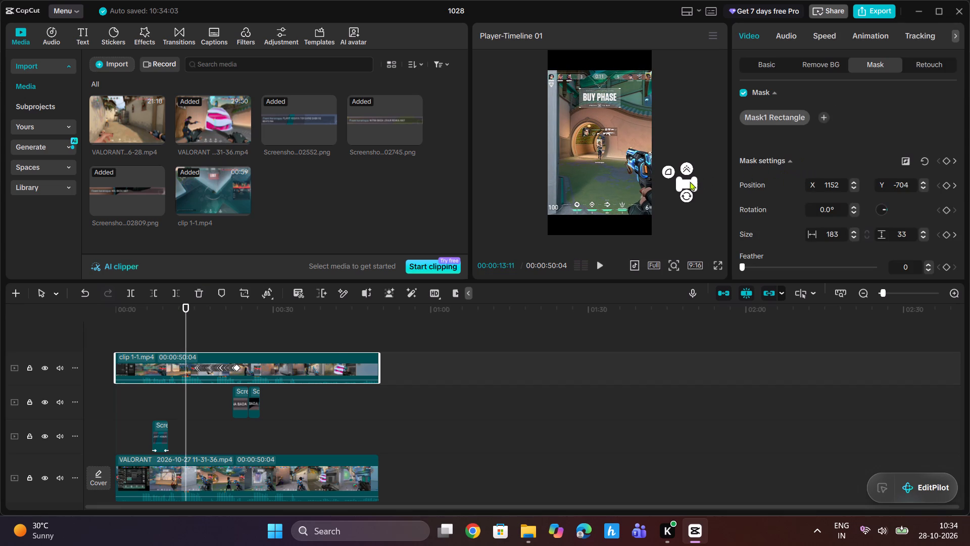
left_click_drag(688, 181, 646, 166)
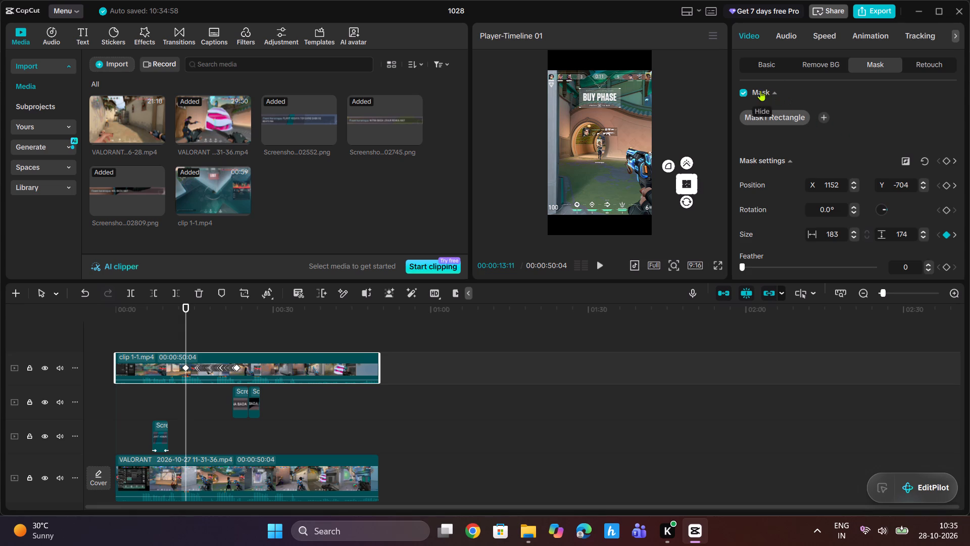
left_click(746, 91)
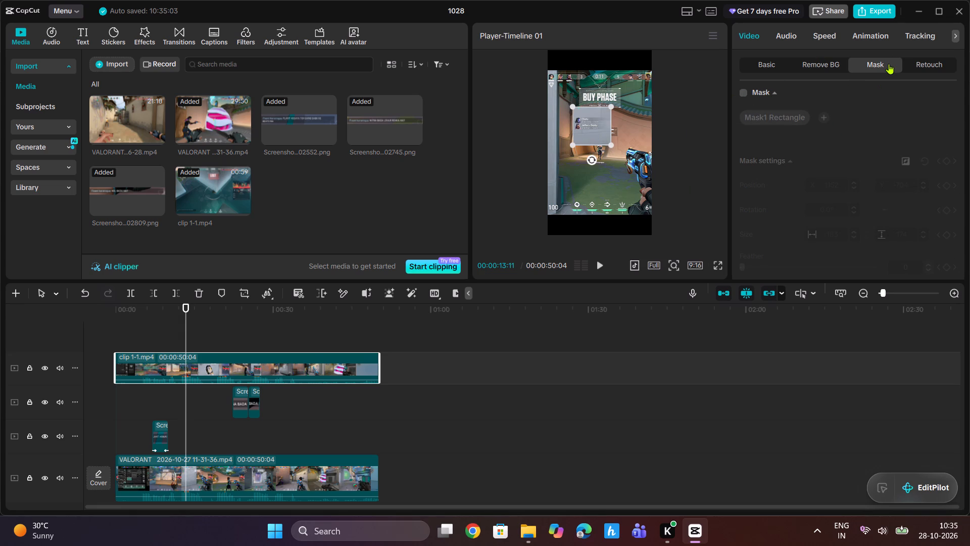
Enable custom background removal on the clip 1-1.mp4 overlay and set its brush size to 19.
left_click(818, 61)
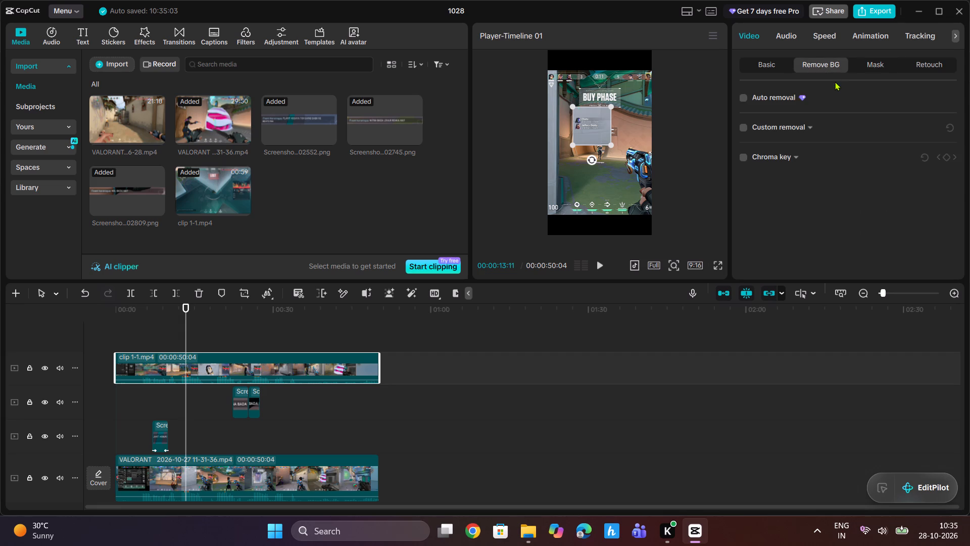
left_click(743, 129)
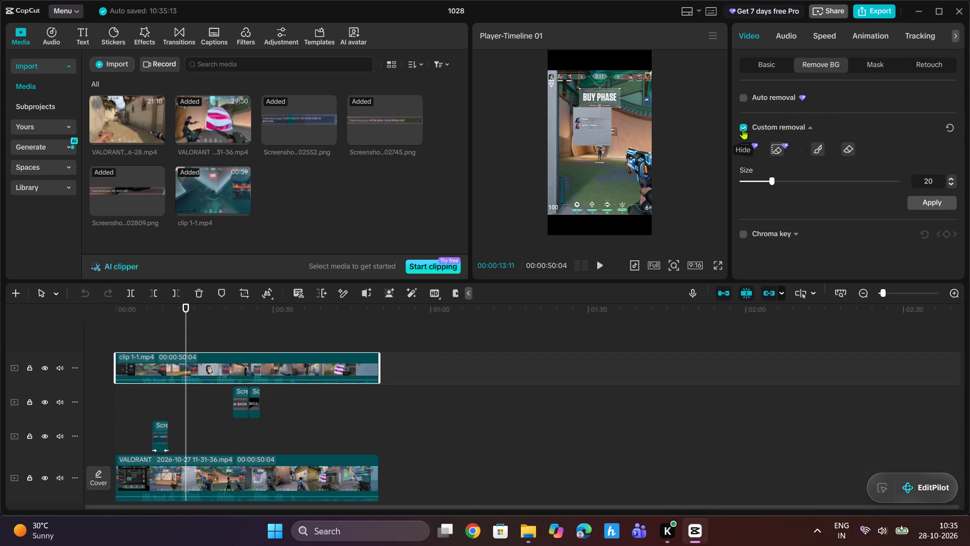
left_click(771, 185)
Switch the workspace layout to Vertical to enlarge the player preview.
left_click(696, 13)
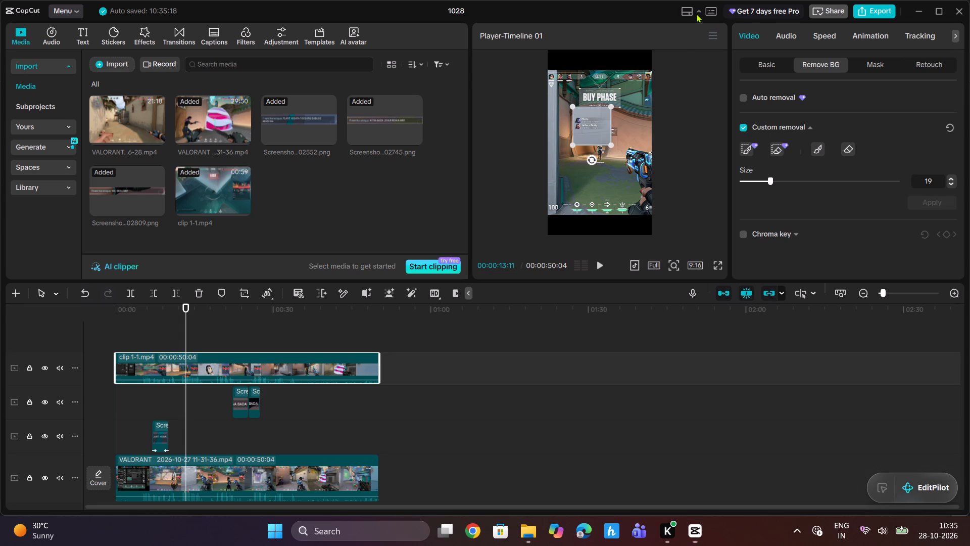
left_click(697, 89)
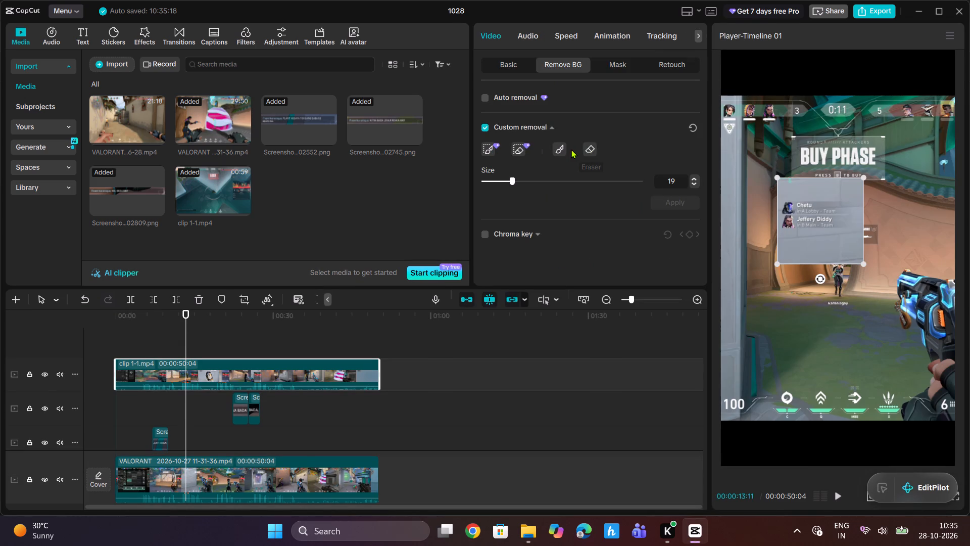
With the custom removal Eraser, paint over the overlay's grey background around the two teammate labels and along the overlay's edges.
left_click(588, 149)
left_click_drag(789, 249, 794, 246)
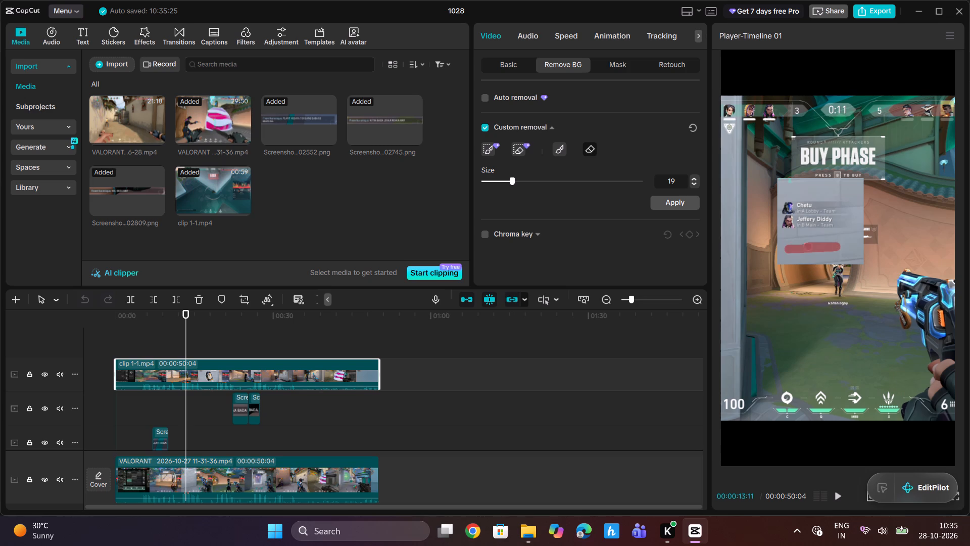
left_click_drag(794, 246, 848, 233)
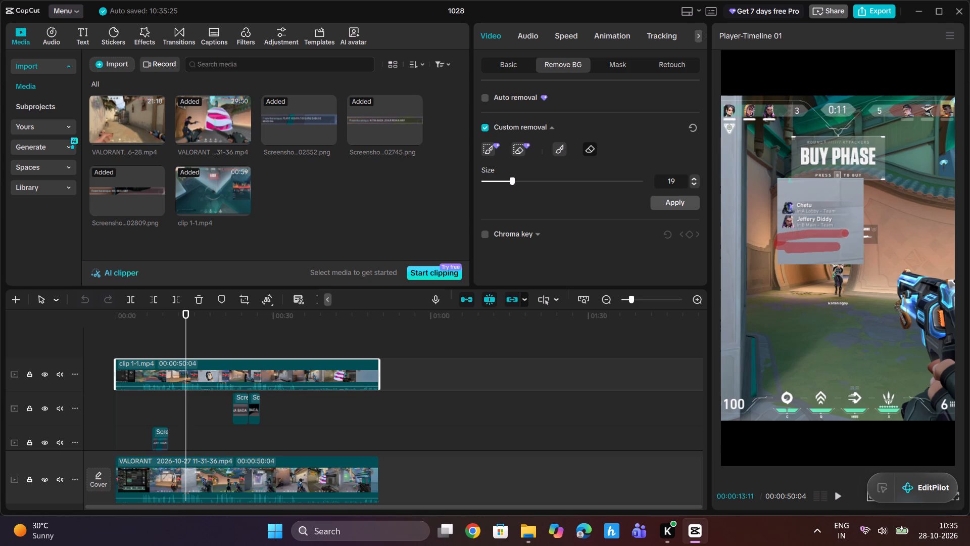
left_click_drag(848, 233, 859, 183)
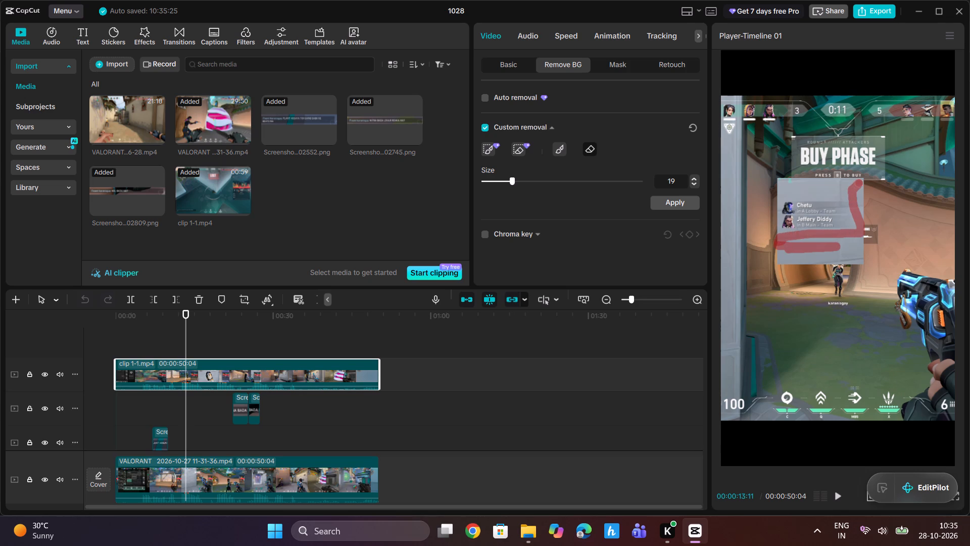
left_click_drag(859, 183, 784, 180)
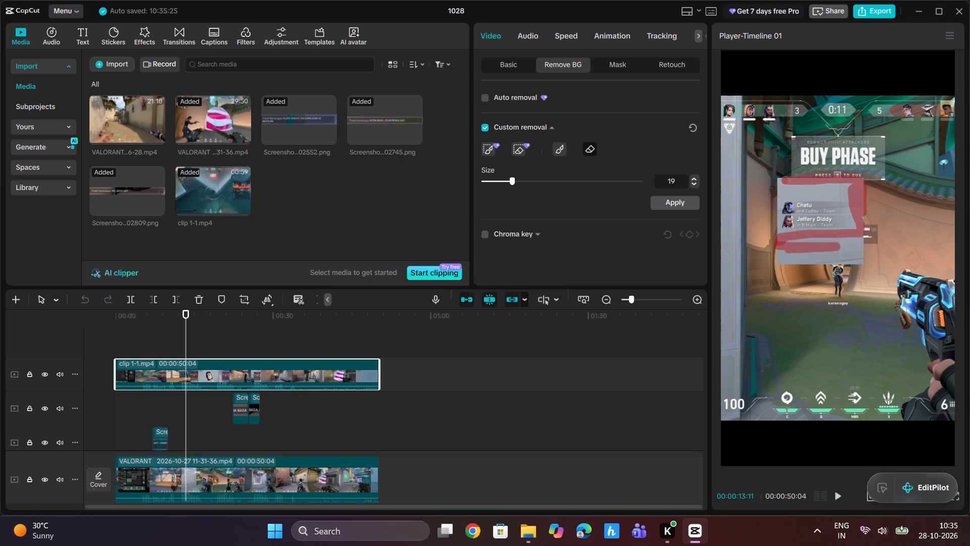
left_click_drag(784, 180, 856, 190)
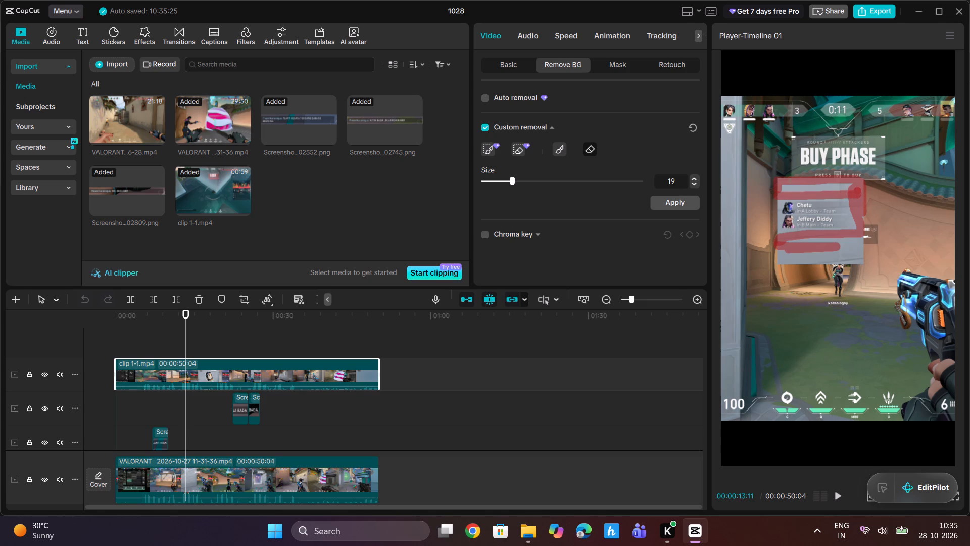
left_click_drag(856, 190, 783, 186)
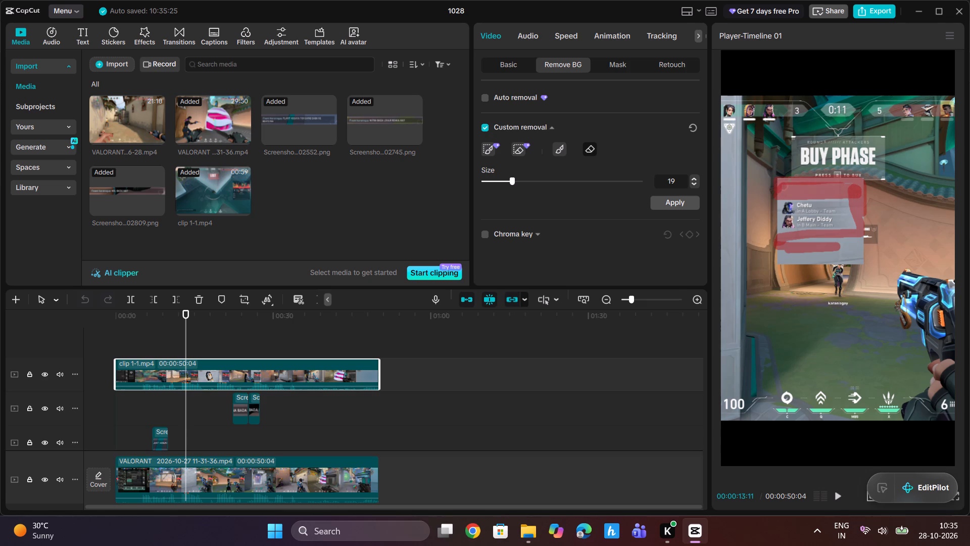
left_click_drag(783, 186, 856, 236)
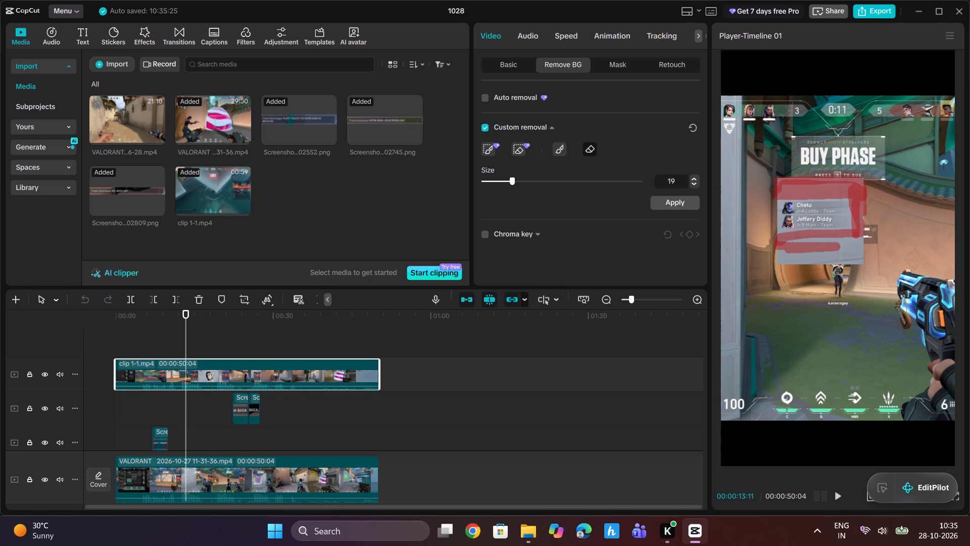
left_click_drag(856, 236, 815, 264)
left_click_drag(815, 264, 774, 246)
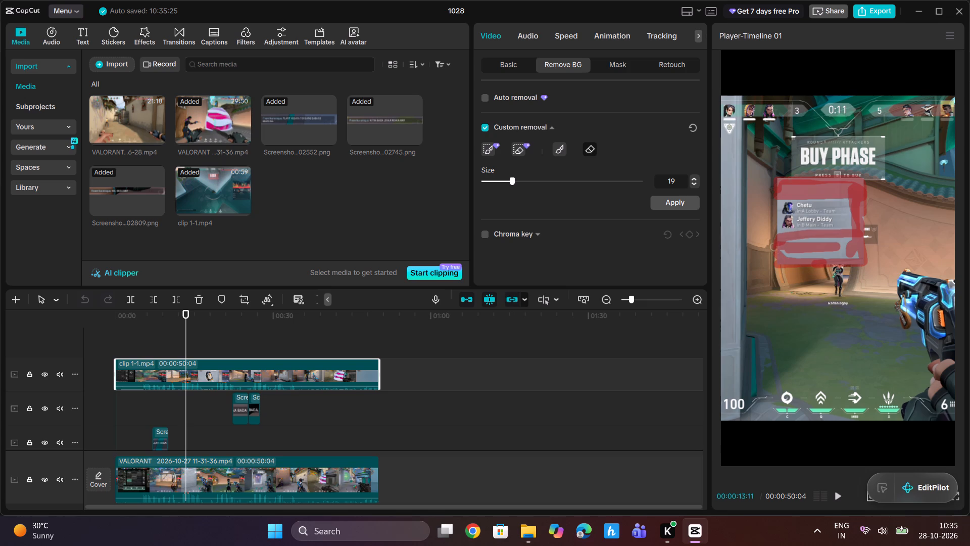
Erase the remaining unpainted background below, beside and above the two teammate labels, and apply the custom removal.
left_click_drag(774, 246, 792, 254)
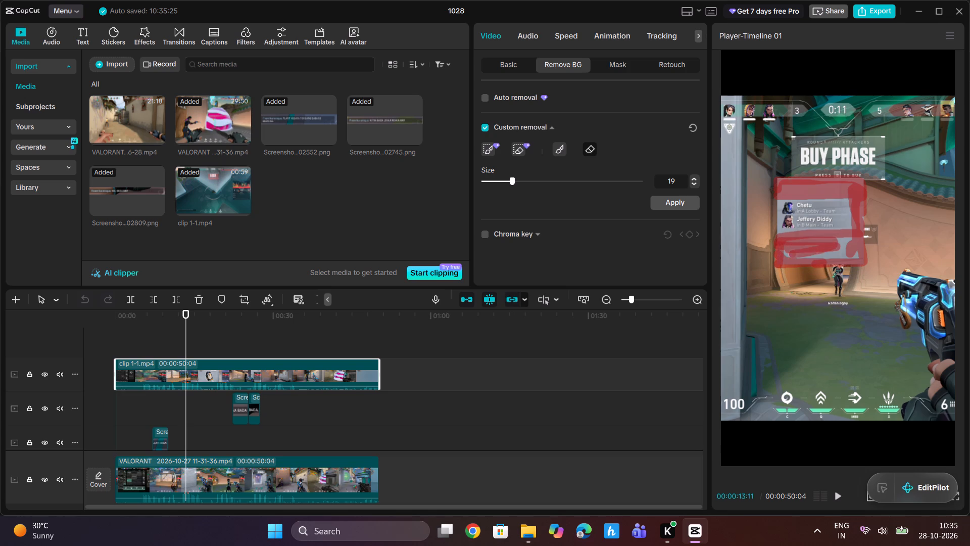
left_click_drag(792, 254, 855, 243)
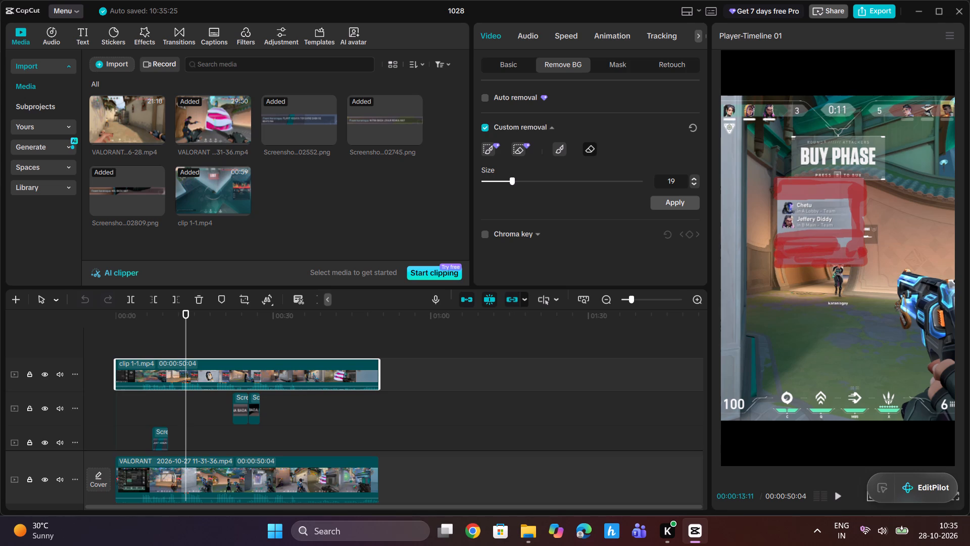
left_click_drag(855, 243, 853, 244)
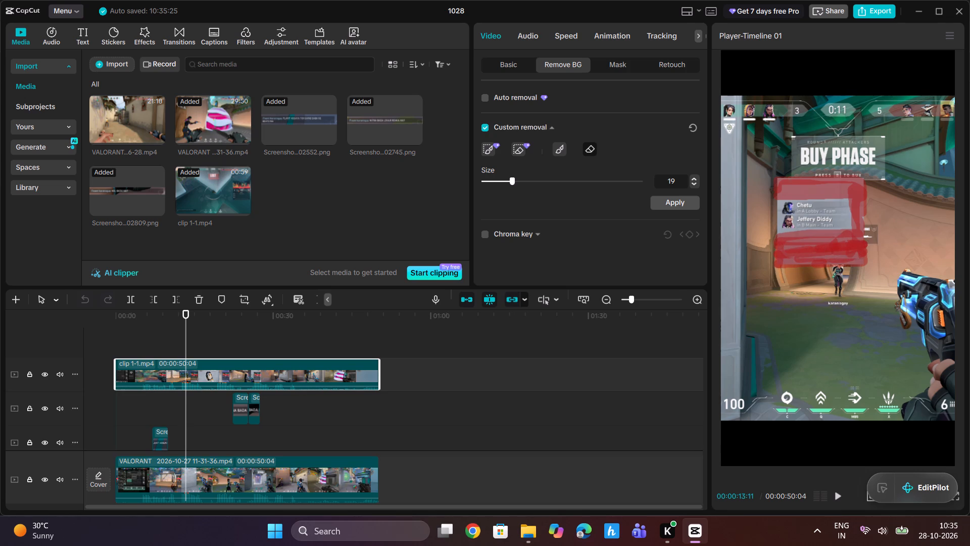
left_click_drag(853, 244, 776, 251)
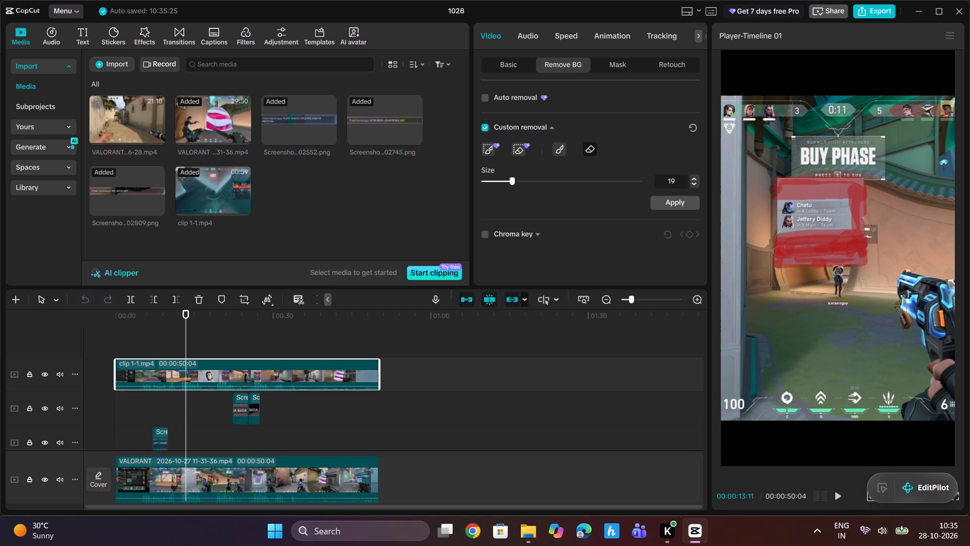
left_click_drag(776, 251, 880, 257)
left_click_drag(880, 257, 856, 204)
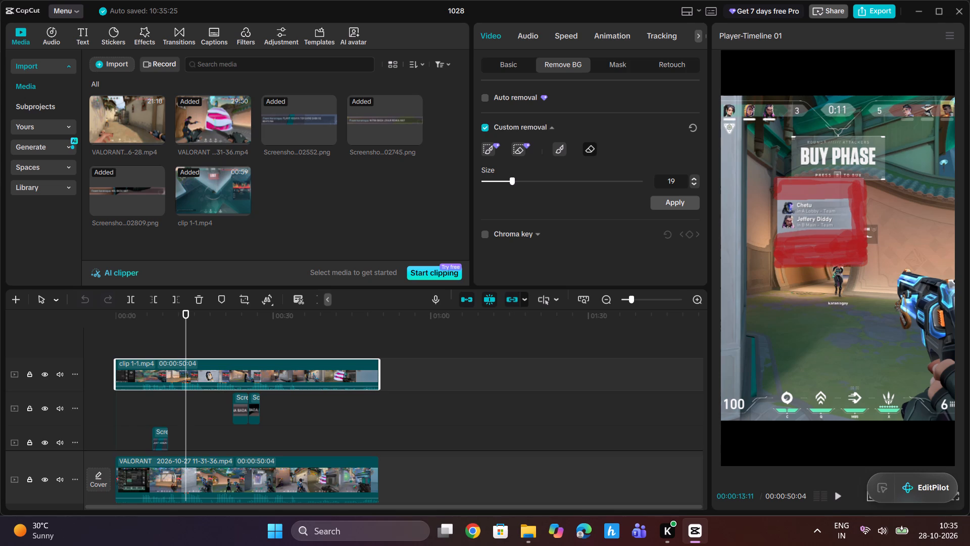
left_click_drag(856, 204, 794, 179)
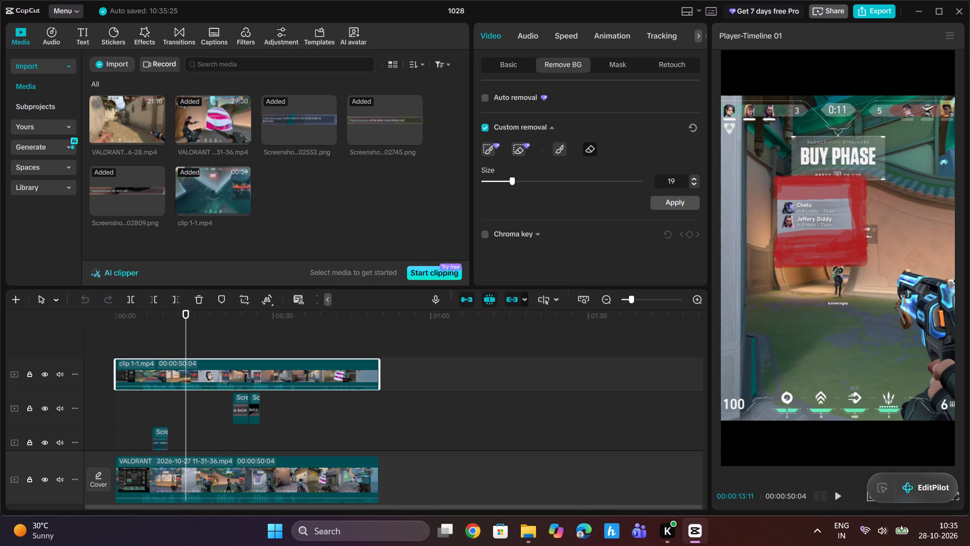
left_click_drag(794, 179, 777, 189)
left_click_drag(777, 189, 852, 188)
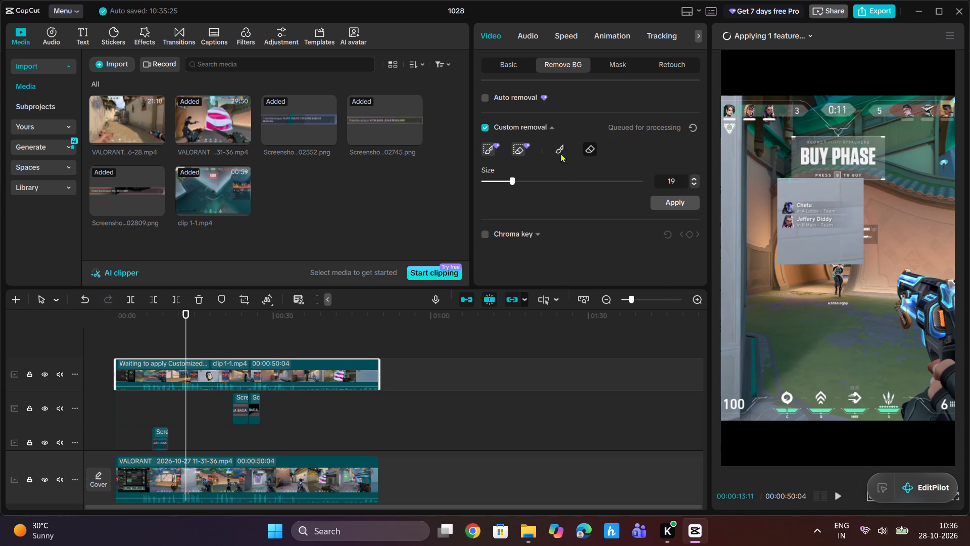
left_click(662, 202)
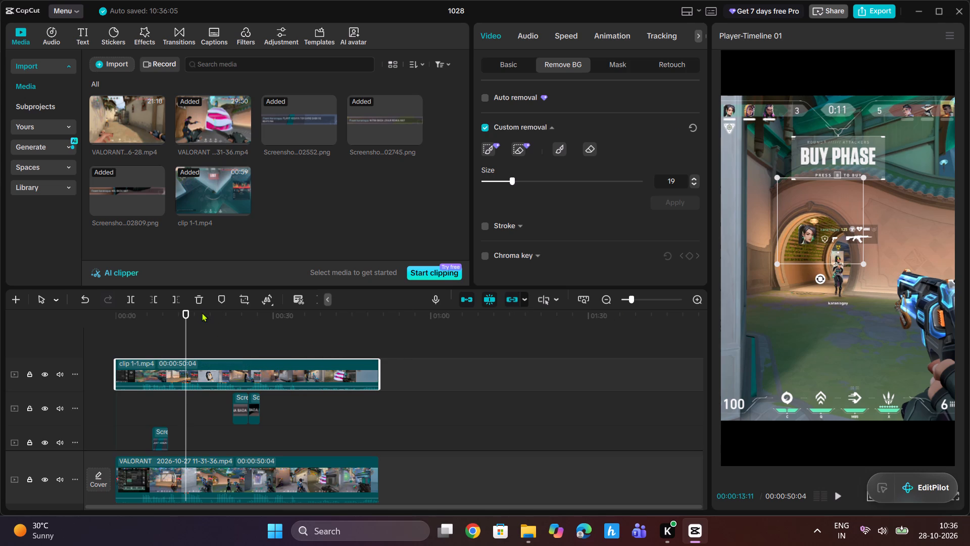
Review the erased overlay around 13 to 16 seconds and turn off custom background removal on clip 1-1.mp4.
left_click_drag(186, 316, 203, 324)
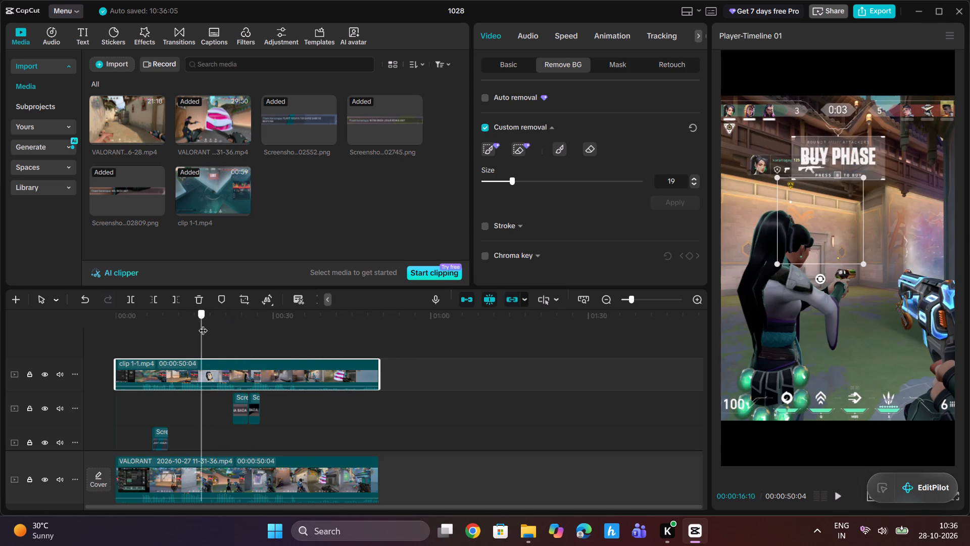
left_click_drag(203, 324, 185, 326)
key("space")
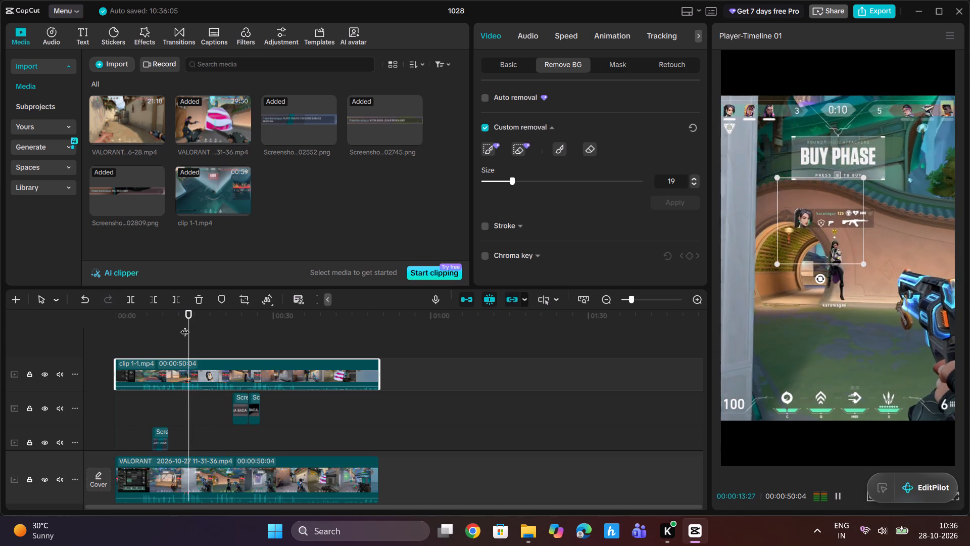
key("space")
left_click(229, 377)
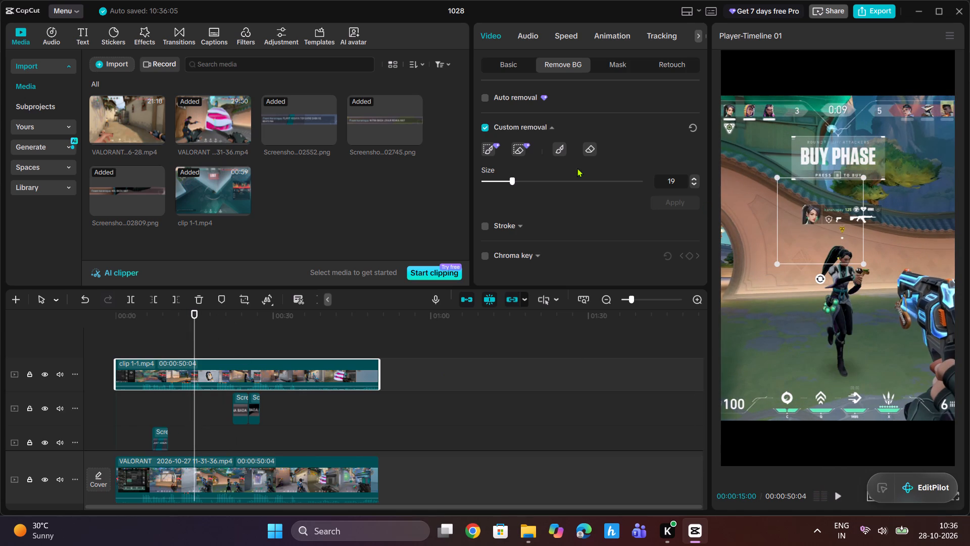
left_click(560, 149)
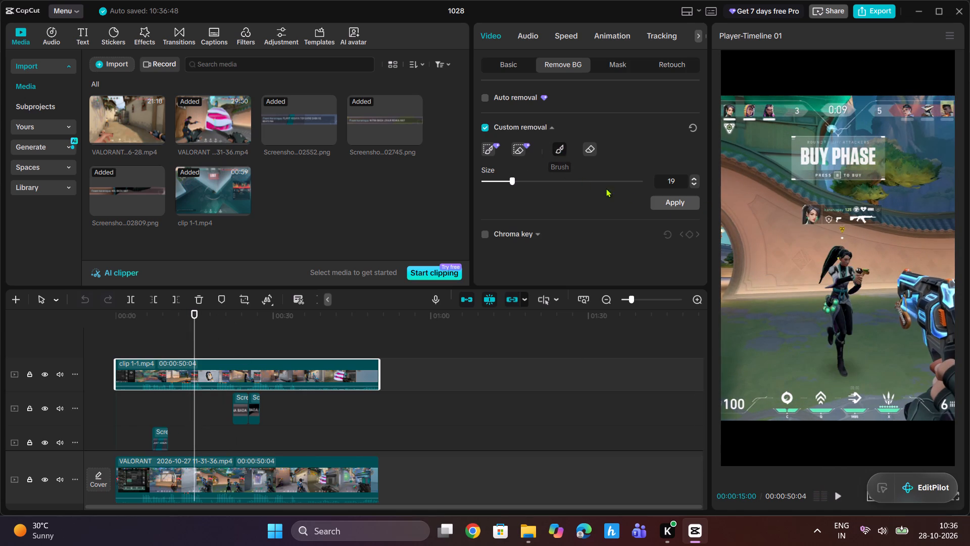
left_click(588, 149)
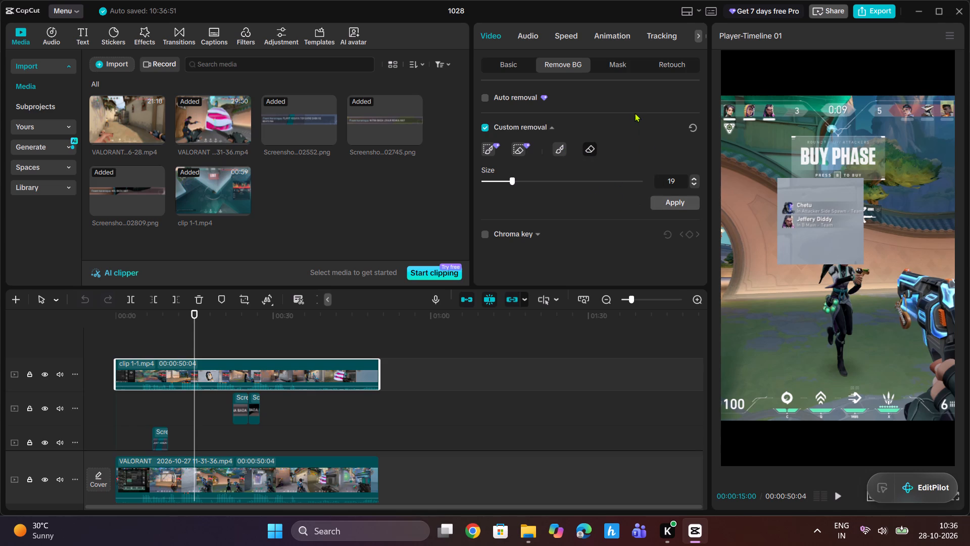
left_click(486, 129)
Look through the overlay's Retouch and Basic video settings for another way to treat the teammate-label overlay.
left_click(629, 62)
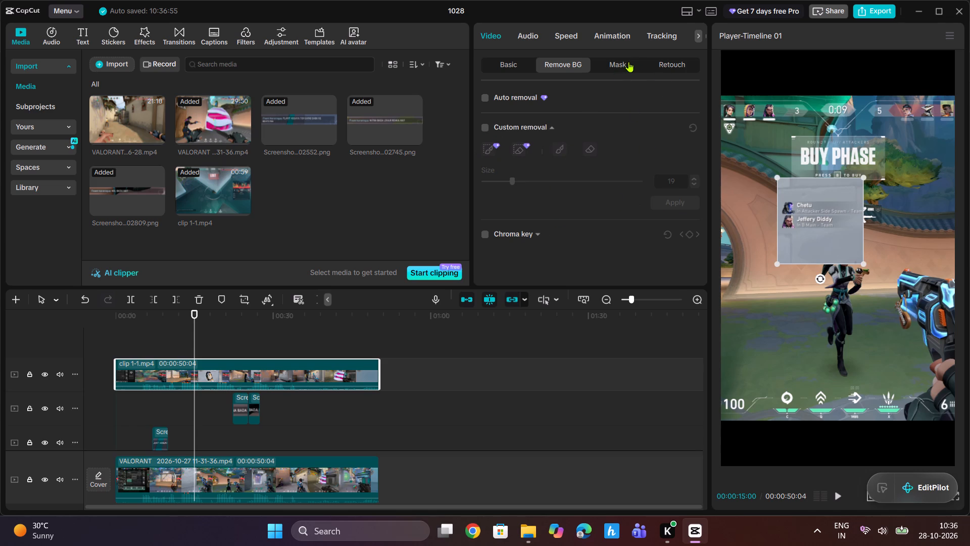
left_click(659, 63)
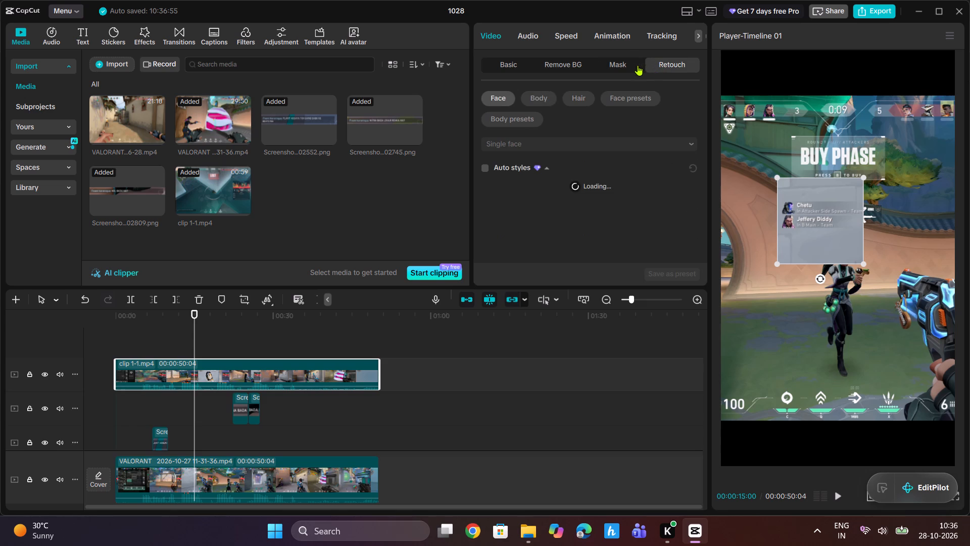
left_click(693, 33)
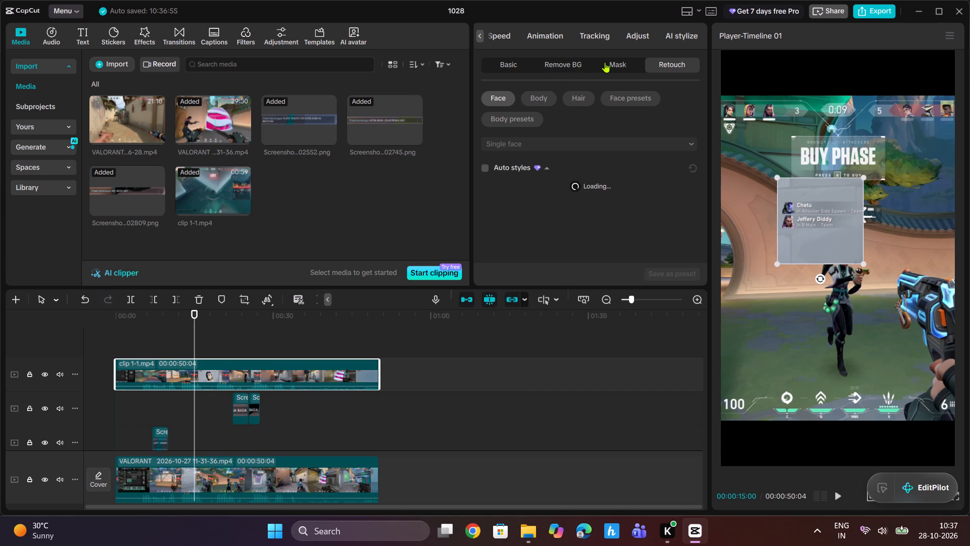
left_click(506, 62)
scroll(575, 173, "down", 7)
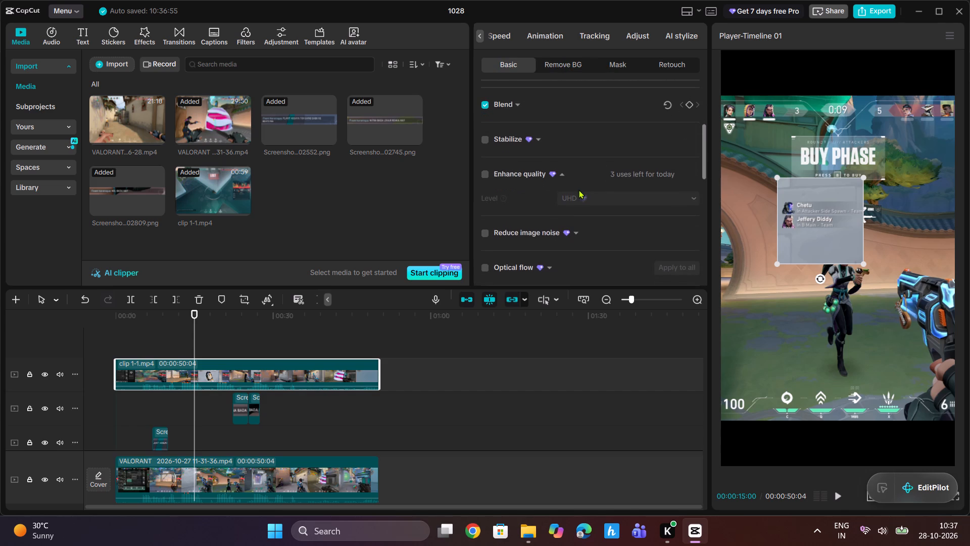
scroll(537, 187, "down", 5)
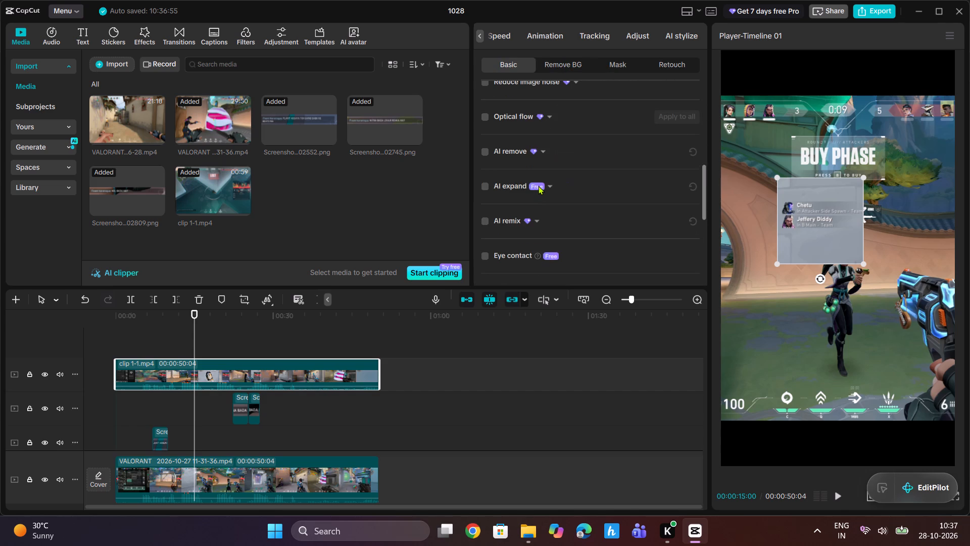
scroll(567, 194, "down", 3)
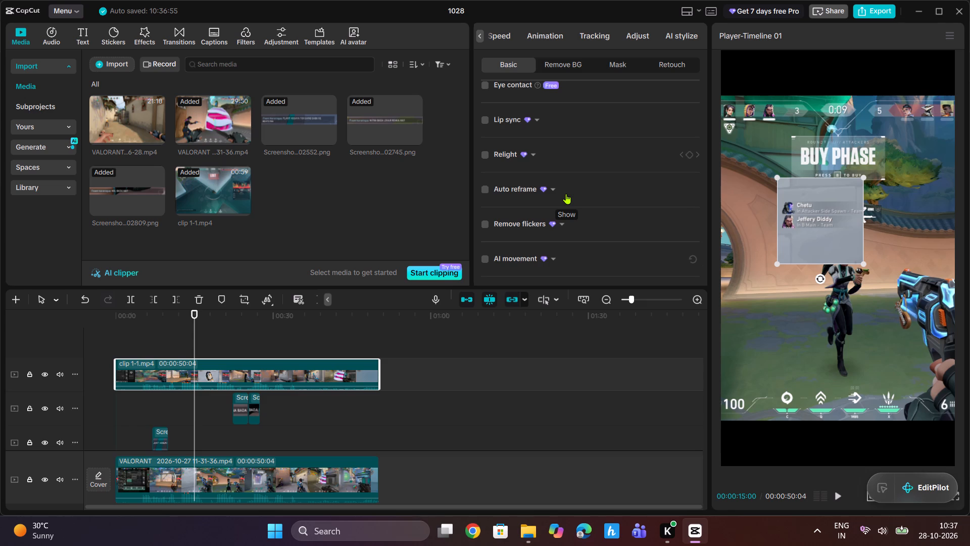
scroll(565, 193, "down", 5)
scroll(582, 241, "down", 2)
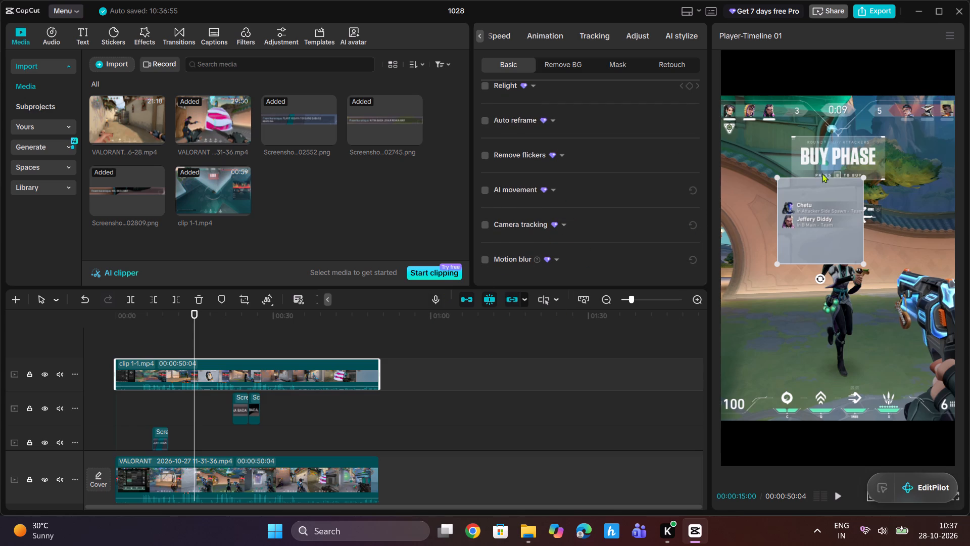
Shrink the teammate-label overlay and move it flush against the vertical frame's left edge, below mid-height.
left_click_drag(772, 178, 792, 194)
left_click_drag(824, 219, 776, 324)
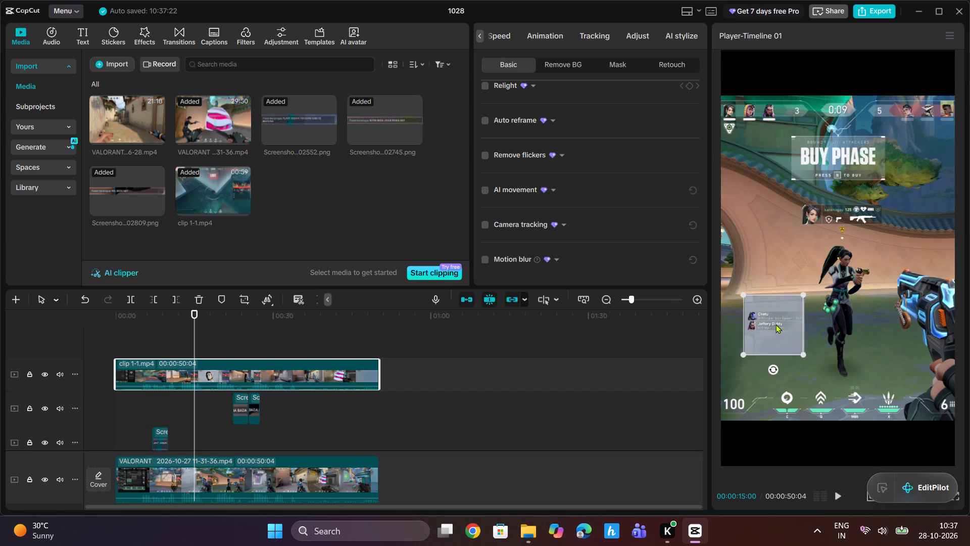
left_click_drag(776, 324, 757, 317)
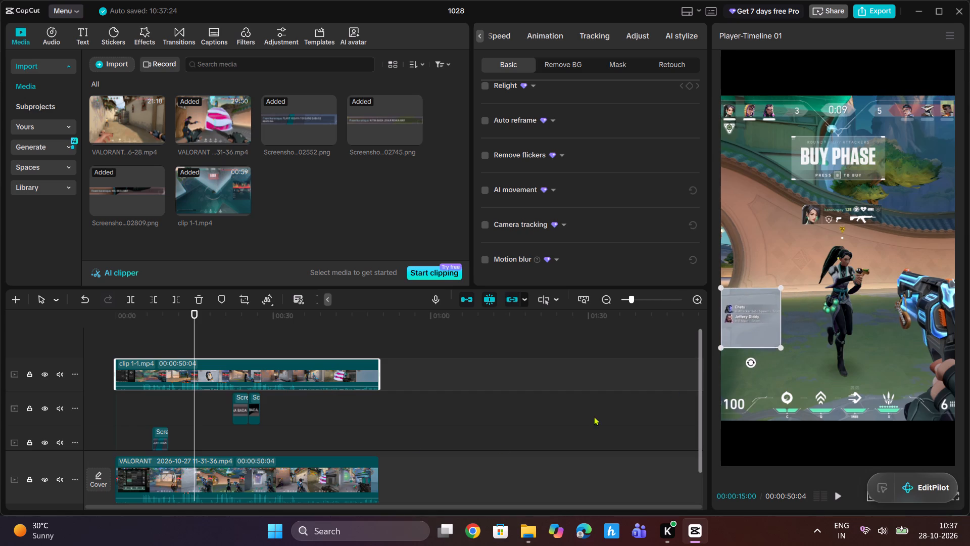
Play from the start to the "PLANT HOGAYA" chat screenshot, shrink it and place it just below the BUY PHASE banner.
left_click_drag(192, 316, 108, 334)
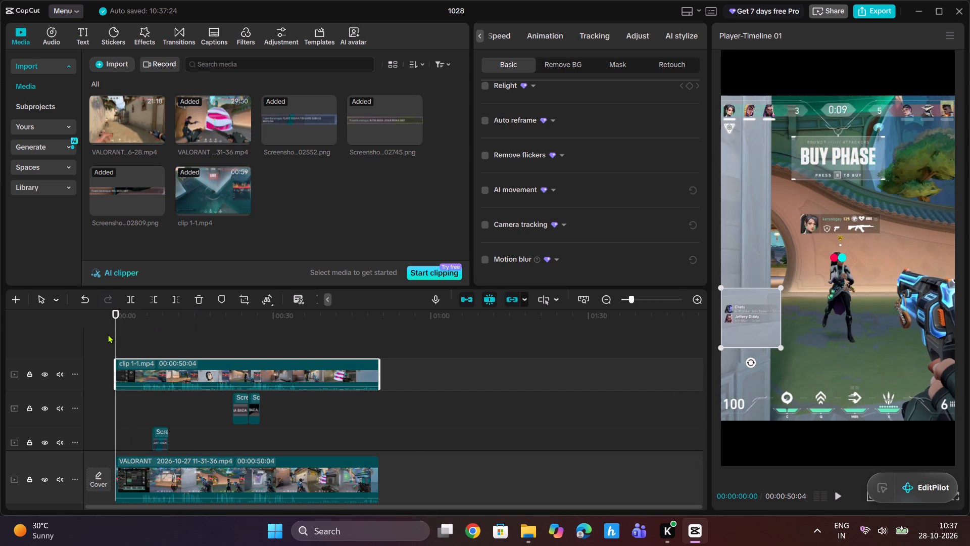
key("space")
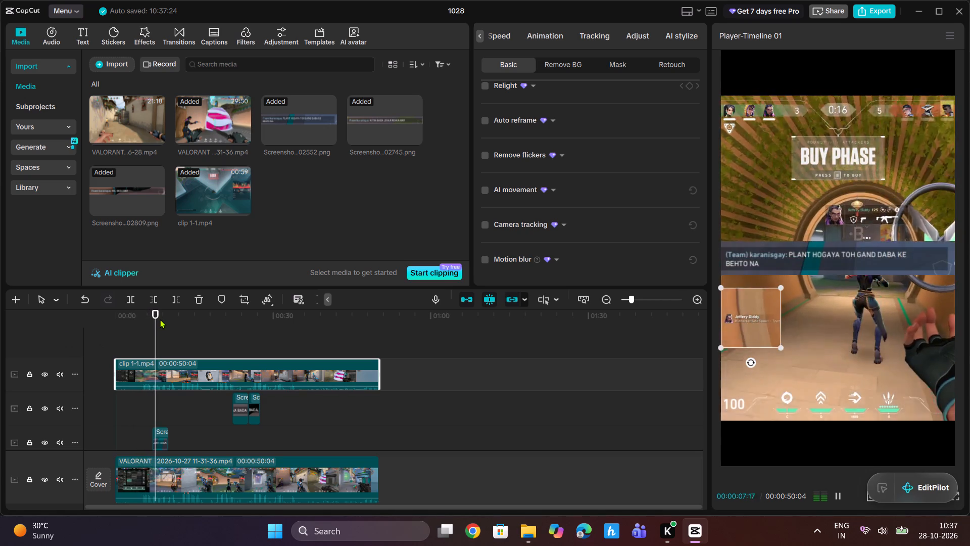
key("space")
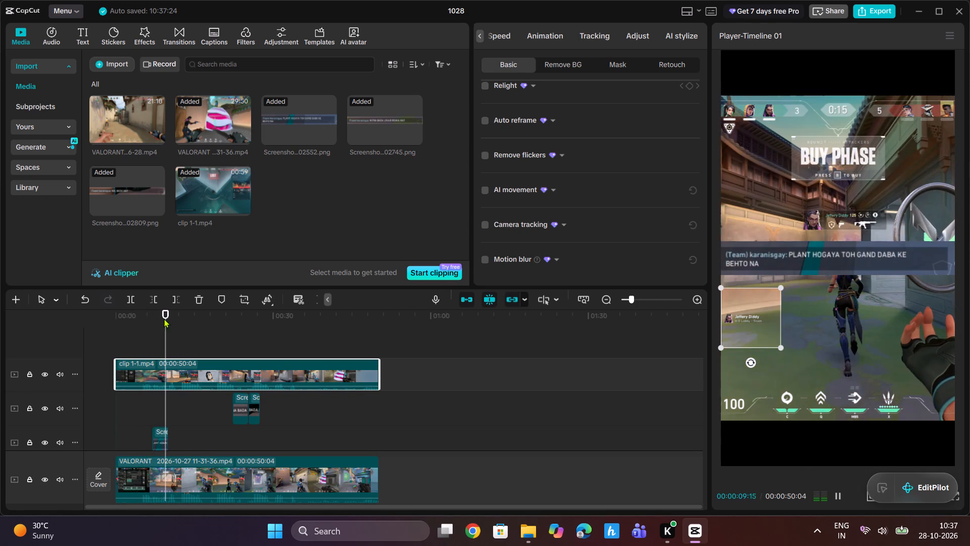
left_click(785, 252)
left_click_drag(719, 275, 746, 268)
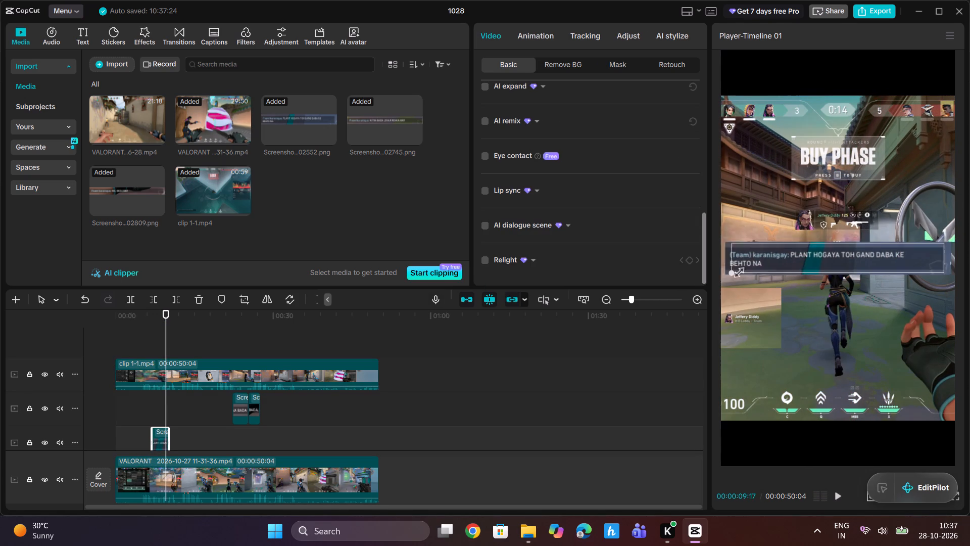
left_click_drag(746, 268, 790, 260)
left_click_drag(826, 253, 832, 292)
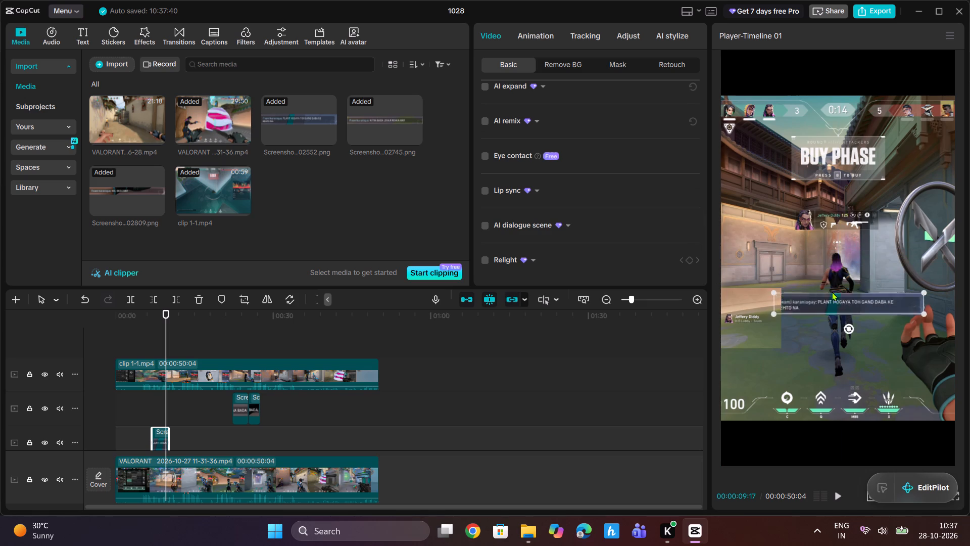
left_click_drag(832, 292, 822, 192)
Play on to the "KITNA BADA LEKAR REHKA HAI?" chat screenshot, shrink it and move it slightly higher, centred horizontally.
key("space")
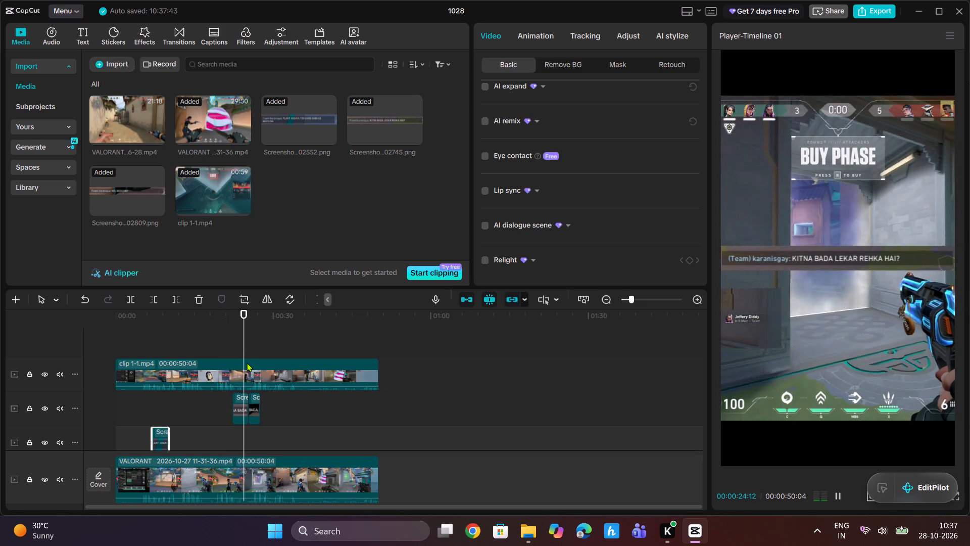
key("space")
left_click(781, 256)
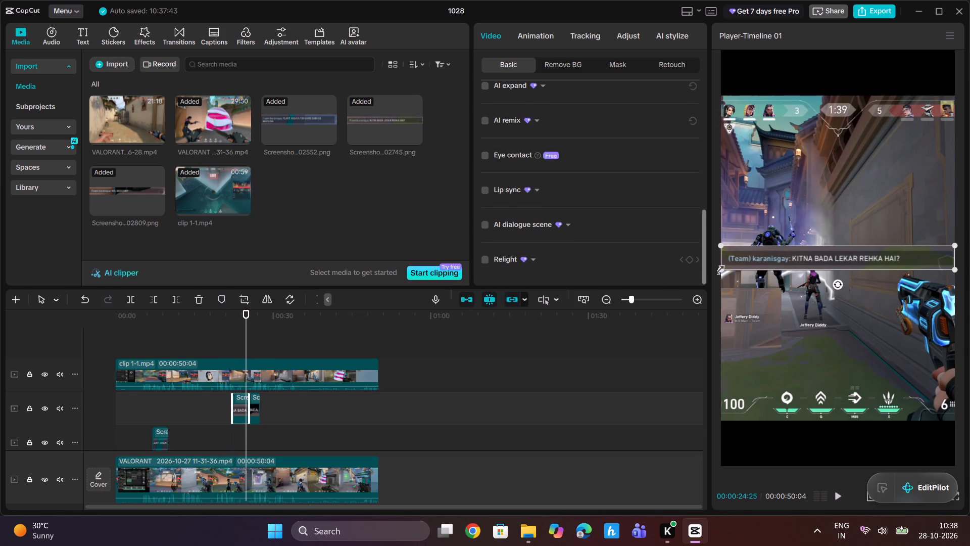
left_click_drag(717, 268, 771, 258)
left_click_drag(804, 251, 794, 235)
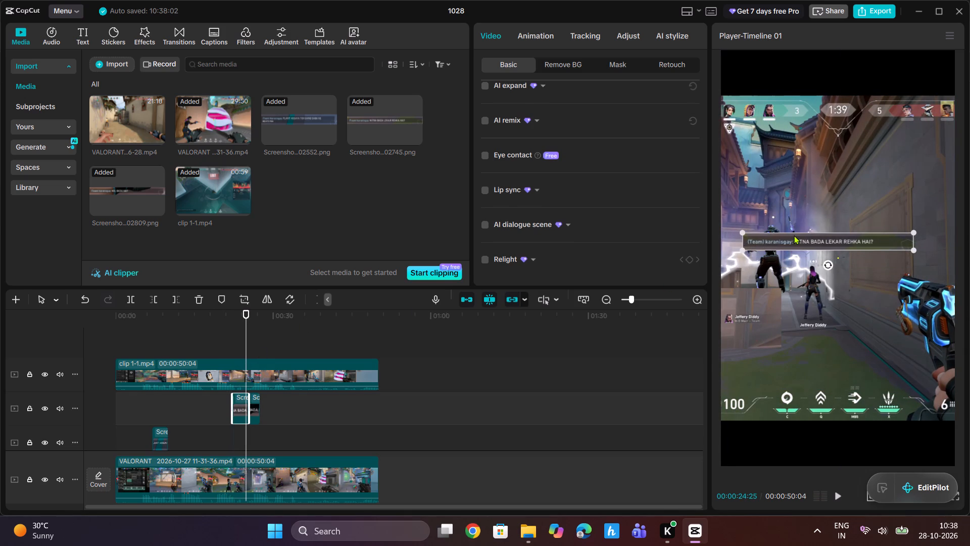
left_click_drag(794, 235, 803, 232)
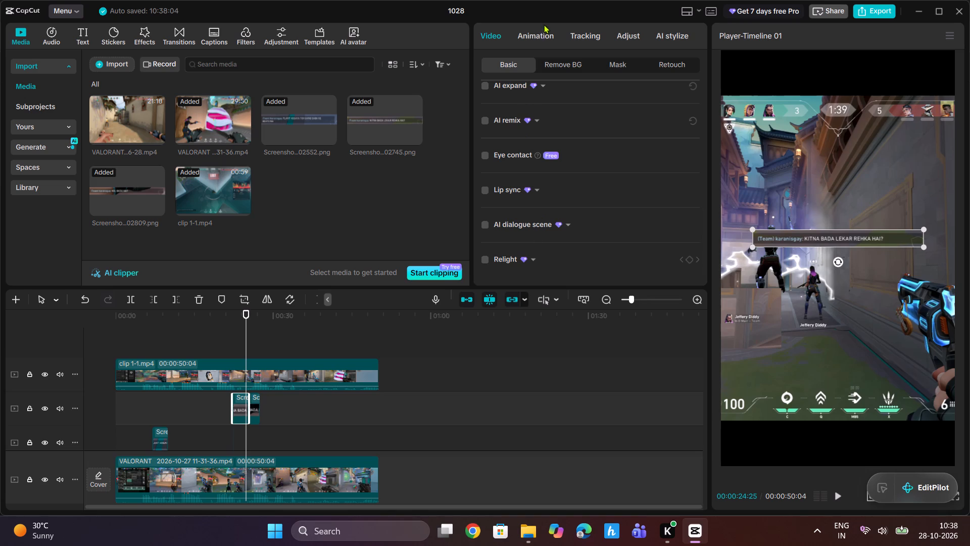
Apply the Fade Out and Fade In animations to the "KITNA BADA LEKAR REHKA HAI?" chat screenshot.
left_click(529, 30)
left_click(494, 204)
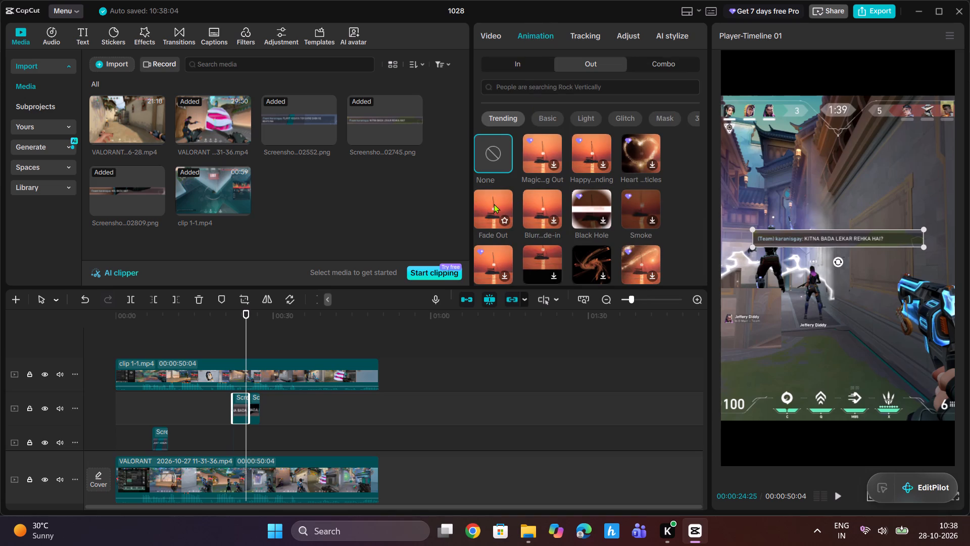
left_click(529, 58)
left_click(489, 201)
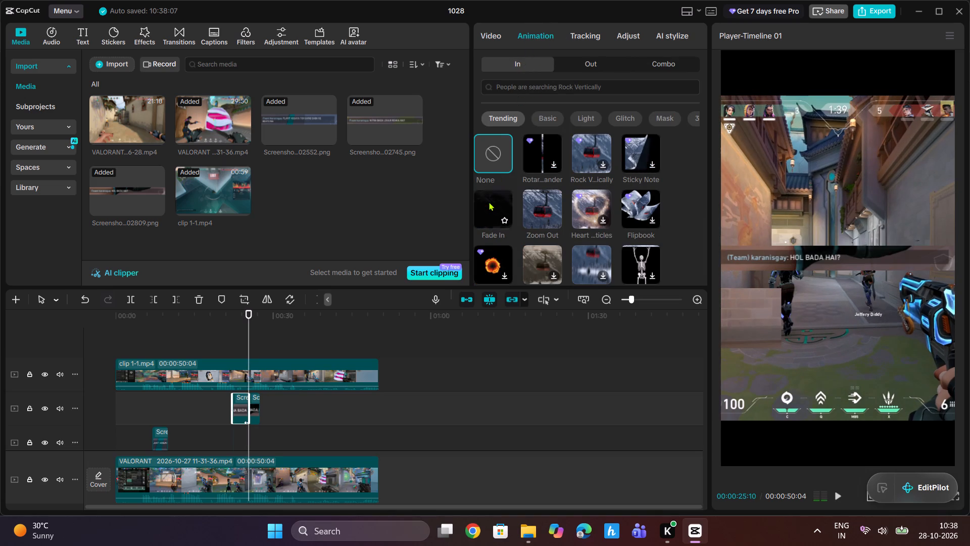
Apply the Fade In and Fade Out animations to the "HOL BADA HAI?" chat screenshot.
left_click(255, 407)
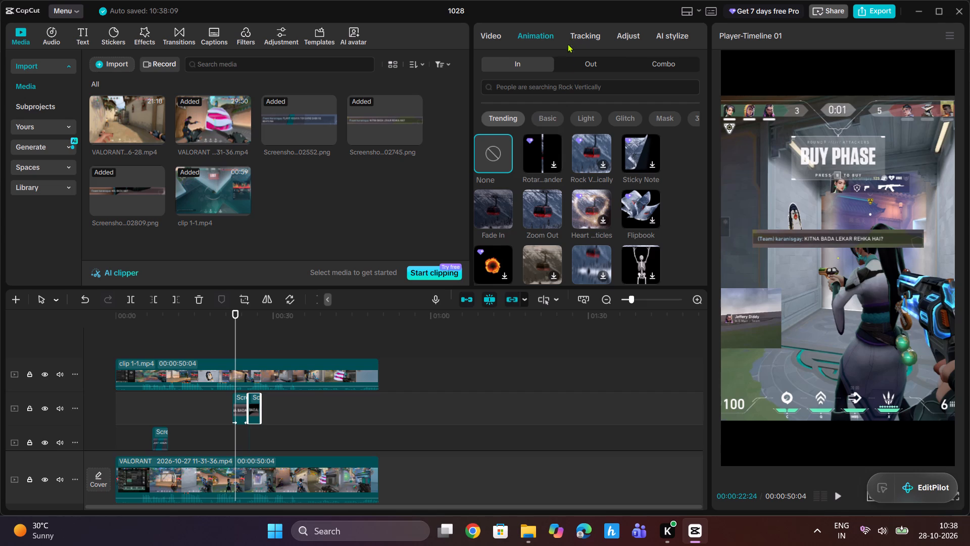
left_click(496, 211)
left_click(591, 54)
left_click(591, 65)
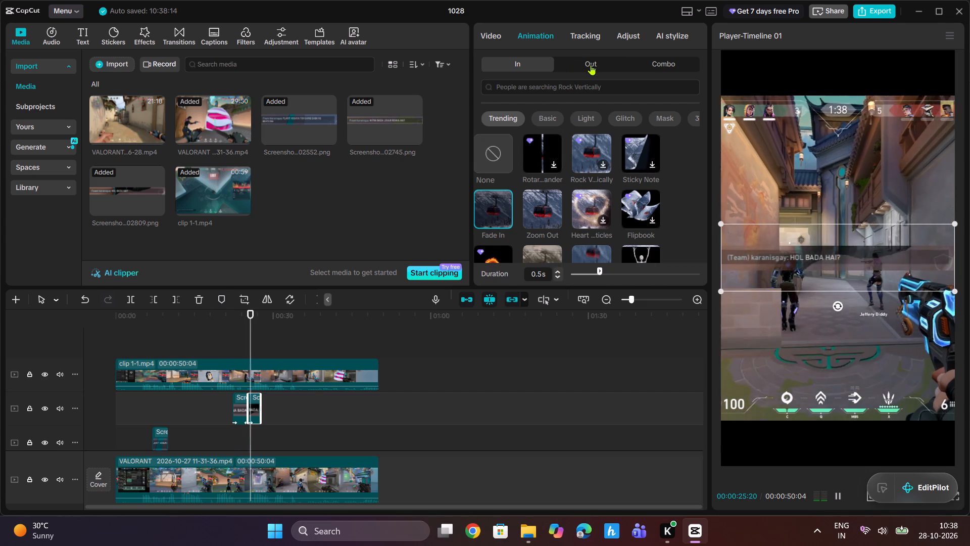
left_click(490, 221)
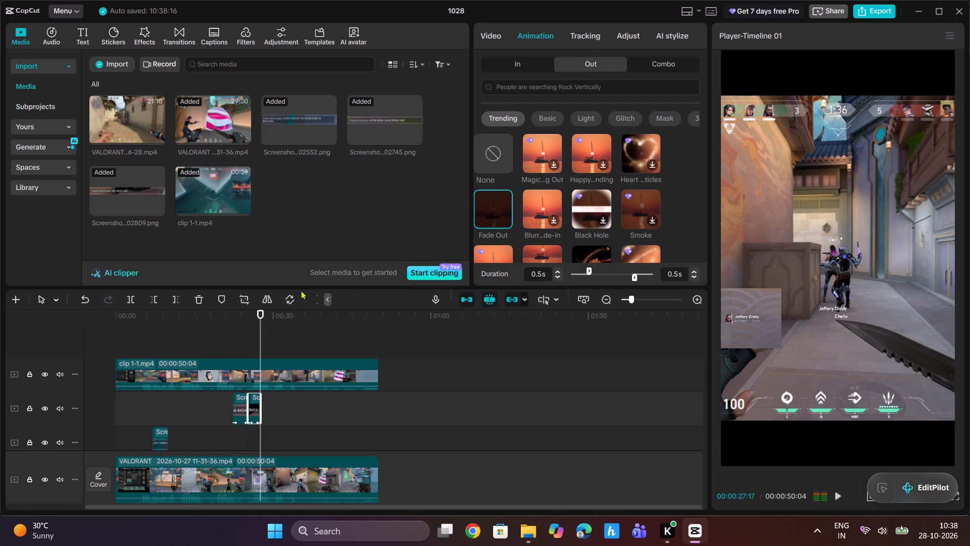
Replay from about 21 seconds to check the overlays, and trim the end of the clip 1-1.mp4 overlay to 00:00:35:16.
left_click_drag(258, 323, 226, 337)
key("space")
key("space")
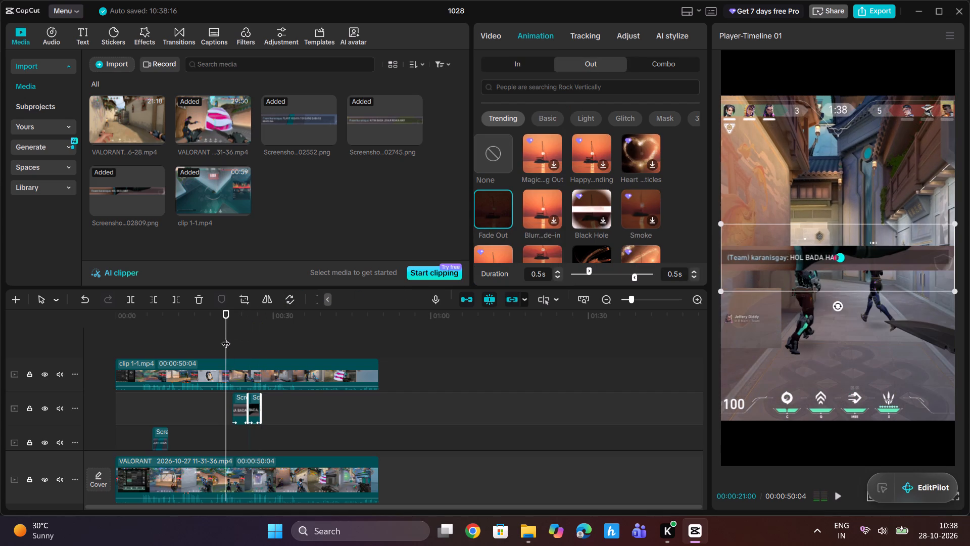
key("space")
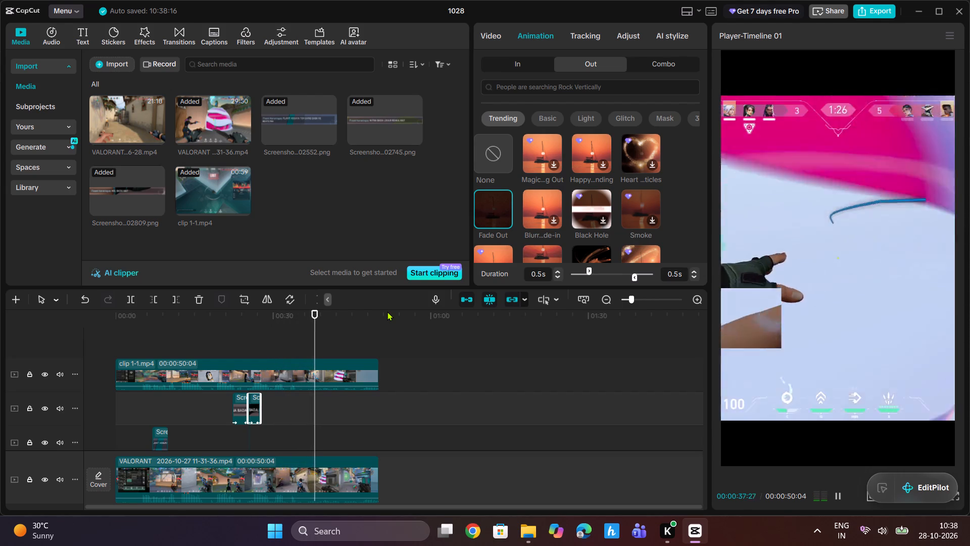
left_click_drag(323, 315, 267, 342)
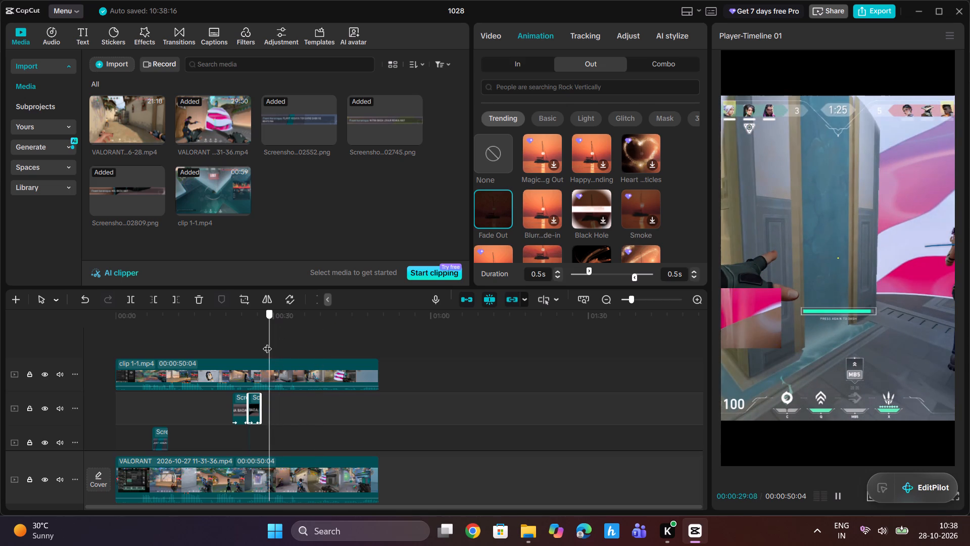
left_click_drag(267, 342, 279, 343)
key("space")
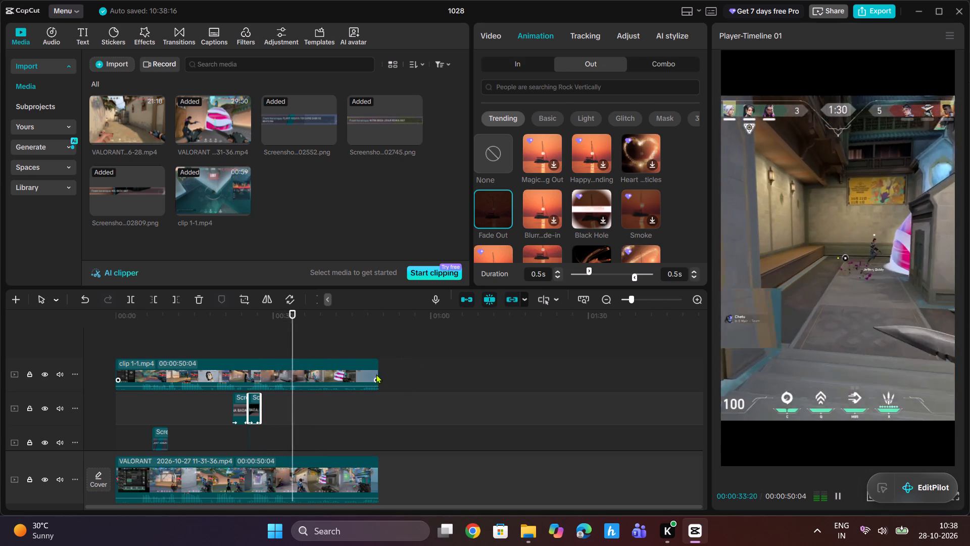
left_click_drag(377, 372, 303, 373)
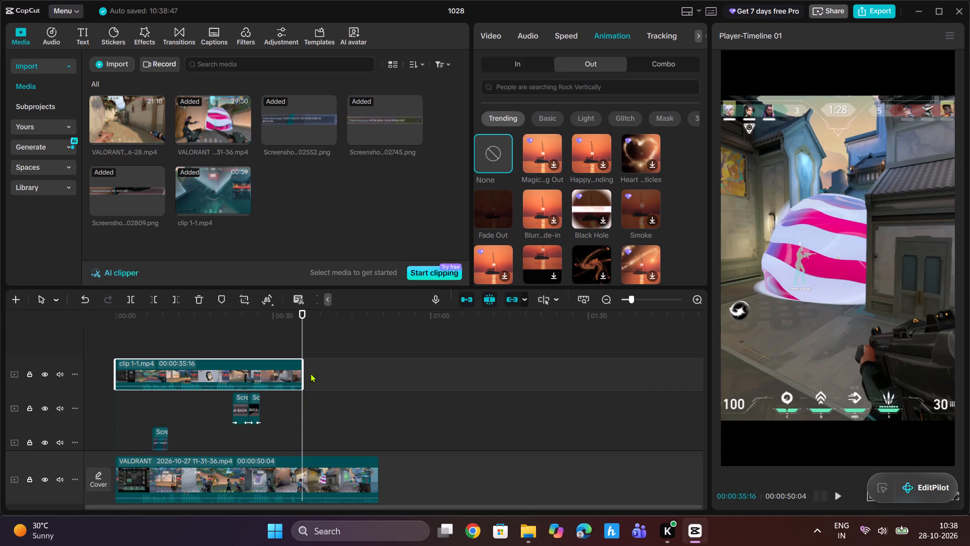
Play on to the end of the main VALORANT clip and apply the Fade Out animation to it.
key("space")
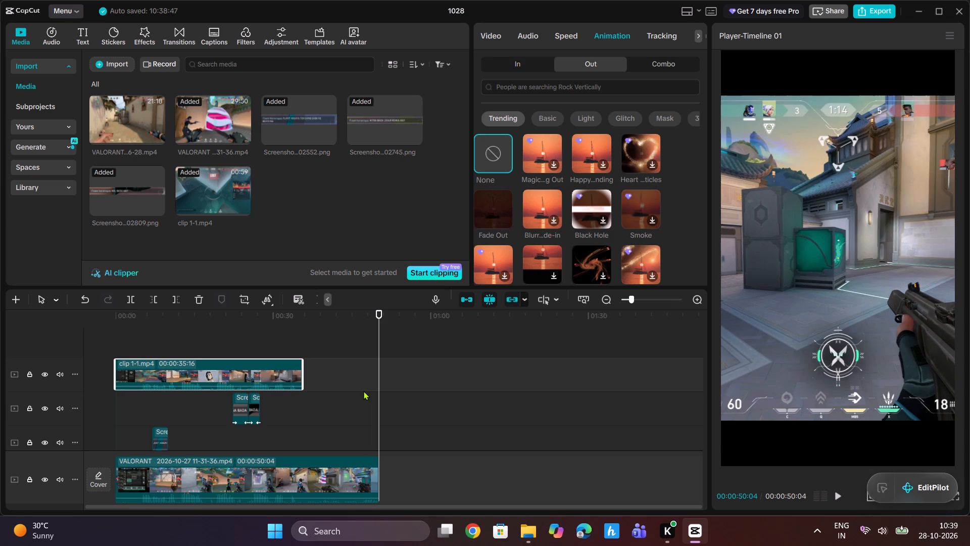
left_click(350, 486)
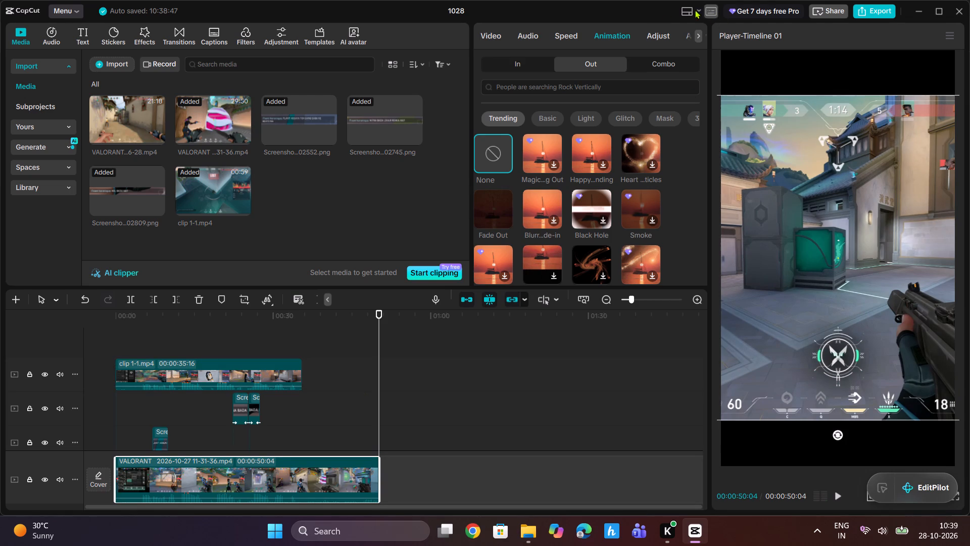
left_click(495, 212)
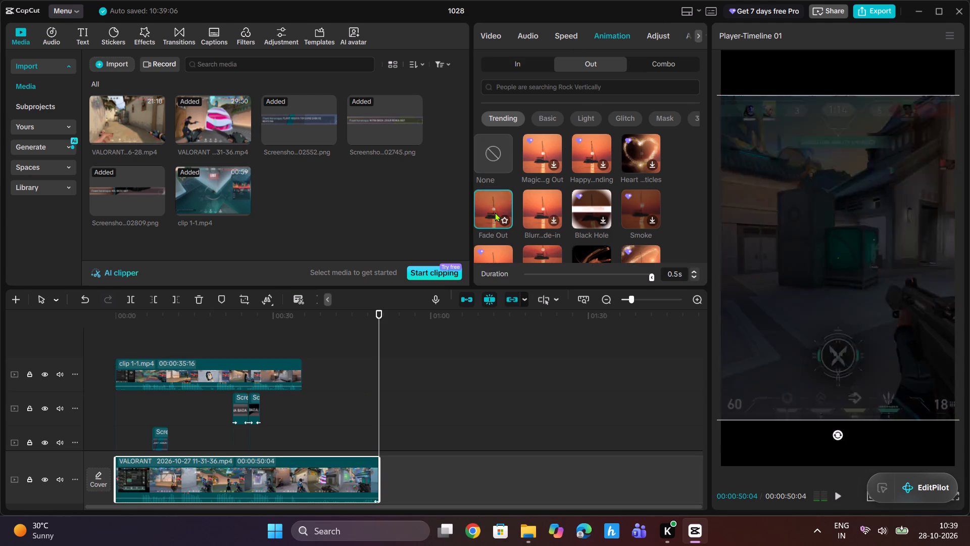
Lower the main VALORANT clip's audio volume to -13.7 dB.
left_click(533, 33)
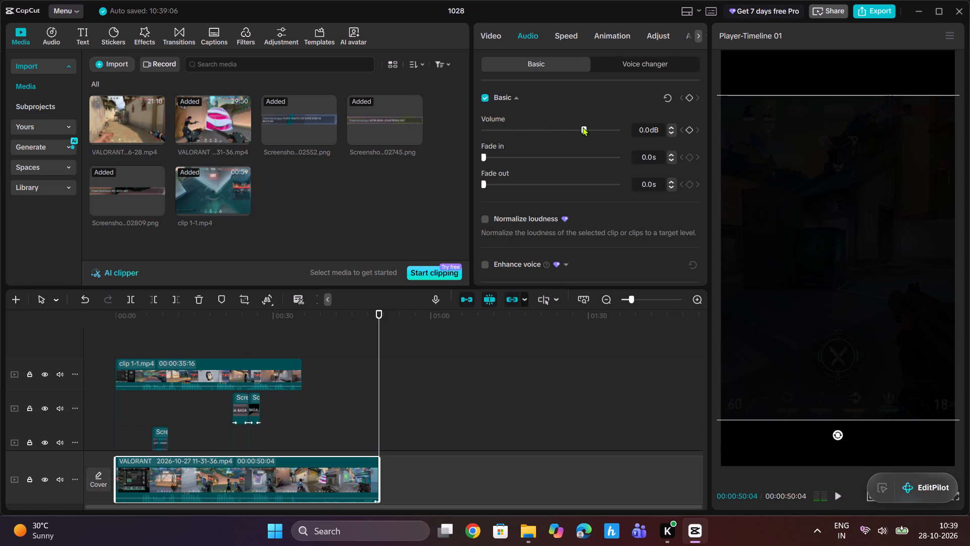
left_click_drag(583, 126, 559, 130)
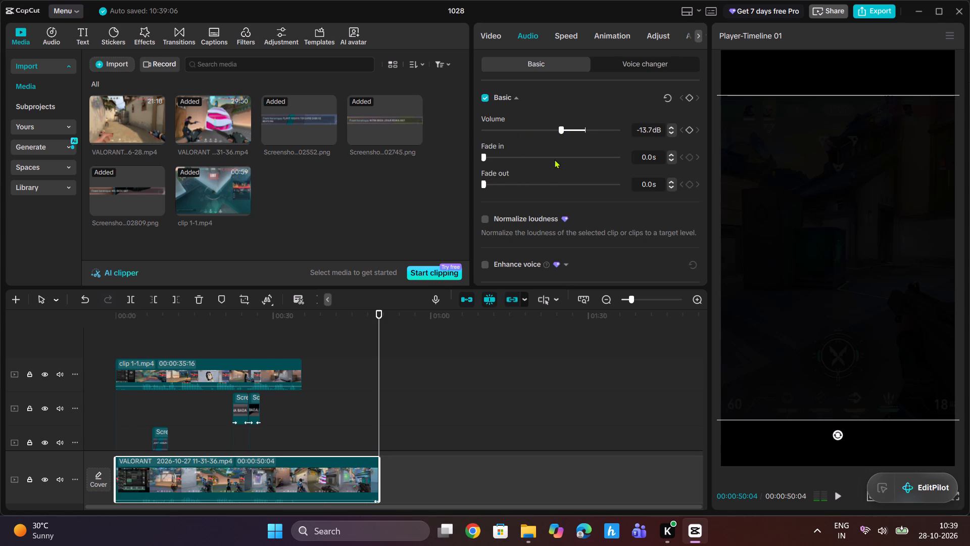
Replay from just after the first chat screenshot begins to just past the end of the clip 1-1.mp4 overlay to check the audio and overlays.
left_click_drag(381, 327, 73, 375)
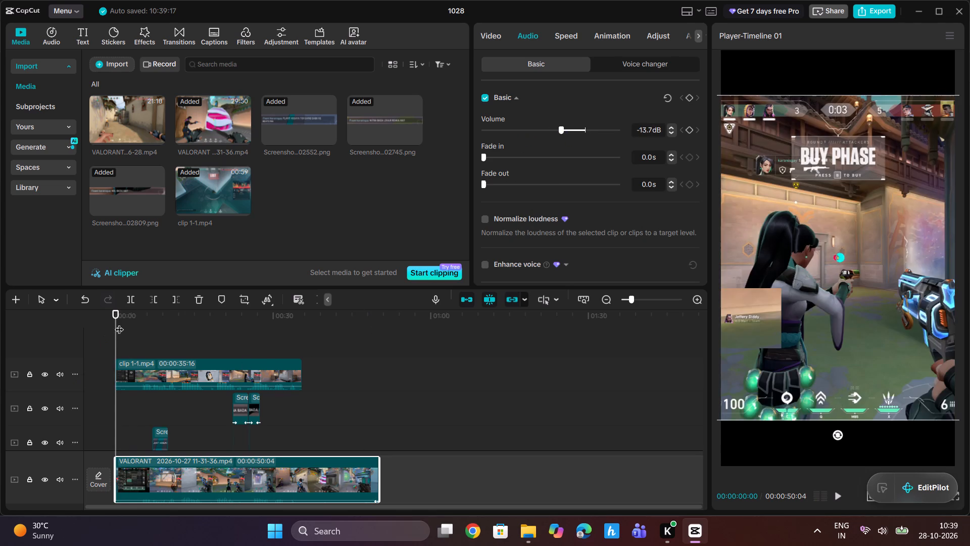
left_click_drag(119, 323, 170, 325)
key("space")
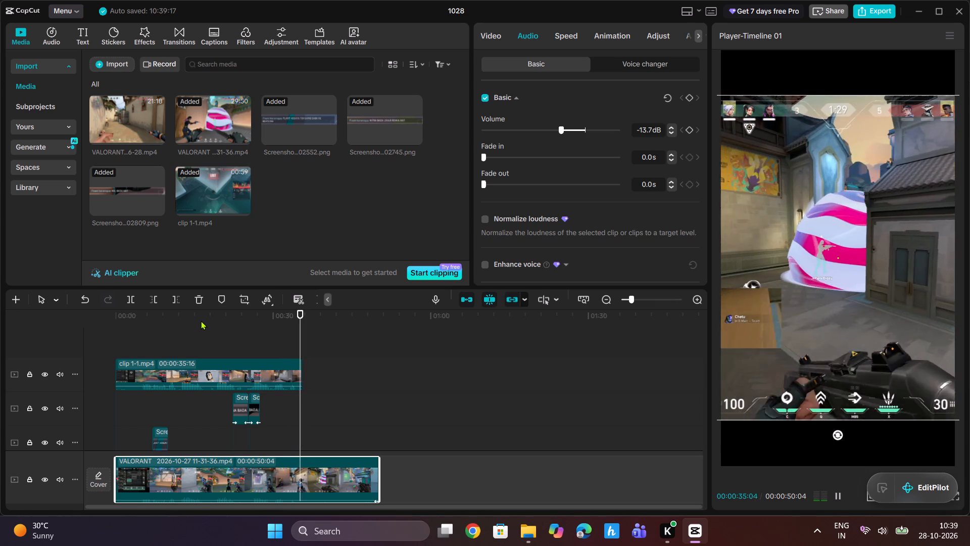
key("space")
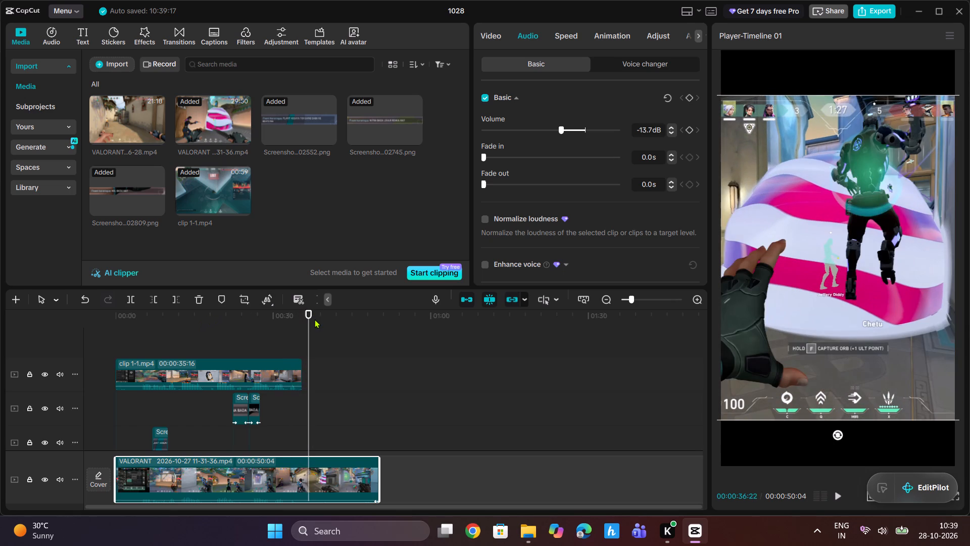
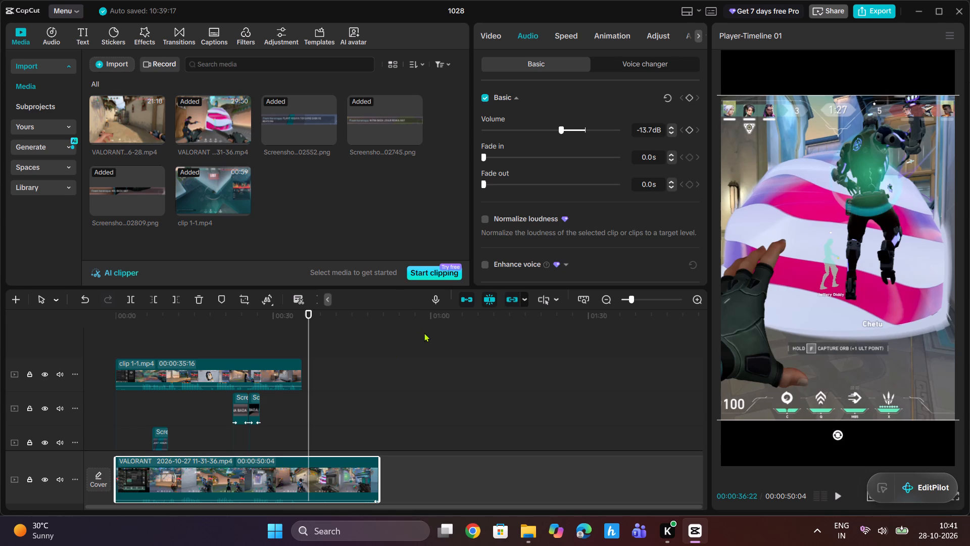
Replay the opening from the very beginning, and trim the start of the clip 1-1.mp4 overlay to 00:00:05:01, for a duration of 00:00:30:15.
left_click_drag(308, 316, 136, 335)
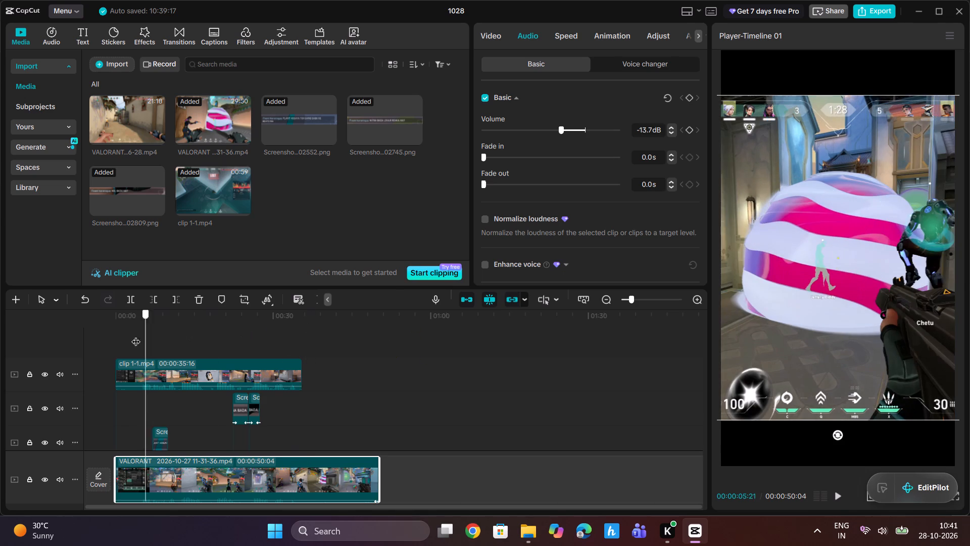
left_click_drag(136, 335, 107, 339)
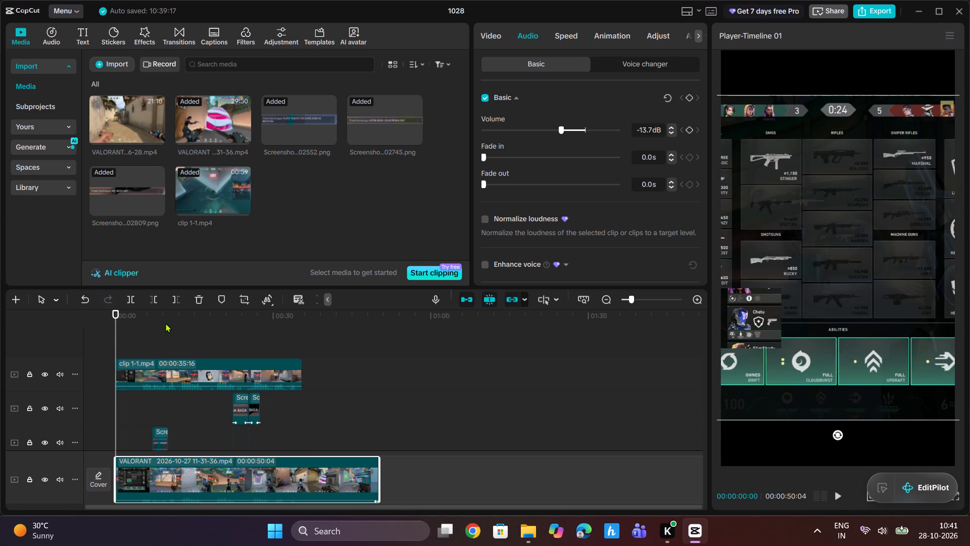
key("space")
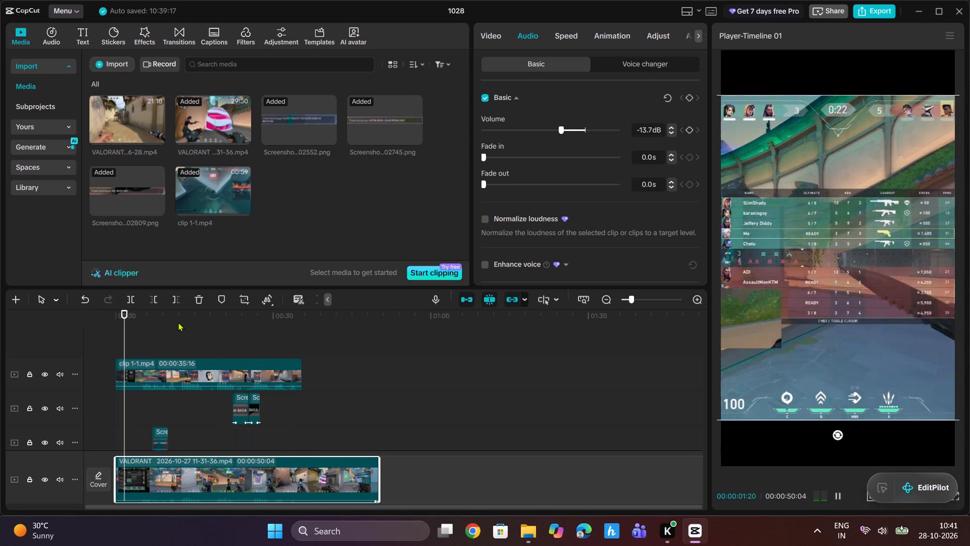
key("space")
left_click_drag(123, 310, 97, 325)
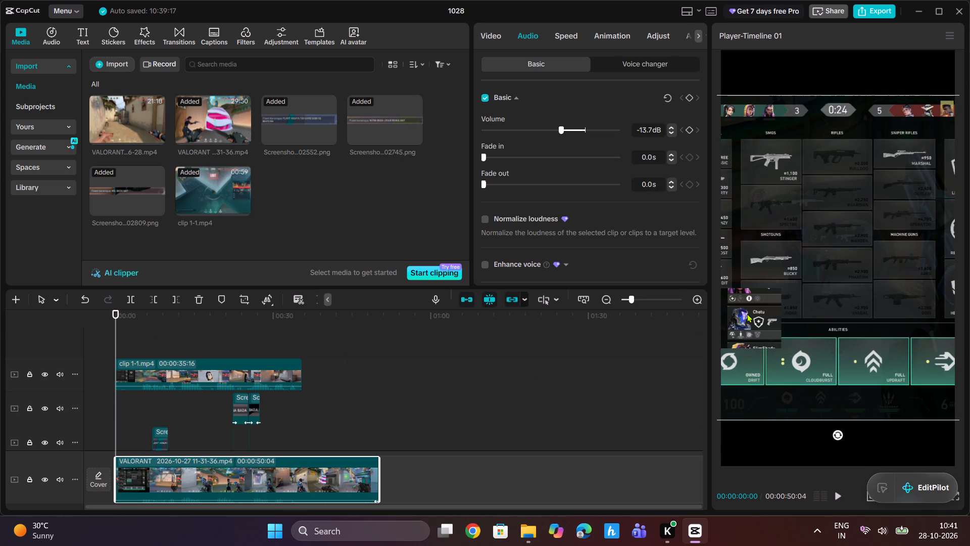
left_click(748, 313)
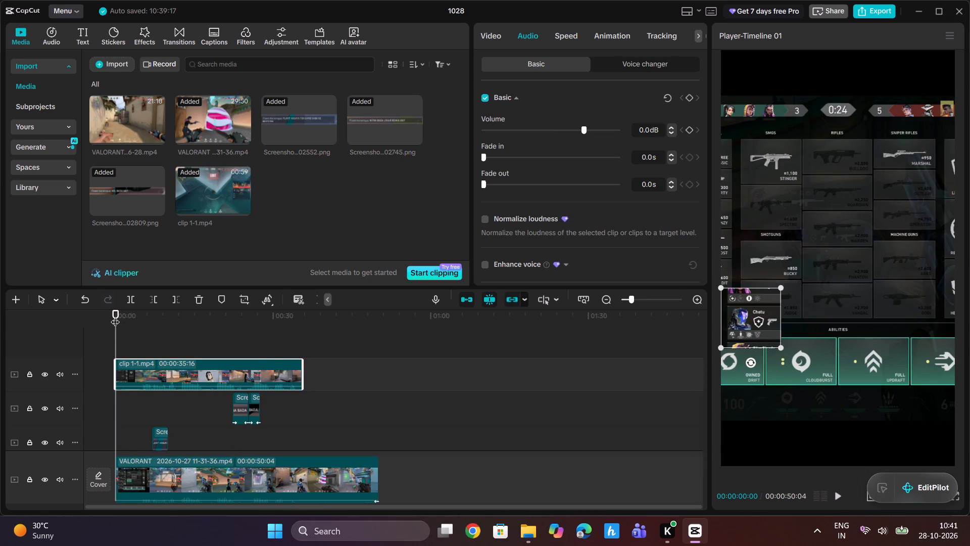
left_click_drag(115, 315, 122, 316)
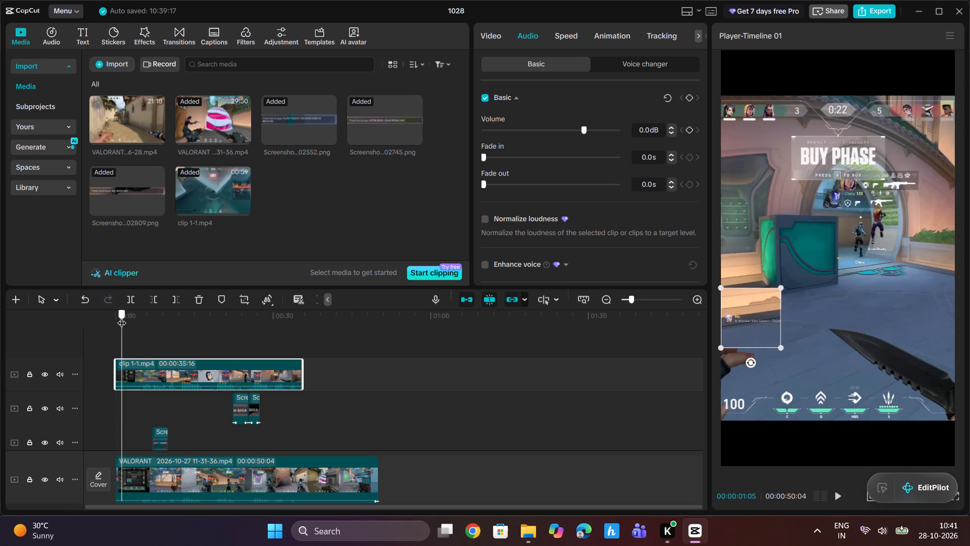
left_click_drag(122, 316, 142, 320)
left_click_drag(113, 375, 140, 375)
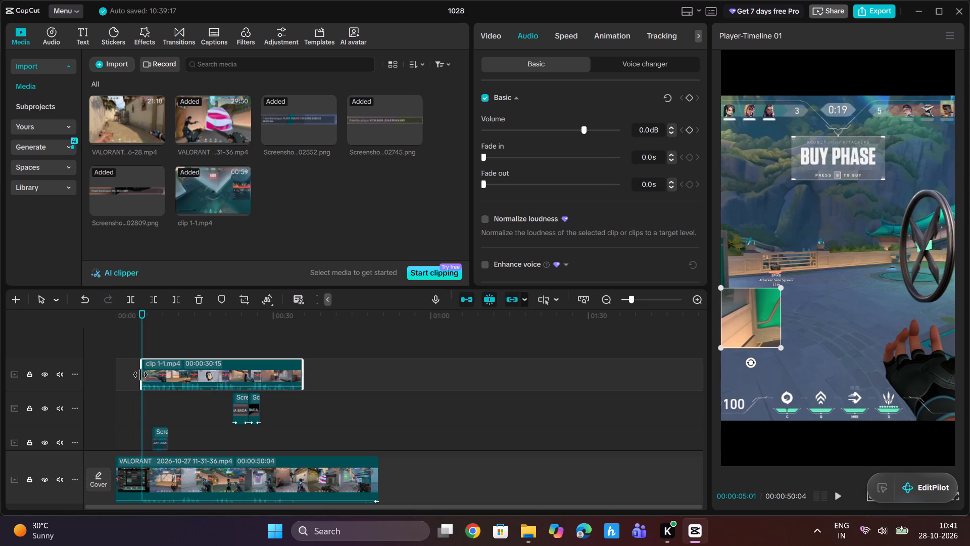
left_click_drag(140, 375, 140, 374)
Replay from about 1 second and again from about 7 seconds to check the trimmed overlay's start and the first chat screenshot.
left_click_drag(145, 322, 122, 326)
key("space")
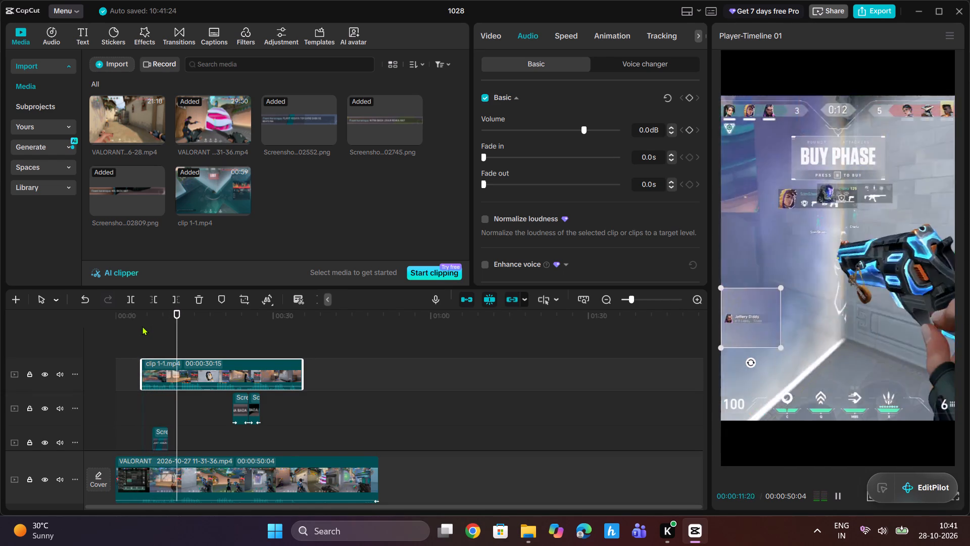
left_click_drag(183, 313, 152, 329)
key("space")
key("space")
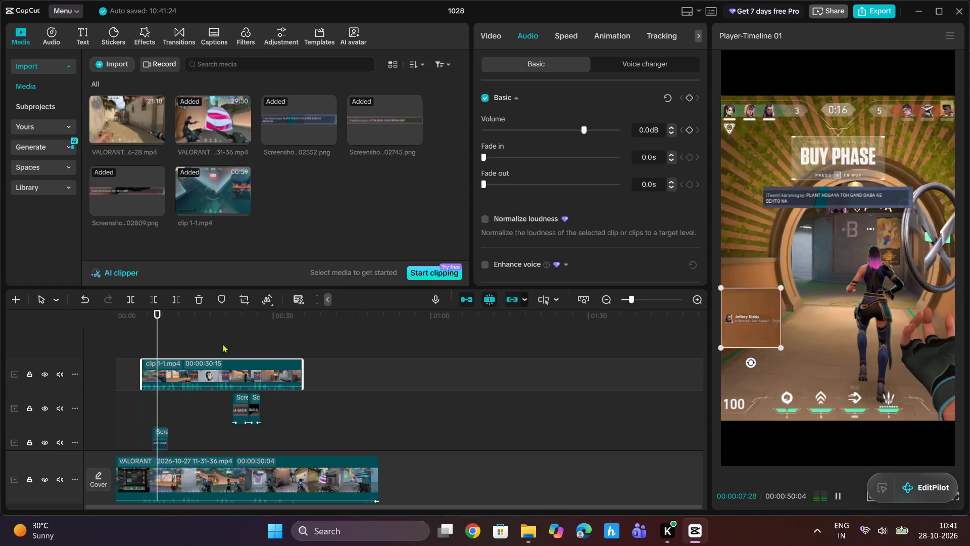
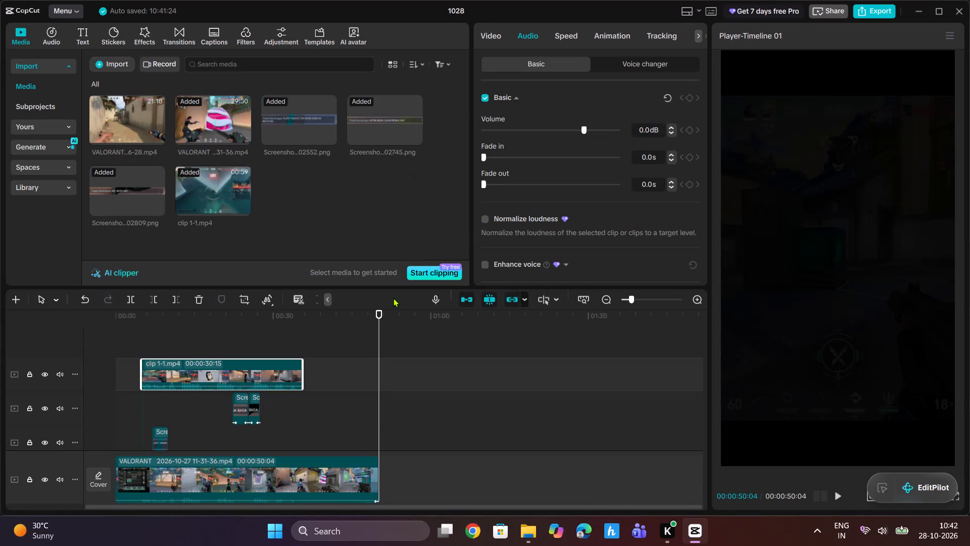
Find the start of the overlay by playback, add a default text at 00:00:05:04, and extend it to about 25 seconds.
left_click_drag(377, 318, 178, 395)
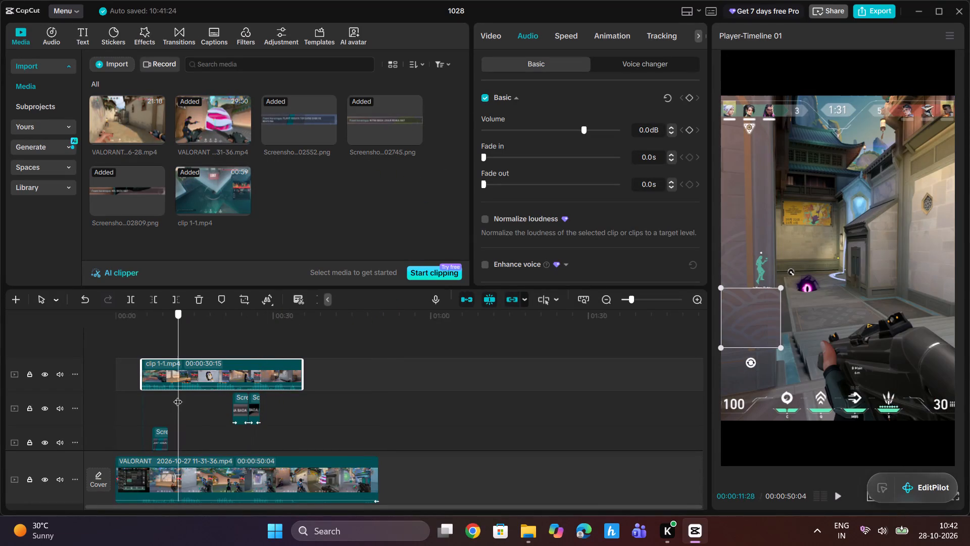
left_click_drag(178, 395, 142, 422)
key("space")
key("space")
left_click_drag(140, 320, 132, 325)
key("space")
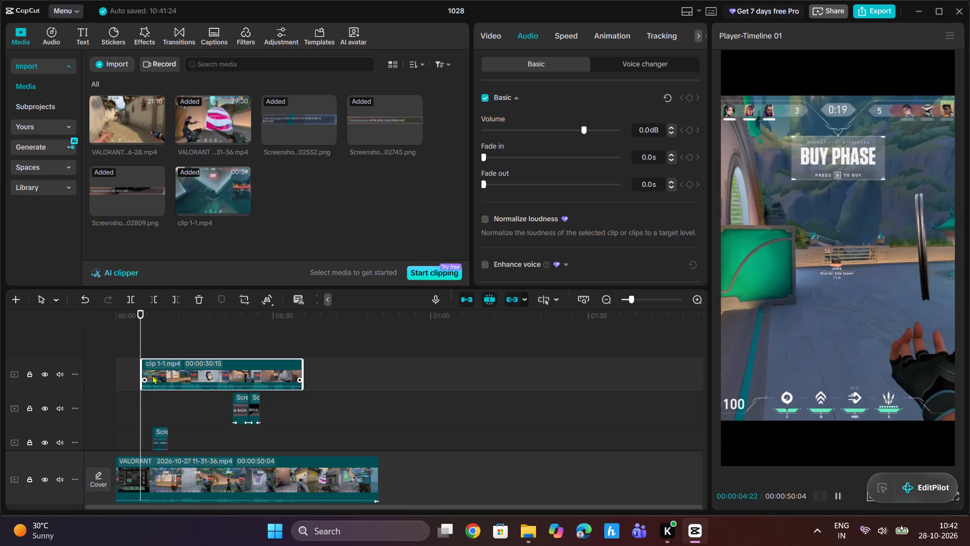
key("space")
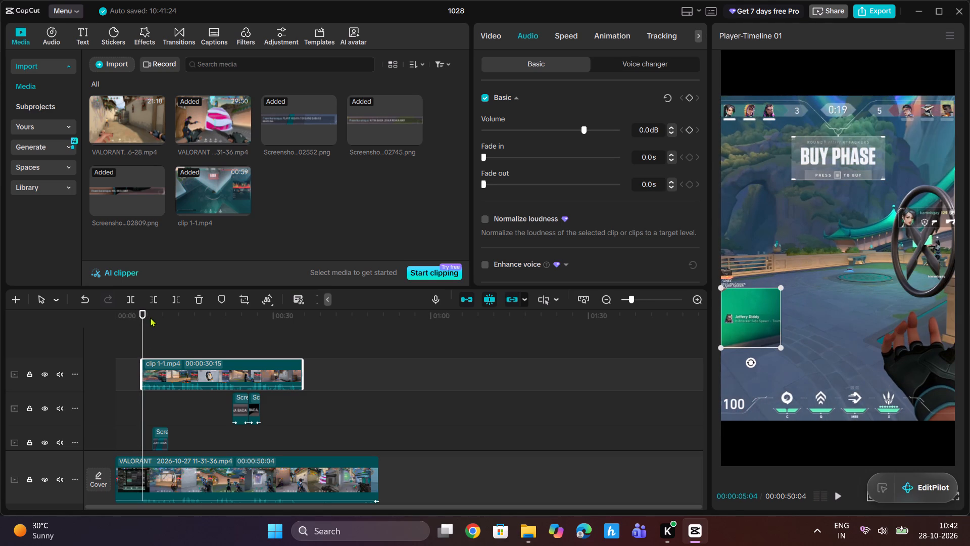
left_click(91, 39)
left_click(134, 102)
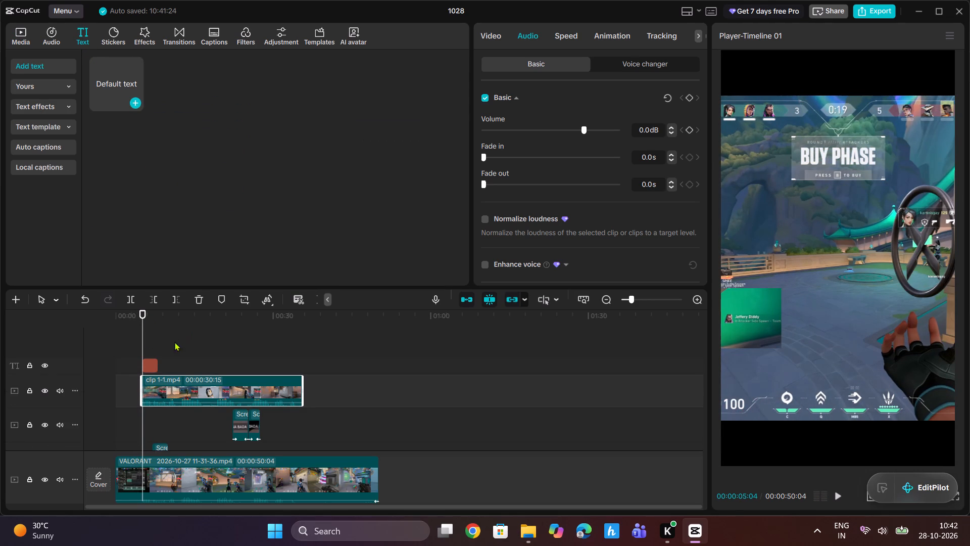
left_click_drag(156, 365, 245, 367)
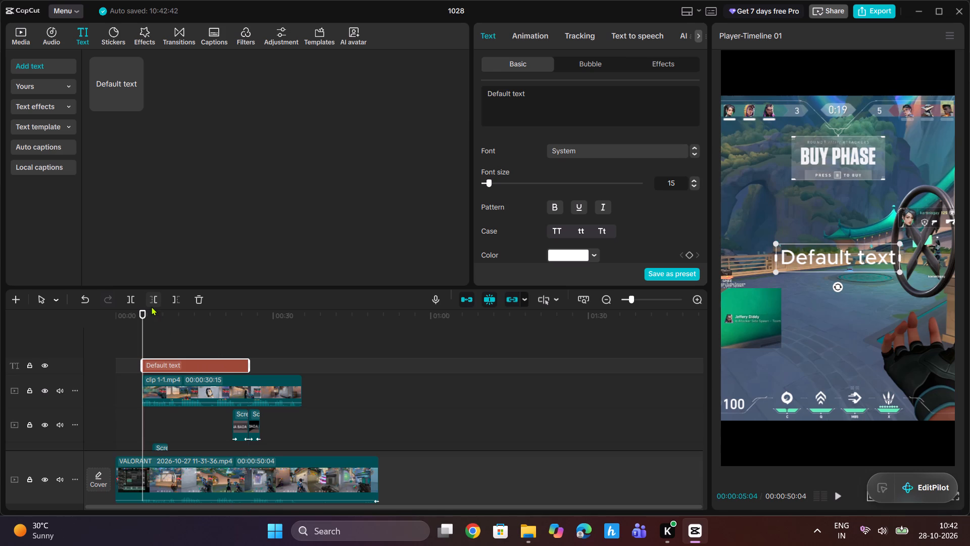
Replace the default text's content with "let's".
left_click_drag(546, 94, 447, 94)
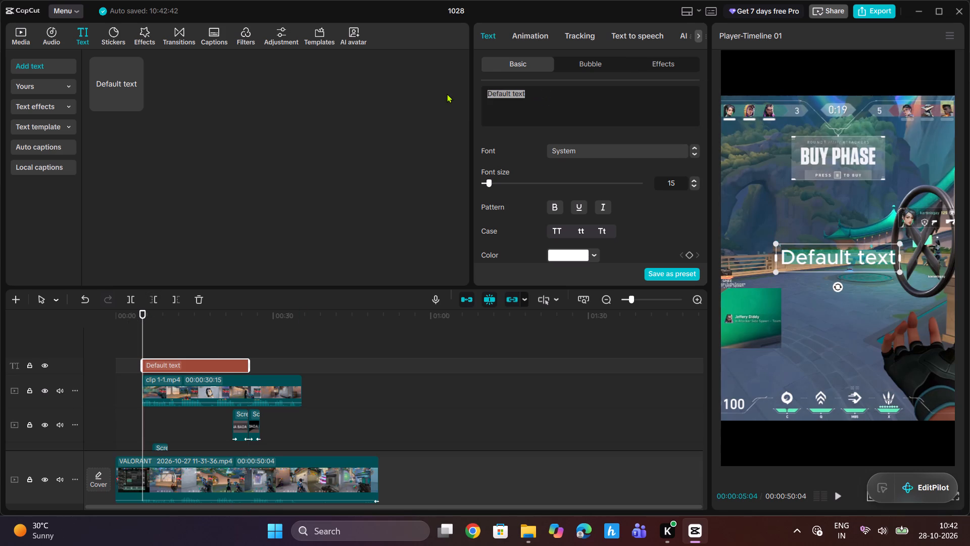
left_click_drag(447, 94, 446, 94)
type("lts")
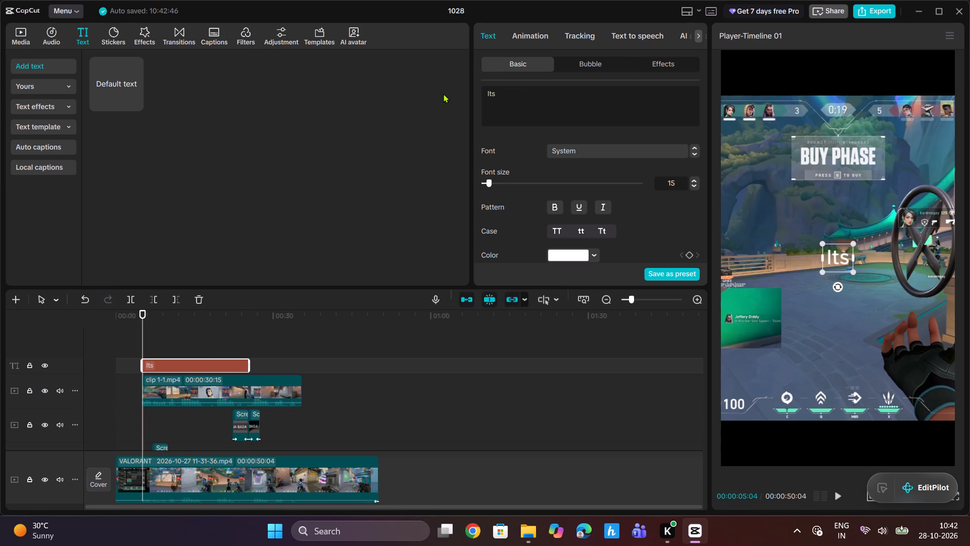
key("BackSpace")
key("BackSpace")
key("BackSpace")
key("BackSpace")
type("lw")
key("BackSpace")
key("e")
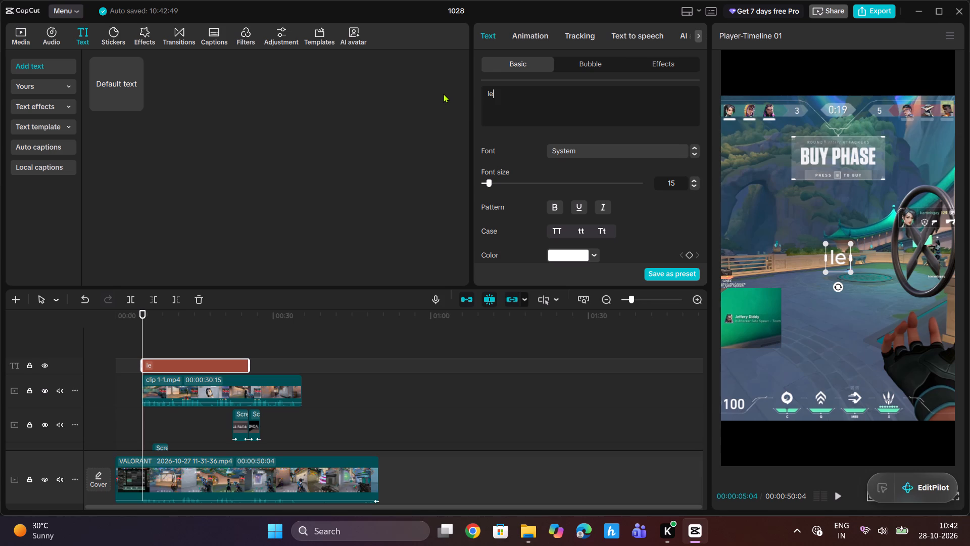
type("ts")
key("BackSpace")
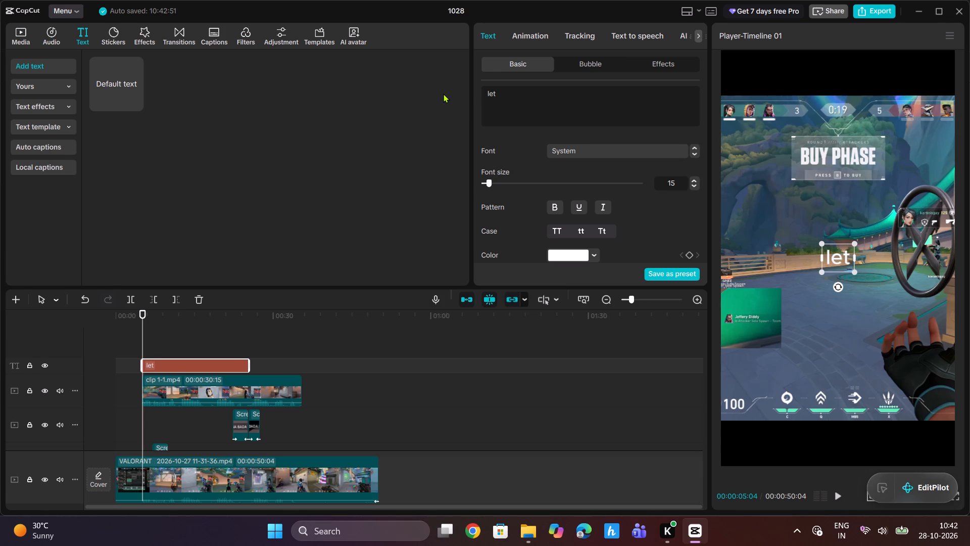
key("s")
key("BackSpace")
key("s")
key("BackSpace")
type("'s")
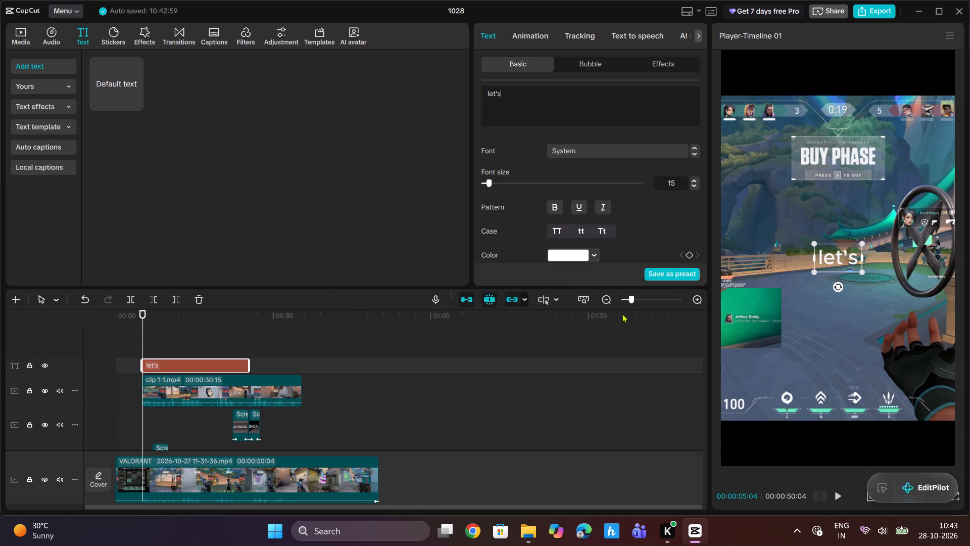
Browse the fonts, set the "let's" text to PT Sans, and make it bold.
left_click(695, 153)
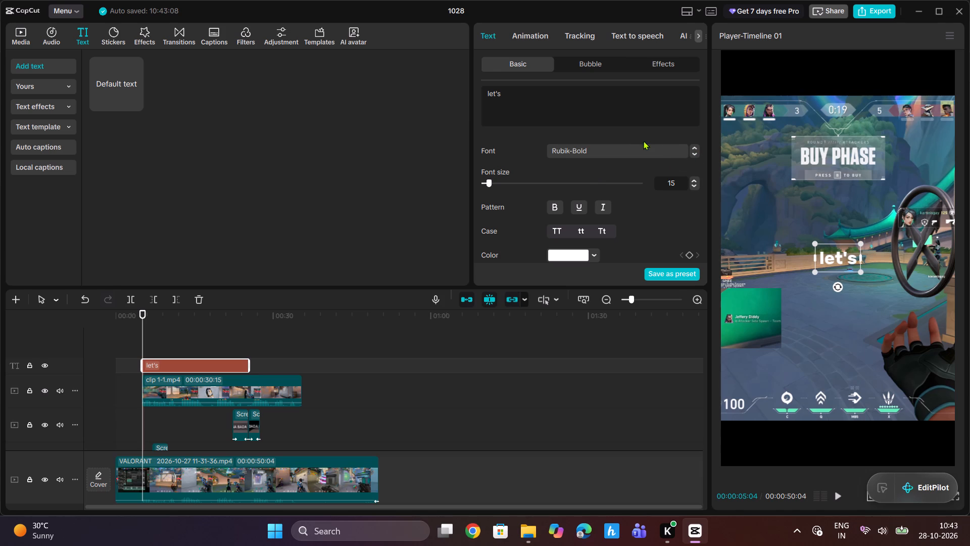
left_click(635, 145)
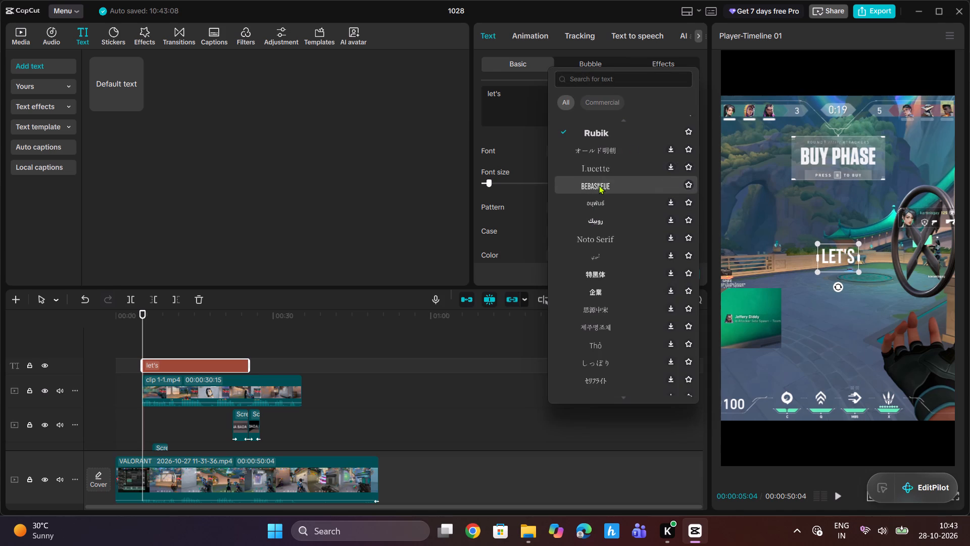
scroll(607, 289, "down", 2)
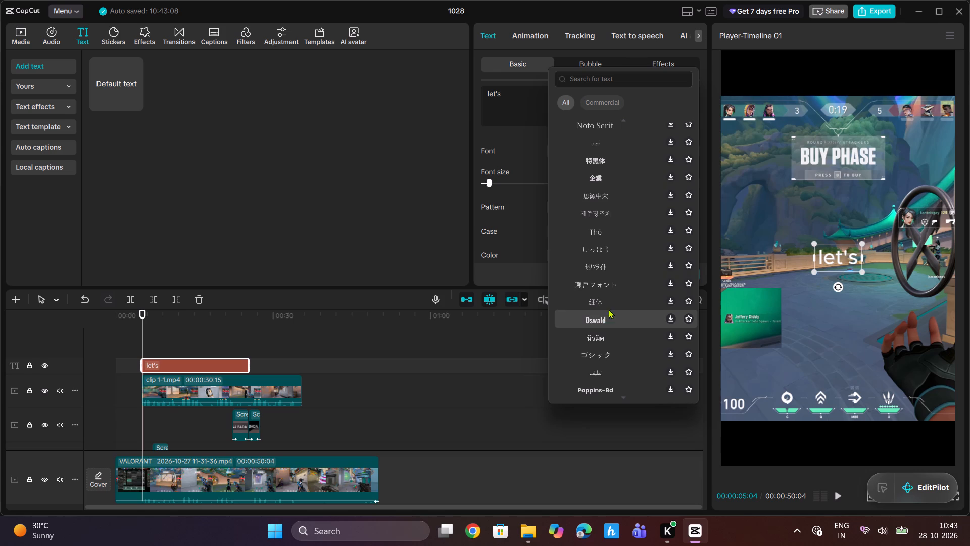
scroll(615, 304, "down", 3)
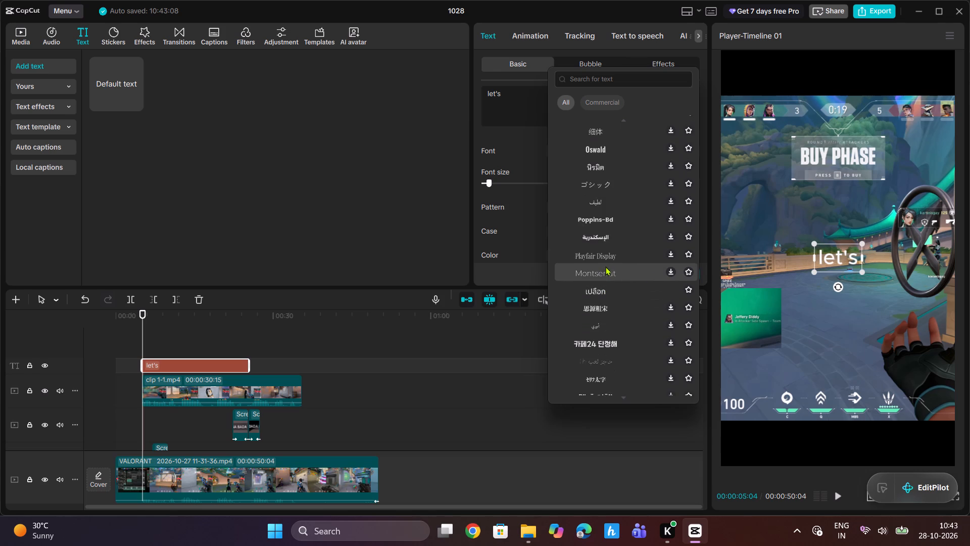
scroll(614, 234, "down", 6)
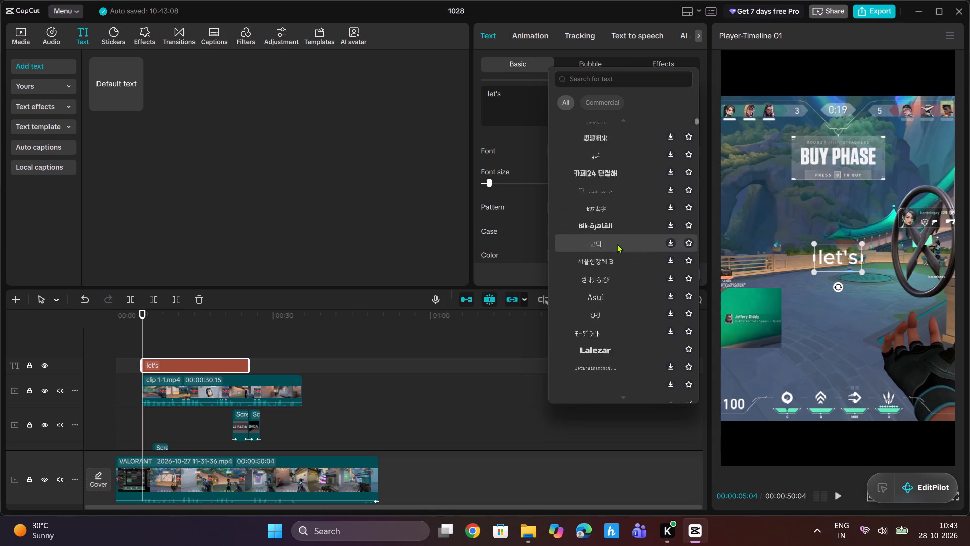
scroll(624, 352, "down", 6)
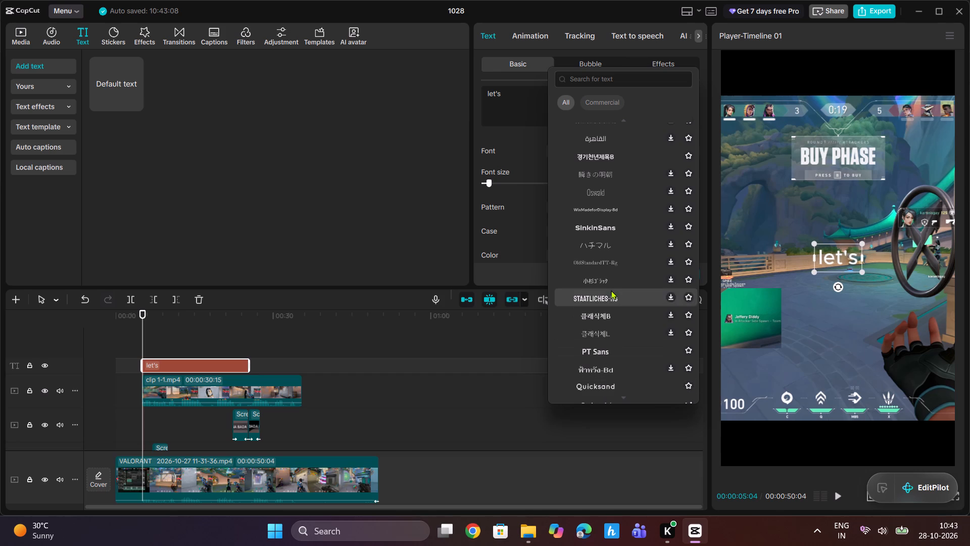
scroll(612, 239, "down", 4)
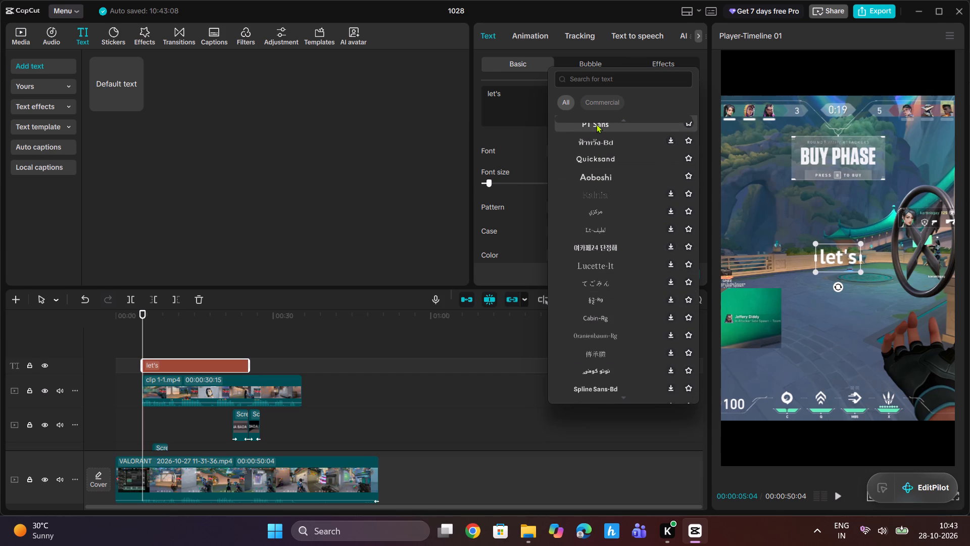
scroll(597, 128, "up", 1)
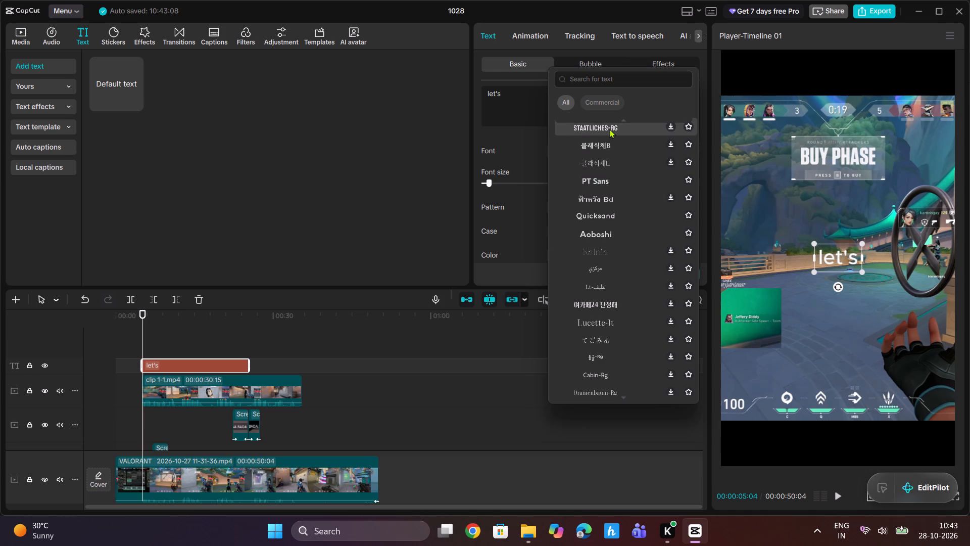
left_click(599, 178)
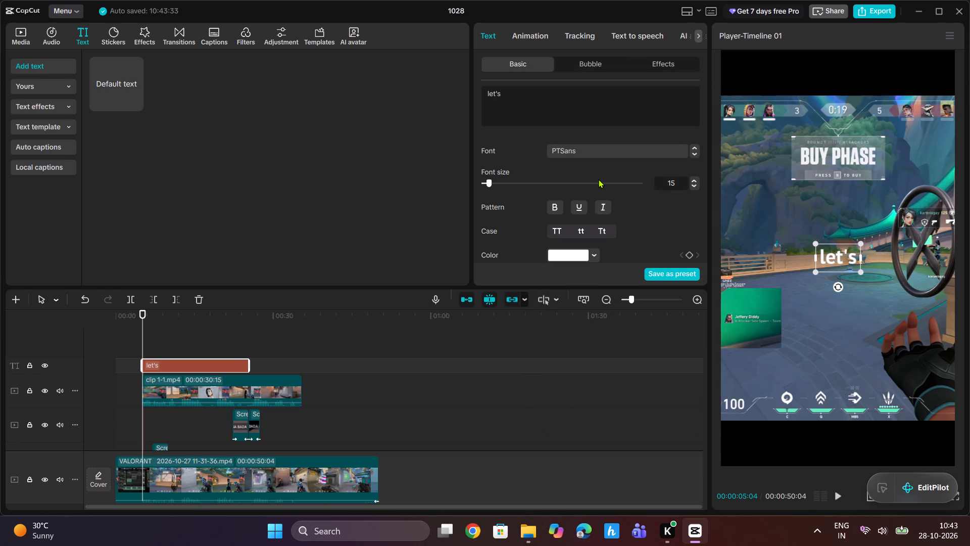
left_click(552, 205)
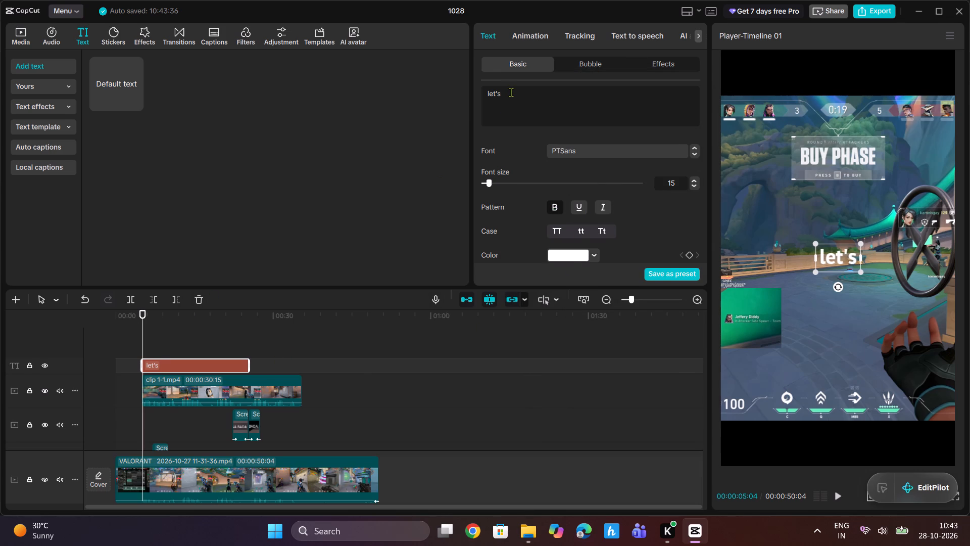
Replay from 00:00:05:01, split the "let's" text at 00:00:07:11, and change the part after the cut to "fking".
left_click_drag(142, 315, 154, 316)
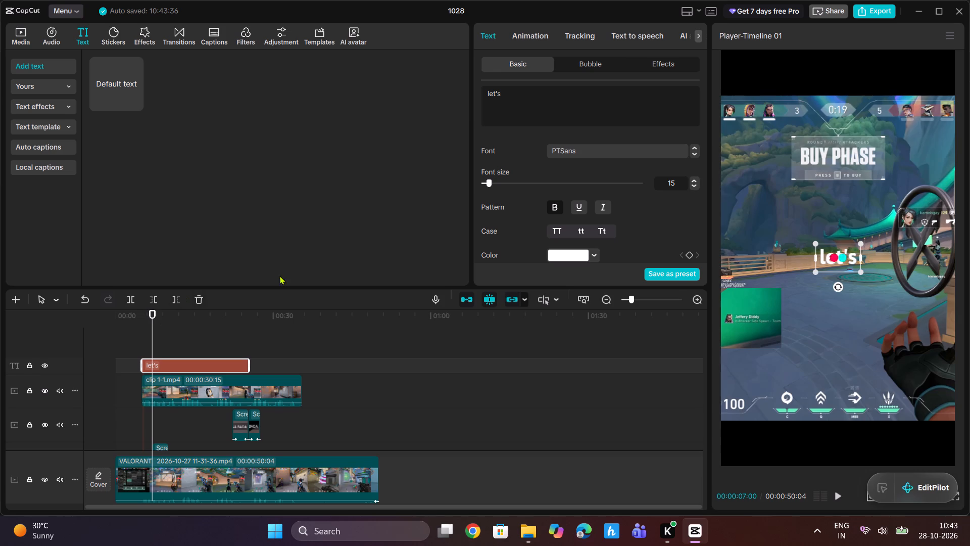
left_click_drag(514, 93, 475, 90)
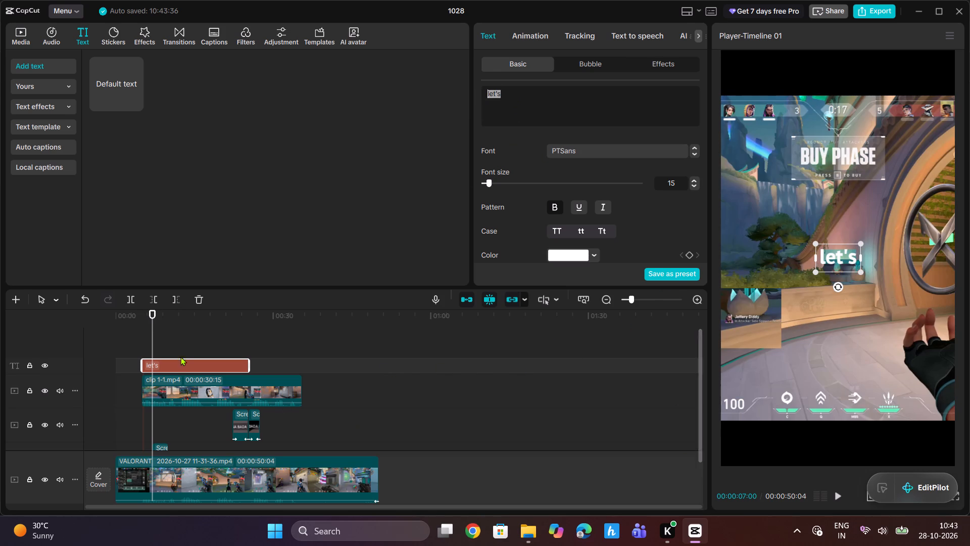
left_click_drag(153, 310, 141, 316)
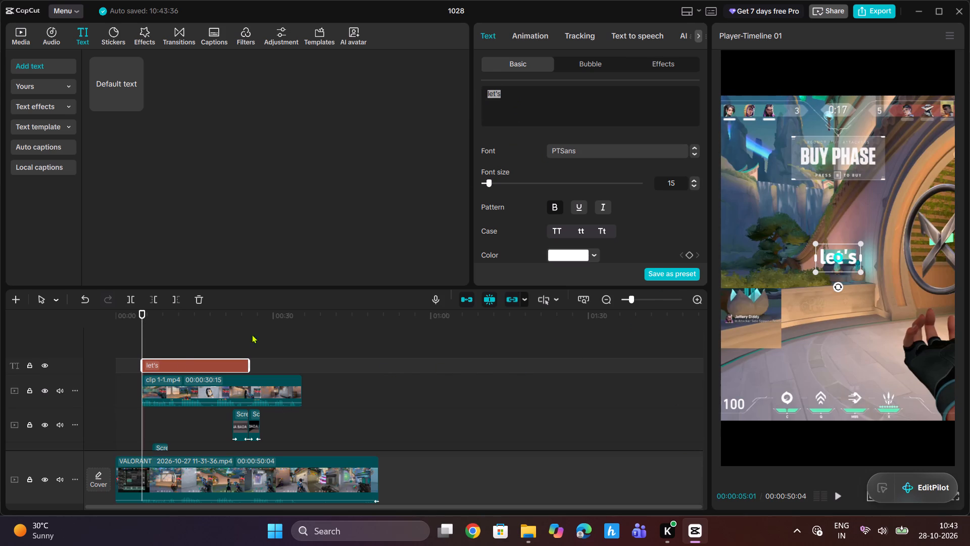
left_click(844, 496)
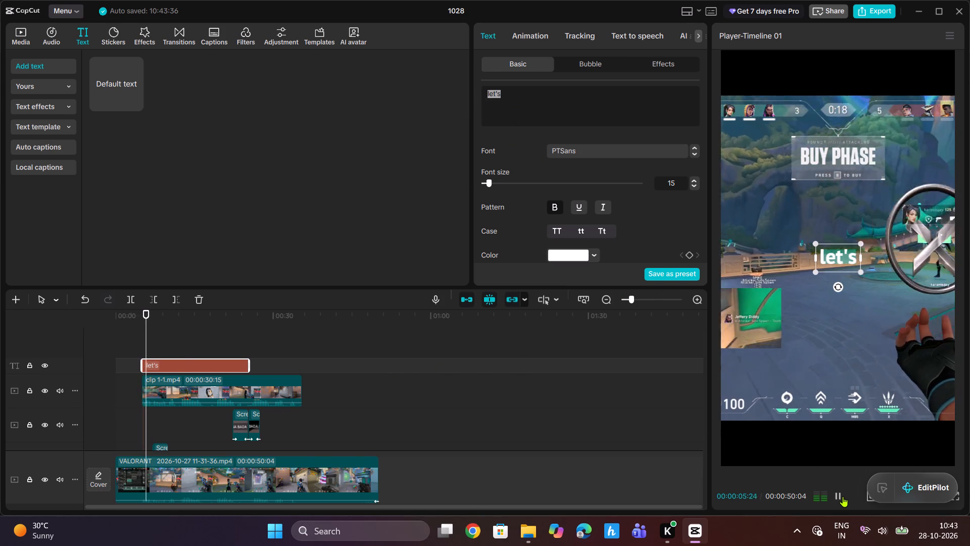
left_click(845, 497)
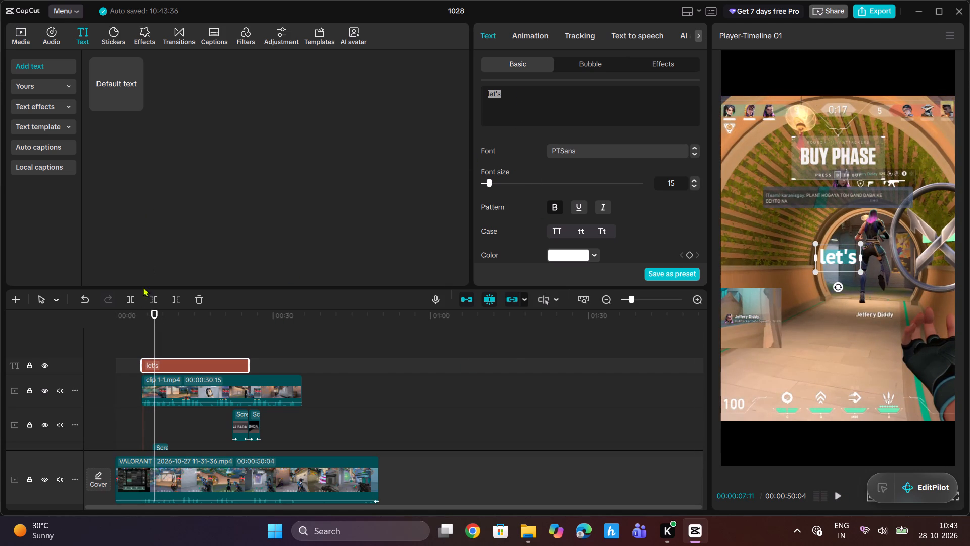
left_click(129, 300)
left_click_drag(157, 313, 159, 313)
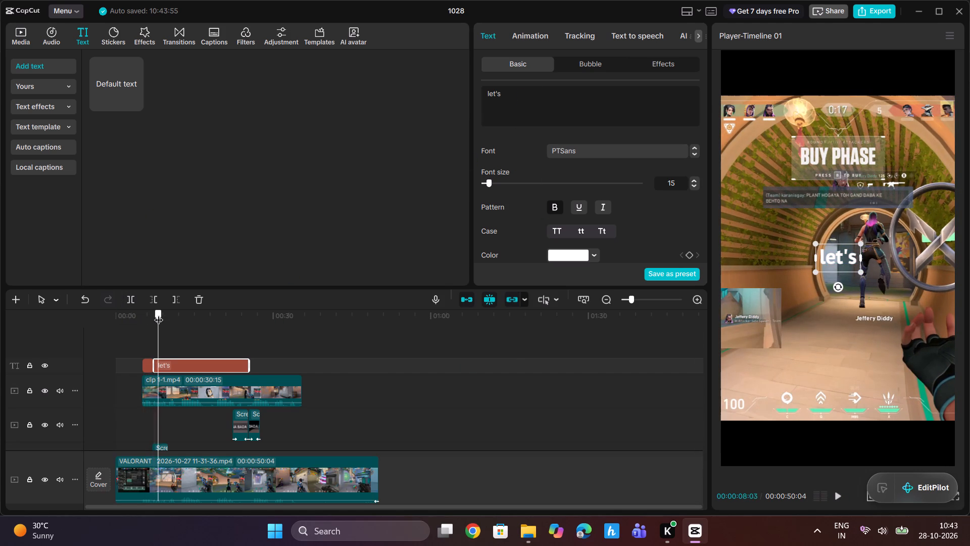
left_click_drag(159, 313, 164, 313)
left_click_drag(515, 96, 457, 92)
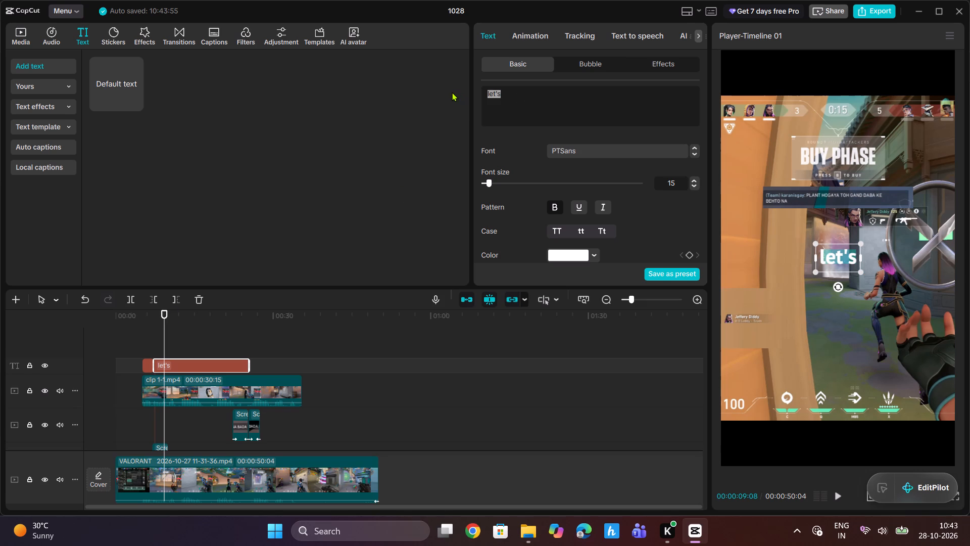
type("fking")
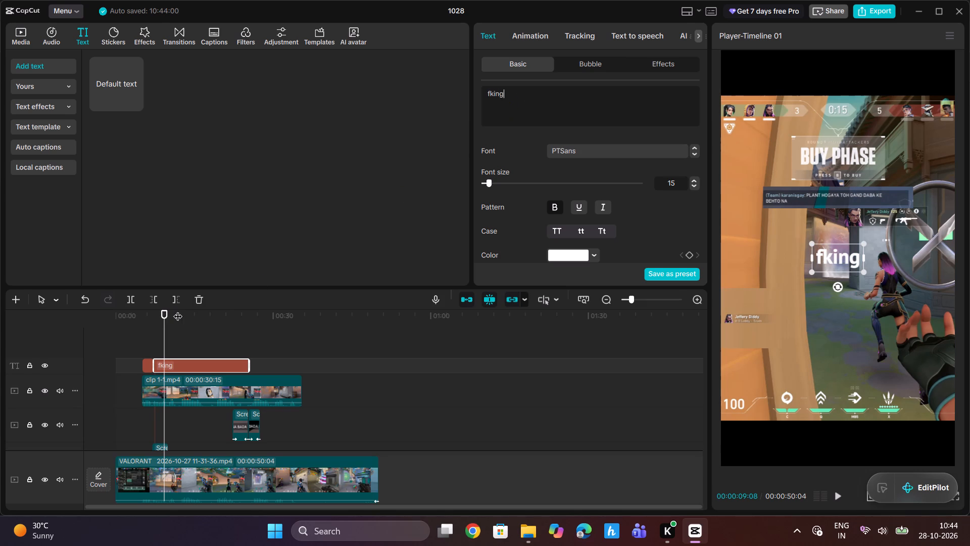
Split the "fking" text at 00:00:09:08 and change the part after the cut to "go".
left_click(129, 300)
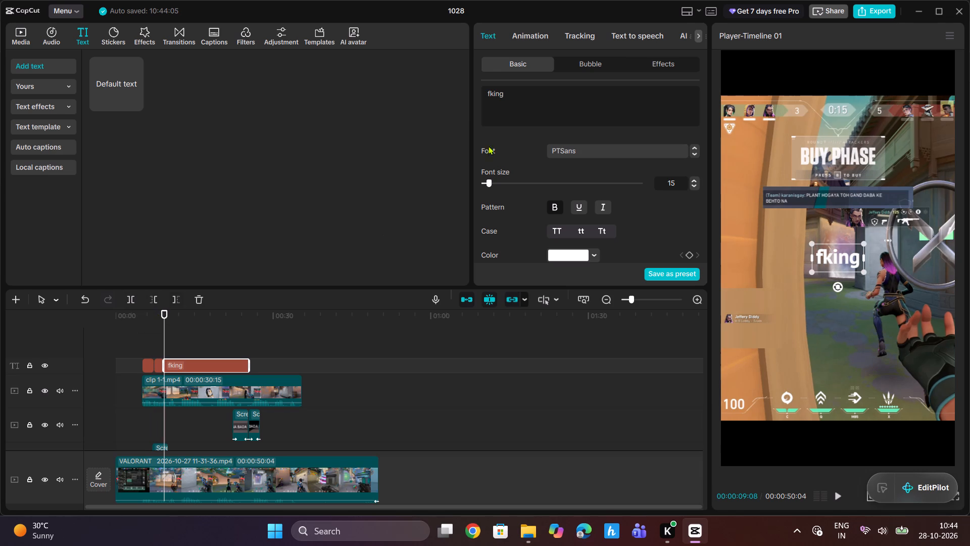
left_click_drag(522, 96, 484, 93)
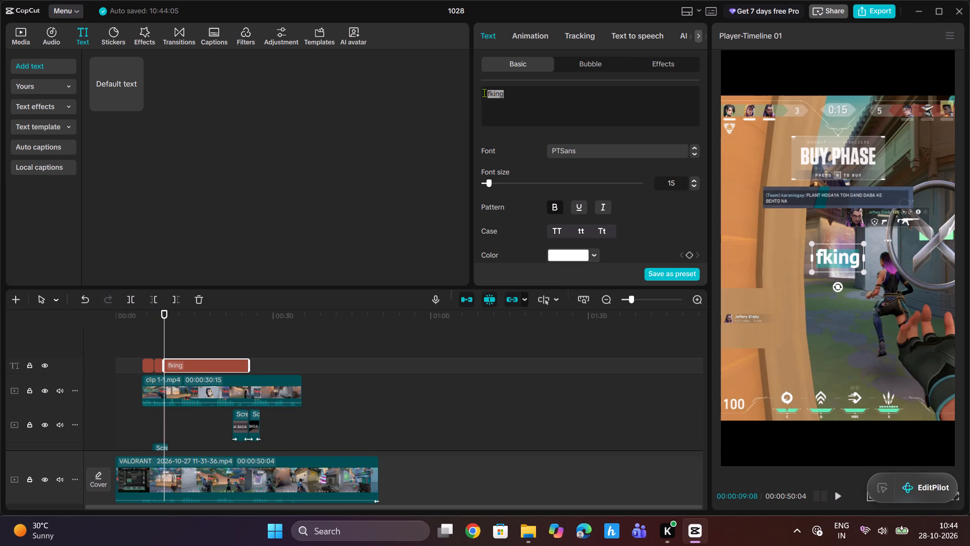
type("go")
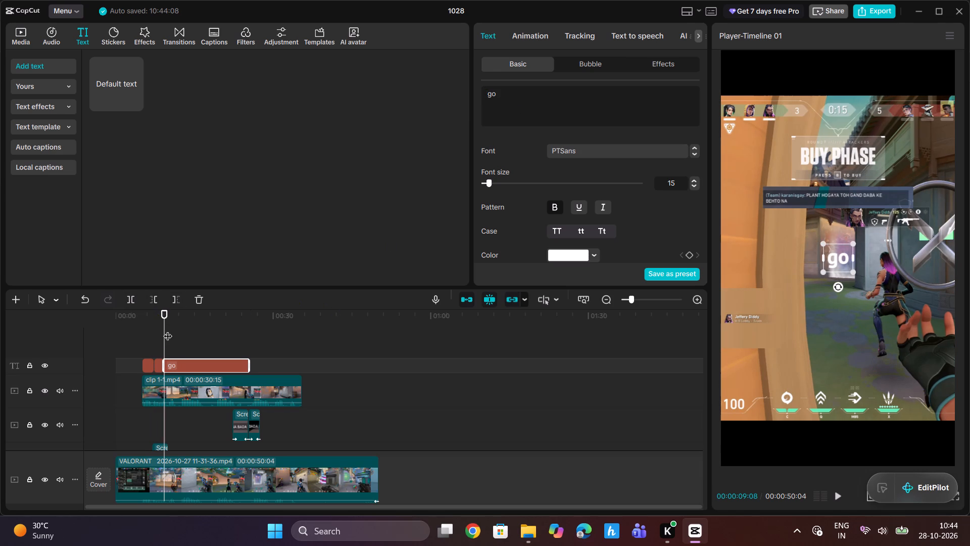
Split the "go" text at 00:00:10:02 and change the part after the cut to "B".
left_click_drag(164, 317, 169, 317)
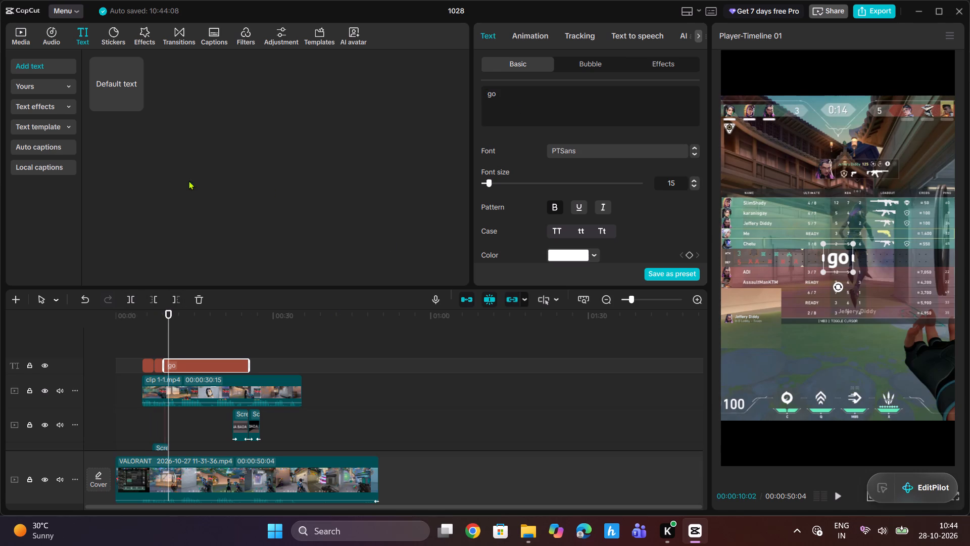
left_click(128, 300)
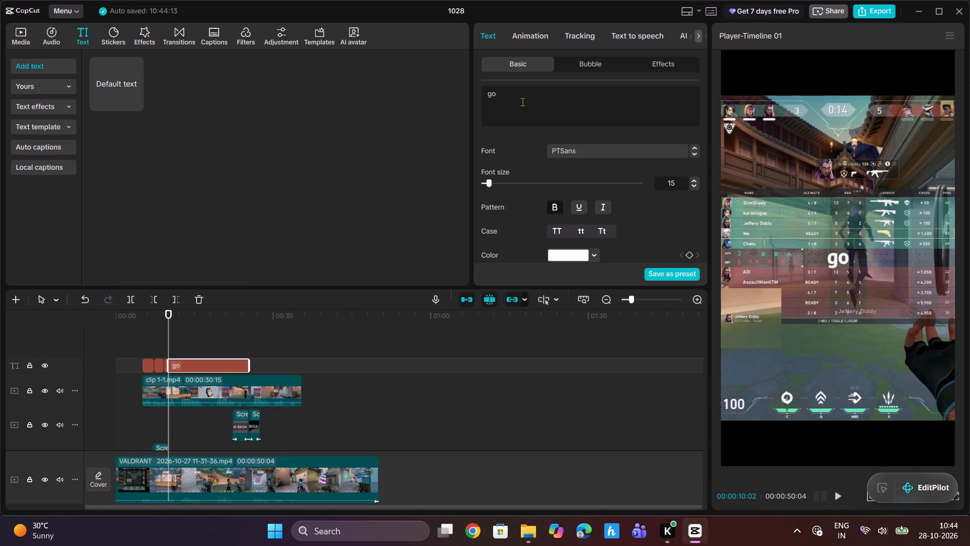
left_click_drag(515, 99, 468, 95)
key("shift+b")
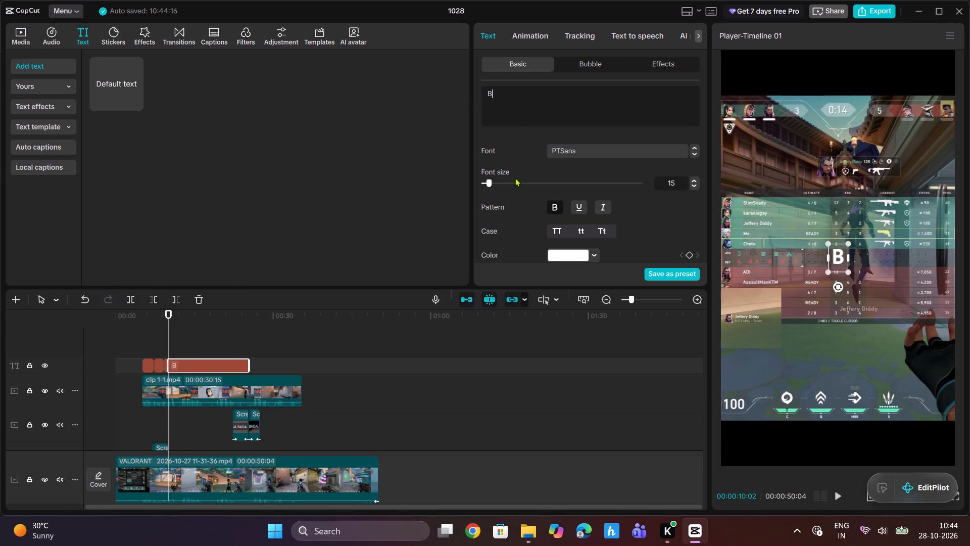
type("......")
key("BackSpace")
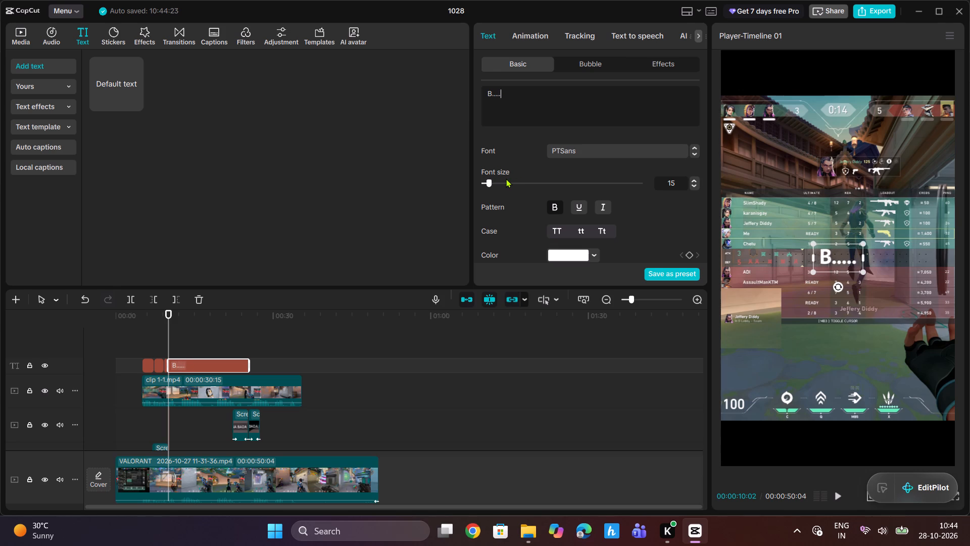
key("BackSpace")
key("BackSpace")
key("BackSpace")
key("BackSpace")
key("BackSpace")
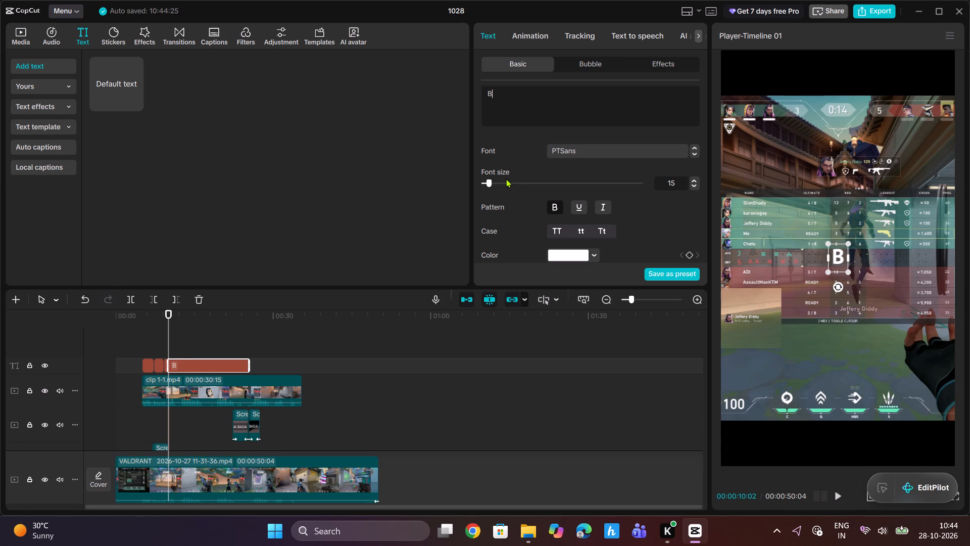
type("BBBB")
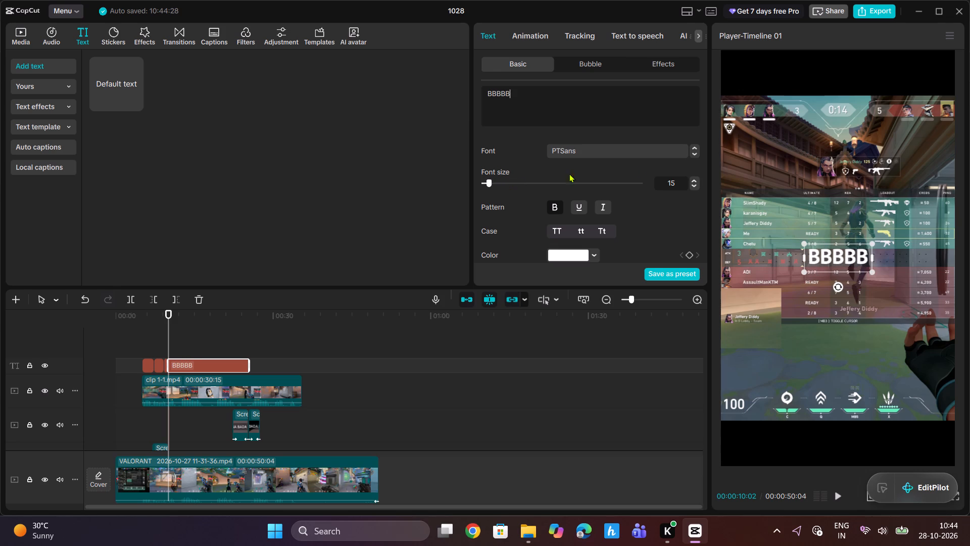
key("BackSpace")
key("BackSpace")
key("BackSpace")
key("BackSpace")
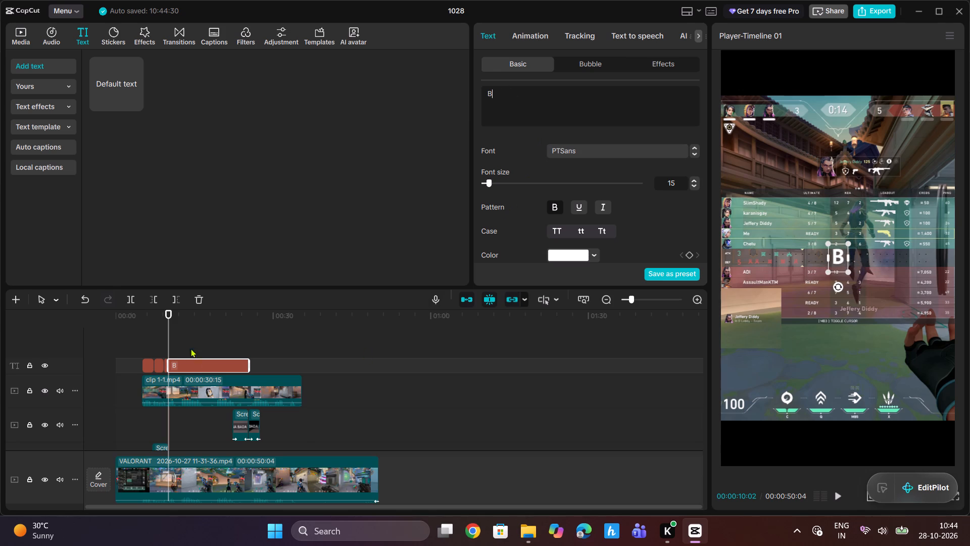
Split the "B" text at 00:00:11:05.
left_click_drag(169, 318, 174, 318)
left_click(127, 297)
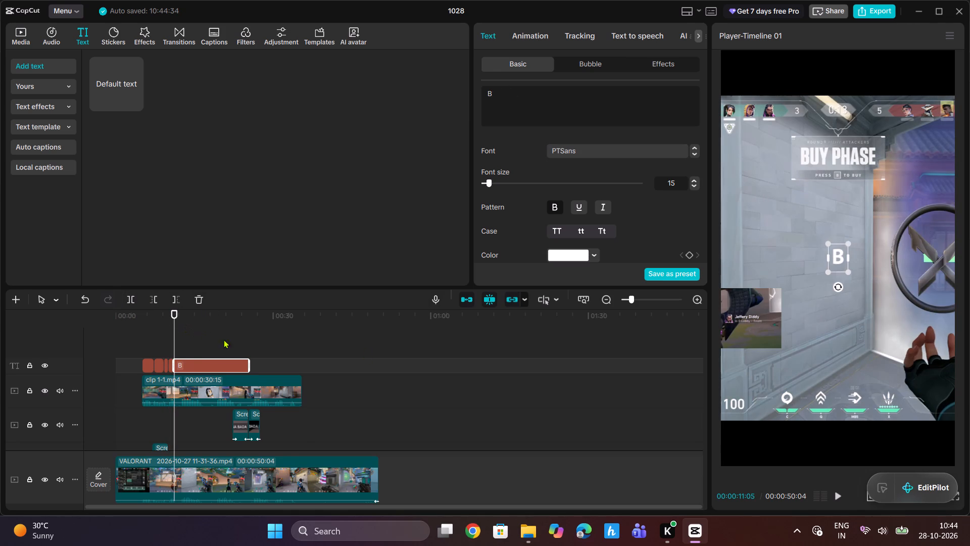
Play on from 00:00:11:05 and replay the "fking" and "go" captions to check their timing against the audio.
key("space")
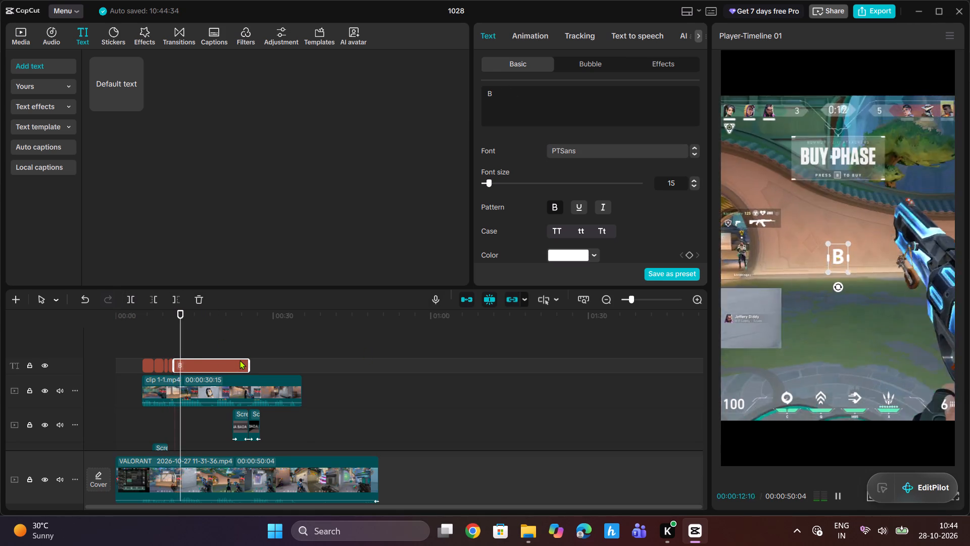
key("space")
left_click_drag(185, 324, 181, 324)
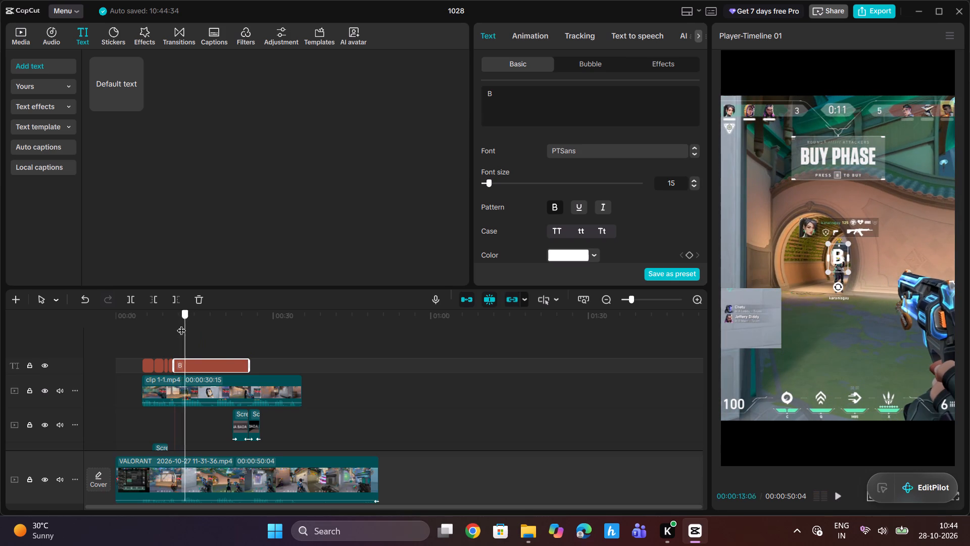
left_click_drag(181, 324, 155, 333)
key("space")
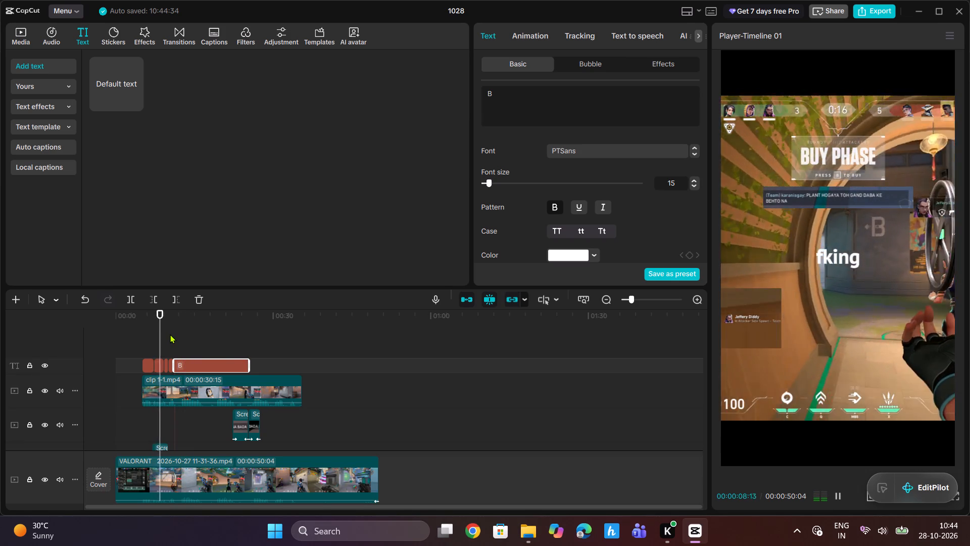
key("space")
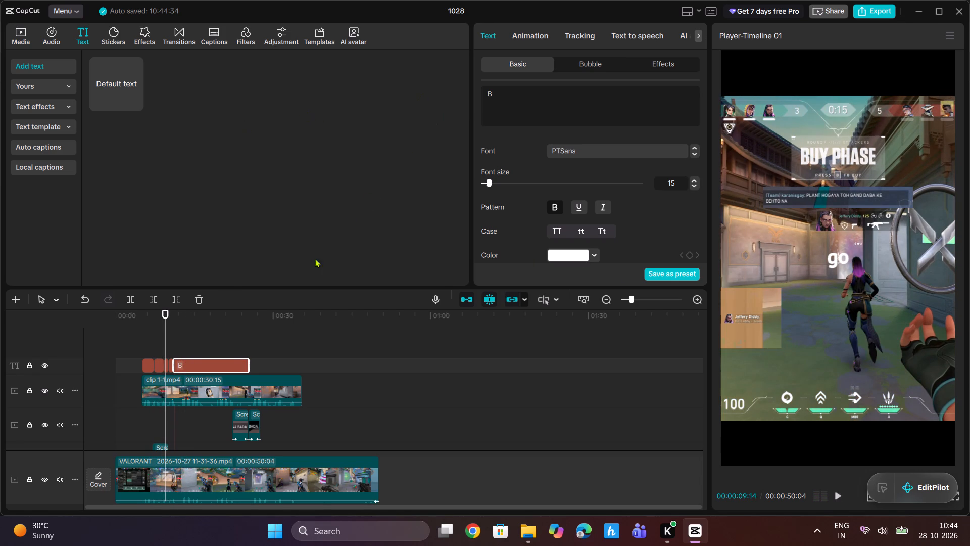
left_click_drag(511, 90, 463, 93)
Split the last "B" text at 00:00:12:04 and change the part after the cut to "Plant hogya".
left_click(209, 317)
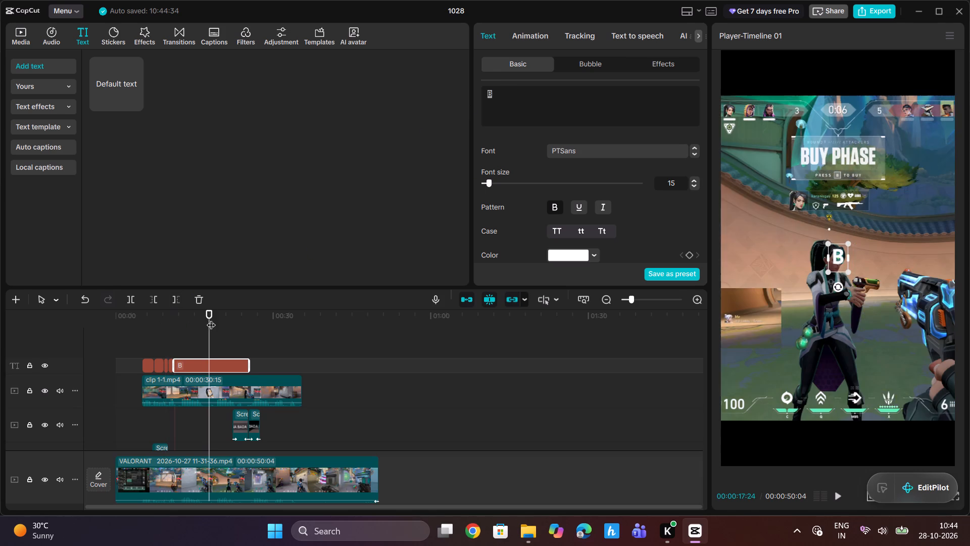
left_click_drag(211, 318, 184, 325)
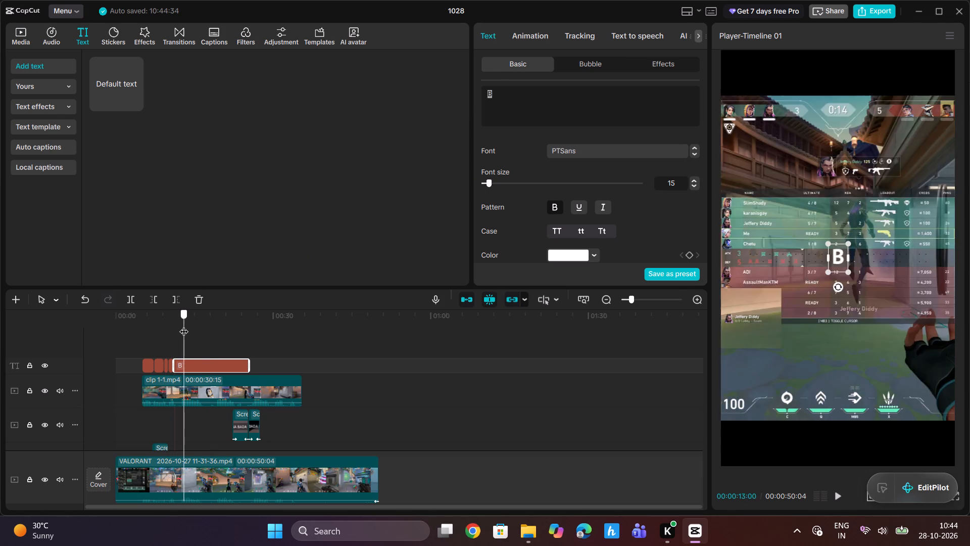
left_click_drag(184, 325, 179, 328)
left_click(130, 299)
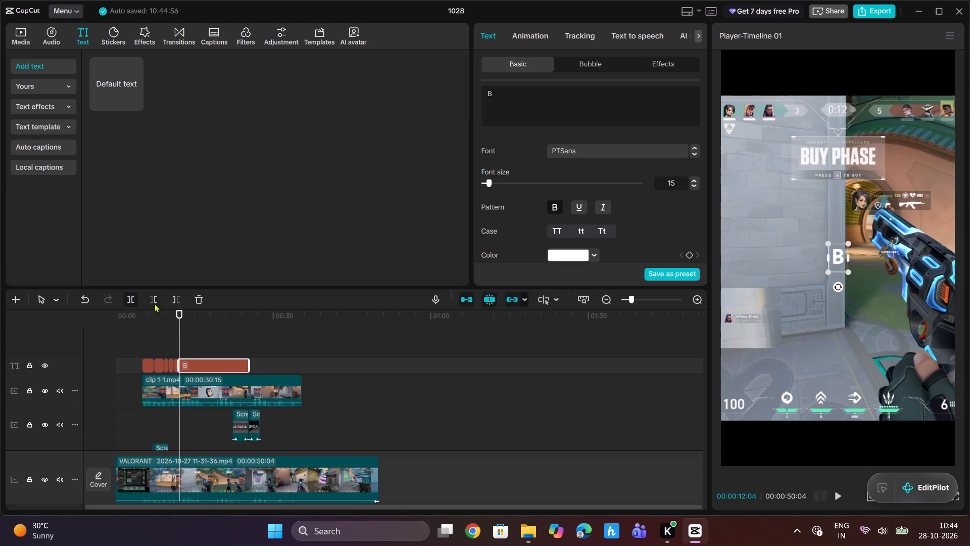
left_click_drag(508, 97, 464, 94)
type("Pla")
type("nt")
key("space")
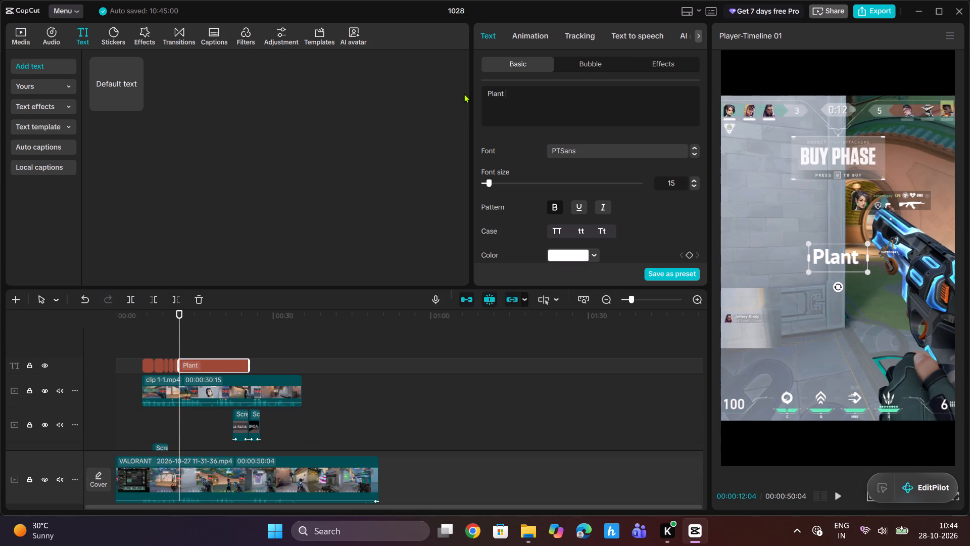
type("ho")
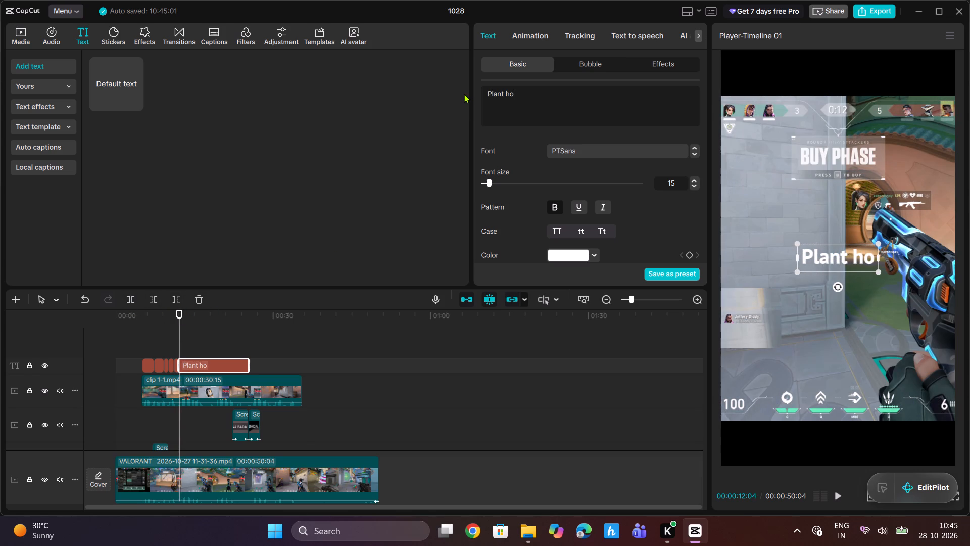
type("gya")
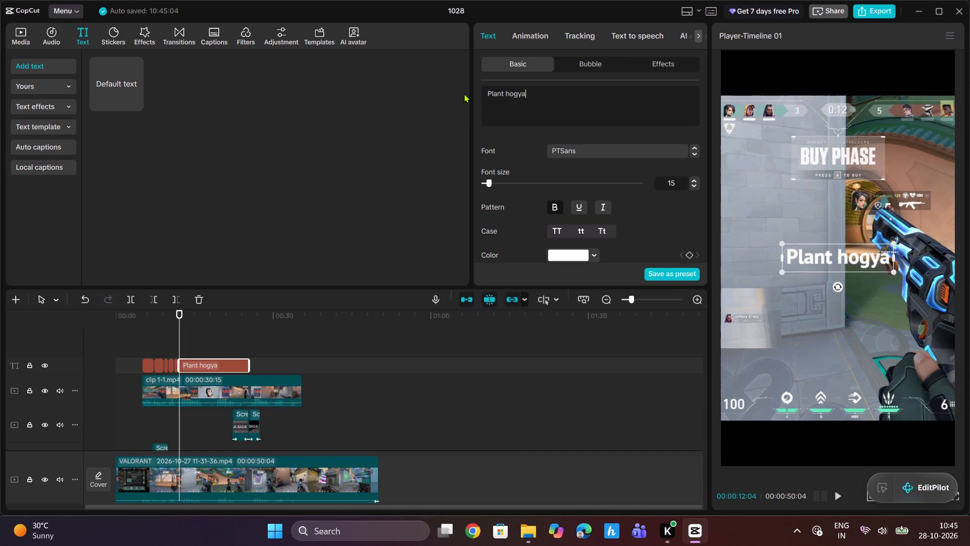
Split the "Plant hogya" text at 00:00:14:05 and change the part after the cut to "gand".
left_click_drag(182, 315, 190, 315)
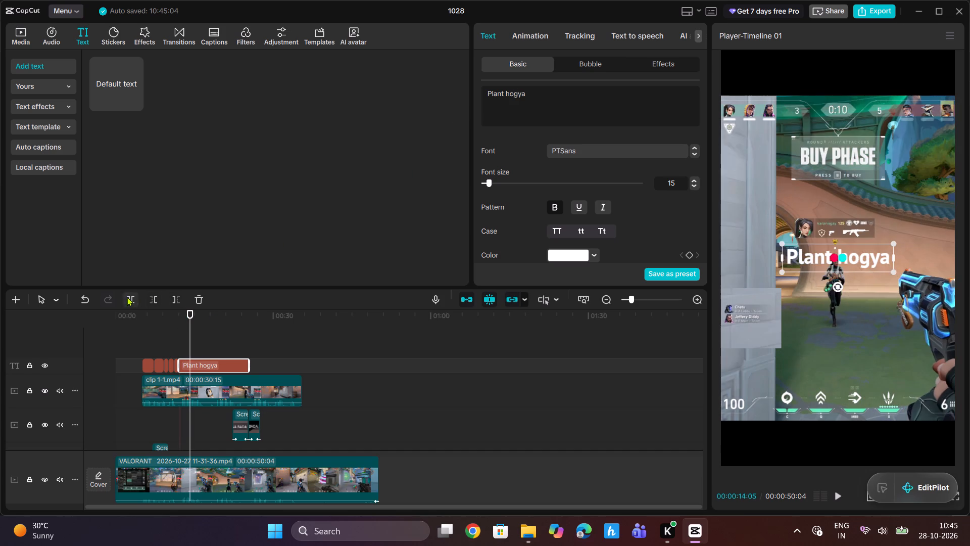
left_click(127, 297)
left_click_drag(547, 101, 473, 94)
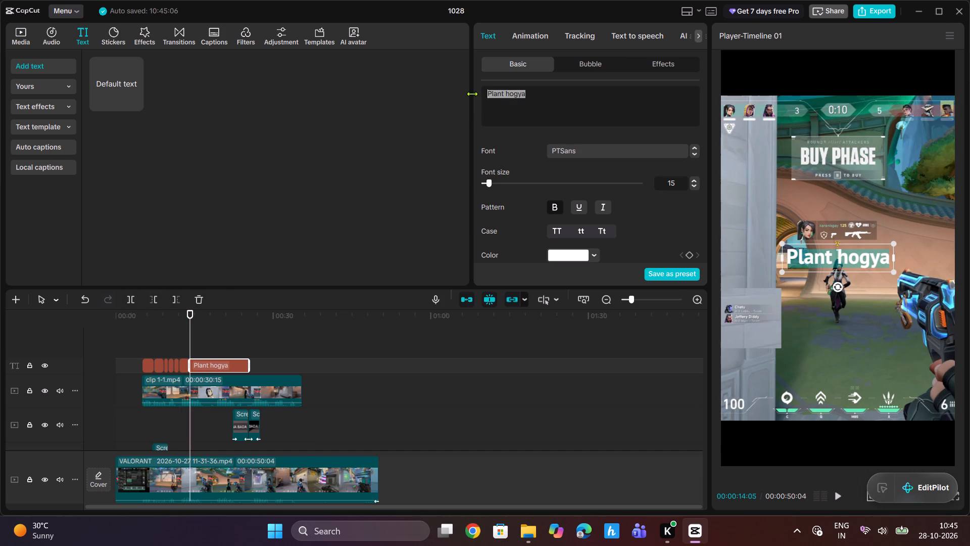
type("gand")
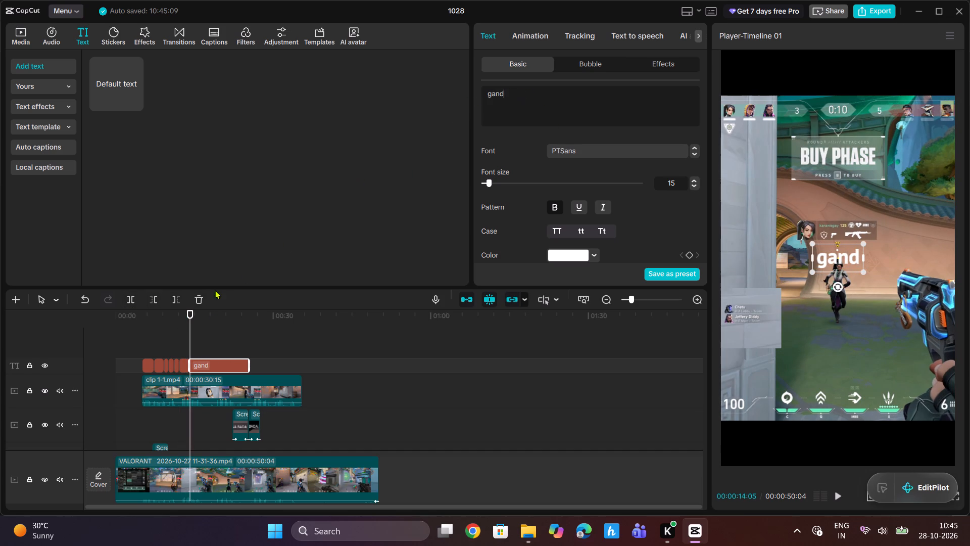
Split the "gand" text at 00:00:16:05 and change the part after the cut to "daba".
left_click_drag(188, 316, 201, 317)
left_click(127, 299)
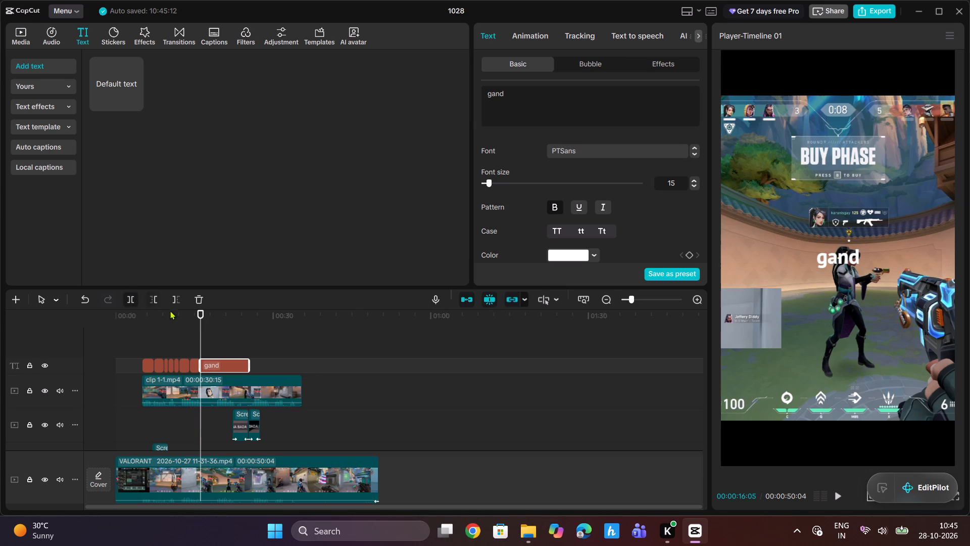
left_click_drag(511, 93, 463, 94)
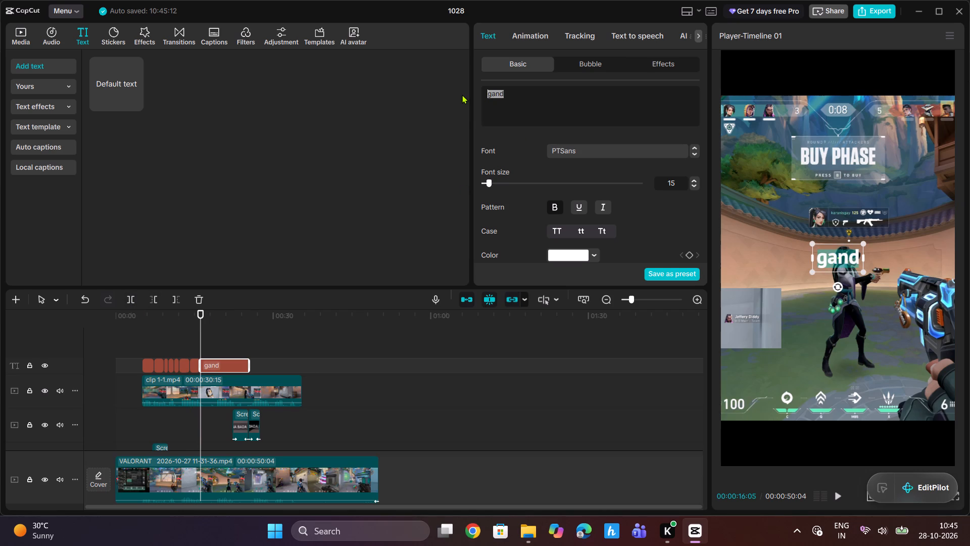
type("daba")
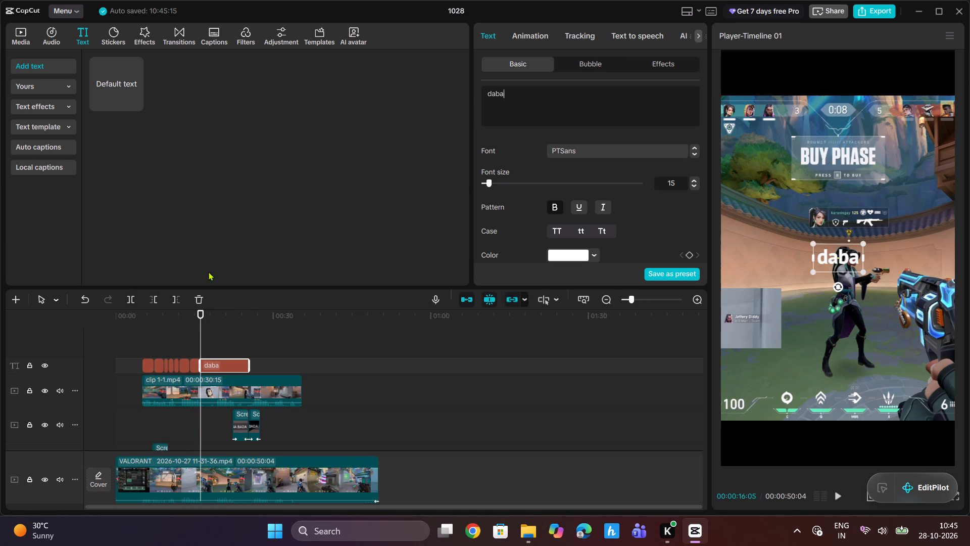
Split the "daba" text at 00:00:18:15 and change the part after the cut to "ke bhaito".
left_click_drag(204, 314, 213, 315)
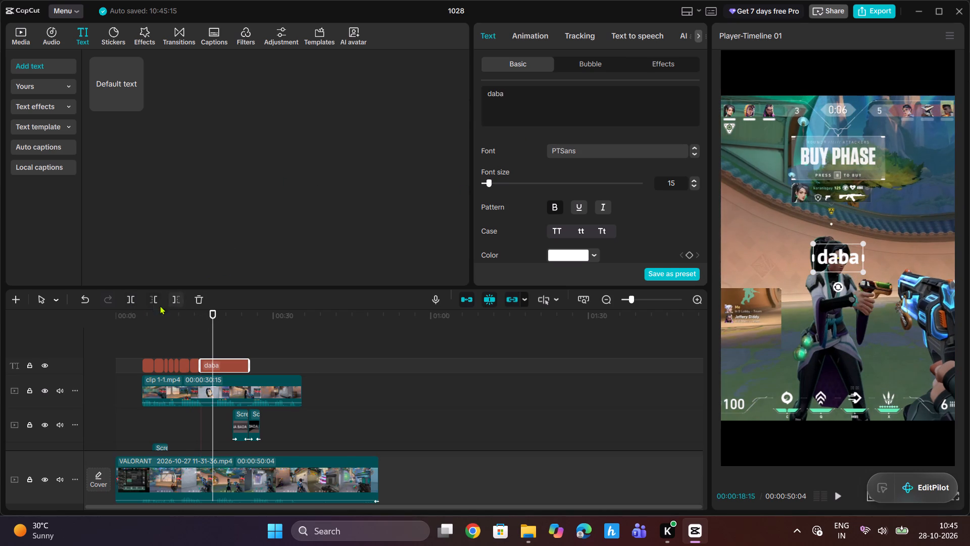
left_click(130, 301)
left_click_drag(516, 94, 461, 92)
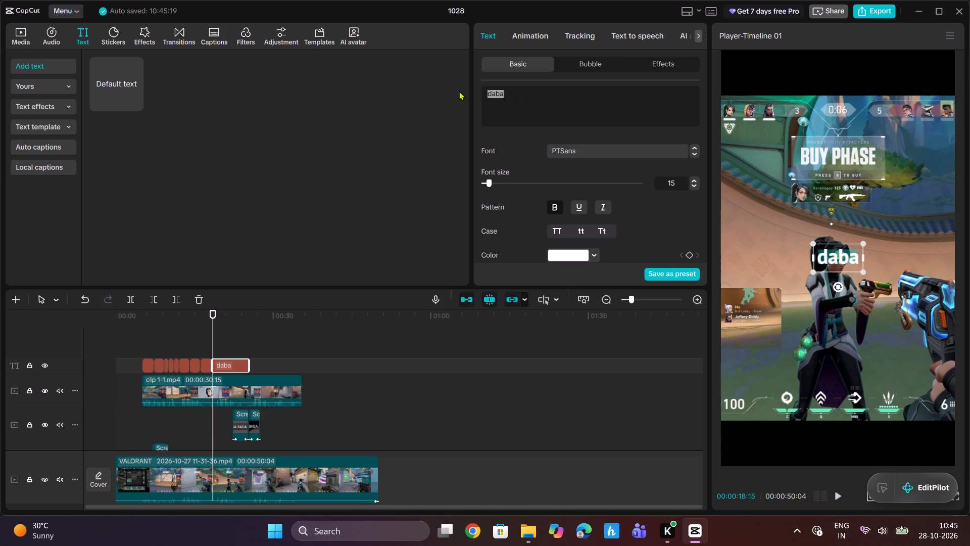
type("ke")
key("space")
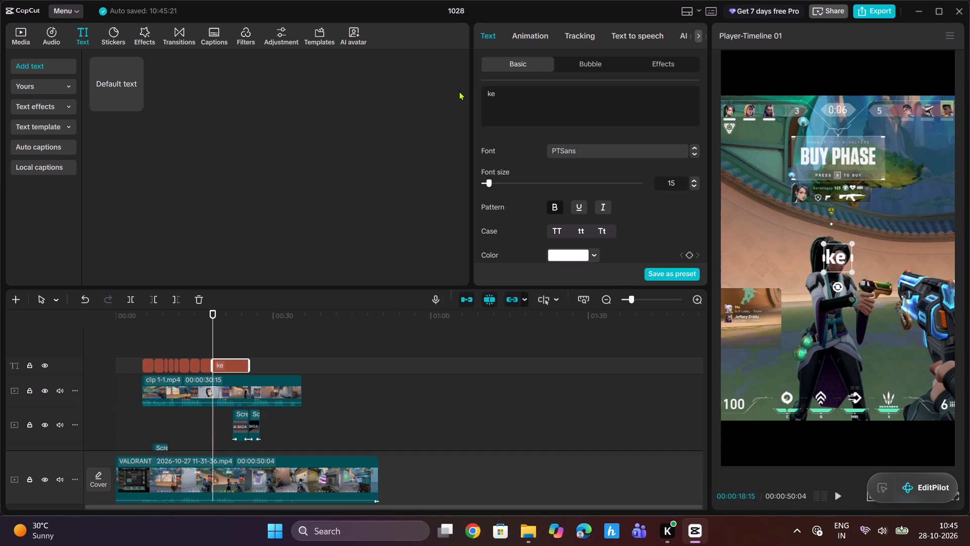
type("bhaito")
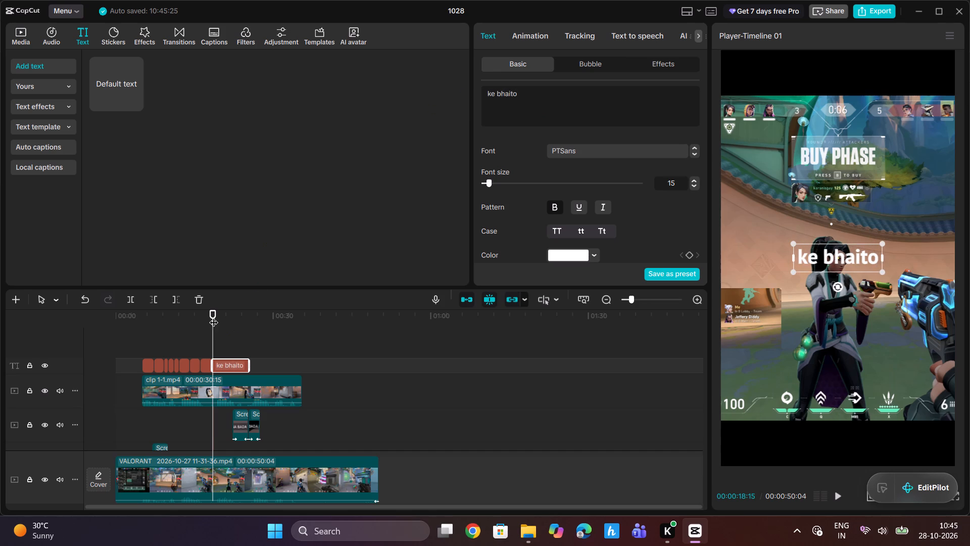
Split the "ke bhaito" text at 00:00:20:21 and change the part after the cut to "na".
left_click_drag(214, 313, 224, 312)
left_click(127, 297)
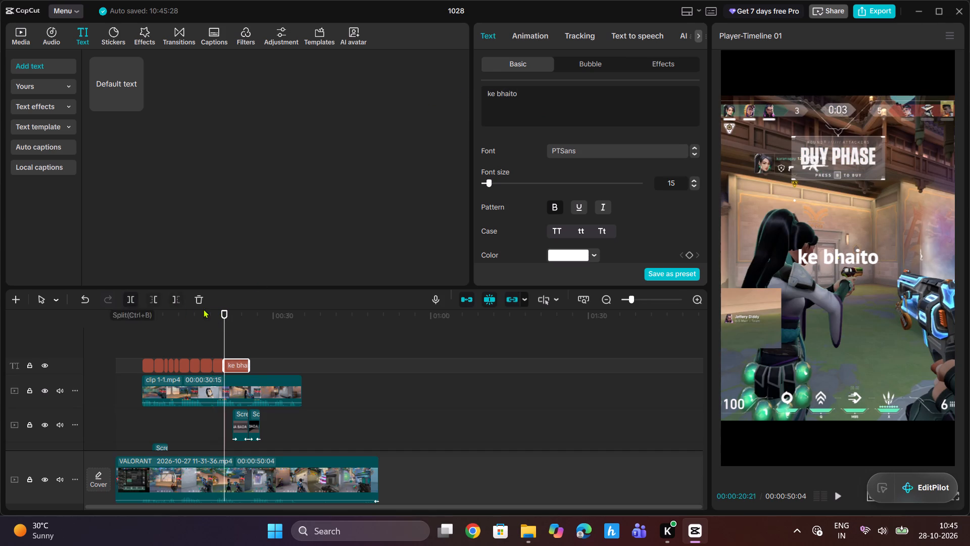
left_click_drag(535, 97, 432, 89)
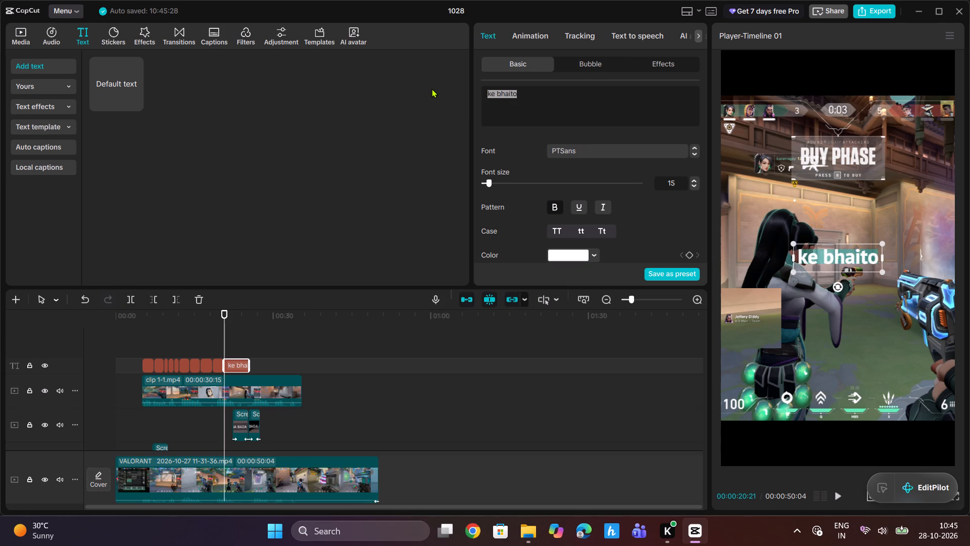
type("na")
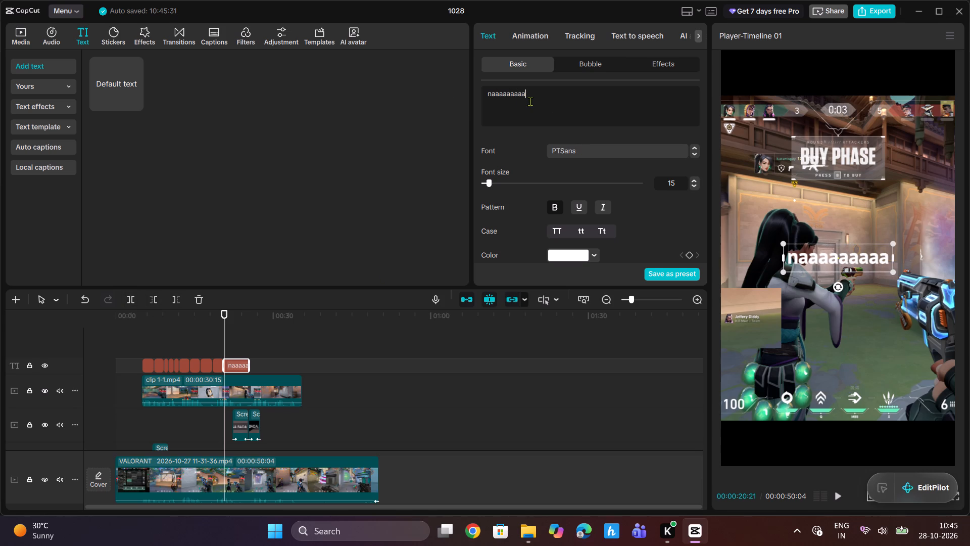
key("BackSpace")
key("BackSpace")
key("BackSpace")
key("BackSpace")
key("BackSpace")
key("BackSpace")
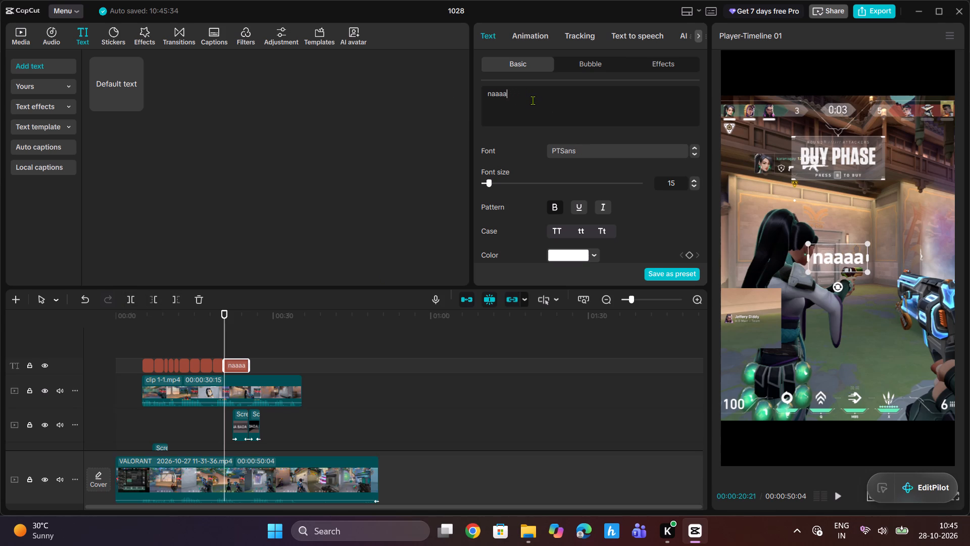
key("BackSpace")
key("BackSpace")
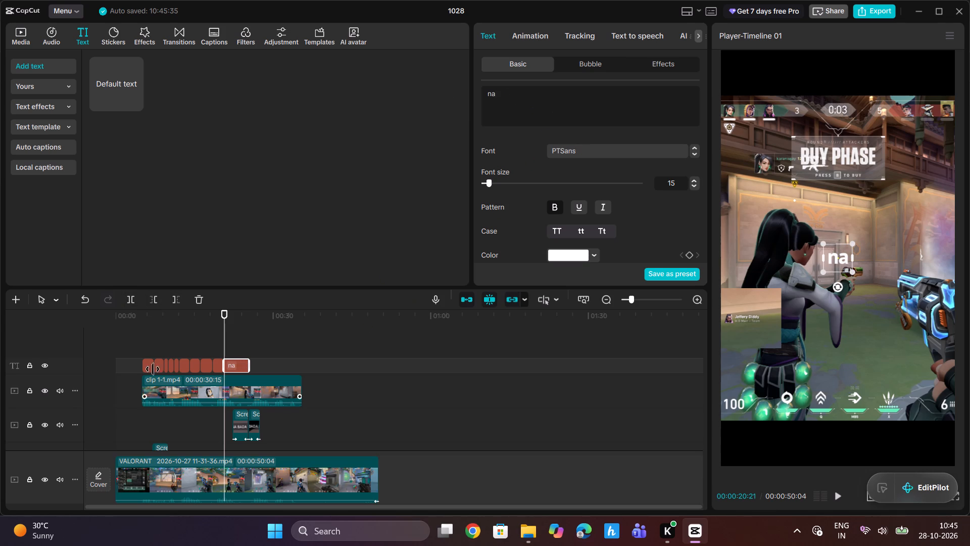
Split the "na" text at 00:00:22:09 and extend the part after the cut to the end of the clip 1-1.mp4 overlay.
left_click(222, 317)
scroll(257, 383, "down", 7)
scroll(270, 405, "up", 8)
left_click_drag(224, 310, 231, 310)
left_click(128, 298)
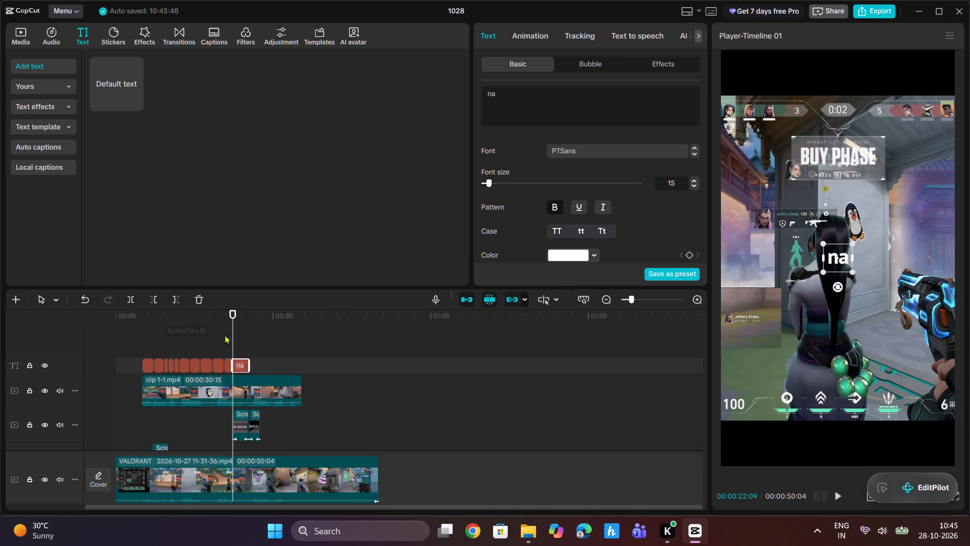
left_click_drag(250, 363, 300, 365)
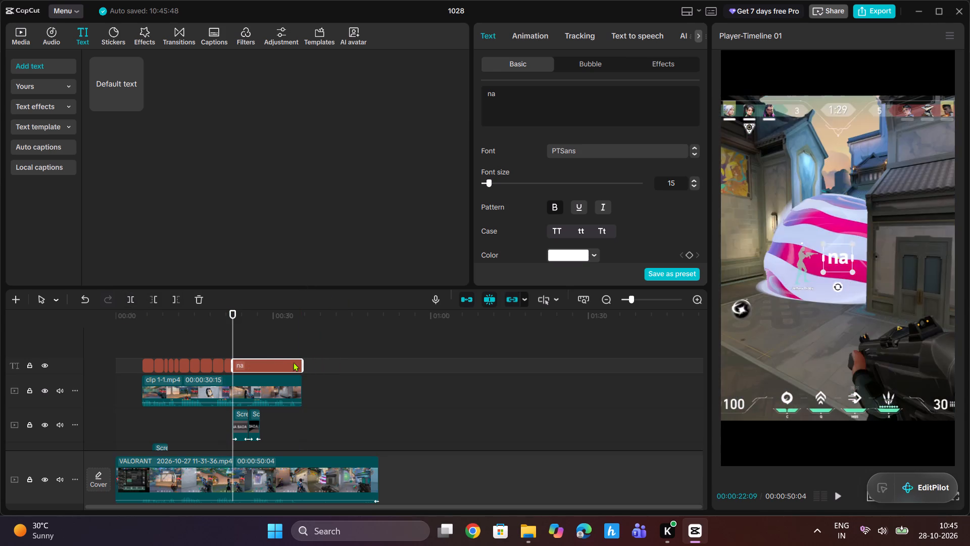
Play back the captioned section between about 00:00:11 and 00:00:20 to check the captions against the audio.
left_click_drag(228, 312, 200, 325)
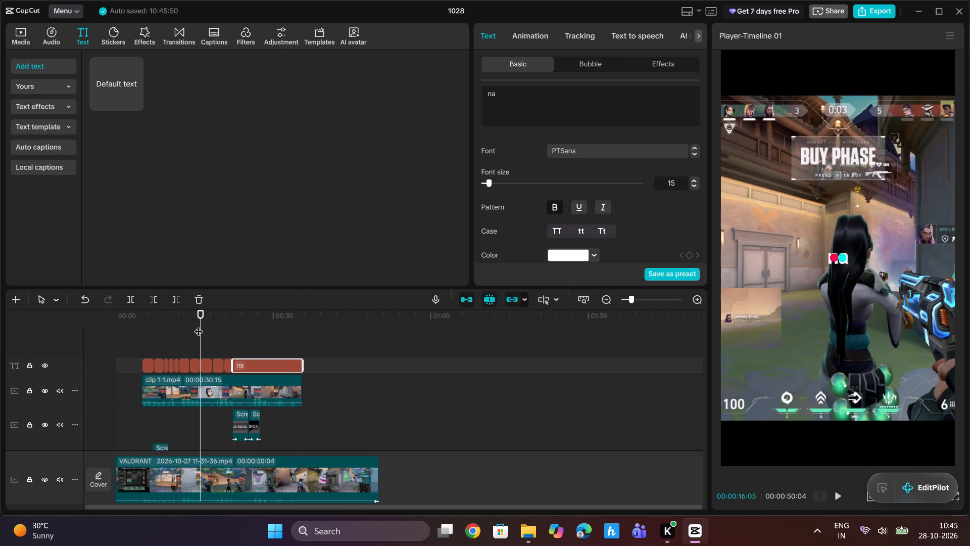
key("space")
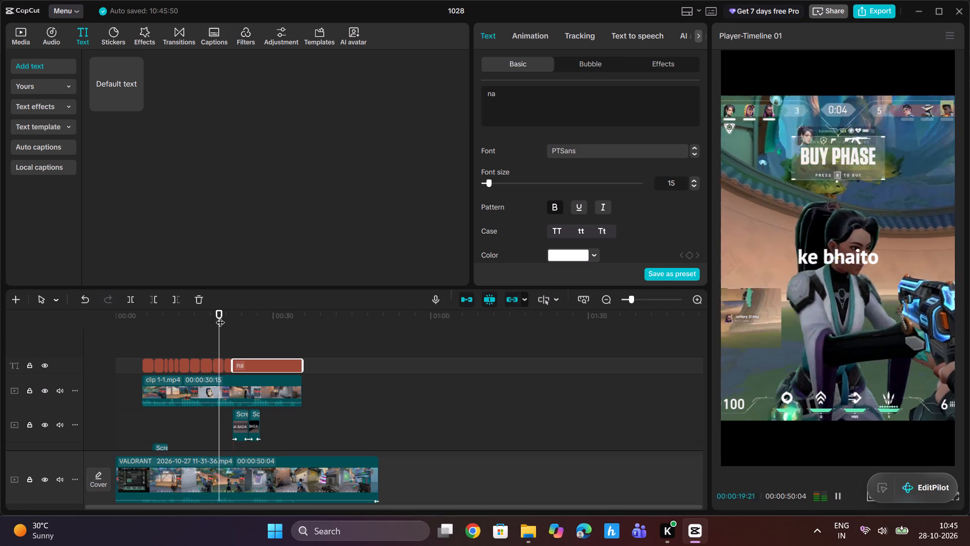
left_click_drag(222, 316, 152, 323)
left_click(176, 324)
key("space")
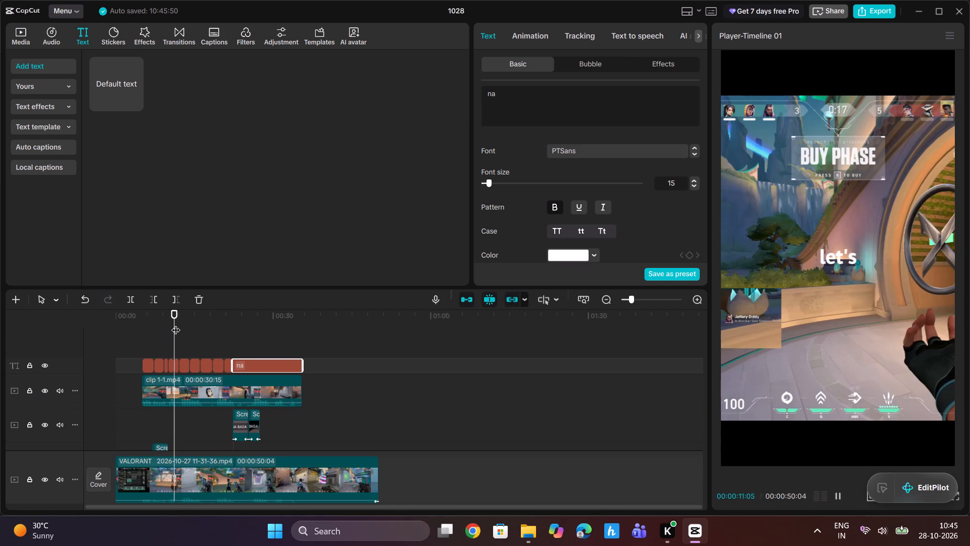
key("space")
key("space")
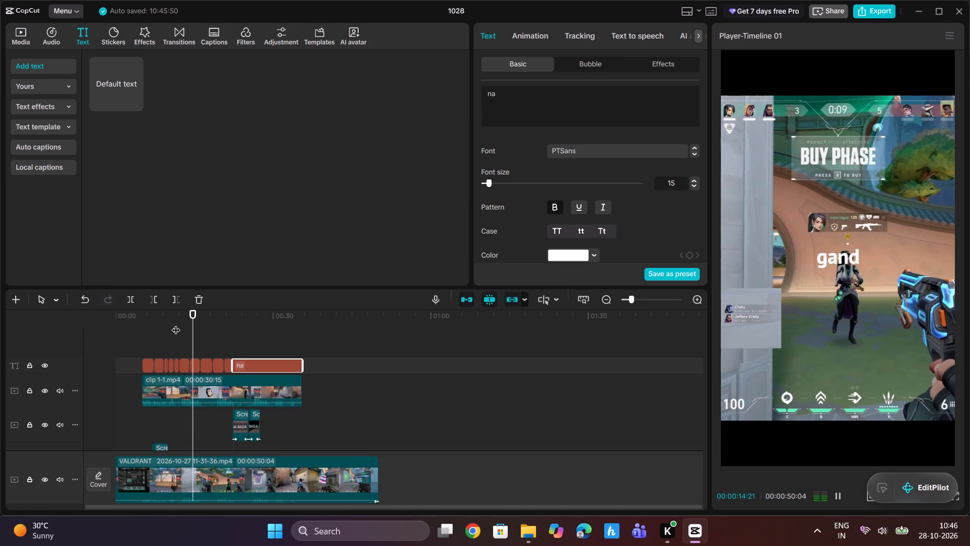
key("space")
key("space")
key("space")
key("space")
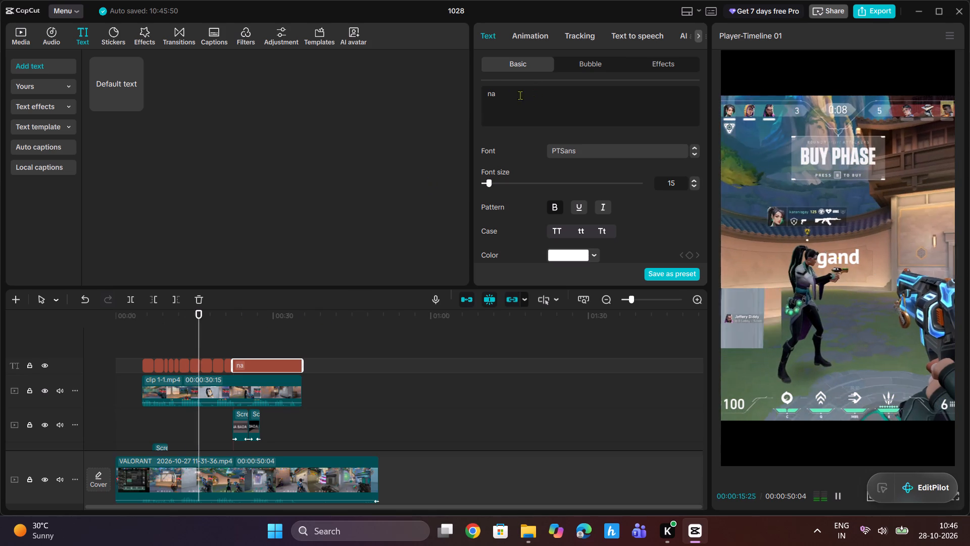
key("space")
Change the extended text after the 00:00:22:09 cut to "Aapki tara sab".
left_click_drag(506, 97, 475, 94)
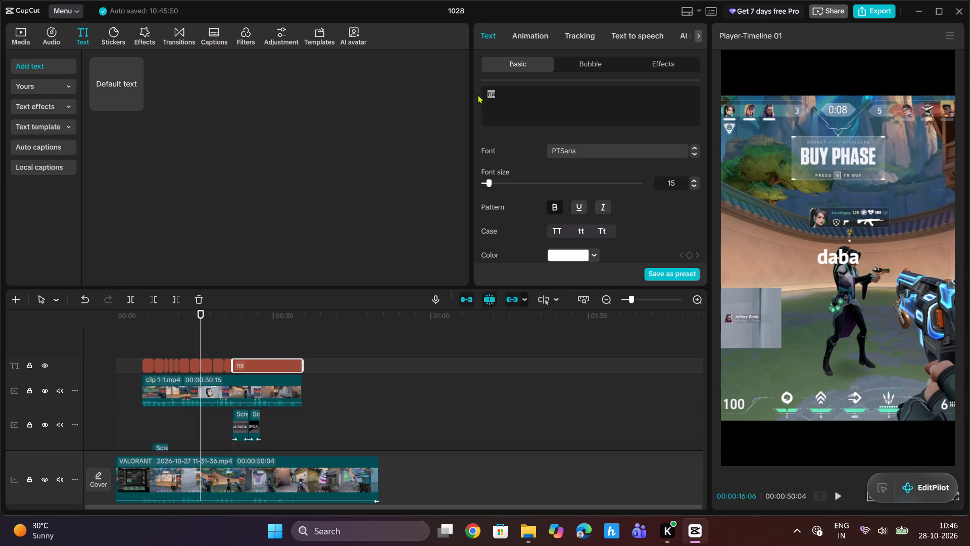
key("shift+a")
type("ap")
type("ki")
key("space")
type("ta")
type("ra sabnh")
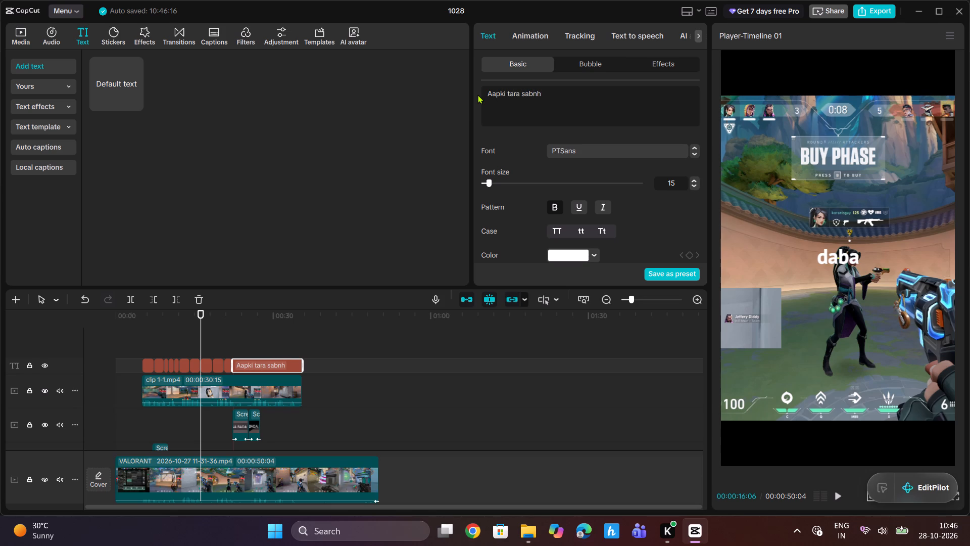
key("BackSpace")
key("BackSpace")
key("space")
Replay the "Plant hogya" and "gand" captions up to about 00:00:16 to check their timing against the audio.
left_click_drag(202, 315, 186, 317)
key("space")
key("space")
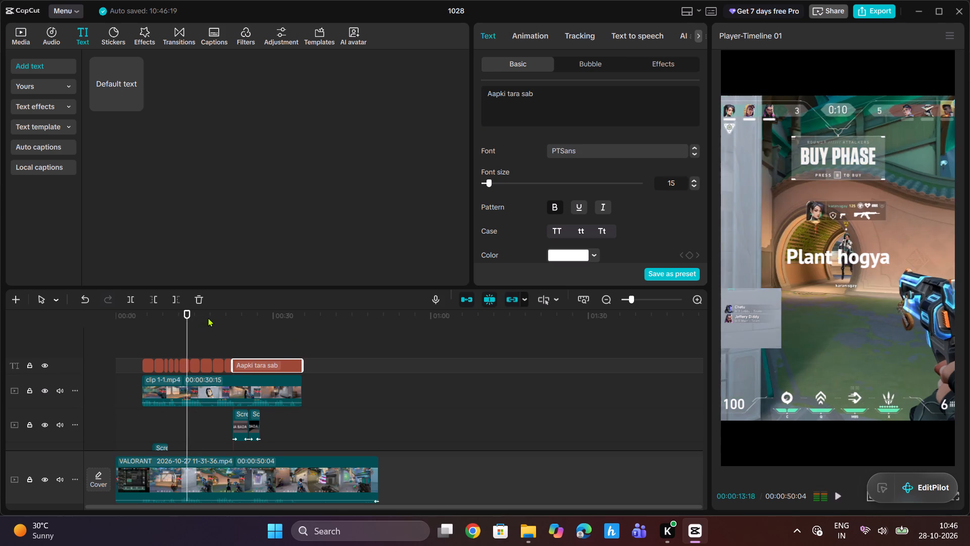
key("space")
left_click_drag(192, 318, 164, 323)
key("space")
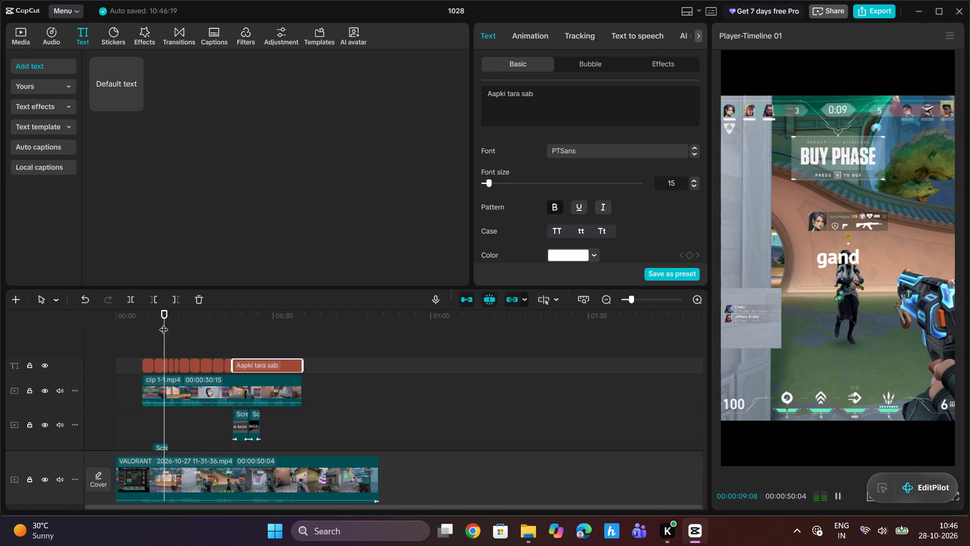
left_click(180, 321)
key("space")
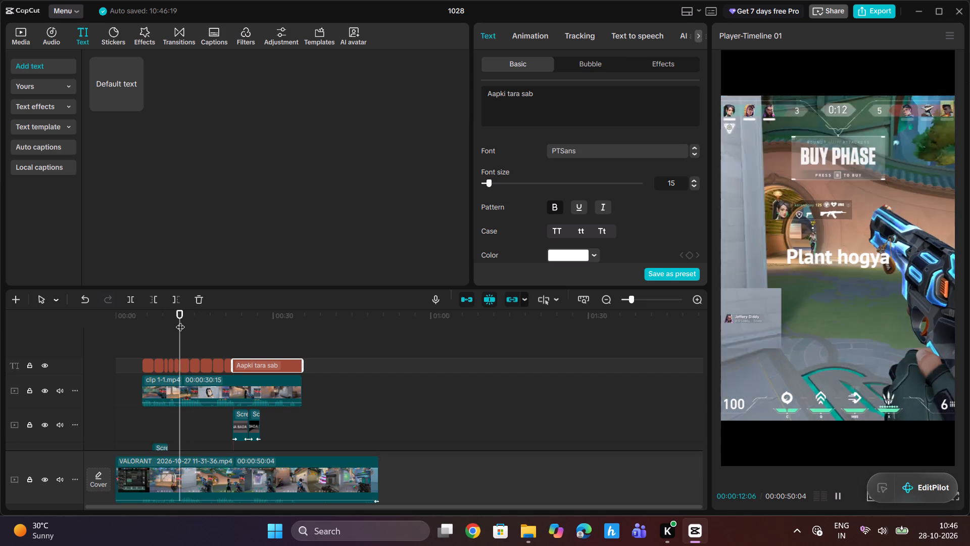
key("space")
key("space")
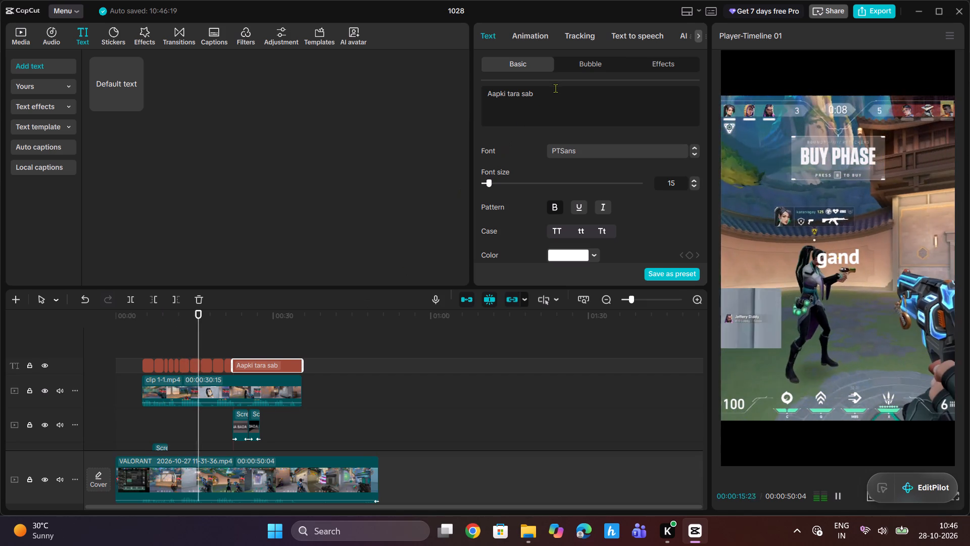
key("space")
left_click(547, 95)
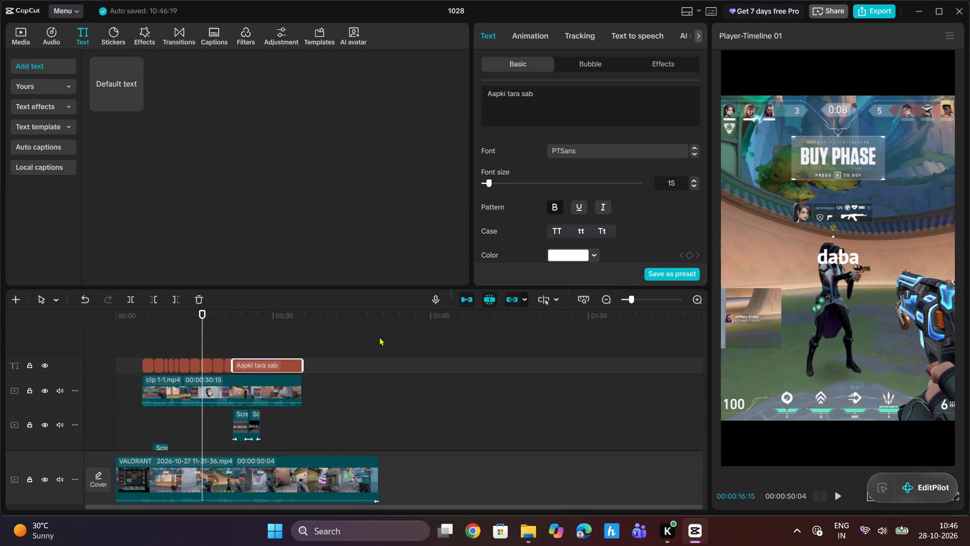
Split the "Aapki tara sab" text at 00:00:26:11 and change the part after the cut to "nhi".
left_click(254, 327)
left_click(130, 298)
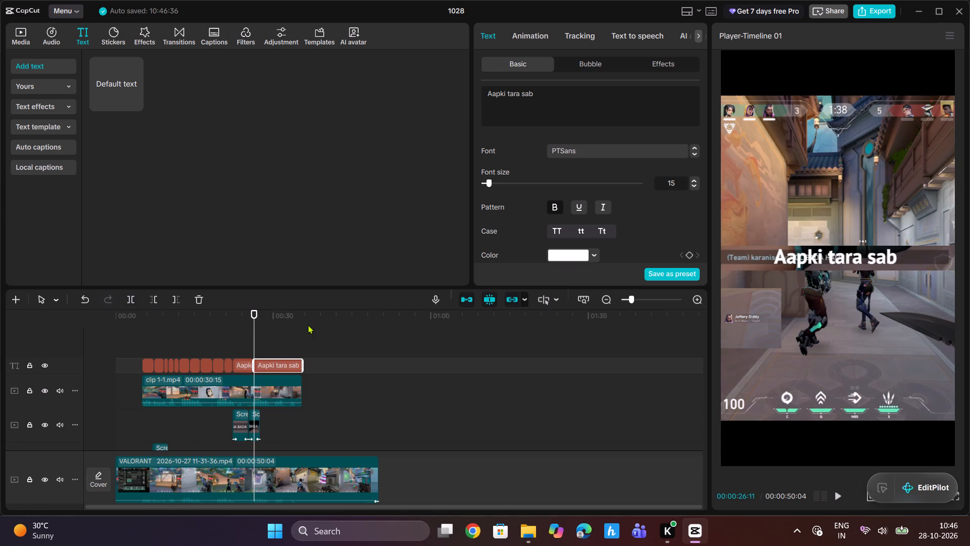
left_click_drag(549, 97, 487, 92)
type("nhi")
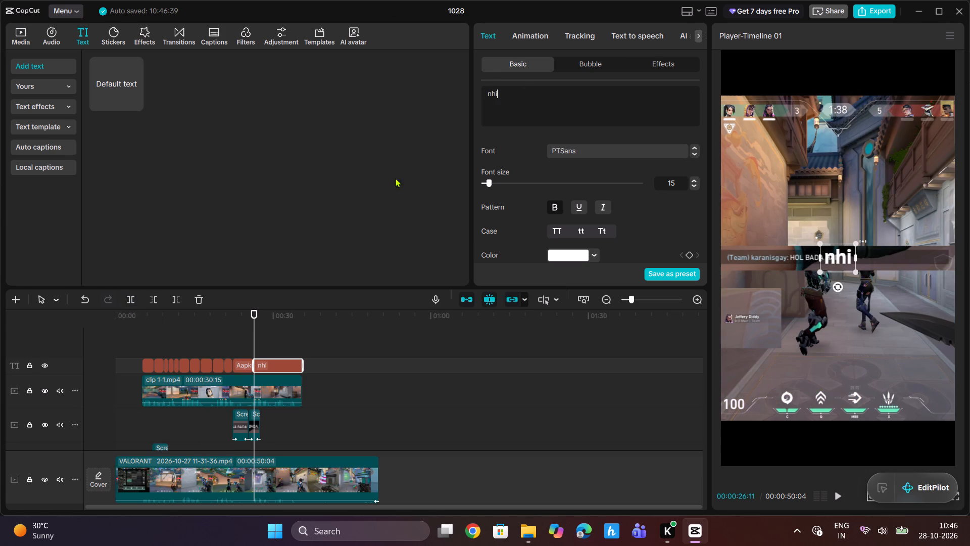
Split the "nhi" text at 00:00:28:18 and change the part after the cut to "hota".
left_click_drag(254, 313, 266, 314)
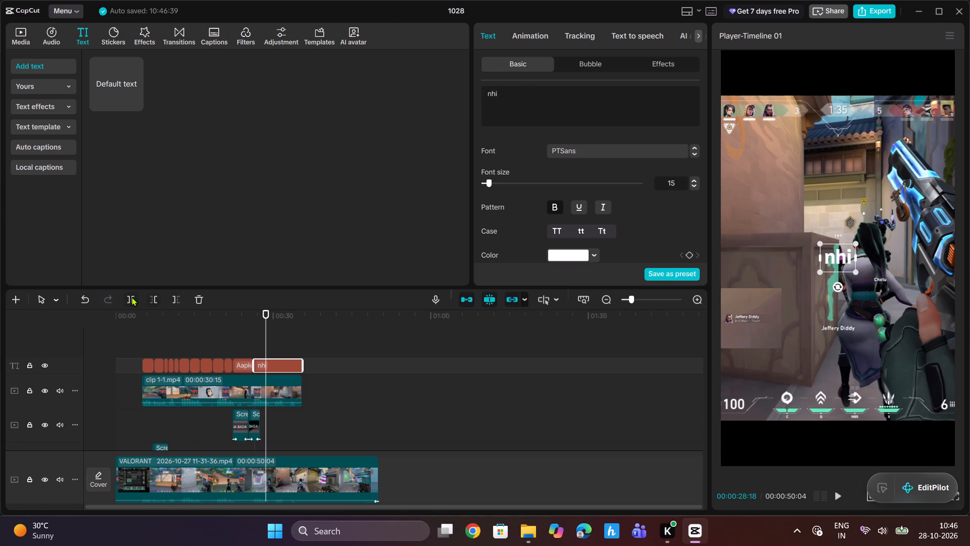
left_click(131, 297)
left_click_drag(511, 89, 461, 90)
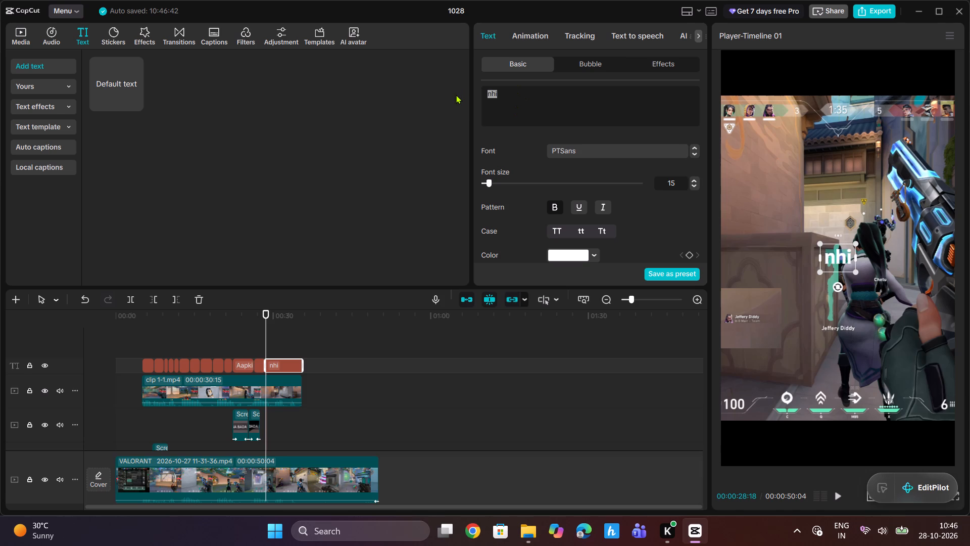
type("hota")
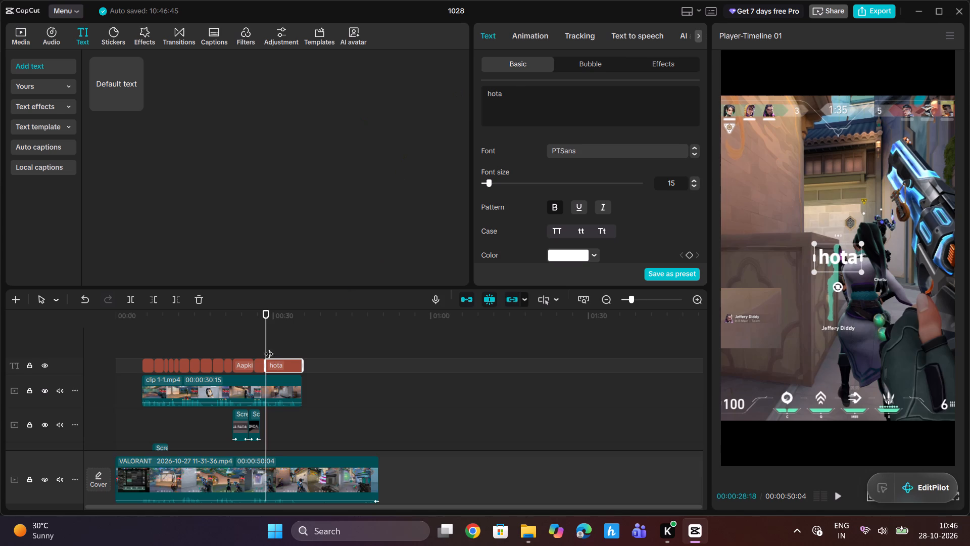
Split the "hota" text at 00:00:30:10 and change the part after the cut to "hamare".
left_click_drag(269, 323, 275, 323)
left_click(129, 294)
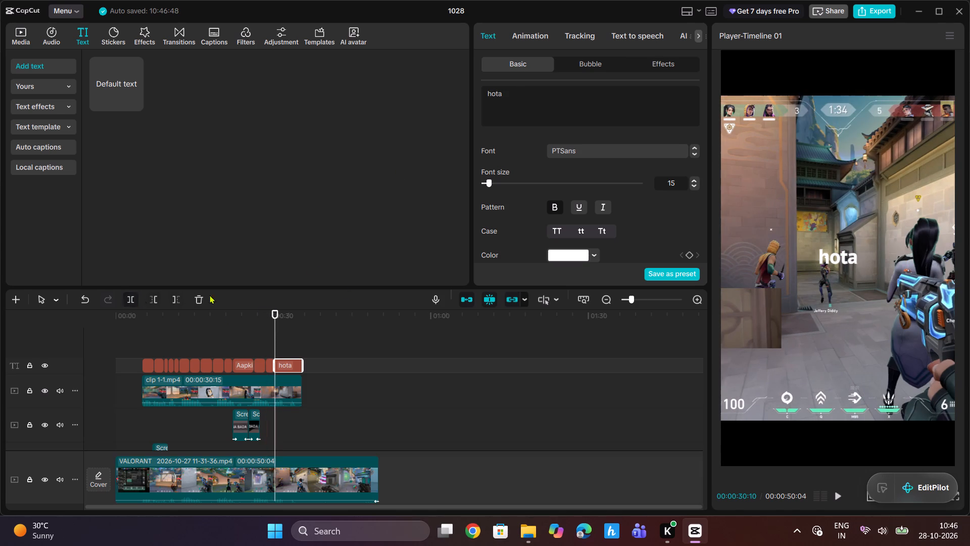
left_click_drag(529, 97, 469, 92)
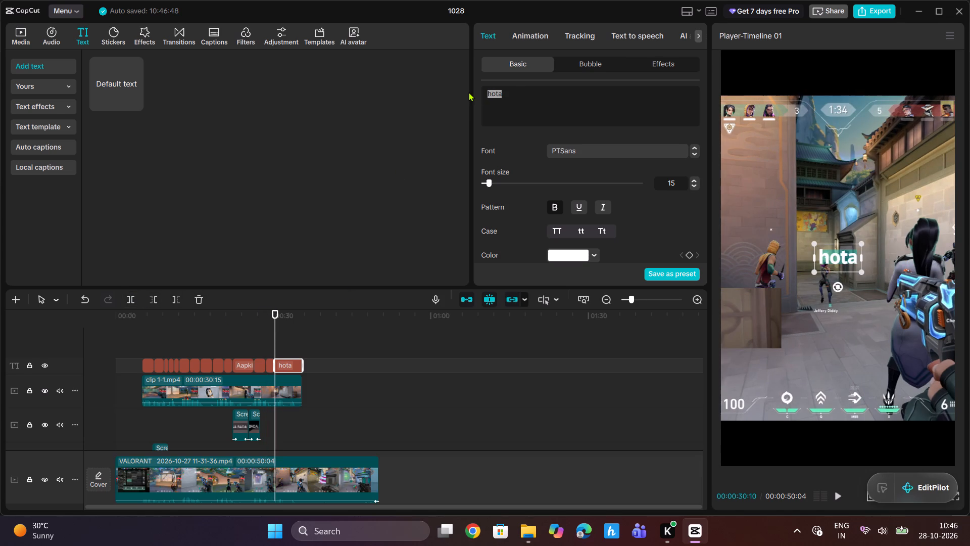
type("hamee")
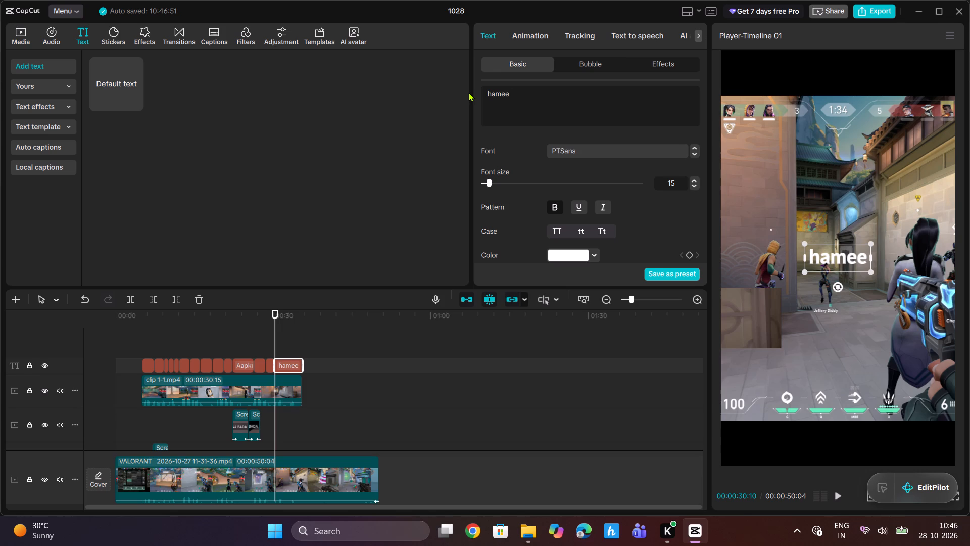
key("BackSpace")
key("BackSpace")
key("a")
type("re")
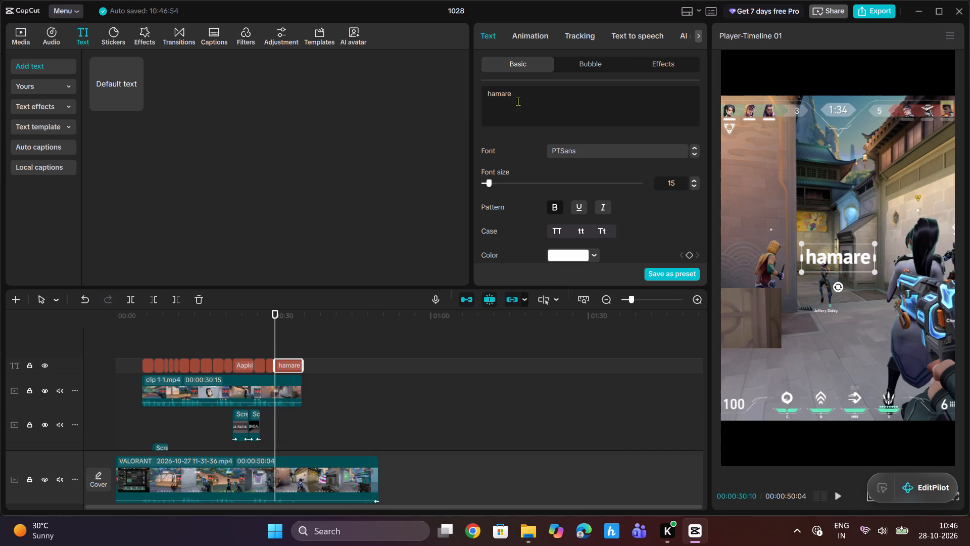
Split the "hamare" text at 00:00:31:29 and change the part after the cut to "keeda".
left_click_drag(279, 316, 283, 315)
left_click(129, 294)
left_click_drag(543, 102, 397, 80)
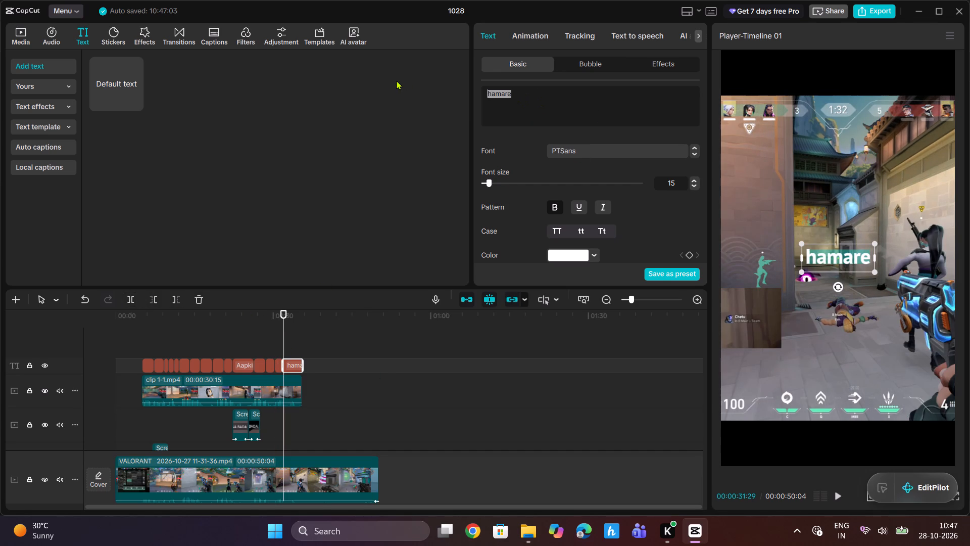
left_click_drag(397, 80, 394, 80)
type("keeda")
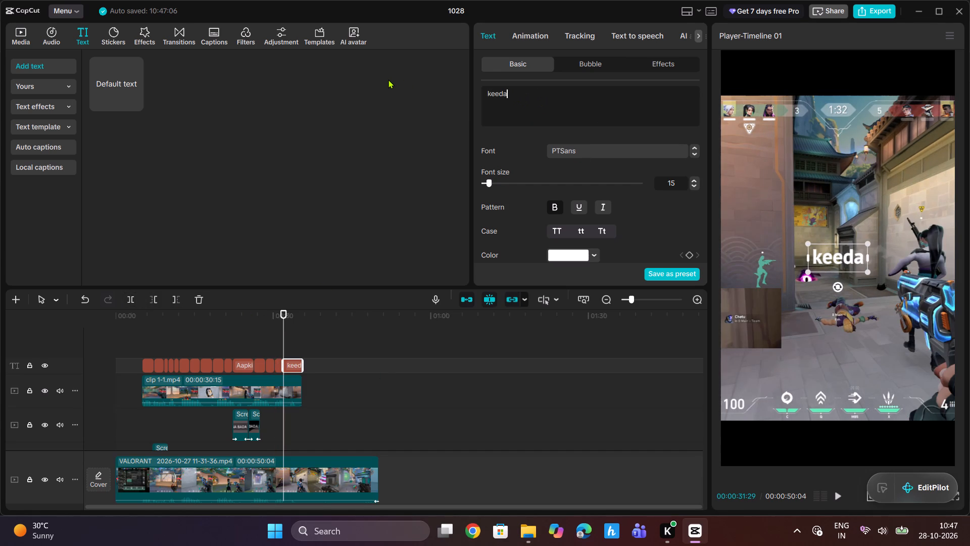
Split the "keeda" text at 00:00:33:18 and change the part after the cut to "hai".
left_click_drag(282, 313, 284, 313)
left_click_drag(284, 313, 292, 315)
left_click(129, 298)
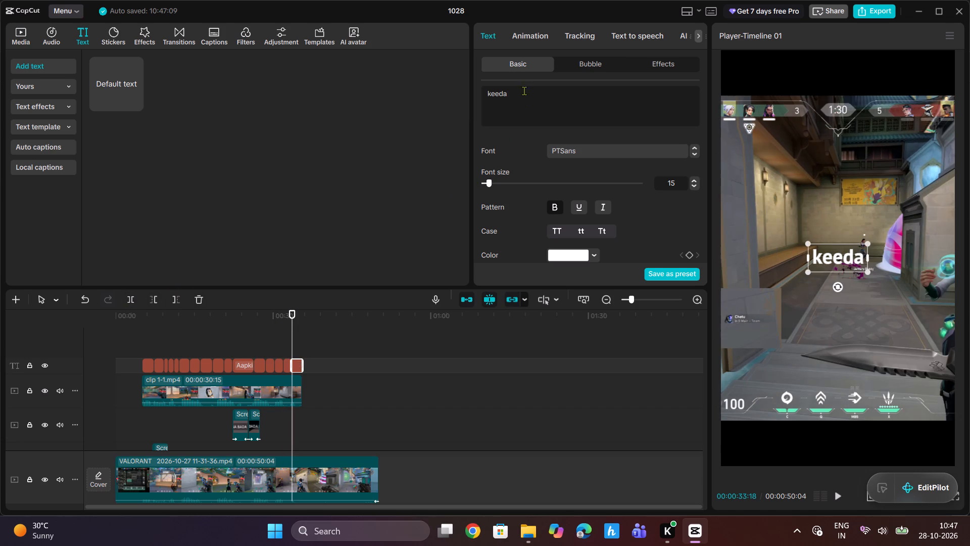
left_click_drag(523, 85, 494, 86)
left_click_drag(509, 92, 455, 94)
type("hai")
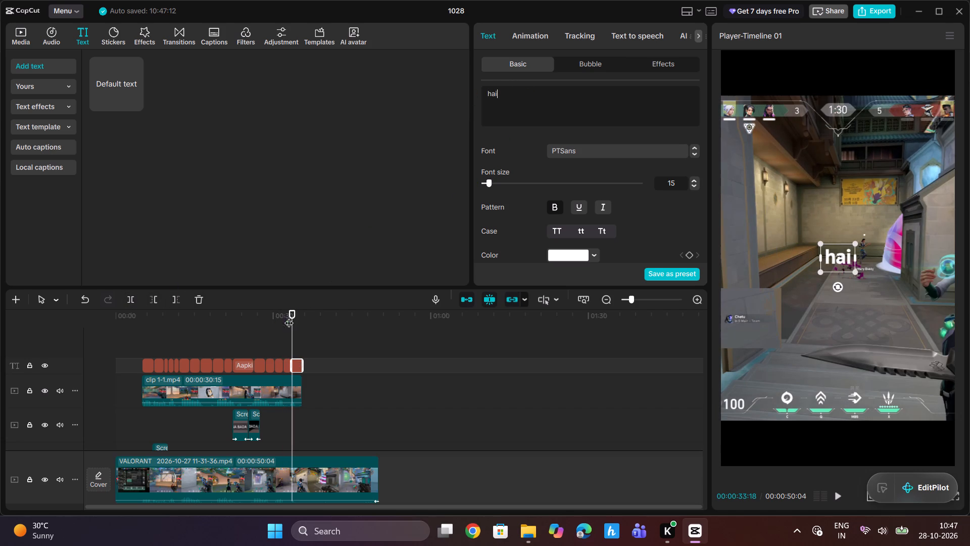
Split the "hai" text at 00:00:34:17 and change the part after the cut to "bhaiiiiii".
left_click_drag(291, 315, 297, 317)
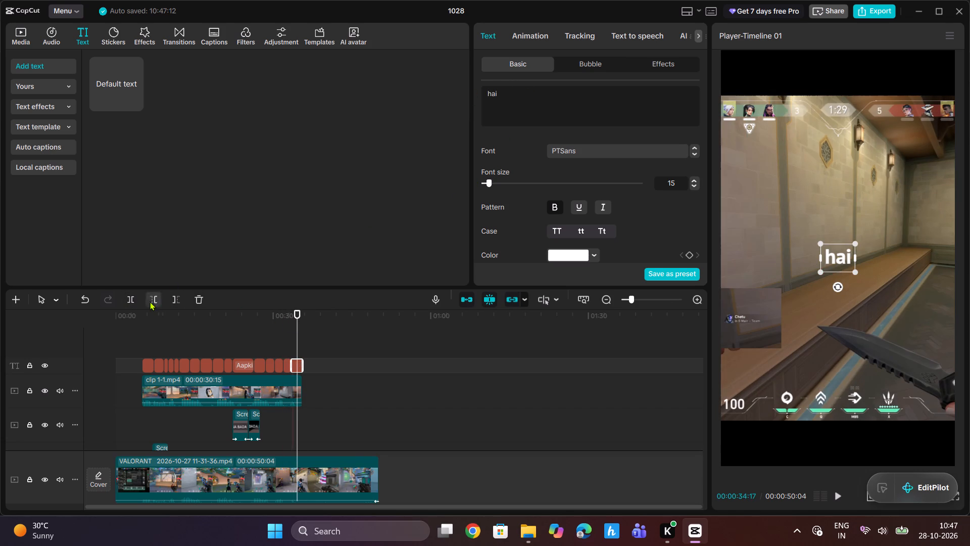
left_click(128, 298)
left_click_drag(521, 92, 455, 97)
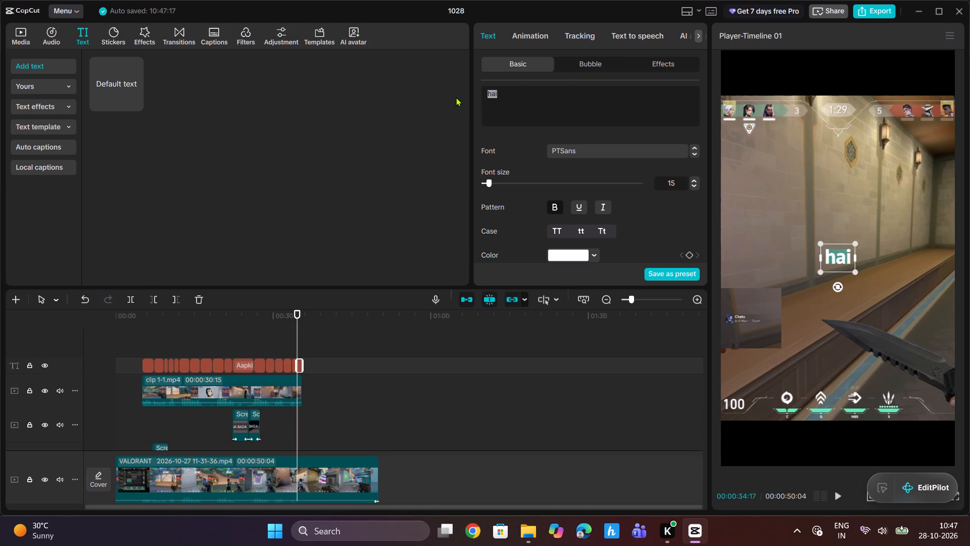
type("bhai")
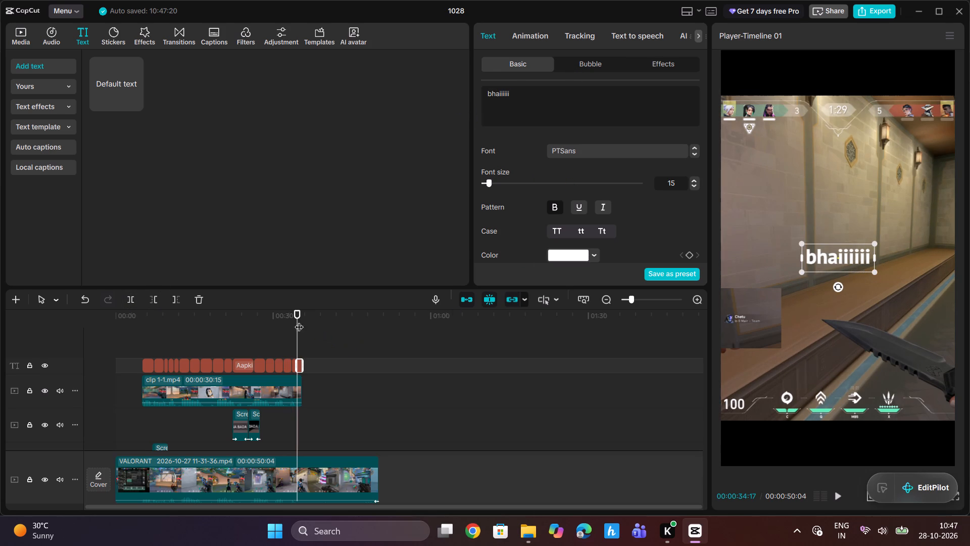
Extend the end of the "bhaiiiiii" text to about 00:00:55:26.
left_click_drag(305, 365, 409, 367)
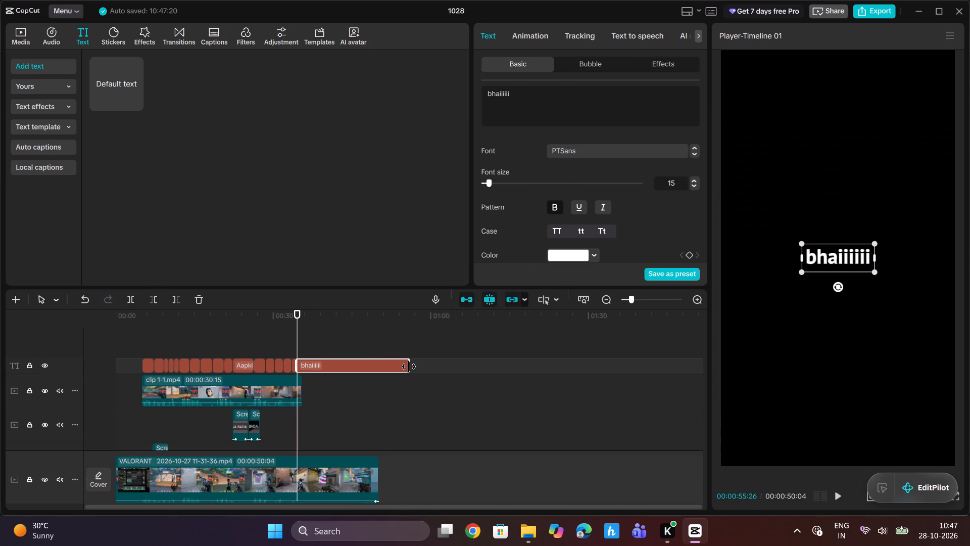
Split the "bhaiiiiii" text at 00:00:36:20 and change the part after the cut to "bohut".
left_click_drag(300, 314, 317, 317)
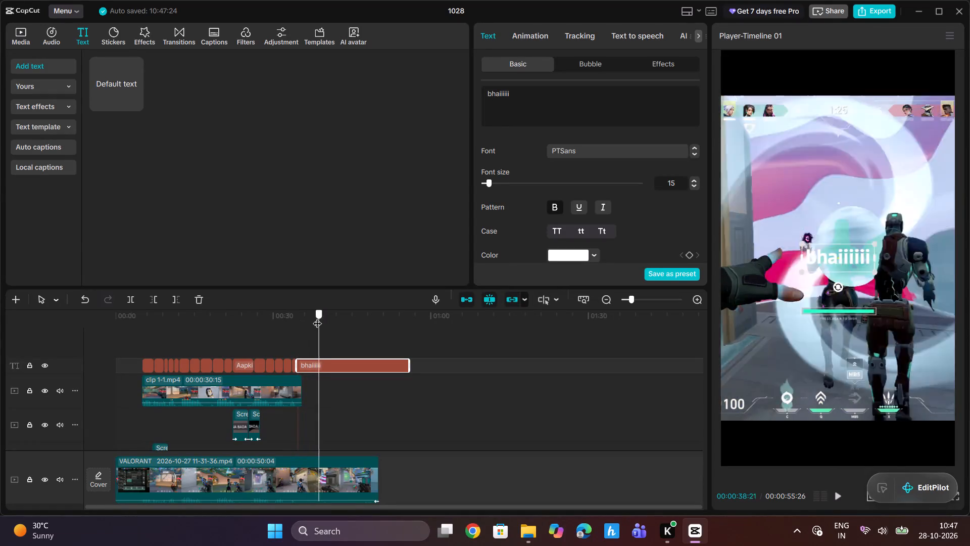
left_click_drag(317, 317, 308, 323)
left_click(130, 297)
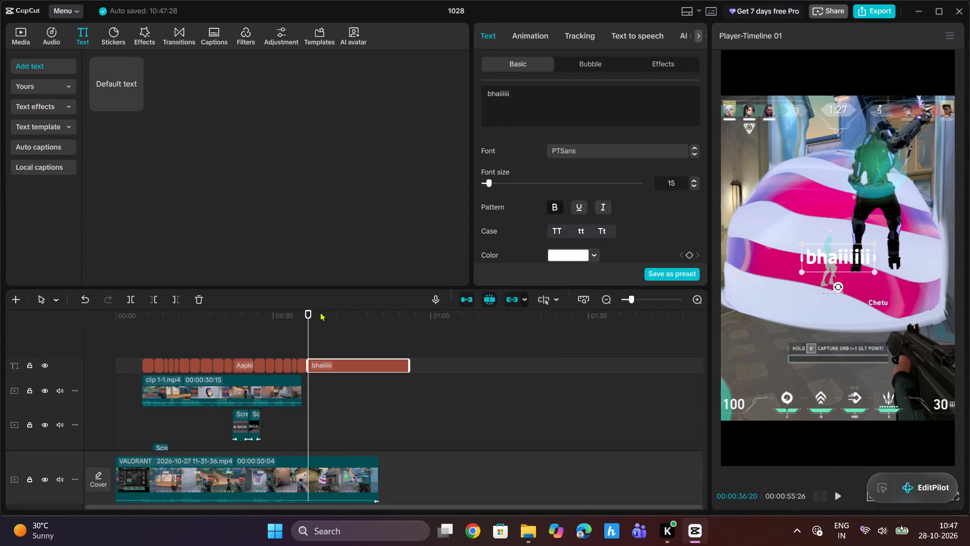
left_click_drag(308, 315, 307, 320)
left_click_drag(307, 320, 177, 338)
key("space")
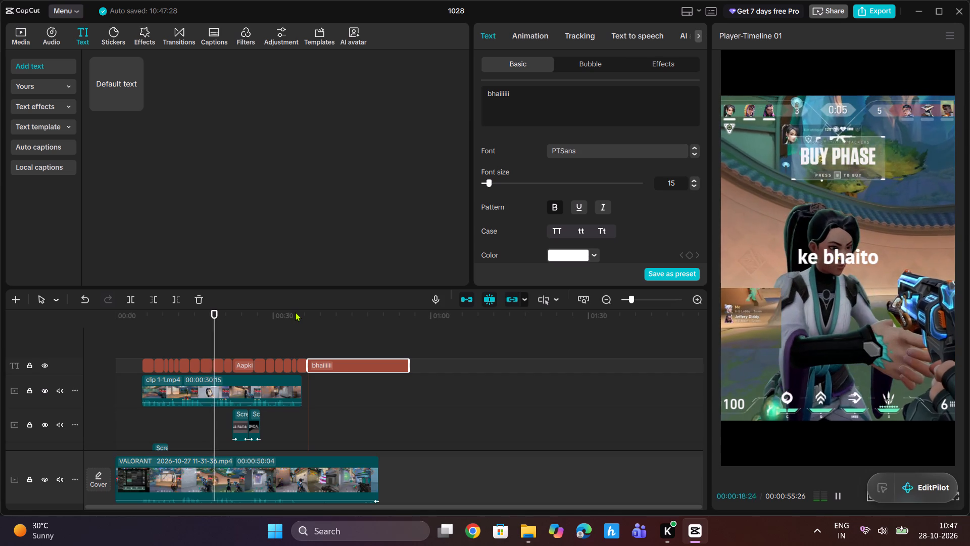
key("space")
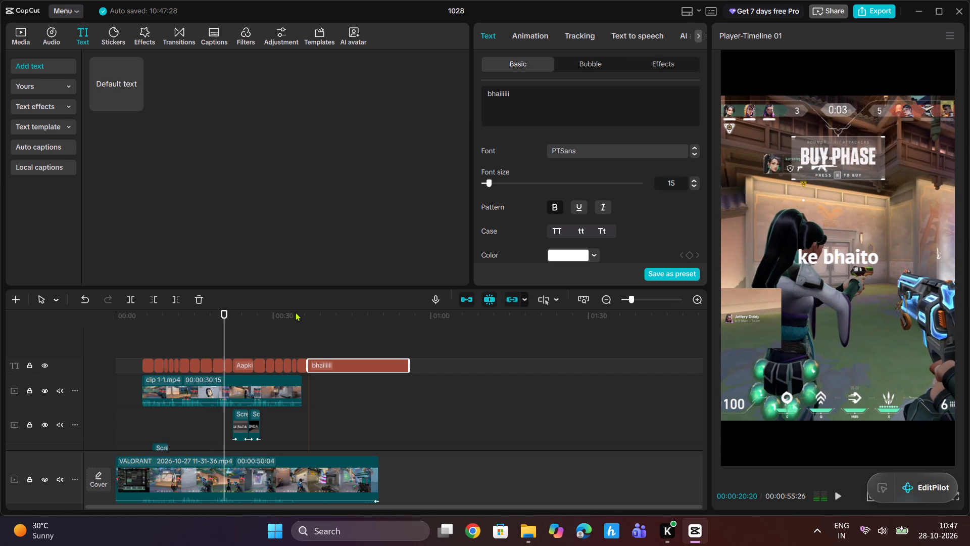
left_click_drag(228, 321, 337, 332)
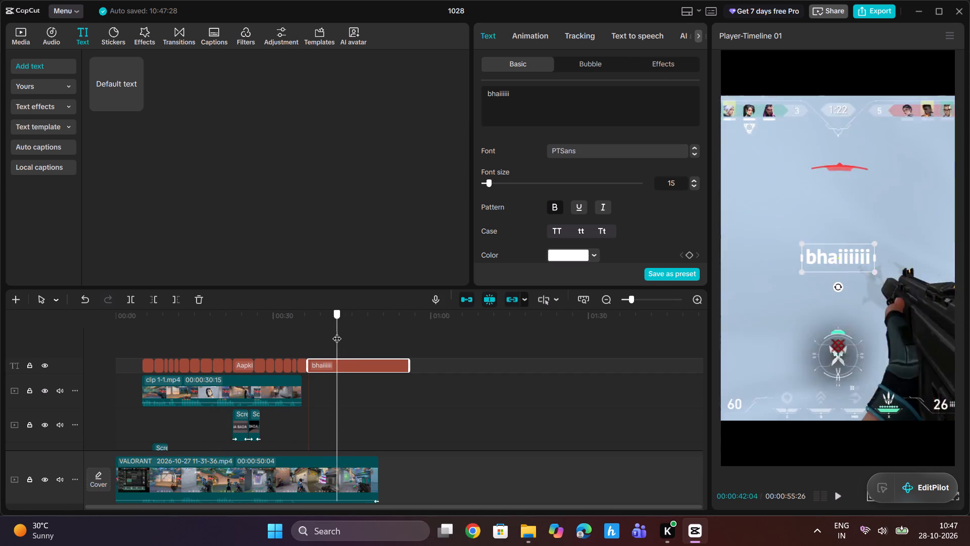
left_click_drag(337, 332, 332, 334)
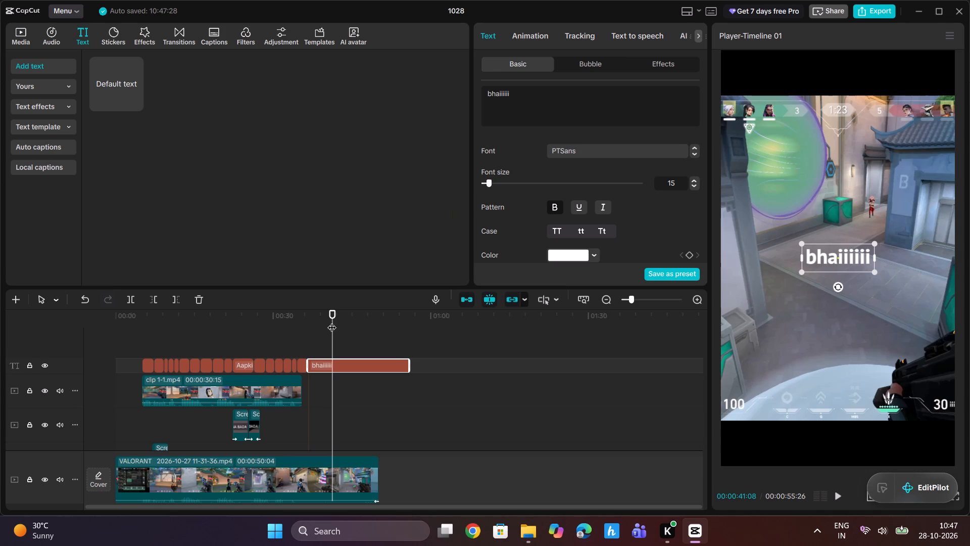
left_click_drag(332, 321, 323, 339)
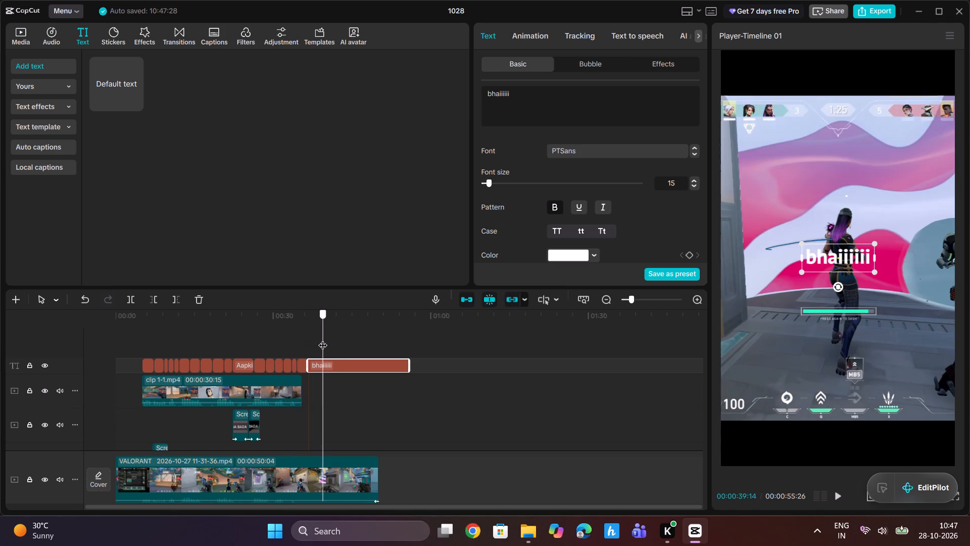
left_click_drag(323, 339, 327, 339)
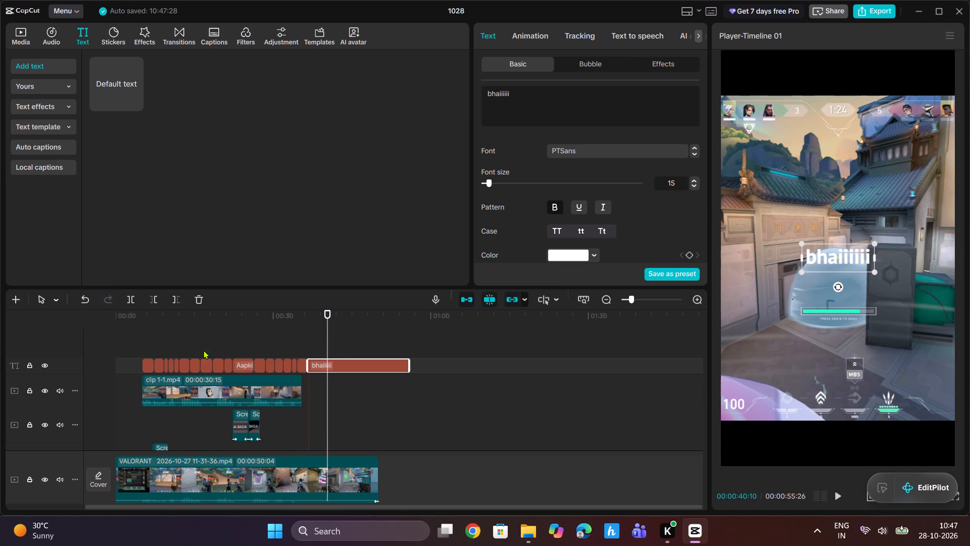
left_click_drag(536, 88, 454, 94)
left_click_drag(527, 94, 454, 93)
type("bohut")
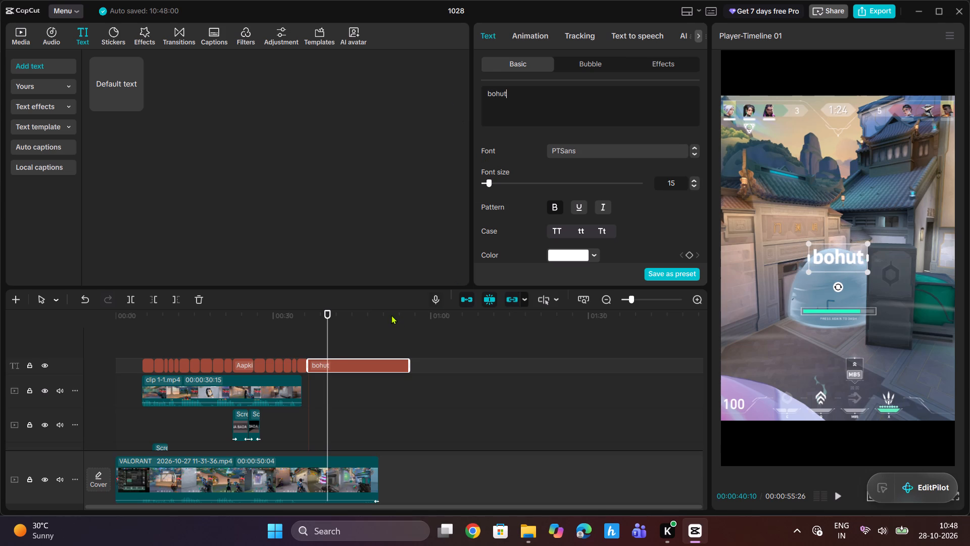
Split the "bohut" text at 00:00:40:10 and change the part after the cut to "bada".
left_click(127, 297)
left_click_drag(515, 97, 484, 93)
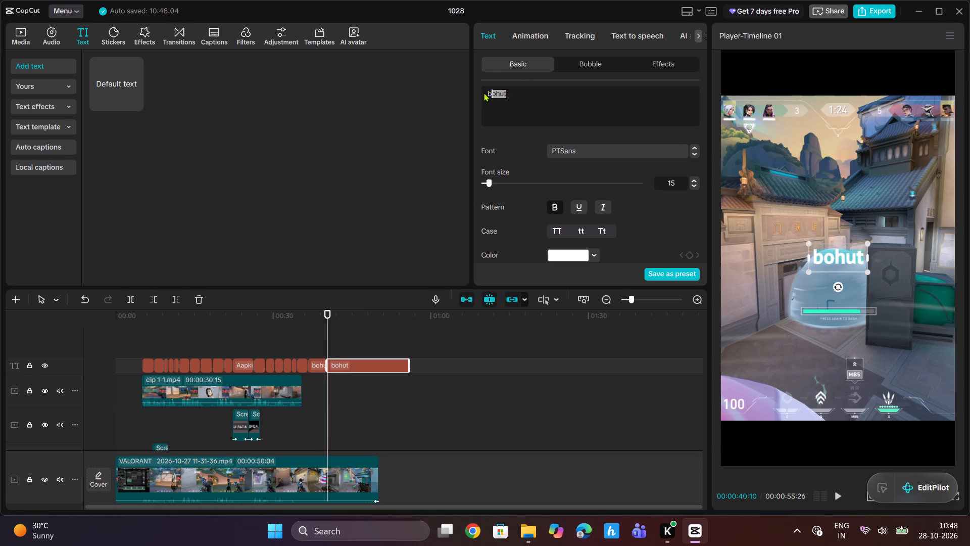
left_click_drag(484, 93, 470, 95)
type("bada")
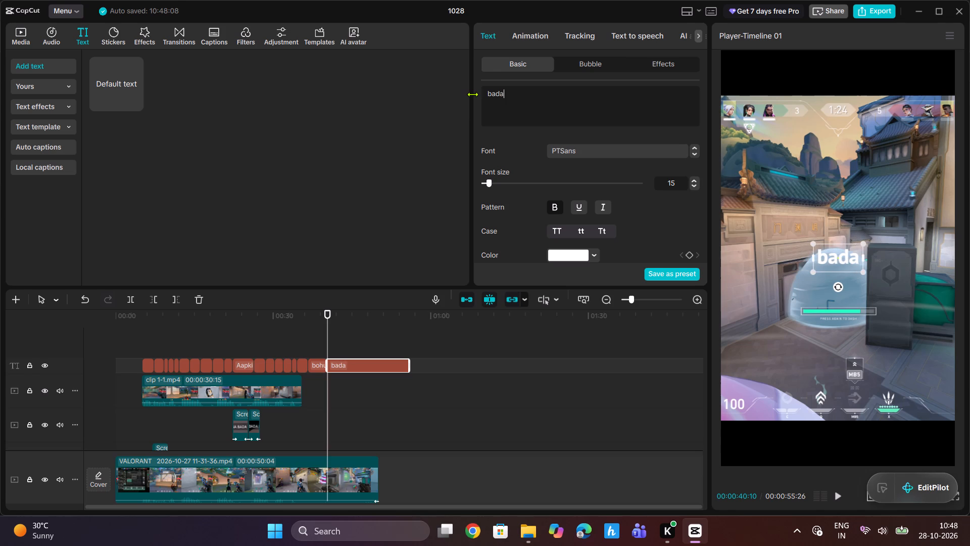
Split the "bada" text at 00:00:43:09 and change the part after the cut to "wala".
left_click_drag(326, 321, 342, 322)
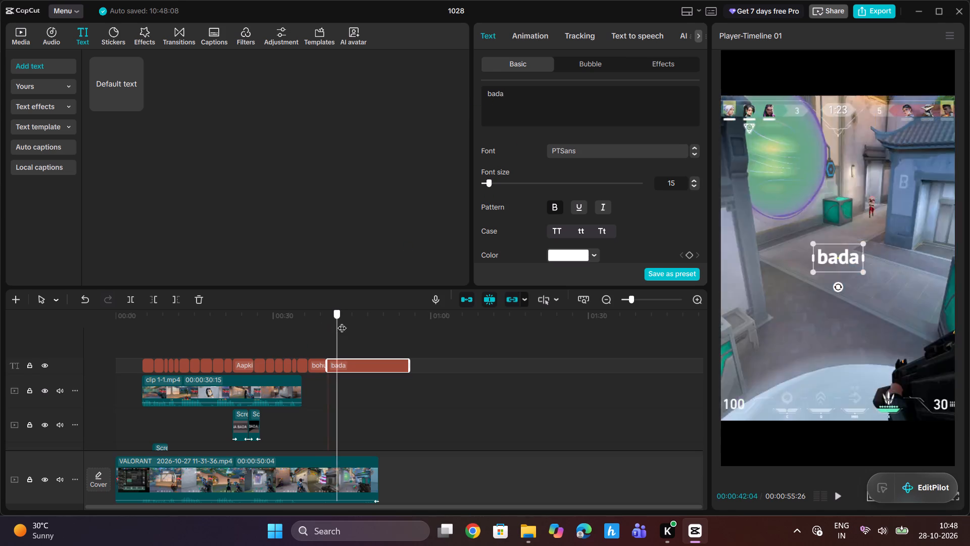
left_click_drag(342, 322, 343, 322)
left_click(129, 299)
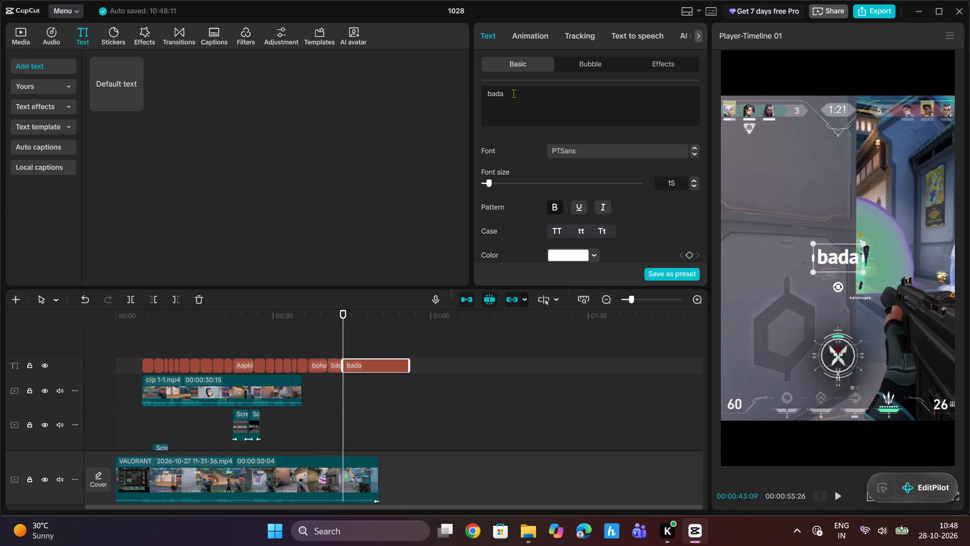
left_click_drag(513, 94, 465, 94)
type("wala")
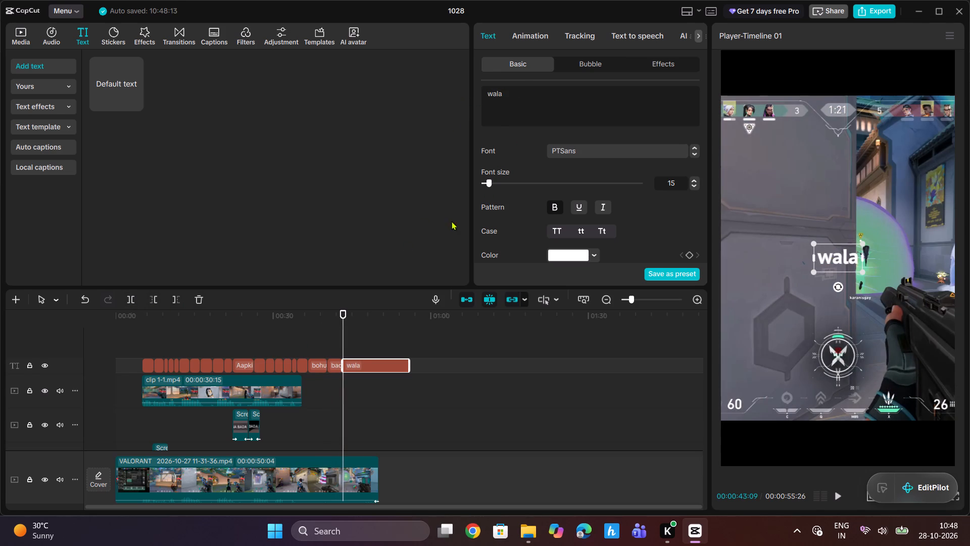
Split the "wala" text at 00:00:46:00.
left_click_drag(341, 320, 357, 321)
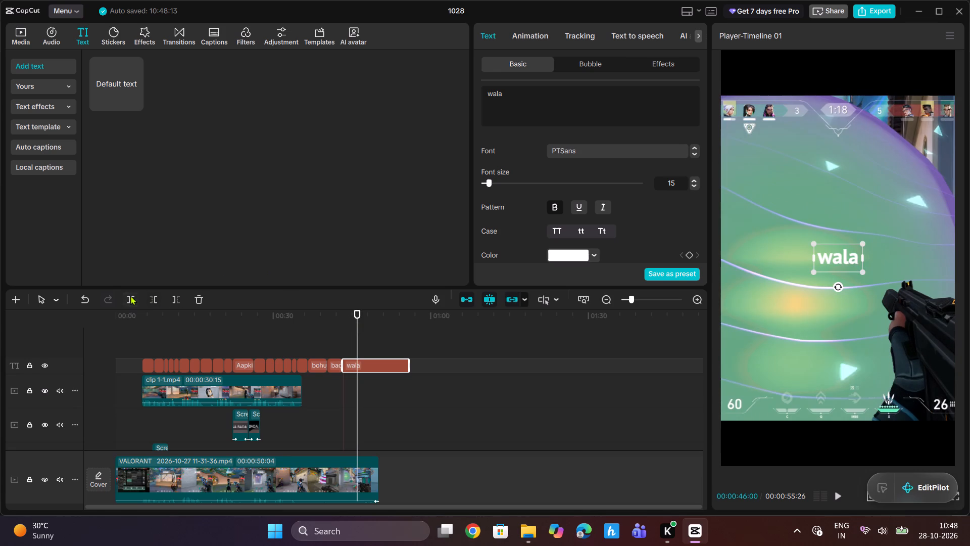
left_click(131, 296)
In Chrome, search the web for "paramisium", copy the spelling "Paramecium", view the image results and close the tab.
left_click(477, 536)
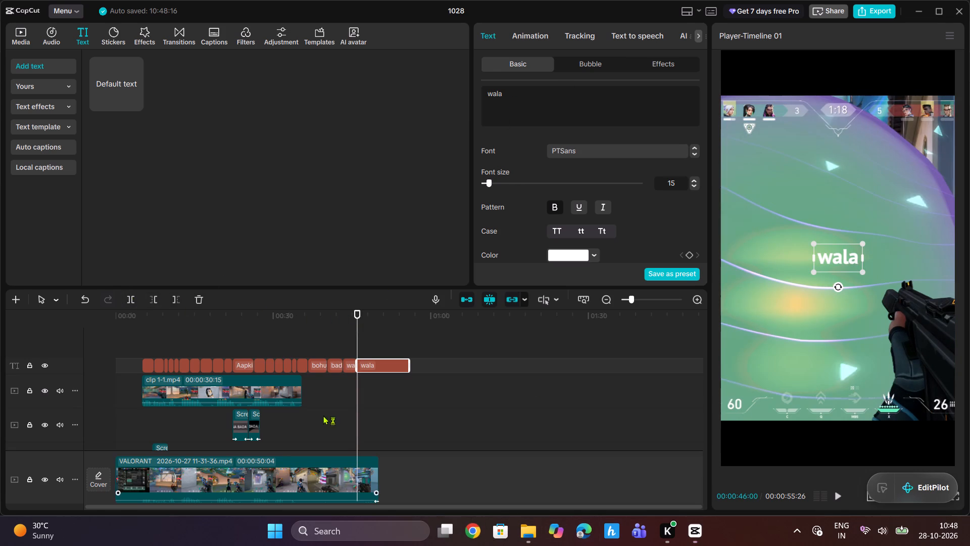
left_click(325, 232)
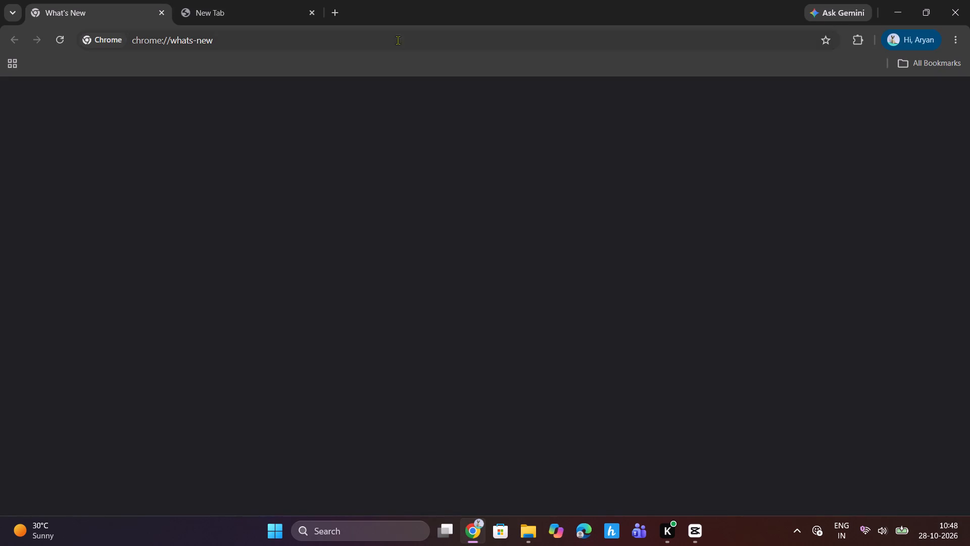
left_click(163, 9)
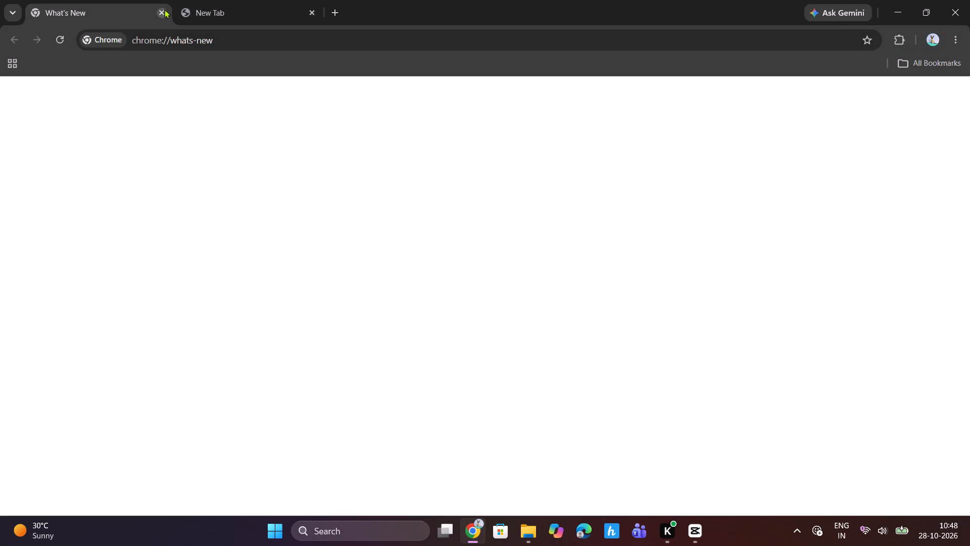
left_click(270, 39)
type("para")
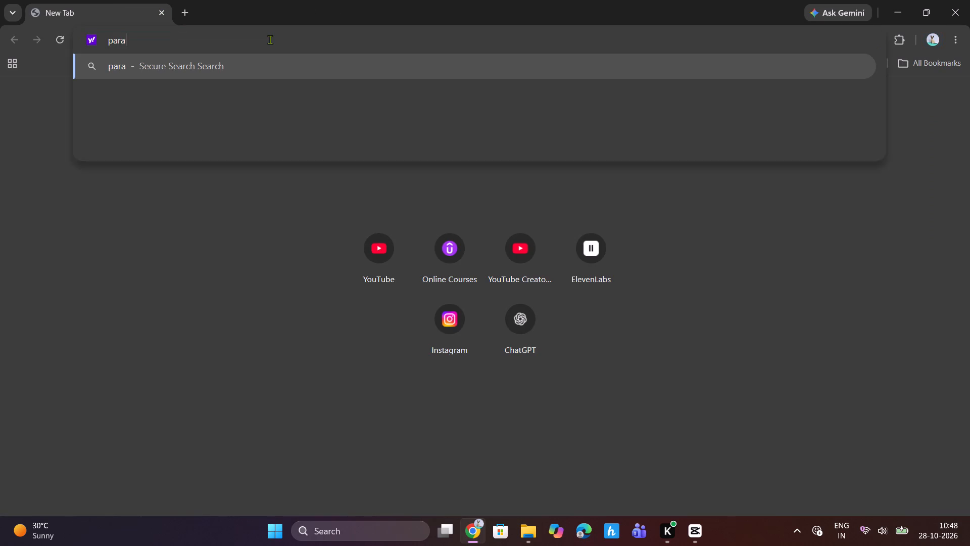
type("misium")
key("Return")
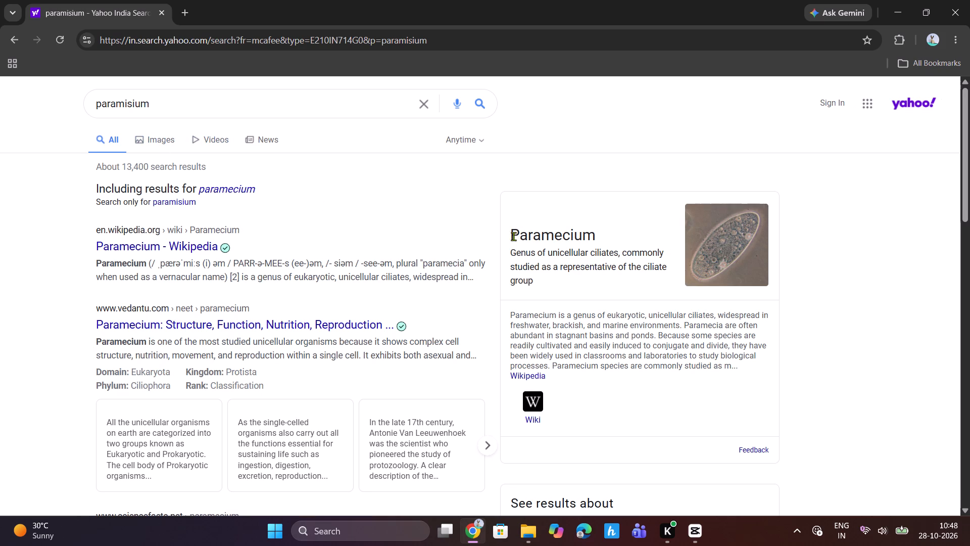
left_click_drag(512, 235, 604, 235)
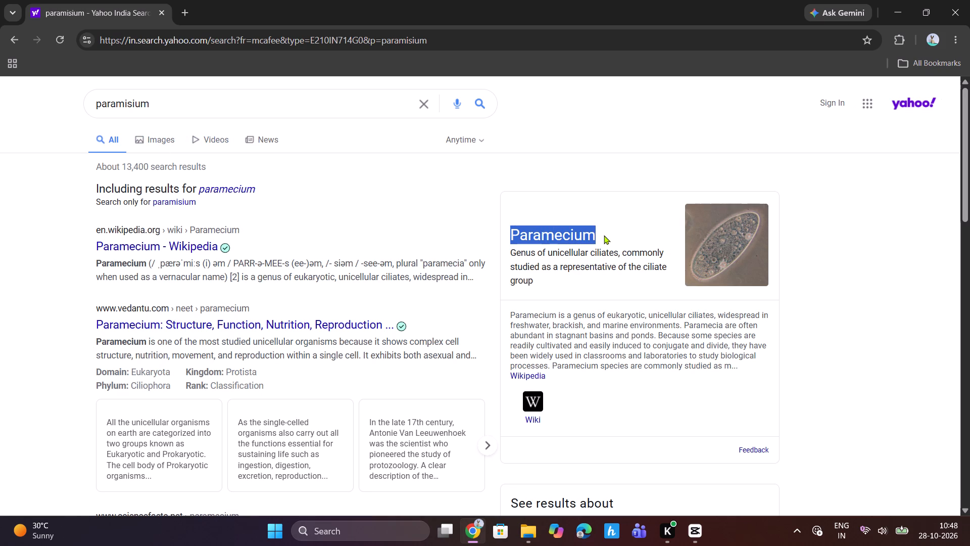
key("ctrl+c")
key("ctrl+c")
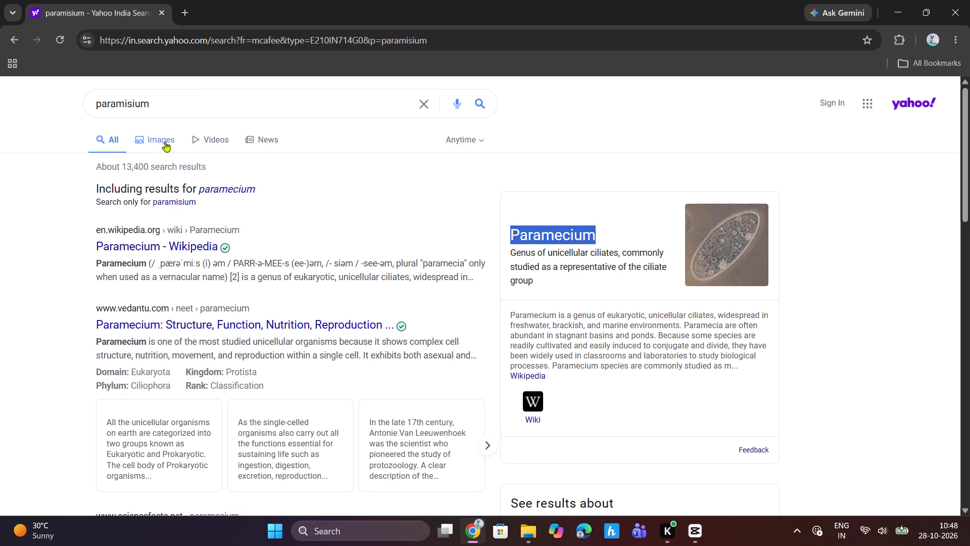
left_click(165, 142)
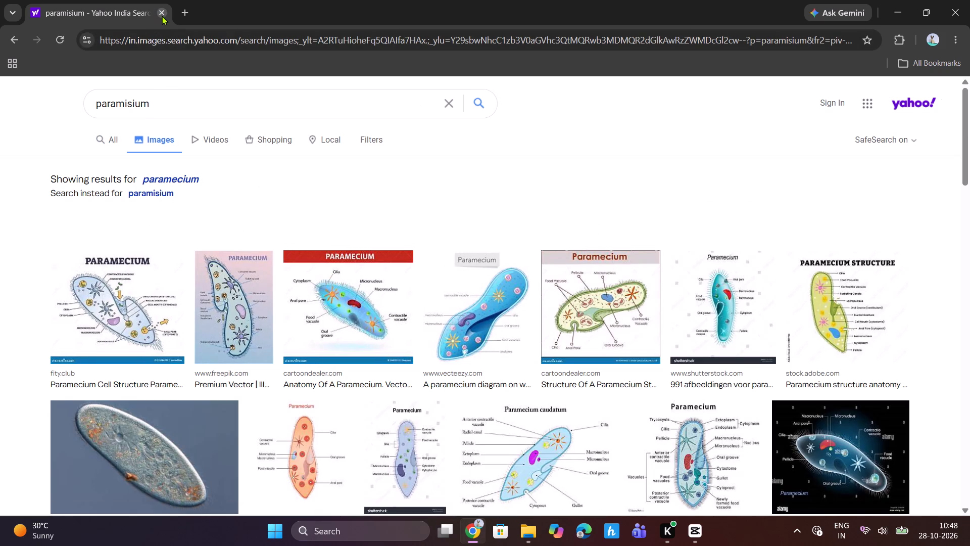
left_click(163, 12)
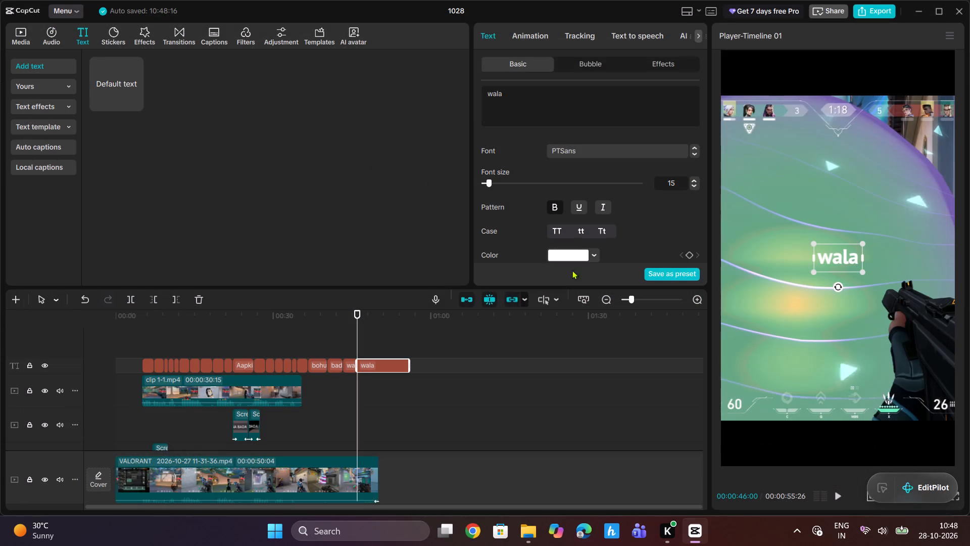
Back in CapCut, replace the last "wala" text after the cut with the copied word "Paramecium".
left_click_drag(515, 98, 487, 95)
left_click_drag(487, 95, 453, 95)
key("ctrl+v")
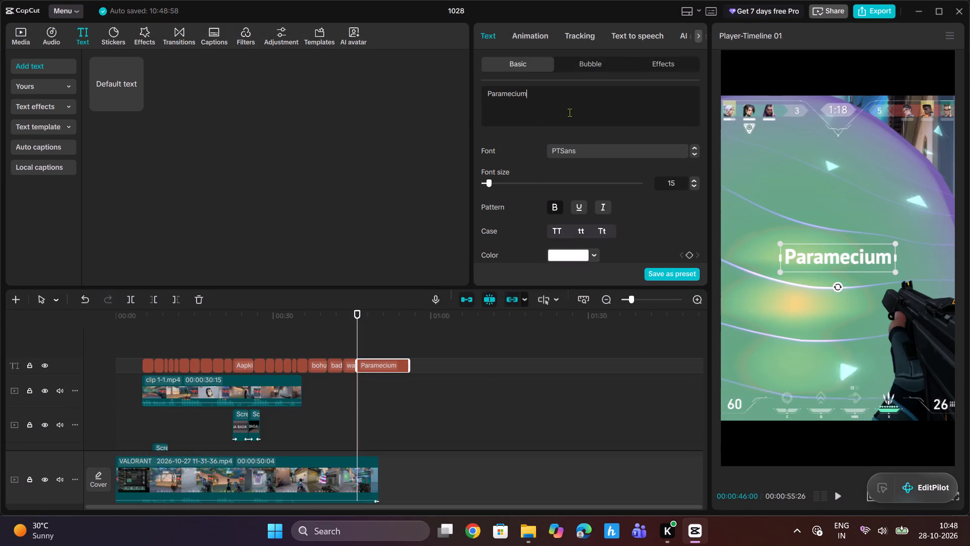
Play back the captioned video from about 00:00:05 to 00:00:22 to check the caption timing.
left_click_drag(357, 320, 139, 345)
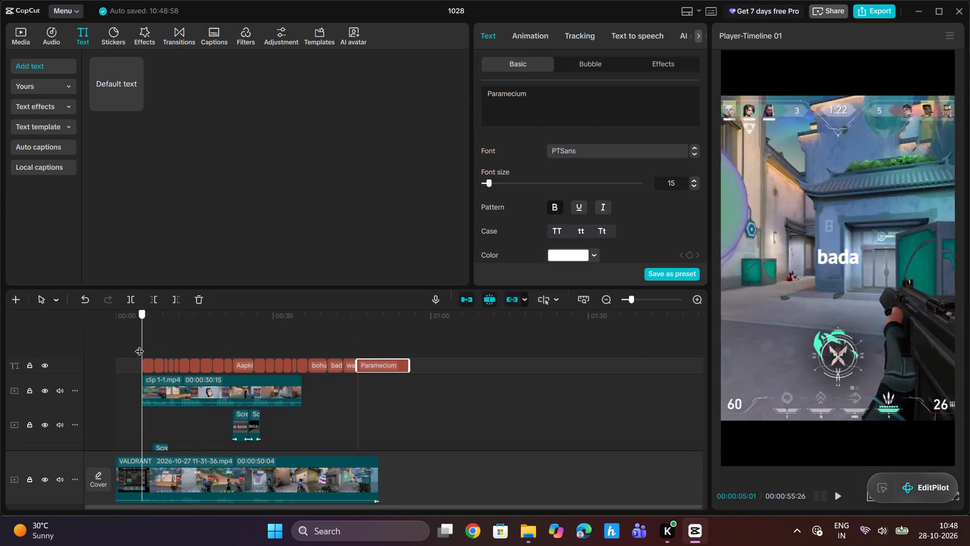
left_click_drag(139, 345, 141, 345)
key("space")
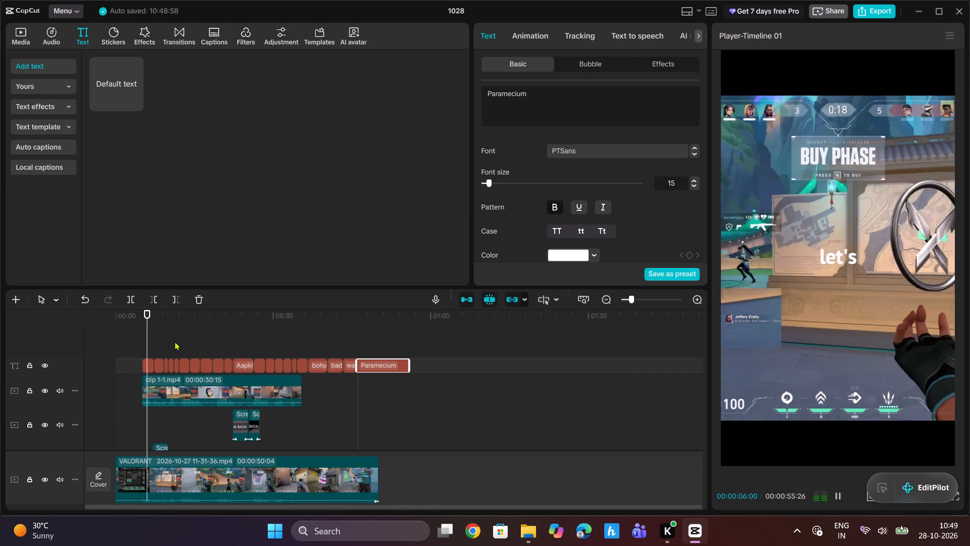
left_click(205, 330)
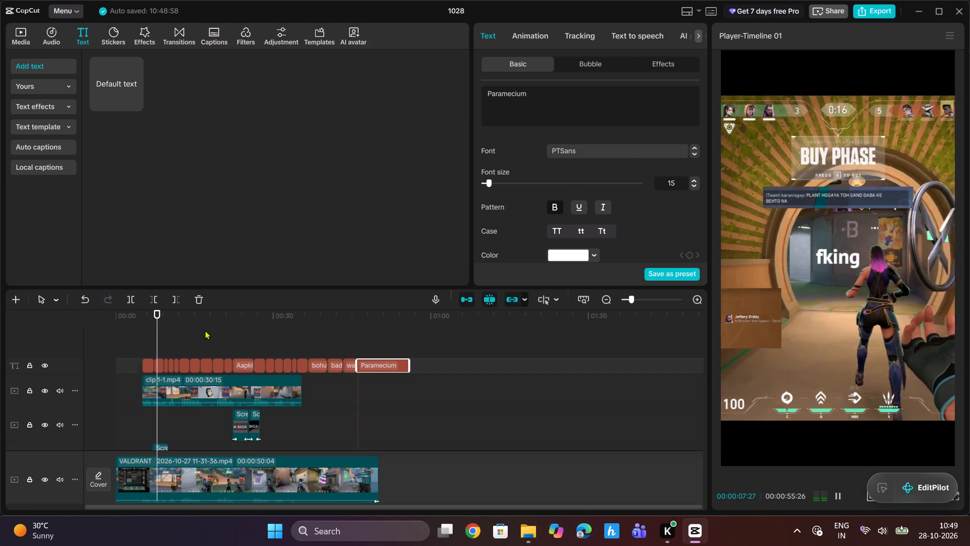
key("space")
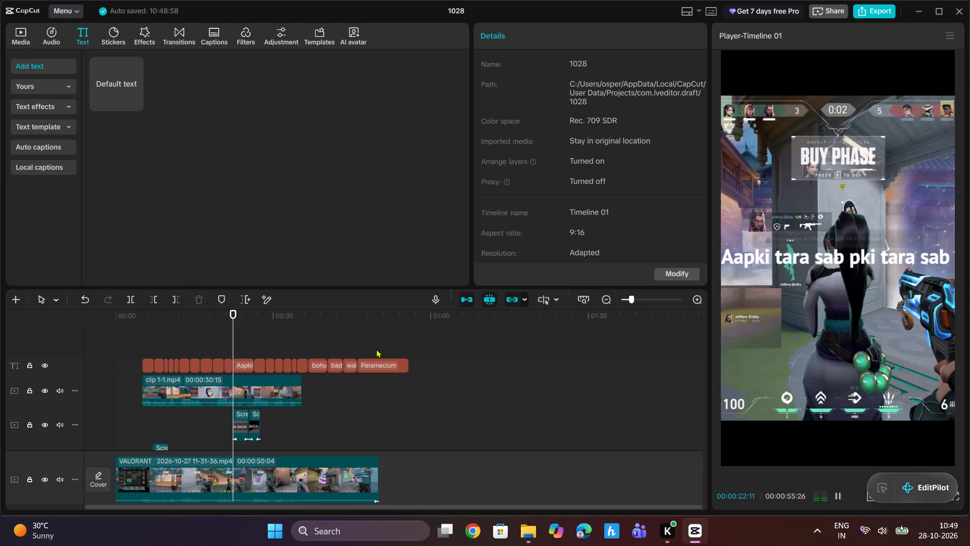
key("space")
Extend the wording of the last "Paramecium" text clip to "Paramecium bhai".
left_click(385, 367)
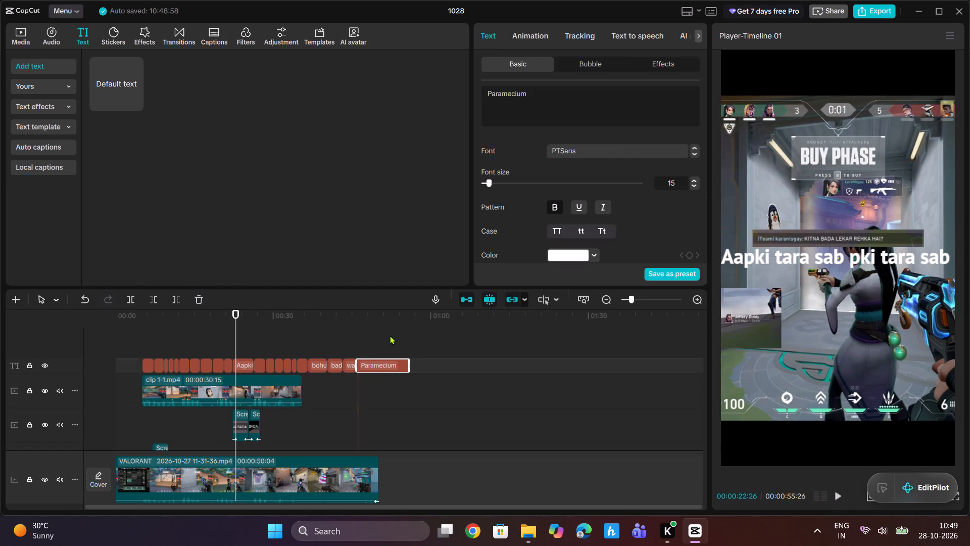
left_click(390, 335)
left_click(396, 367)
left_click(537, 96)
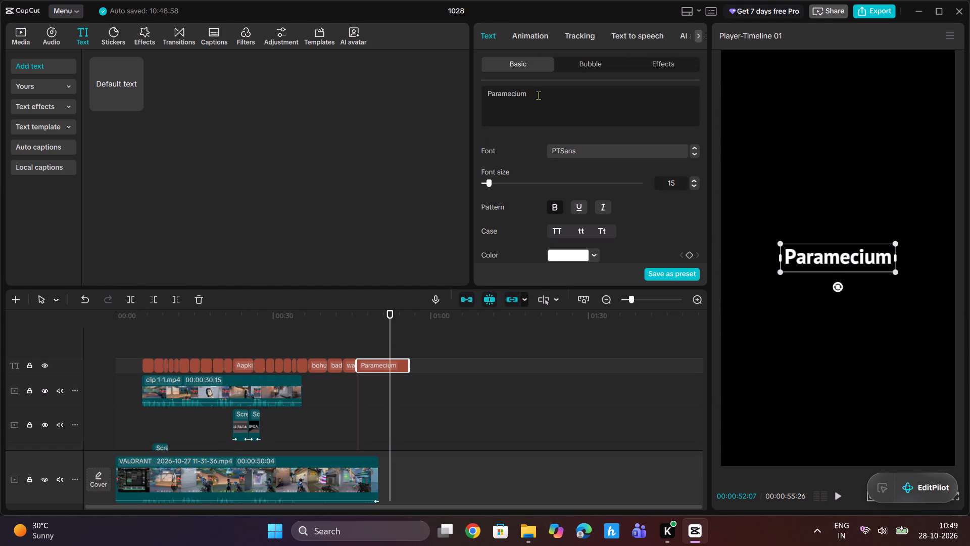
key("space")
type("bhai")
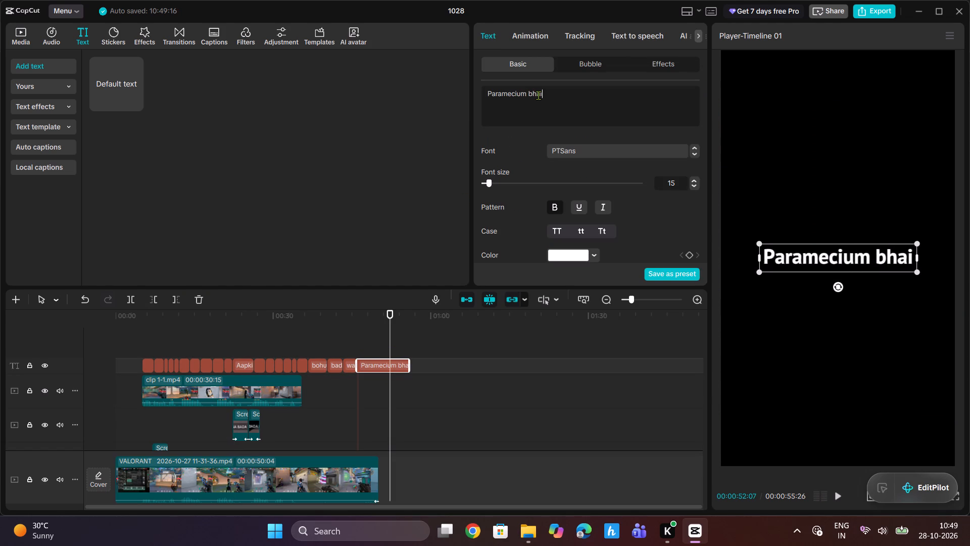
Split the "Paramecium bhai" text at 00:00:52:02 and remove "bhai" from the part after the cut.
left_click(392, 318)
left_click(132, 300)
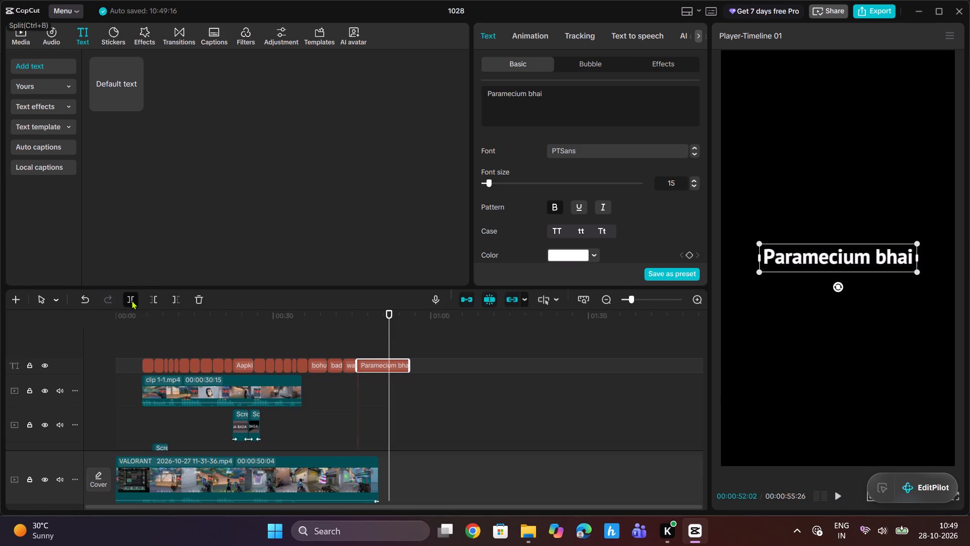
left_click_drag(549, 94, 528, 94)
key("BackSpace")
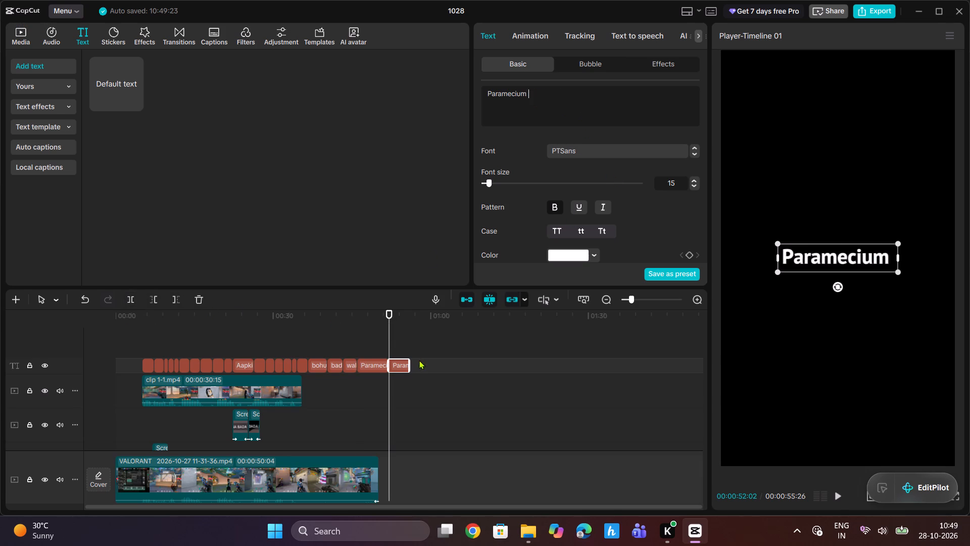
Split the last "Paramecium" text at 00:00:54:11 and stretch the part after the cut to end at 00:01:07:22.
left_click_drag(383, 321, 389, 322)
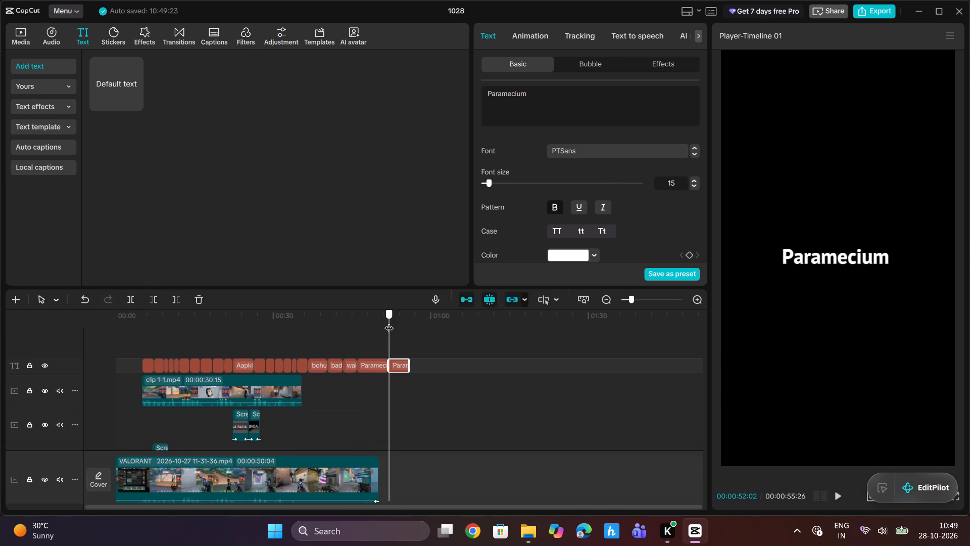
left_click_drag(389, 322, 401, 325)
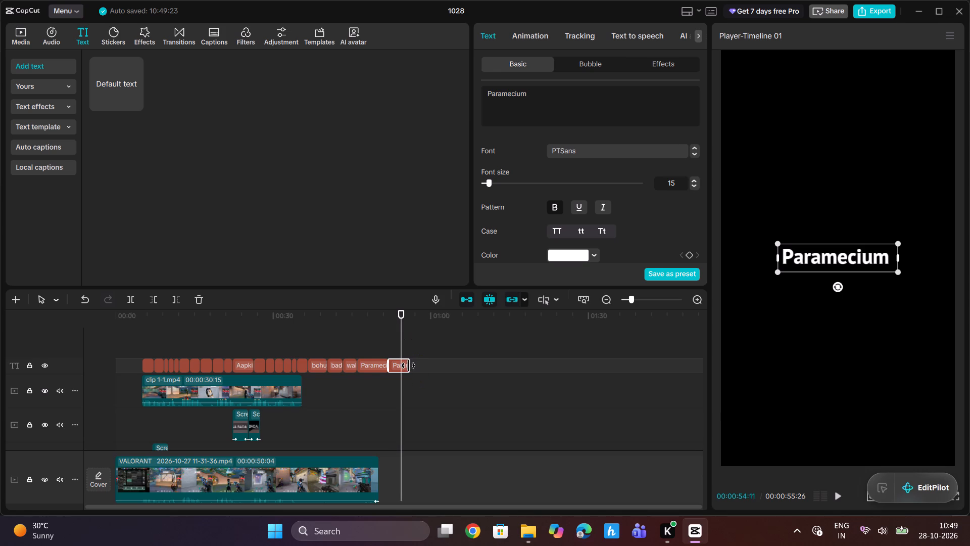
left_click(131, 298)
left_click_drag(411, 363, 470, 361)
Play and scrub through the section around the "Aapki tara sab" caption, up to about 00:00:30, and inspect its on-screen text.
left_click_drag(401, 318, 221, 343)
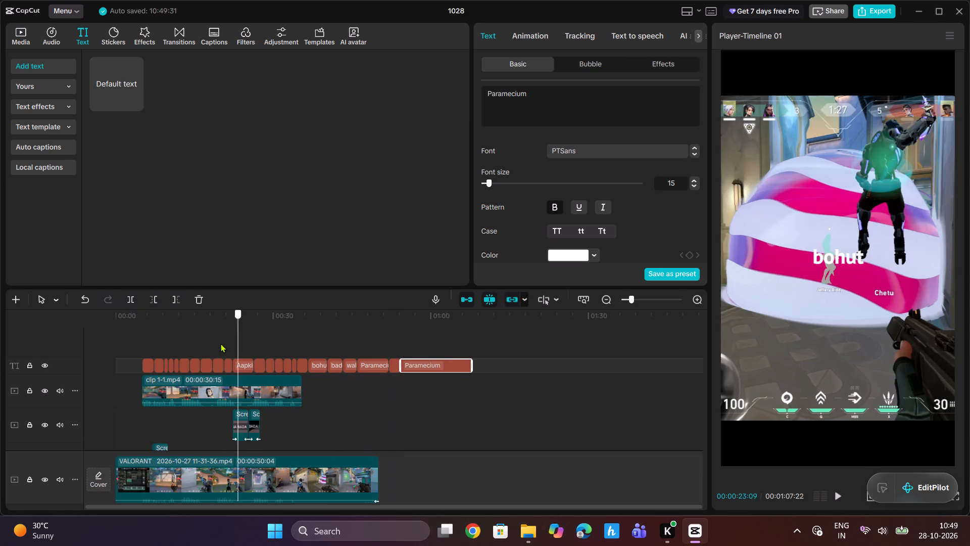
left_click_drag(221, 343, 208, 346)
key("space")
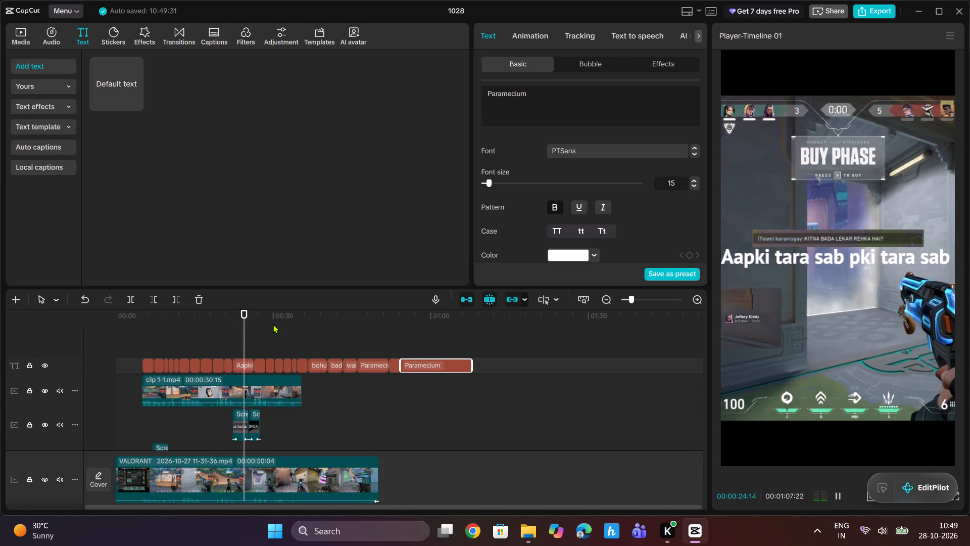
key("space")
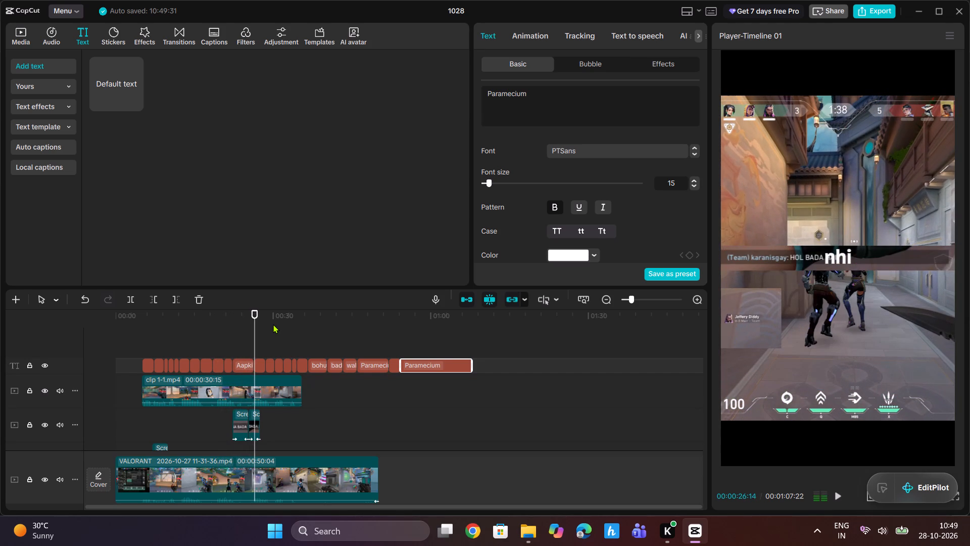
left_click_drag(256, 316, 244, 331)
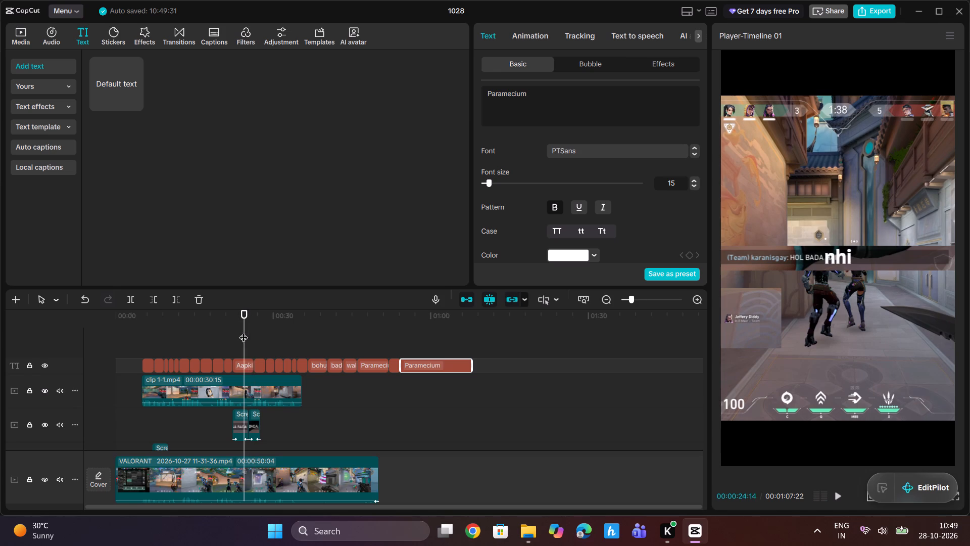
left_click(247, 365)
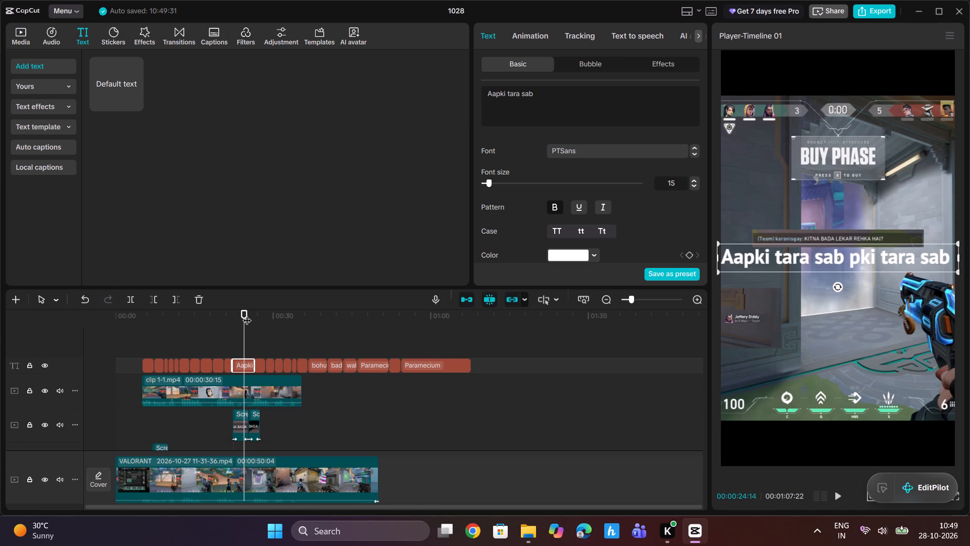
left_click(855, 257)
scroll(529, 94, "up", 2)
left_click_drag(245, 310, 275, 312)
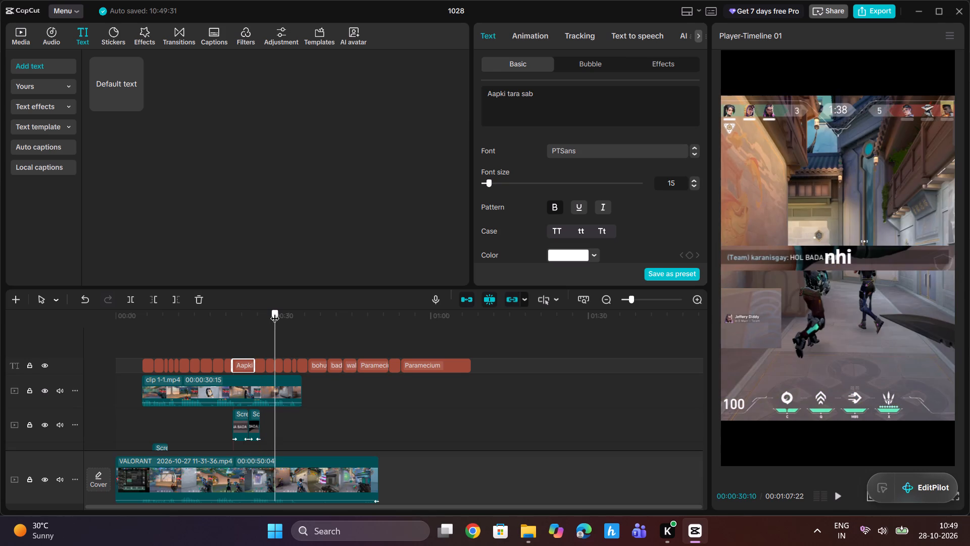
left_click_drag(275, 312, 243, 323)
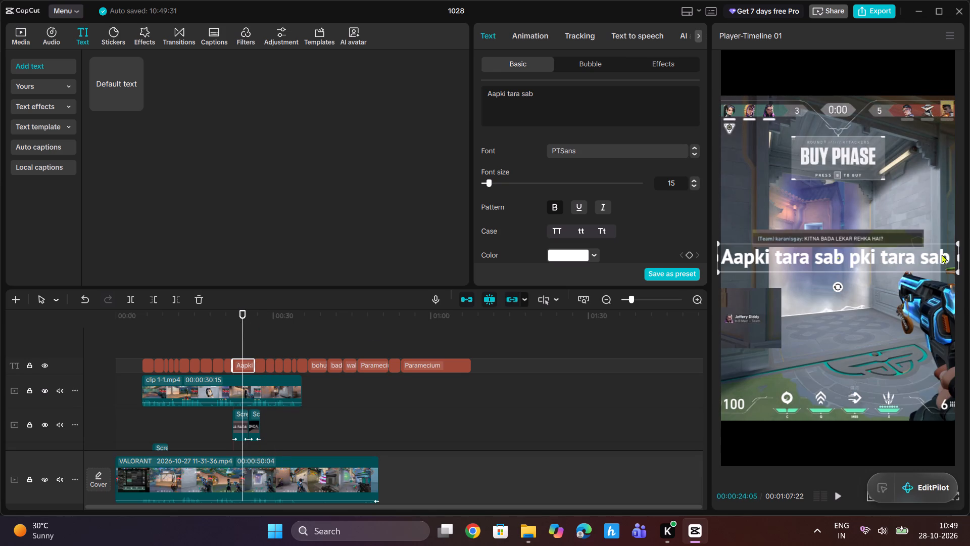
Scale down the "Aapki tara sab" caption at 00:00:24:05 in the preview so it fits inside the frame.
left_click(878, 258)
double_click(878, 258)
left_click(878, 258)
left_click(878, 258)
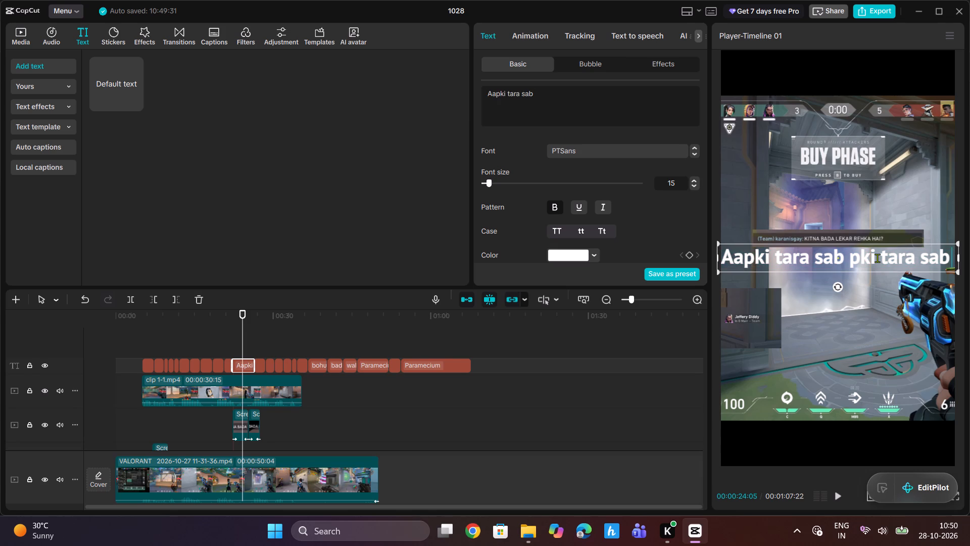
left_click(878, 258)
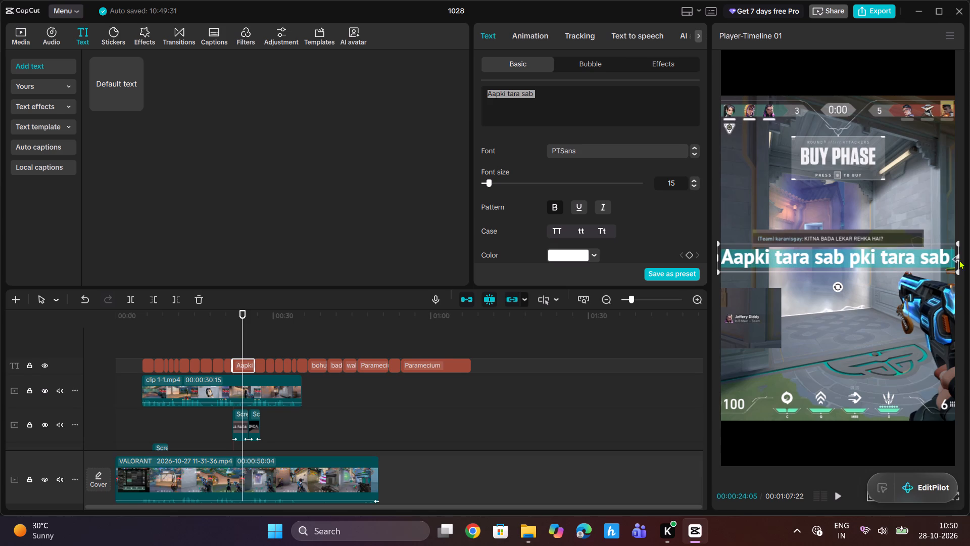
left_click_drag(957, 271, 894, 273)
left_click(888, 262)
Clear all wording from the "Aapki tara sab" caption, including the stray "pki tara sab" shown in the preview.
left_click(558, 100)
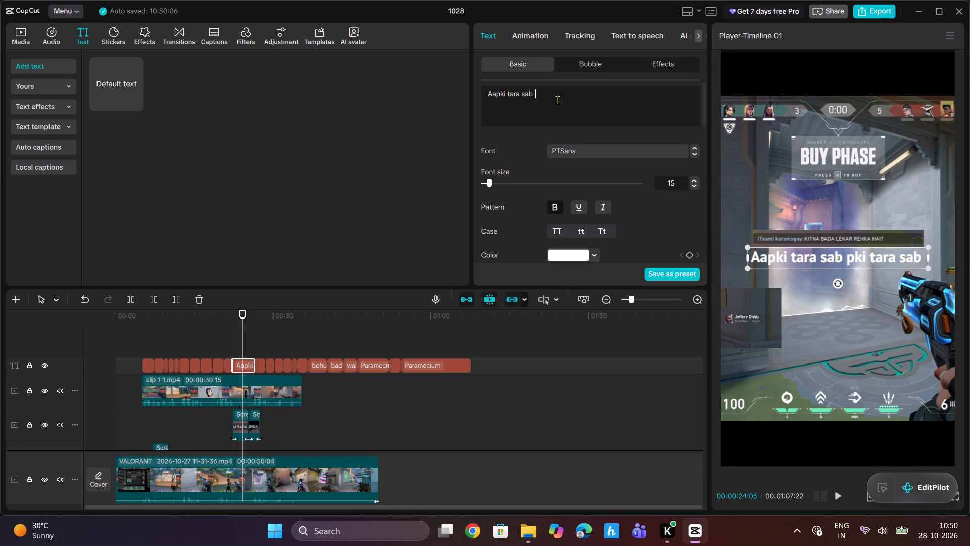
scroll(556, 101, "down", 7)
scroll(555, 106, "up", 5)
key("BackSpace")
left_click(619, 96)
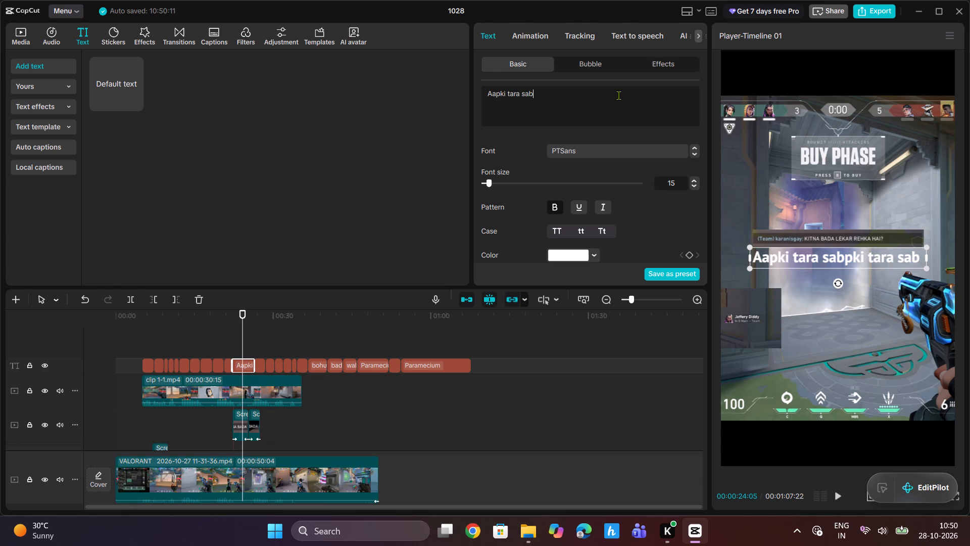
left_click(523, 125)
key("BackSpace")
key("BackSpace")
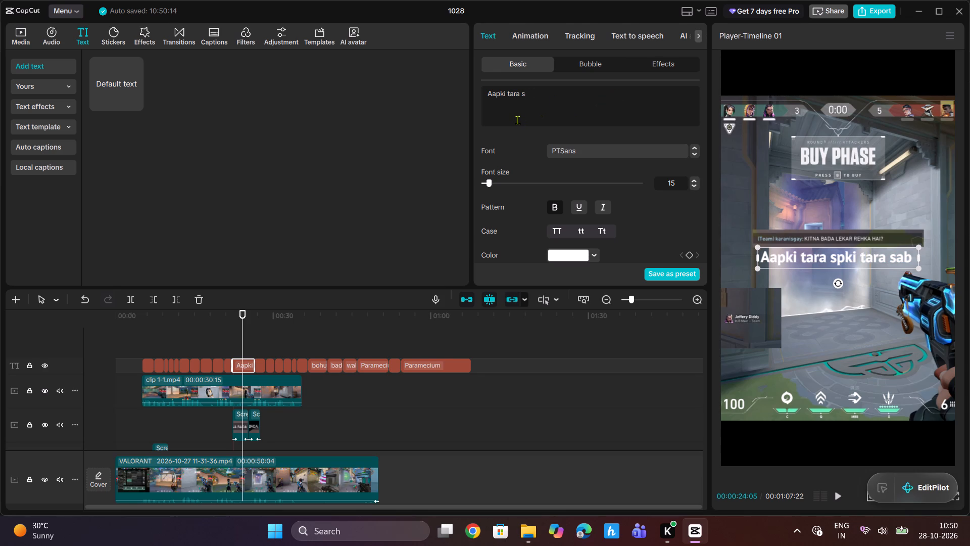
key("BackSpace")
key("BackSpace")
key("BackSpace")
key("BackSpace")
key("BackSpace")
key("BackSpace")
key("BackSpace")
key("BackSpace")
key("BackSpace")
key("BackSpace")
key("BackSpace")
key("BackSpace")
key("BackSpace")
key("BackSpace")
key("BackSpace")
key("BackSpace")
key("BackSpace")
key("BackSpace")
key("BackSpace")
key("BackSpace")
key("BackSpace")
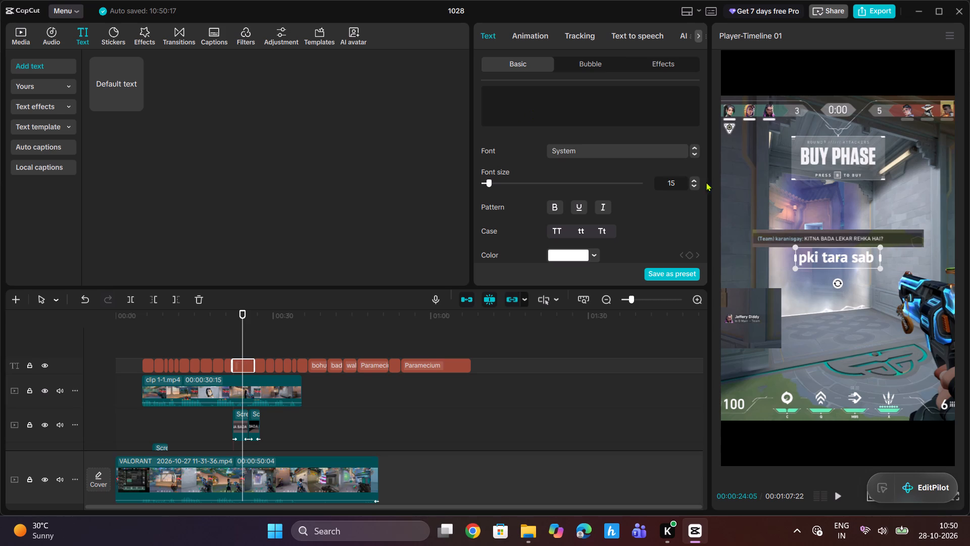
left_click(870, 257)
double_click(870, 257)
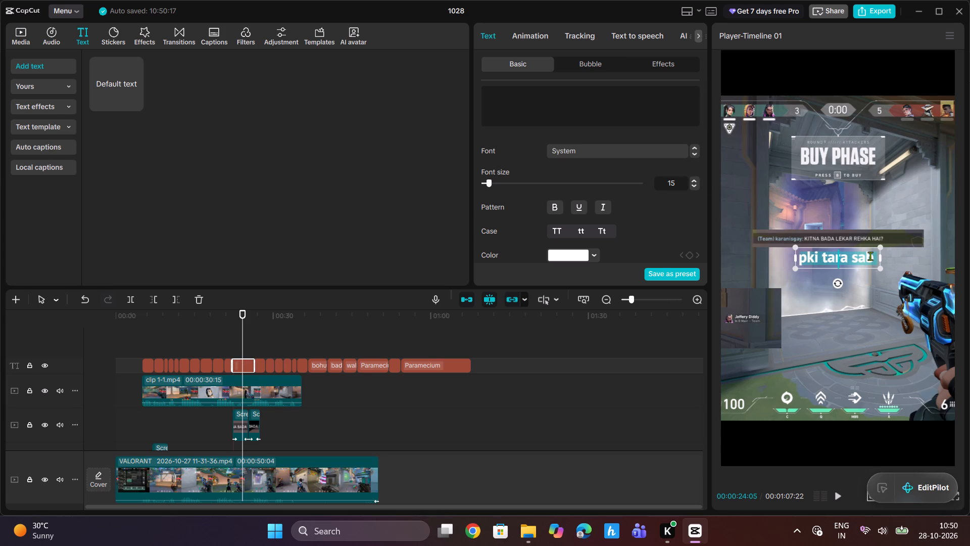
key("BackSpace")
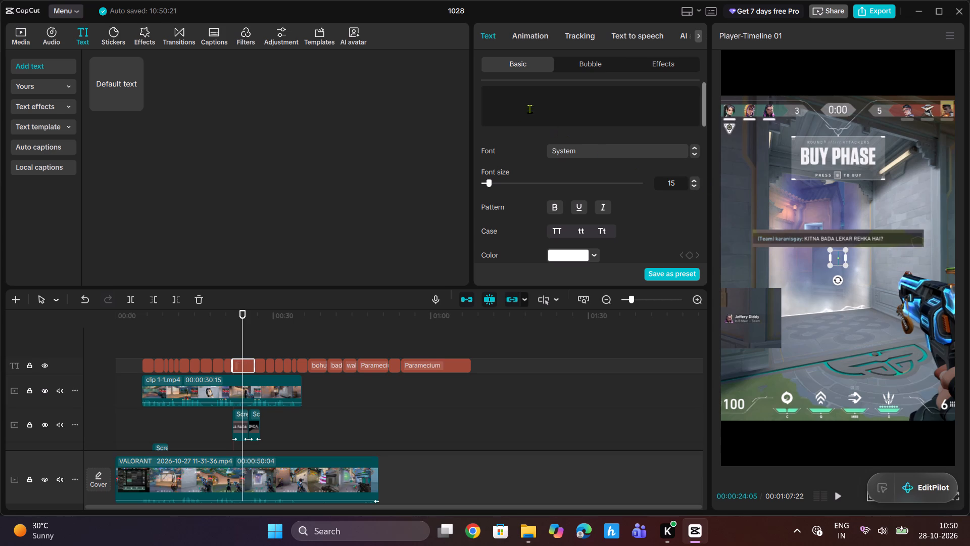
Enter "Aapki tara sab" as the emptied caption's text.
scroll(513, 98, "up", 2)
left_click(512, 98)
type("AA")
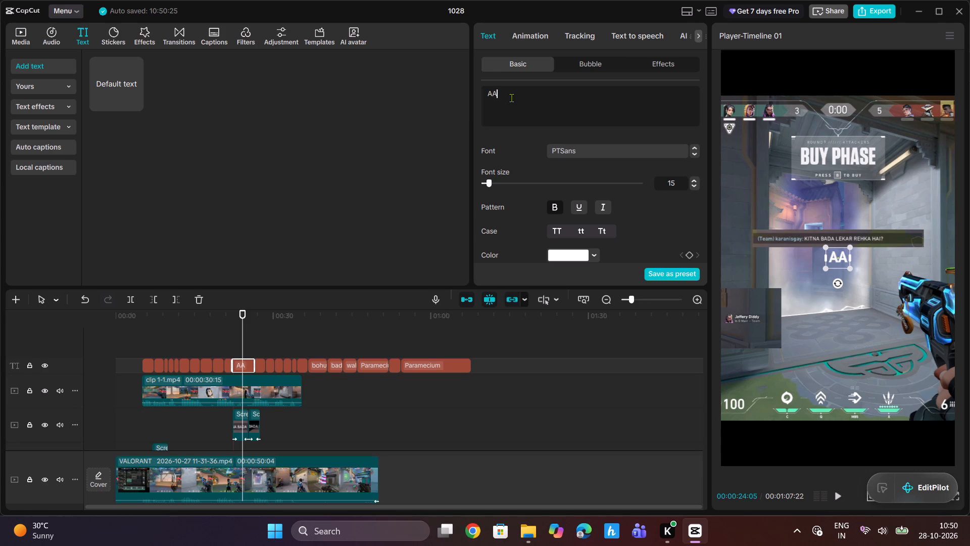
key("BackSpace")
type("ap")
type("ki")
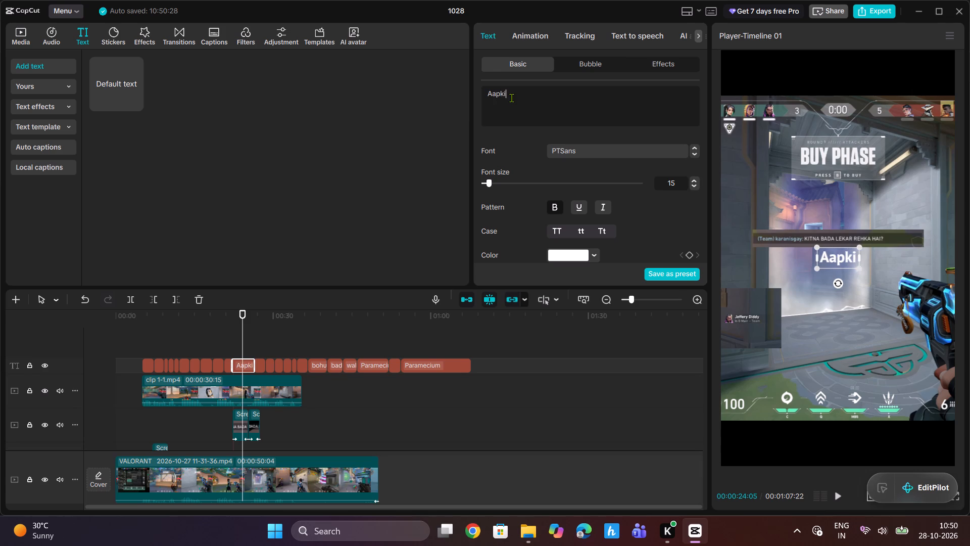
key("space")
type("tara sabb nh")
key("i")
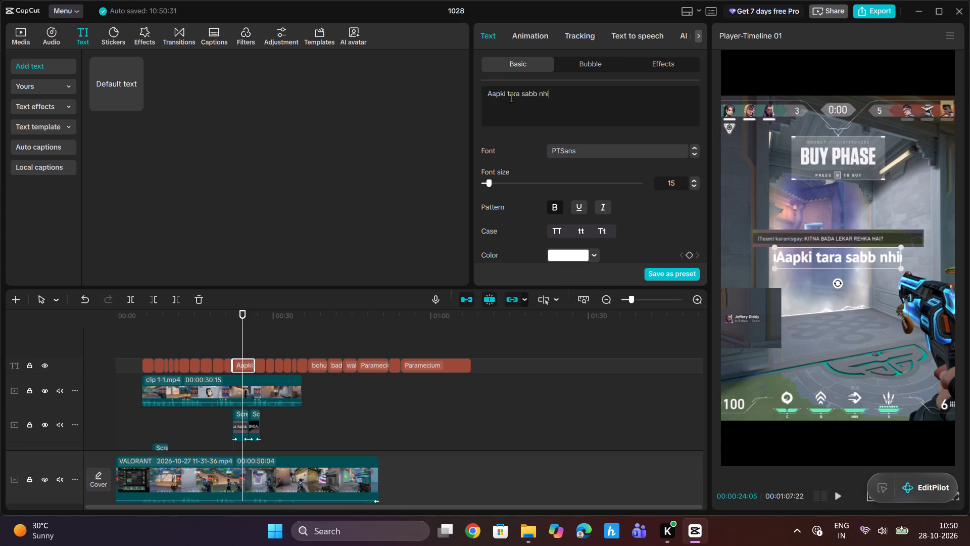
key("BackSpace")
key("BackSpace")
key("BackSpace")
key("BackSpace")
key("BackSpace")
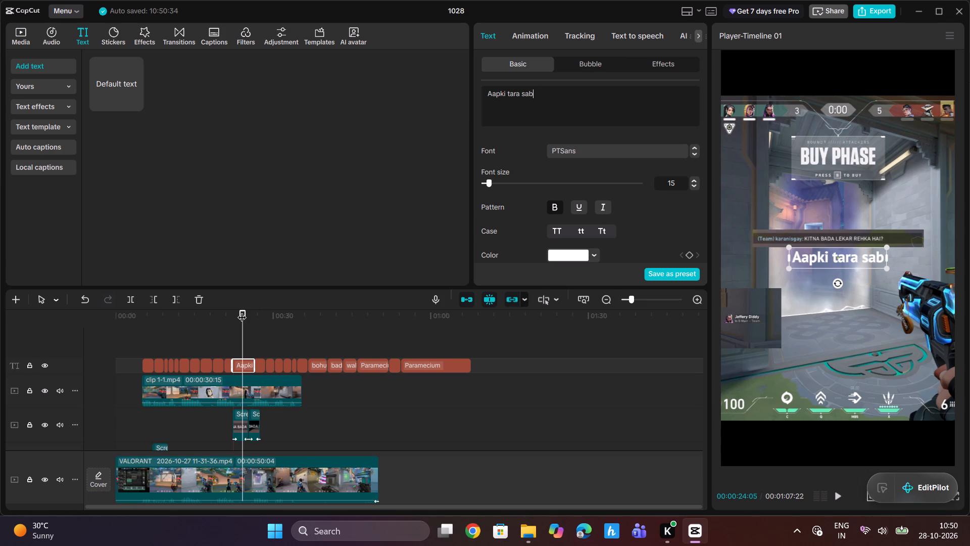
Scrub the timeline between the "Aapki tara sab" caption and about 00:00:50, checking each caption against the footage.
left_click_drag(242, 311, 263, 314)
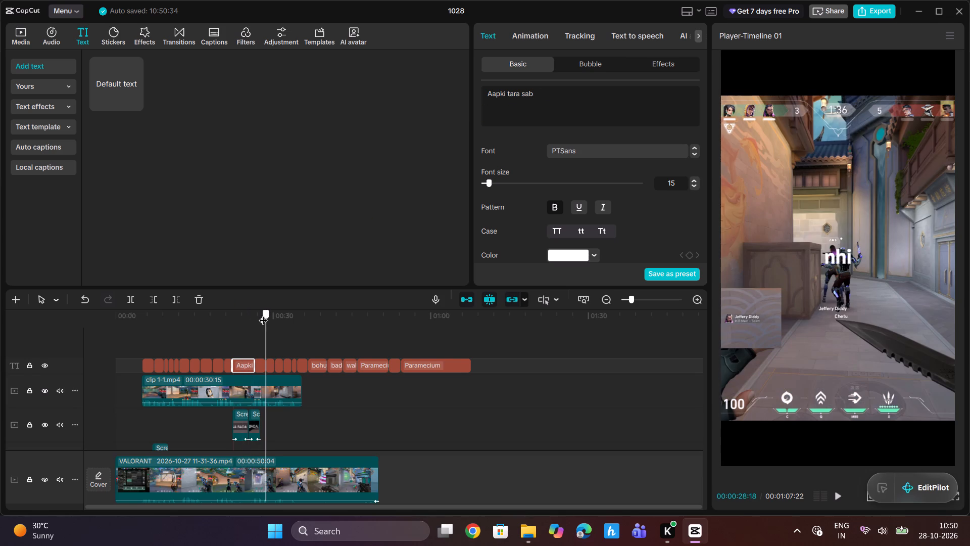
left_click_drag(263, 314, 287, 318)
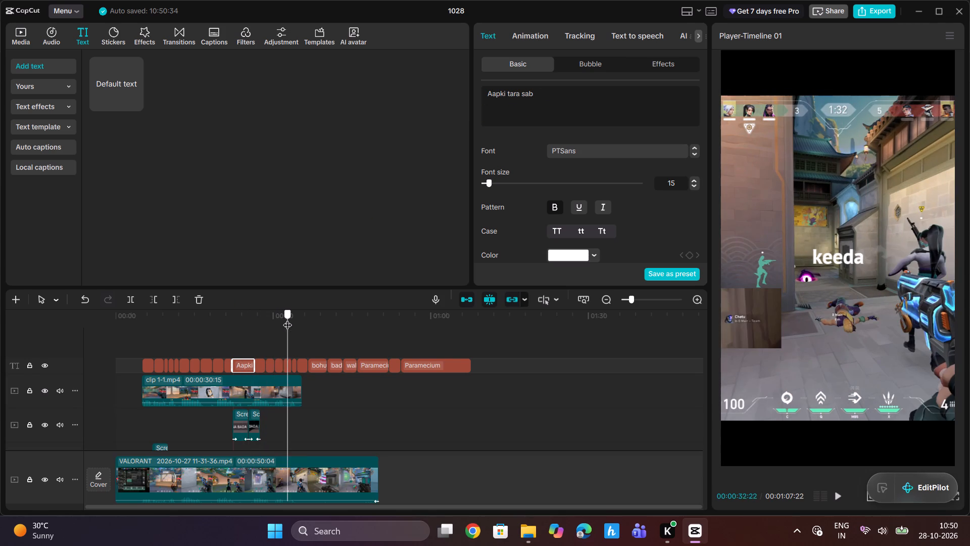
left_click_drag(287, 318, 329, 326)
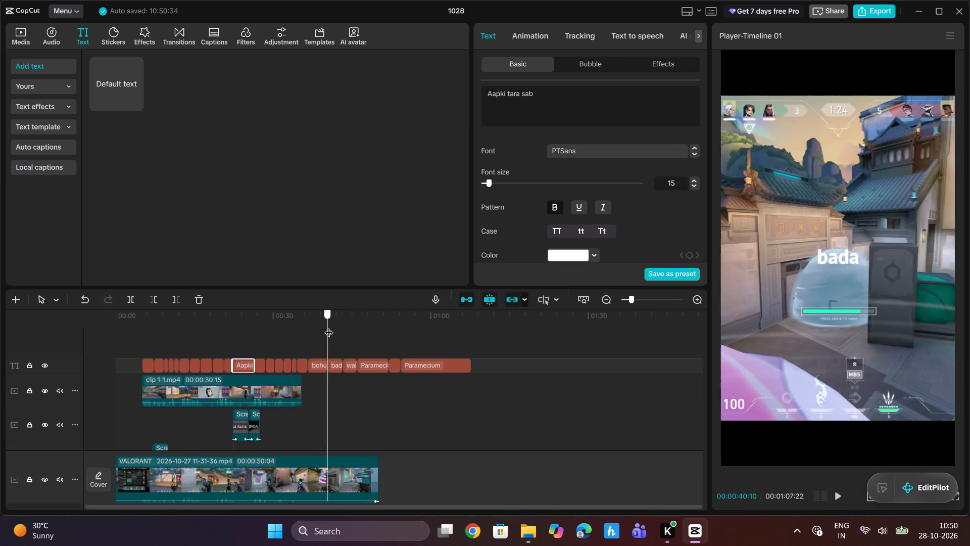
left_click_drag(329, 326, 383, 335)
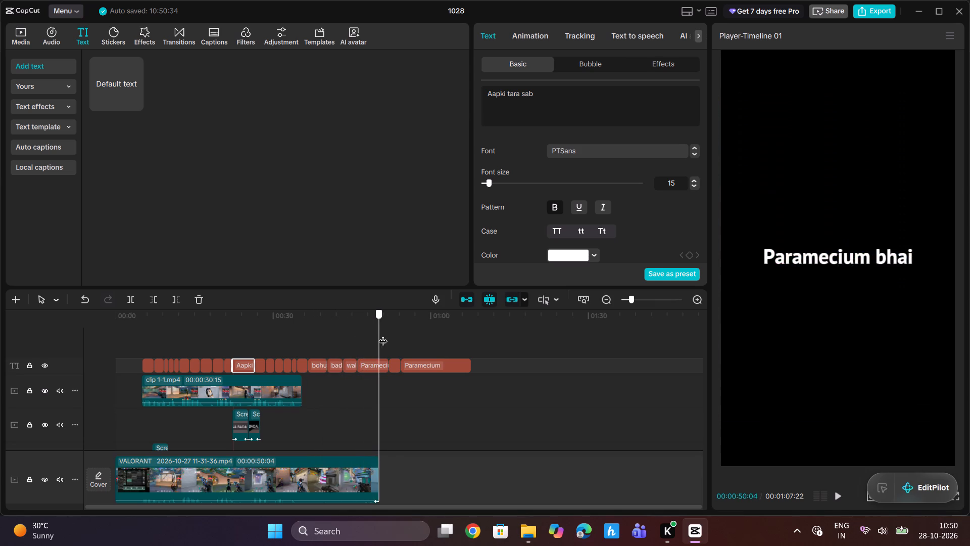
left_click_drag(383, 335, 245, 362)
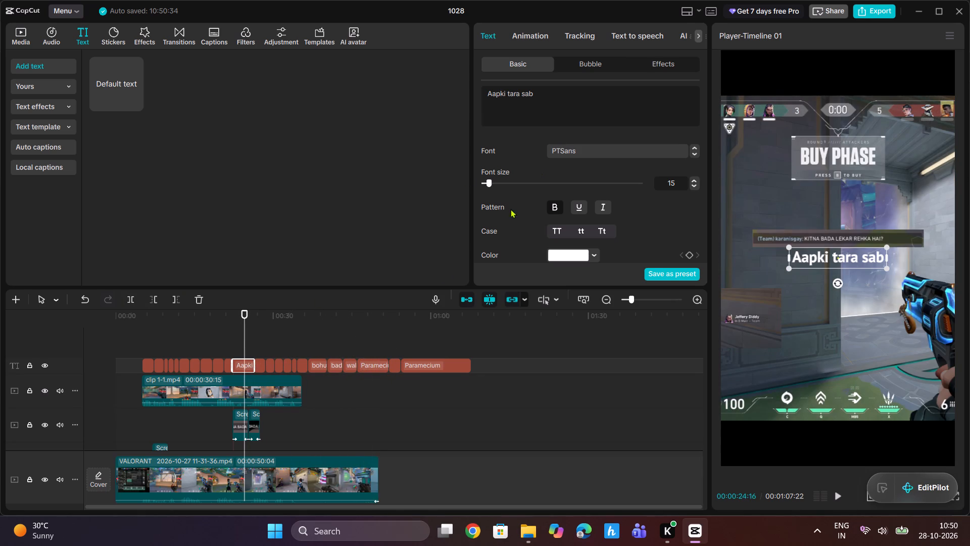
left_click_drag(249, 321, 276, 322)
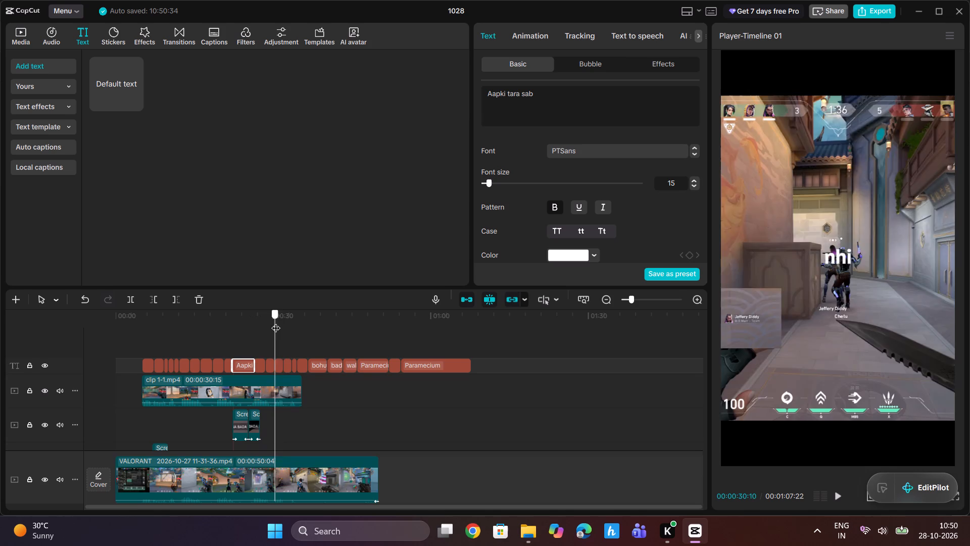
left_click_drag(276, 322, 250, 334)
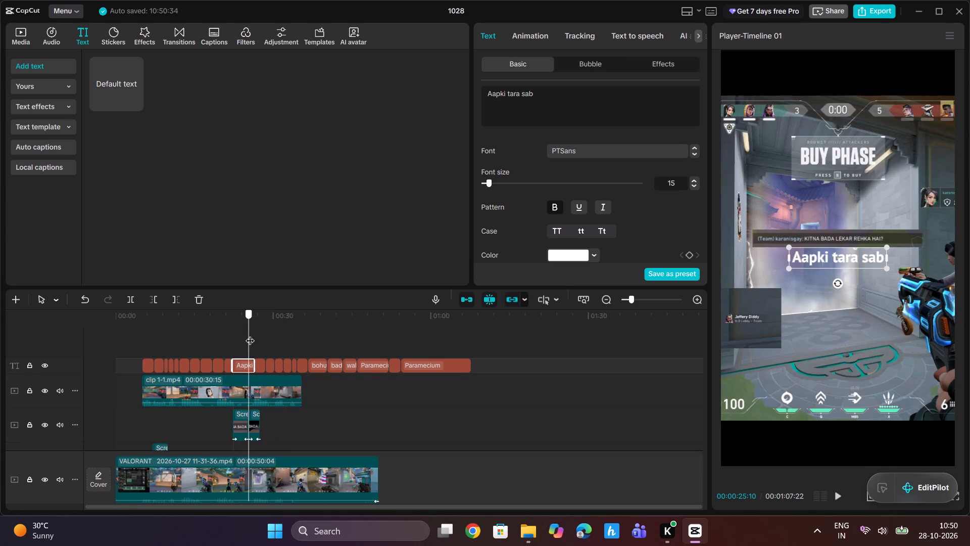
left_click_drag(250, 334, 260, 336)
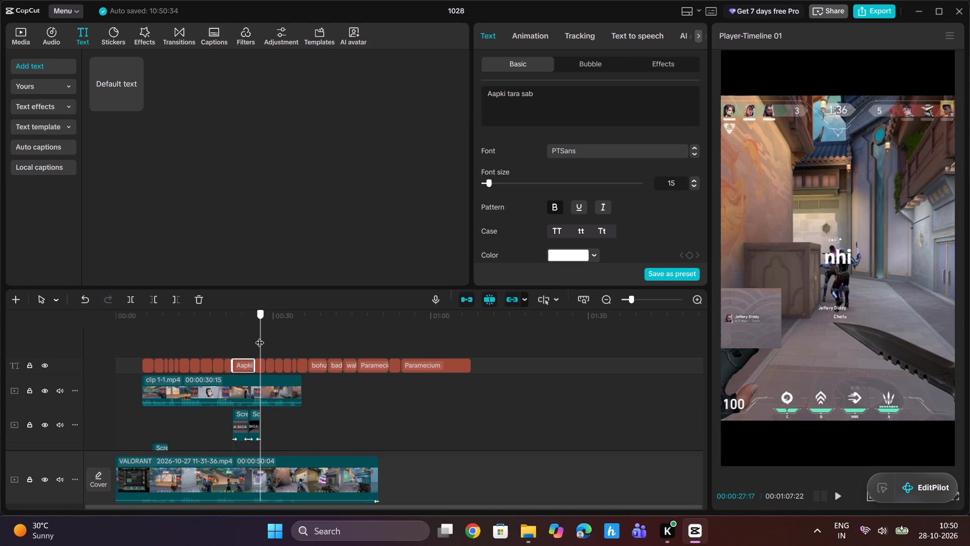
left_click_drag(260, 336, 286, 341)
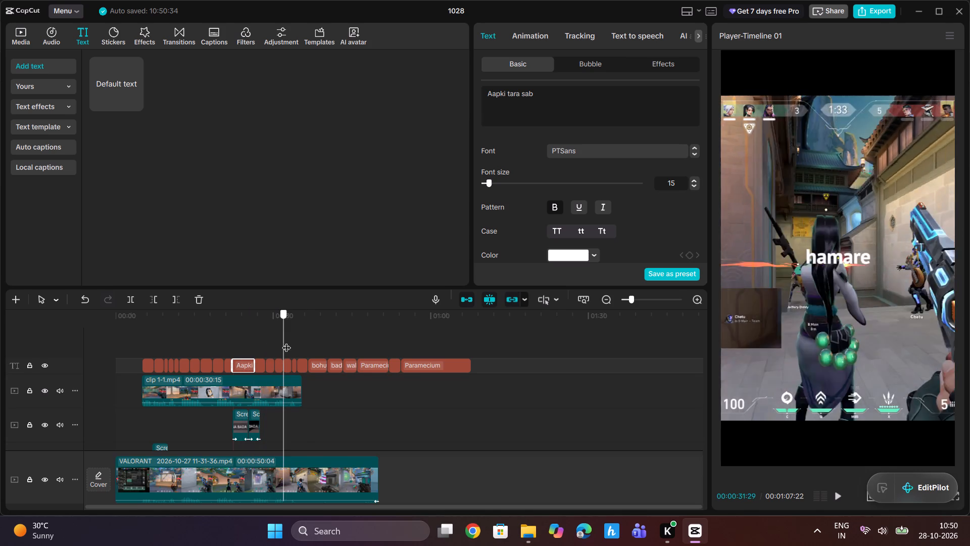
Play back the section around the "Aapki tara sab", "nhi" and "hota" captions up to 00:00:30:10 to check their timing.
left_click_drag(286, 341, 215, 367)
key("space")
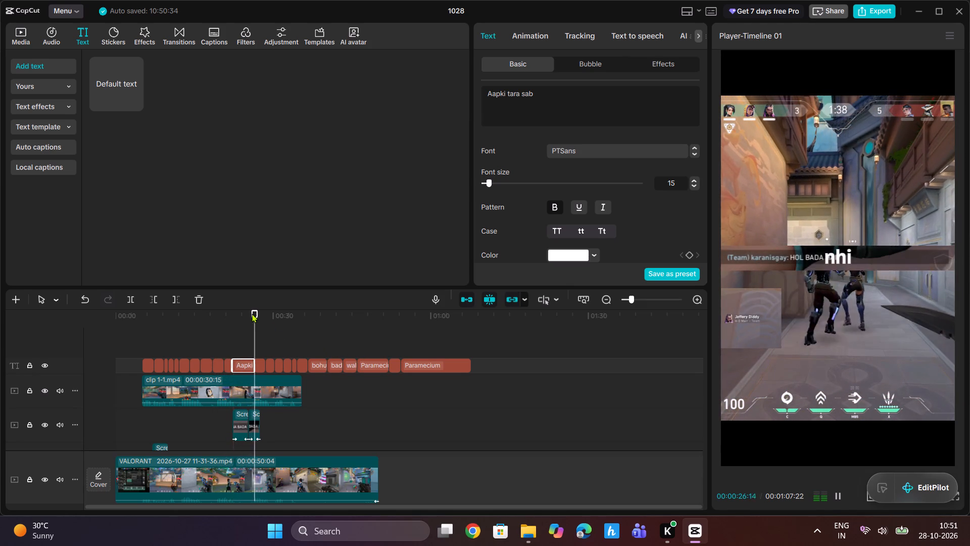
key("space")
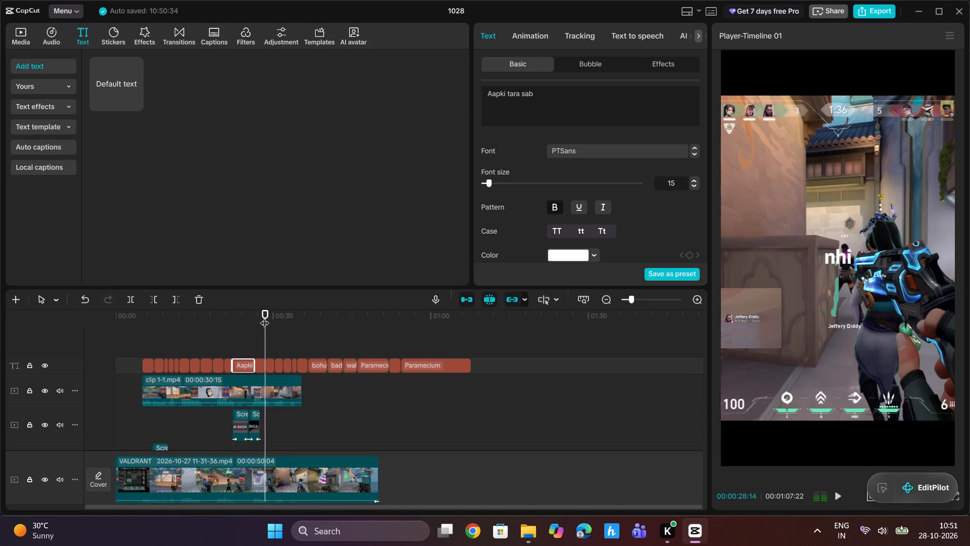
key("space")
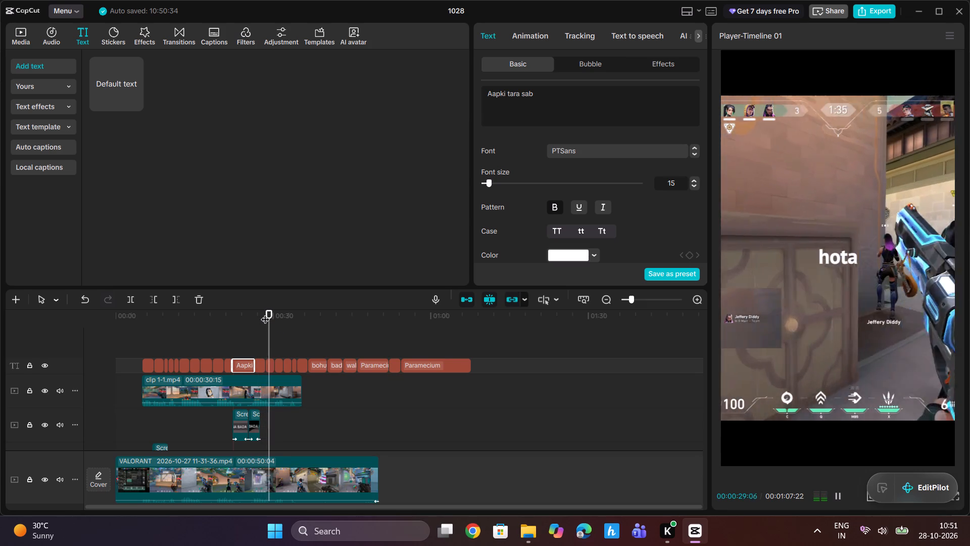
key("space")
key("space")
key("space")
left_click_drag(273, 312, 273, 312)
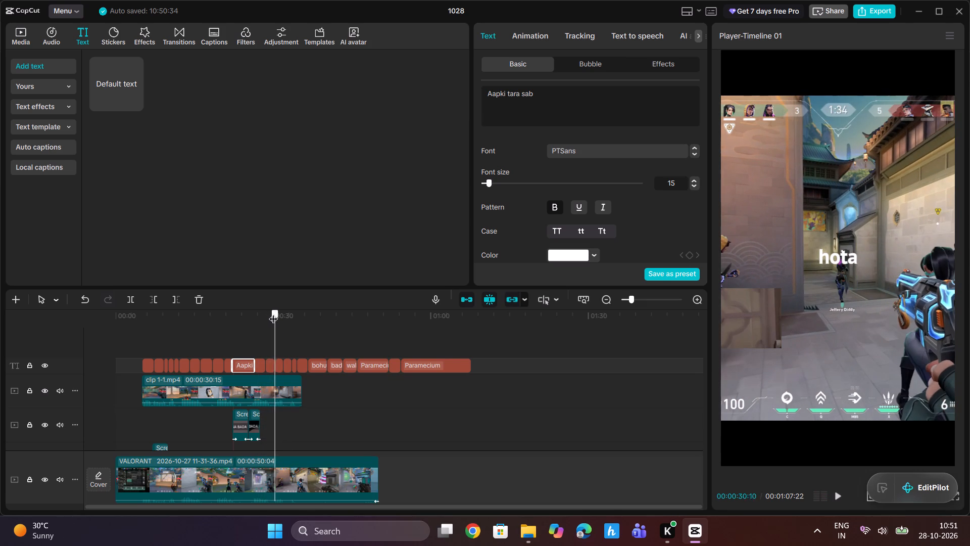
Replace the text of the last caption, the long "Paramecium" one, with "bohut bada".
left_click_drag(273, 312, 418, 343)
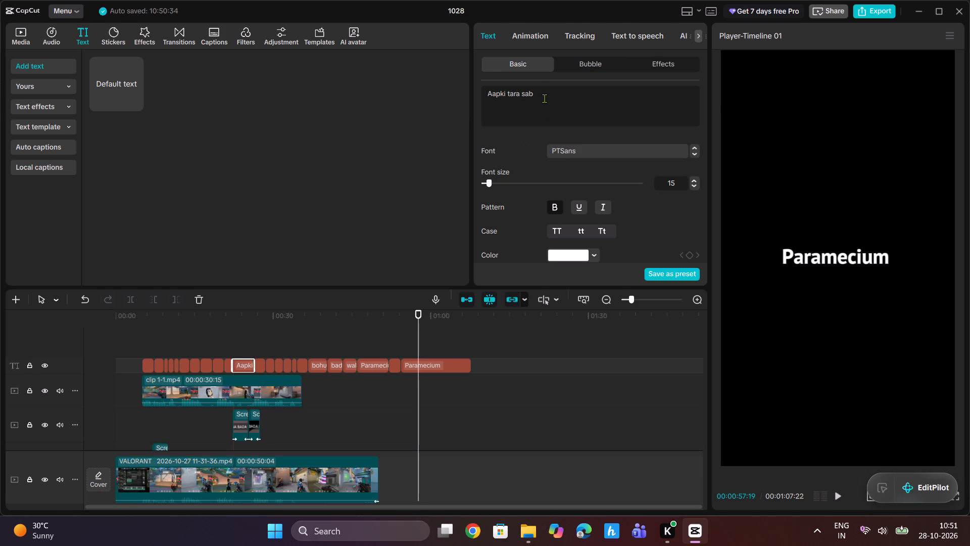
left_click(427, 361)
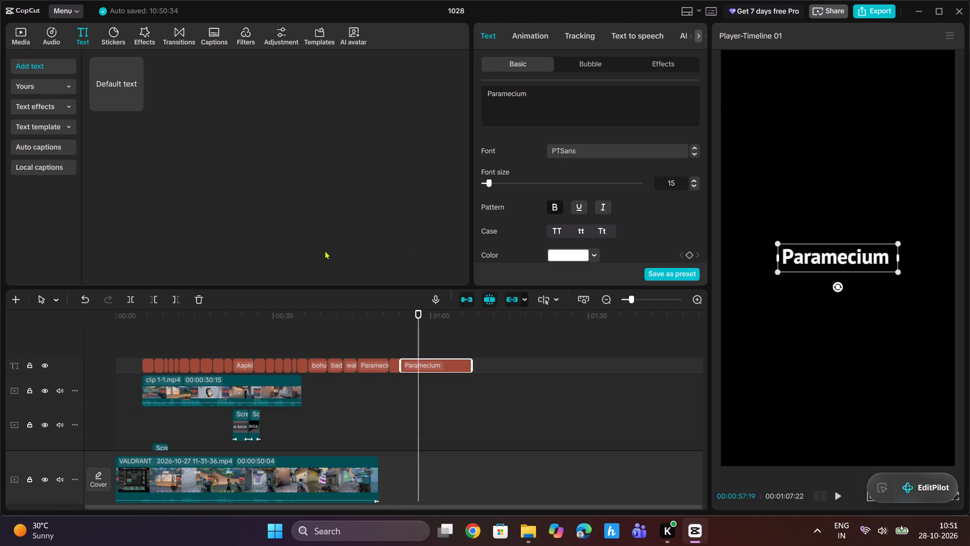
left_click_drag(420, 319, 361, 329)
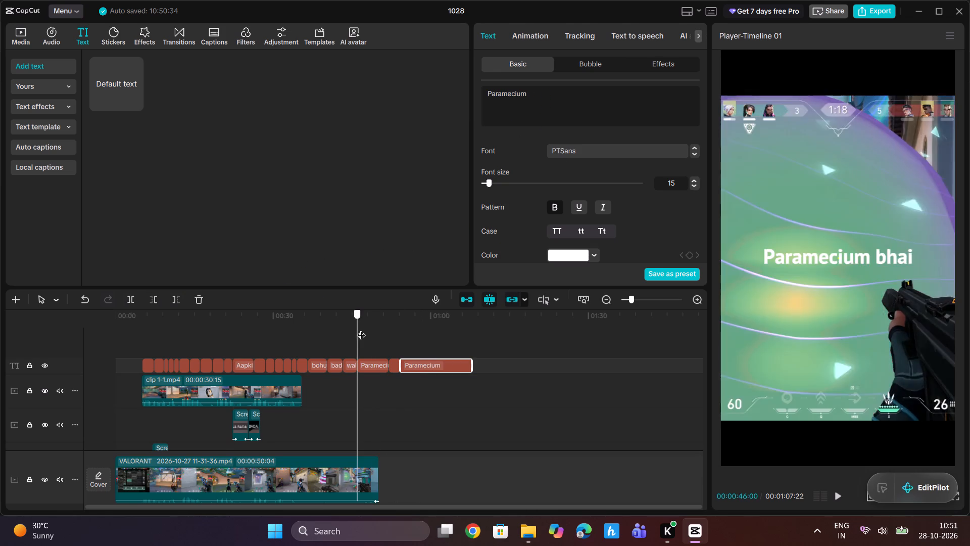
left_click_drag(361, 329, 396, 332)
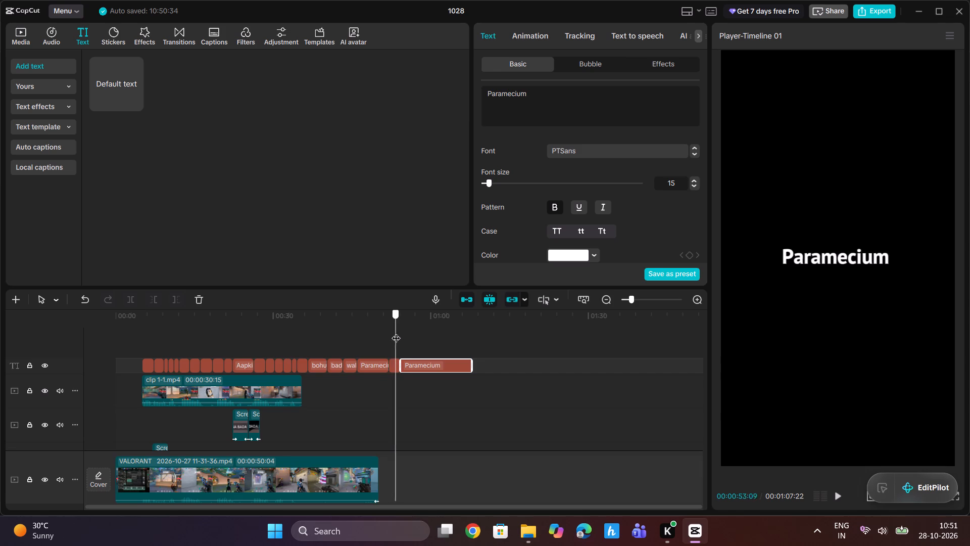
left_click_drag(396, 332, 413, 333)
left_click_drag(539, 93, 502, 92)
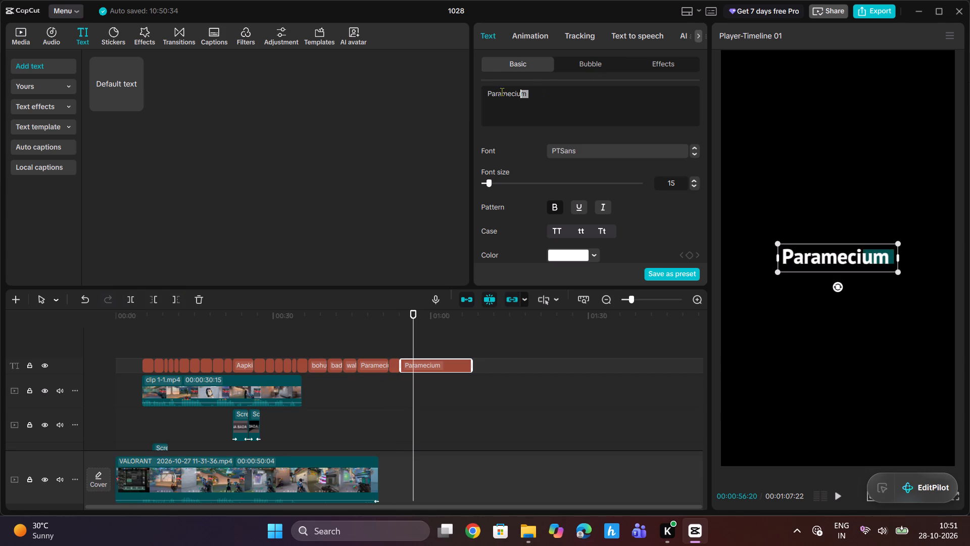
left_click_drag(502, 92, 457, 92)
type("bohut")
key("space")
type("bada")
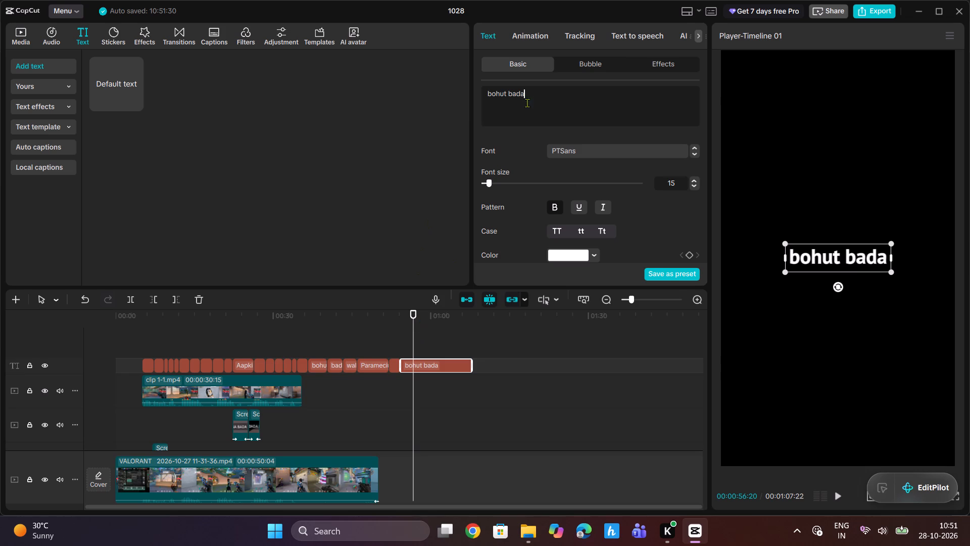
Split the last caption at 00:00:56:20 and change the second part's text to "bhai".
left_click(127, 297)
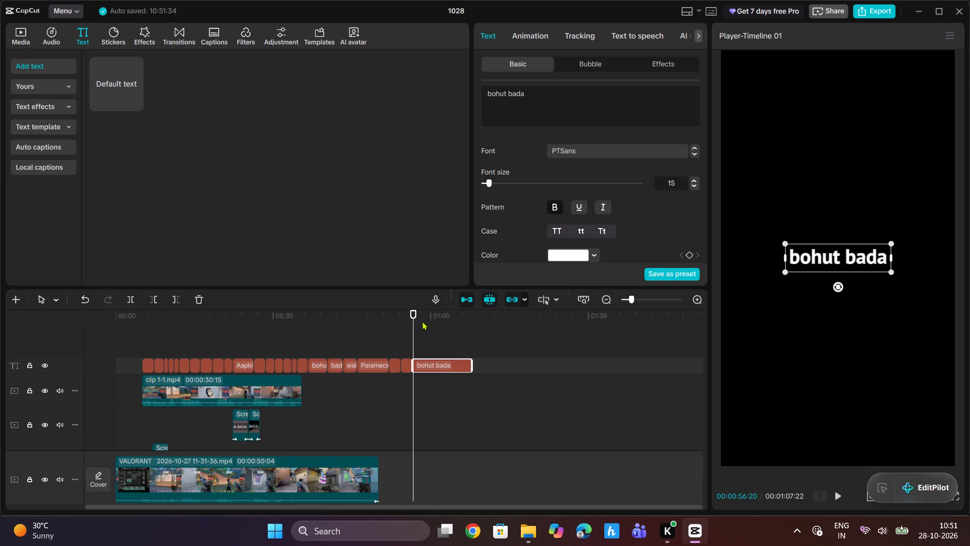
left_click_drag(543, 94, 467, 97)
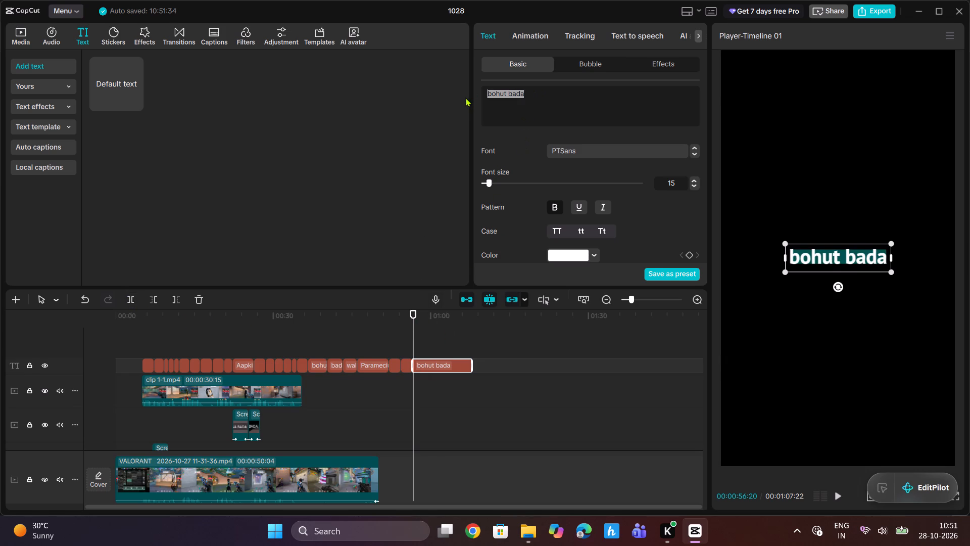
type("bhai")
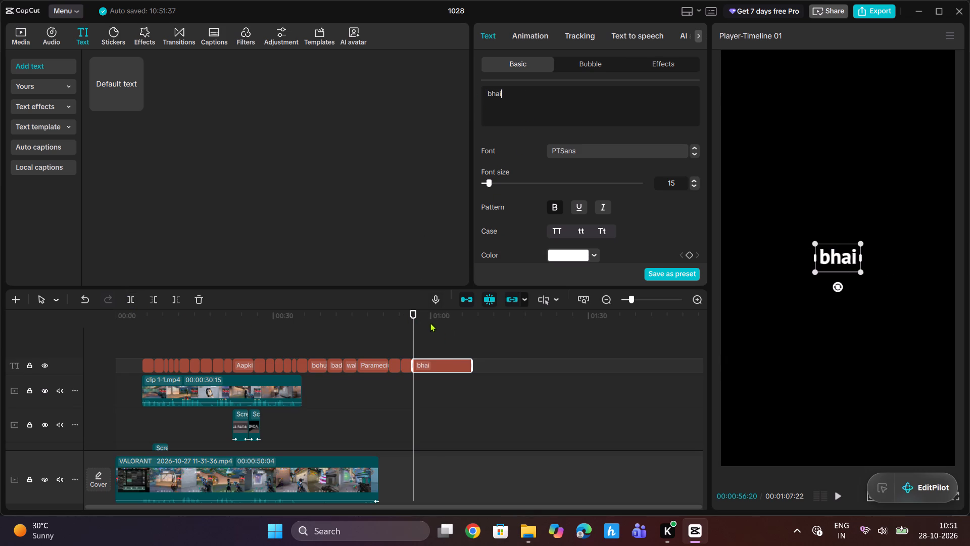
Split the "bhai" caption at 00:00:58:18 and change the second part's text to "bohut bada".
left_click_drag(411, 314, 423, 313)
left_click(130, 299)
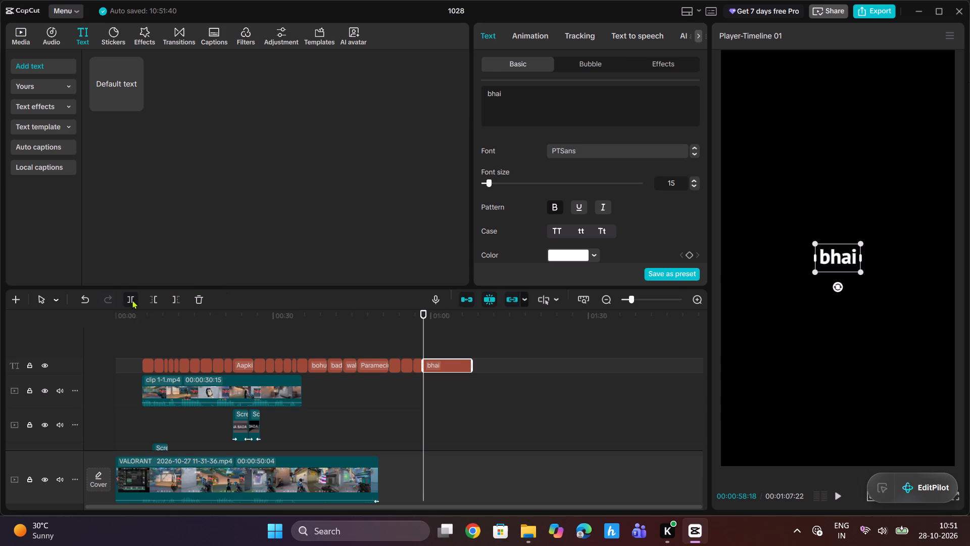
left_click_drag(507, 94, 494, 94)
left_click_drag(494, 94, 492, 94)
type("ohut")
key("space")
type("bada")
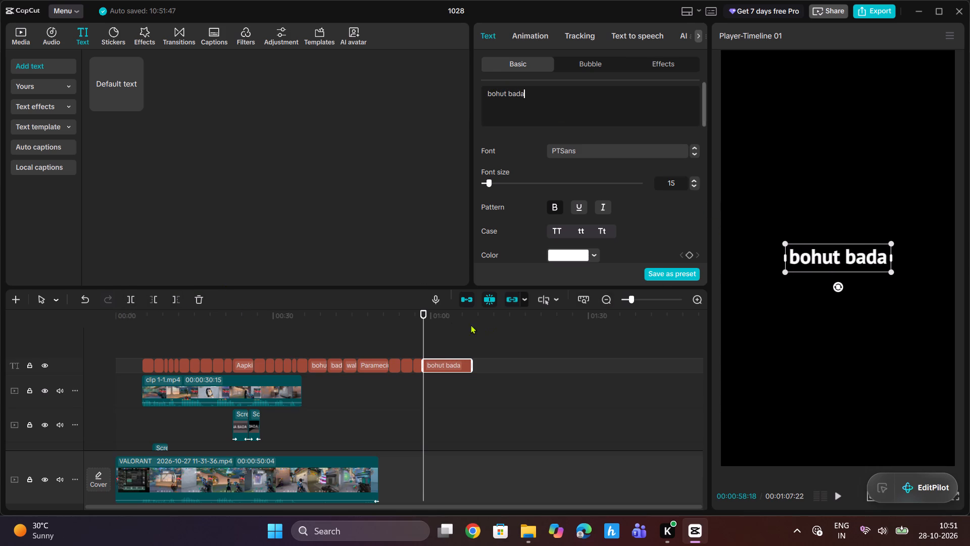
Split the last "bohut bada" caption at 00:01:01:06 and change the second part's text to "u can't".
left_click_drag(425, 312, 437, 312)
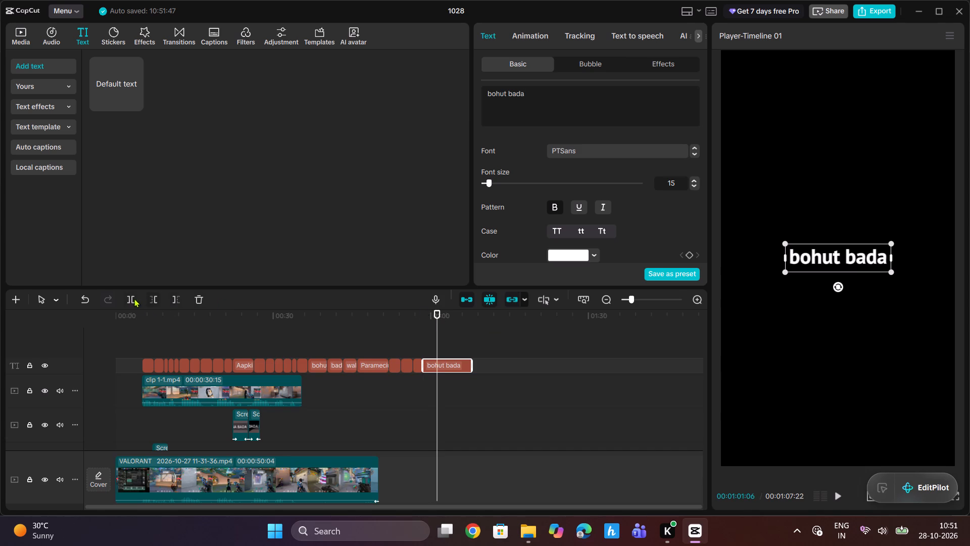
left_click(125, 297)
left_click_drag(541, 93, 465, 90)
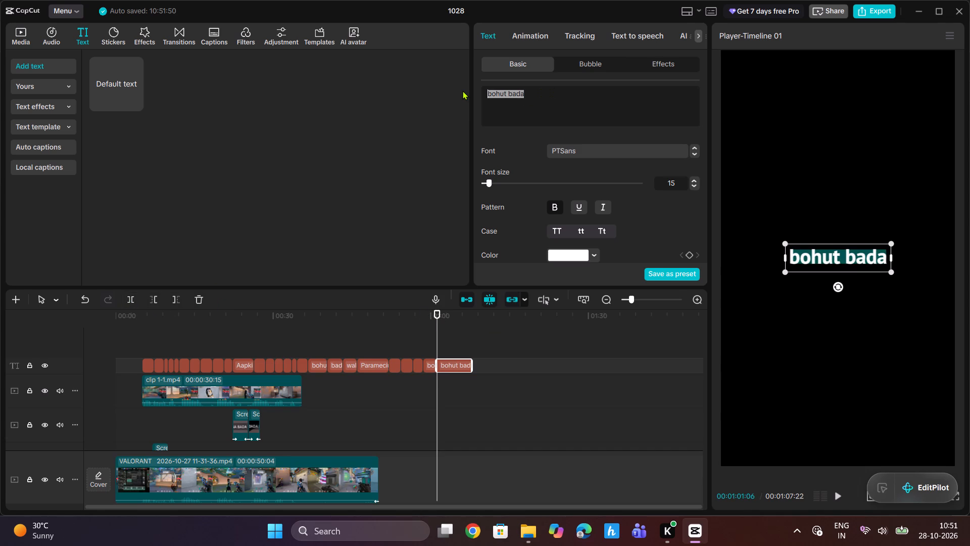
type("u")
key("space")
type("can")
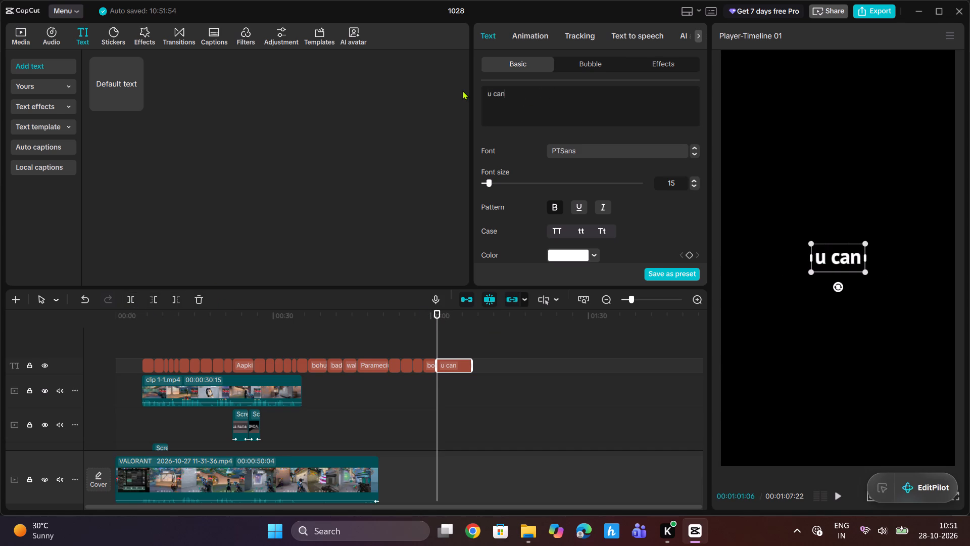
type("'t")
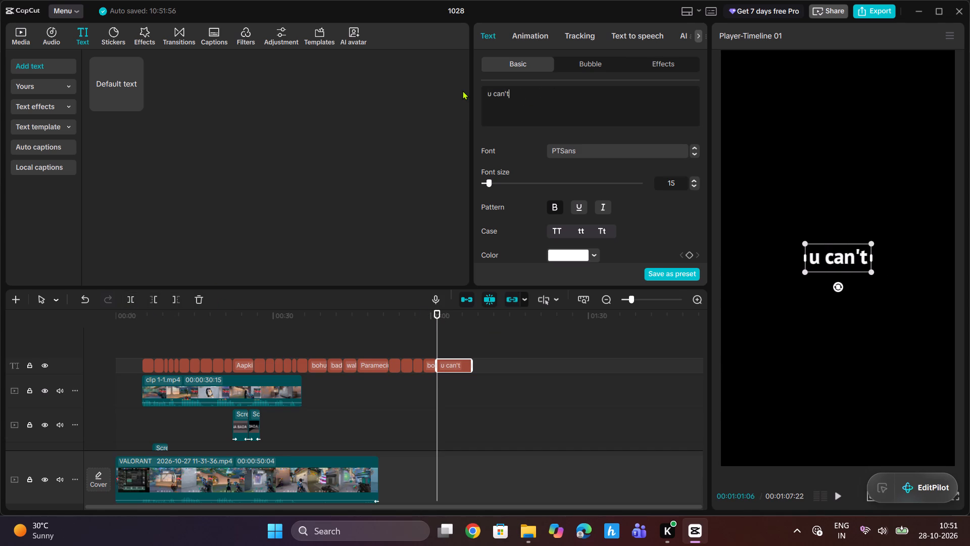
Split the "u can't" caption at 00:01:02:22 and change the second part's text to "even".
left_click(442, 315)
left_click(129, 293)
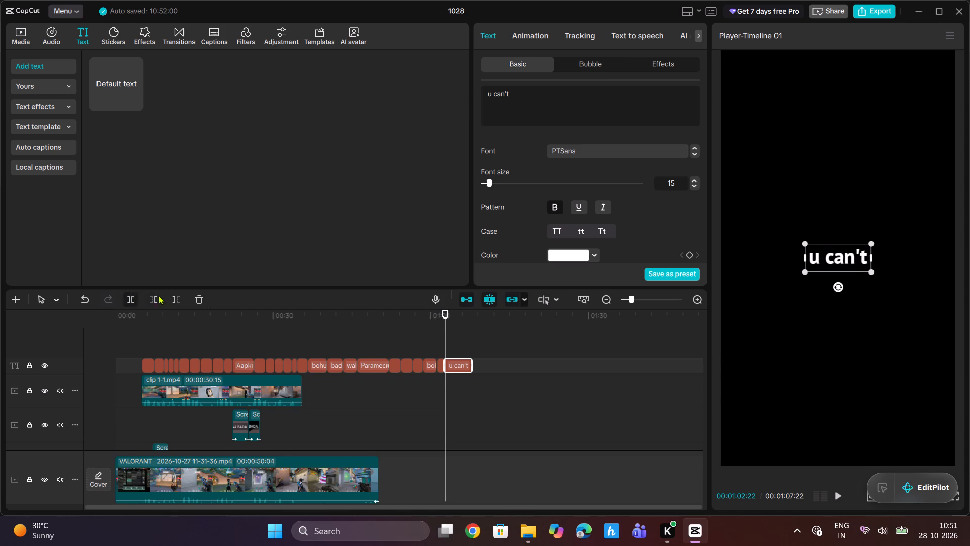
left_click_drag(516, 99, 472, 92)
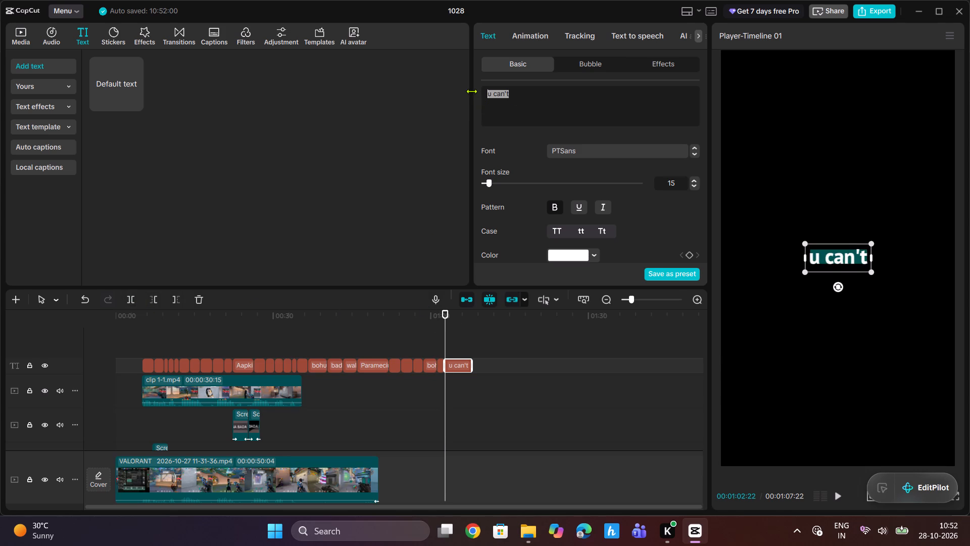
type("eve")
key("n")
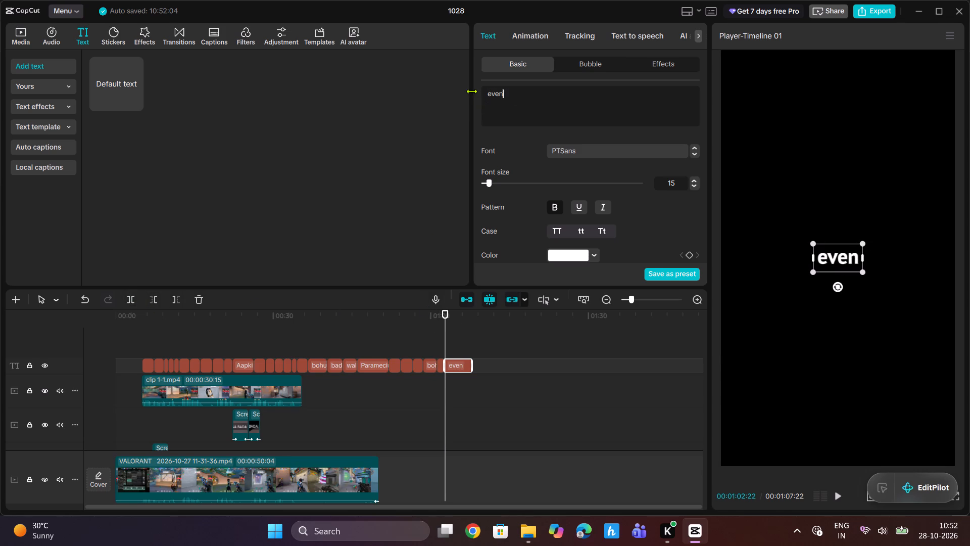
Split the "even" caption at 00:01:04:25 and change the second part's text to "imagine".
left_click_drag(447, 316, 456, 317)
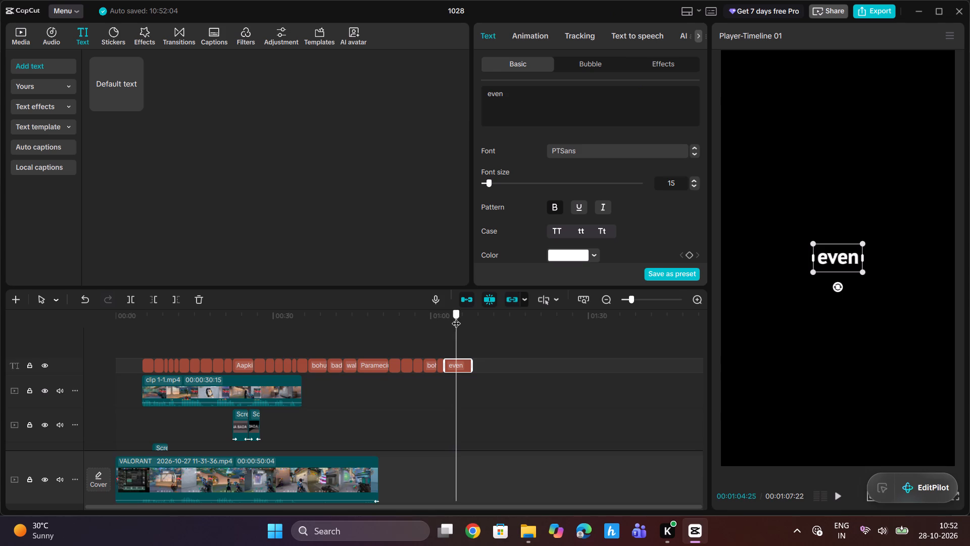
left_click_drag(456, 317, 456, 317)
left_click(124, 296)
left_click_drag(510, 89, 503, 90)
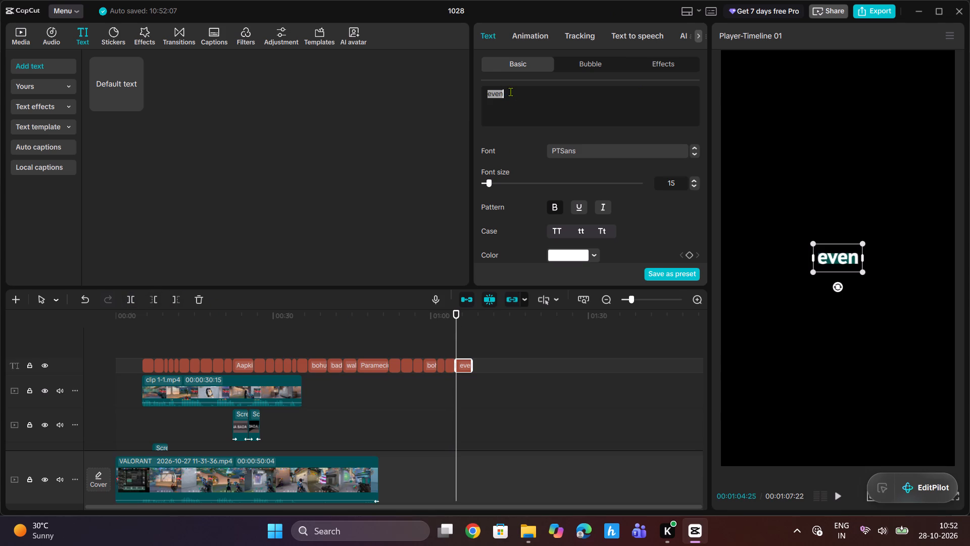
type("imaginee")
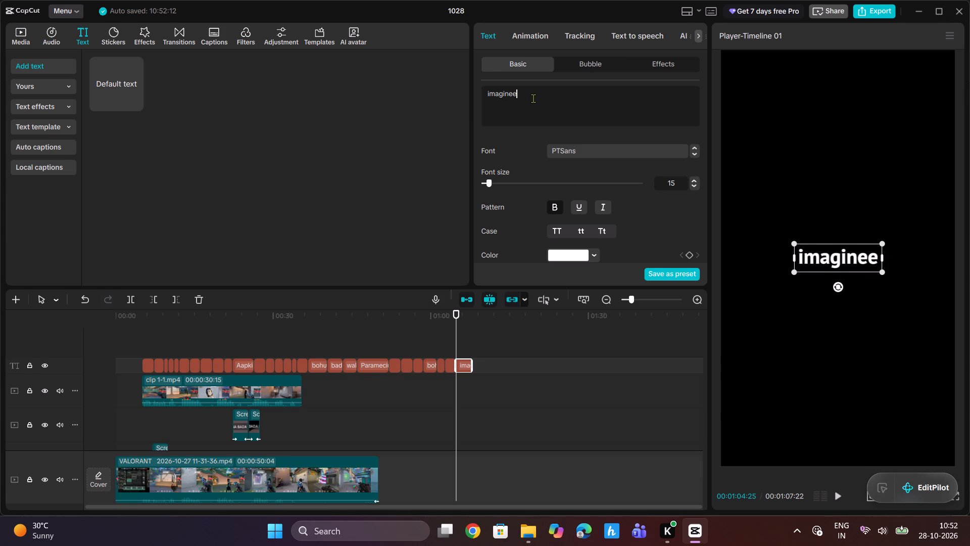
key("BackSpace")
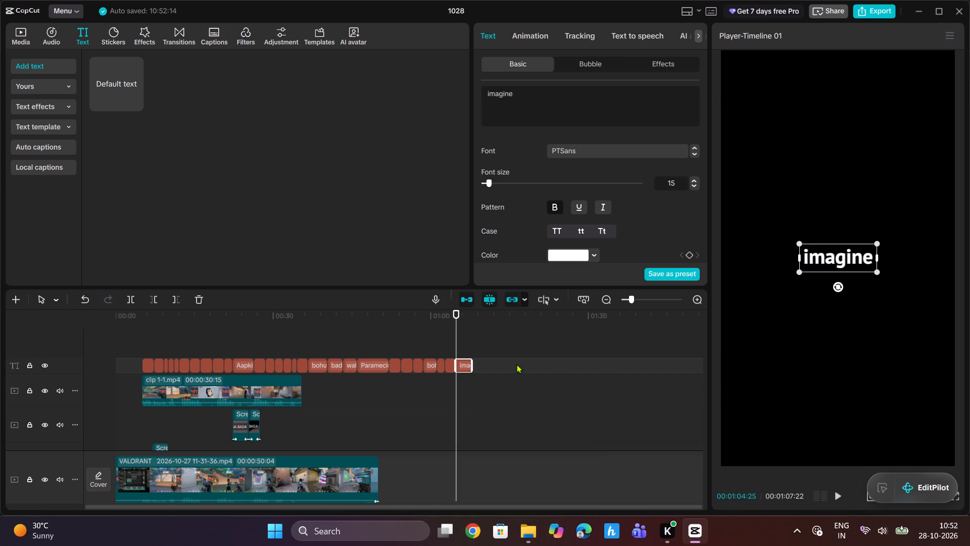
left_click(580, 427)
Replace the last caption's text with "ywarrr".
left_click_drag(457, 314, 459, 314)
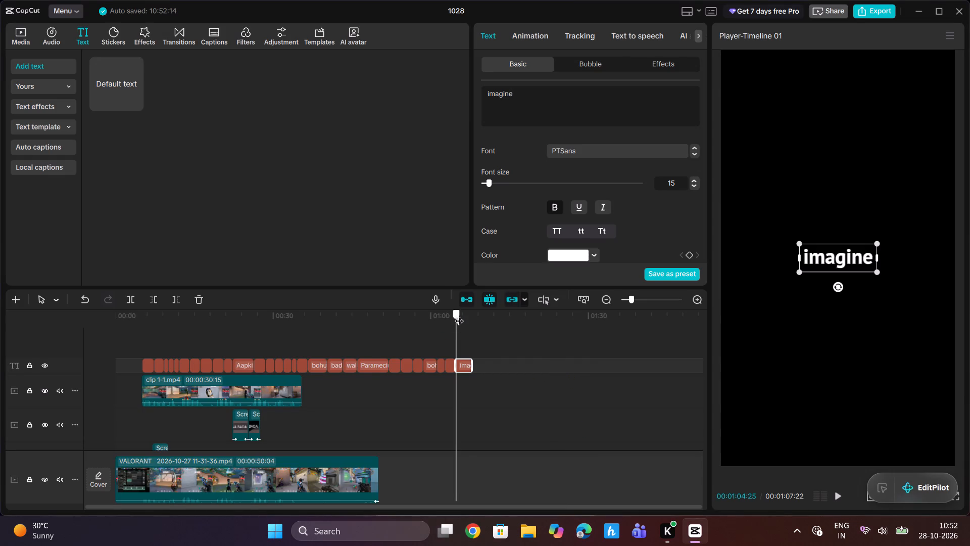
left_click_drag(459, 314, 463, 314)
right_click(462, 314)
left_click(529, 93)
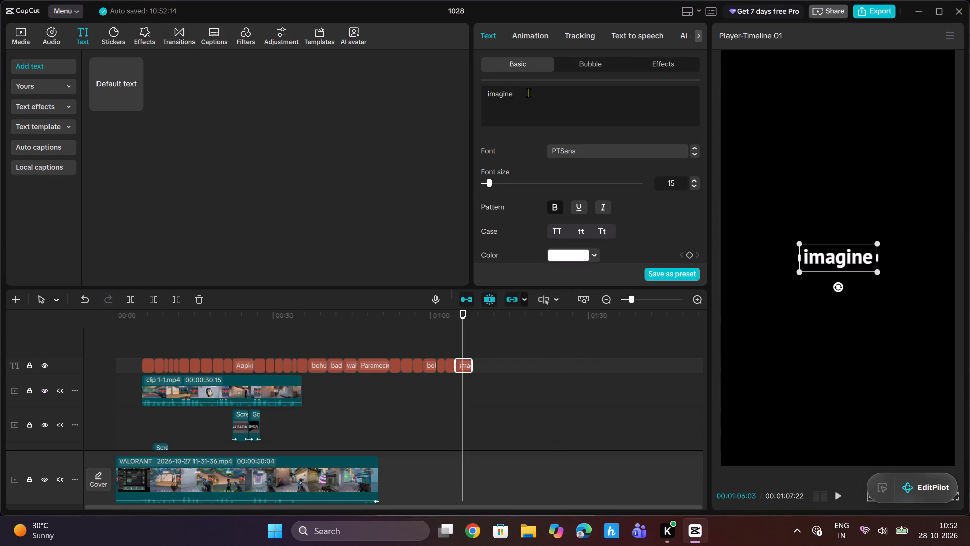
left_click_drag(527, 92, 471, 93)
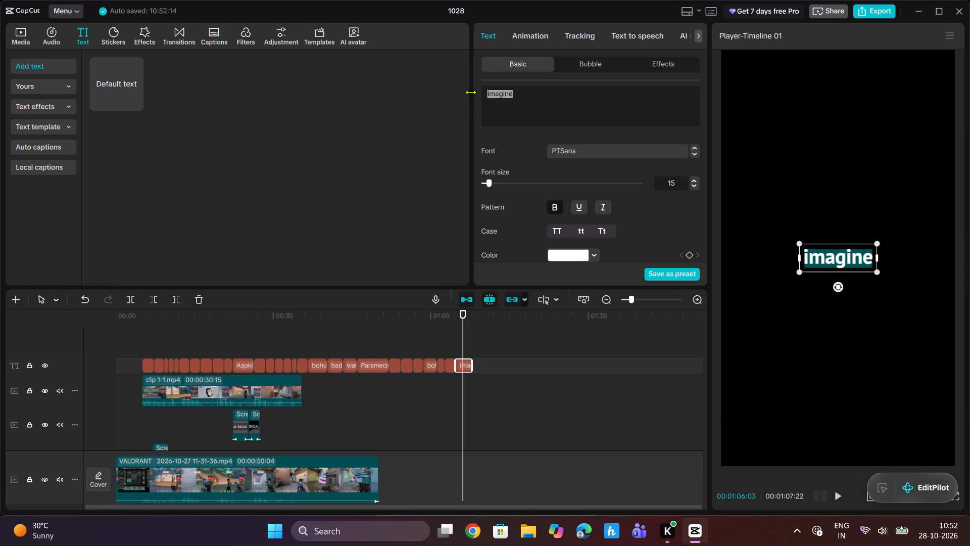
type("ywarrr")
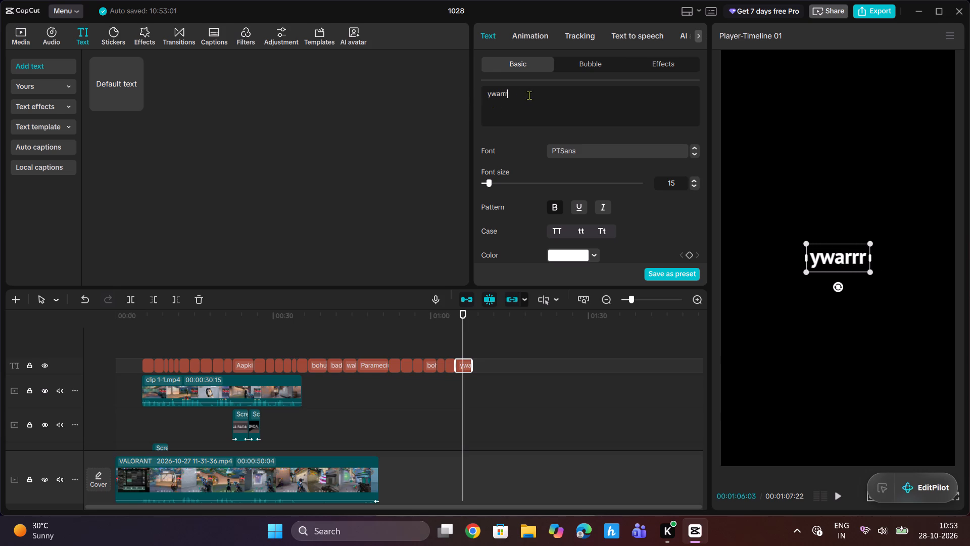
Split the "ywarrr" caption at 00:01:06:14 and extend the second part to end at 00:01:12:05.
left_click_drag(460, 319, 241, 348)
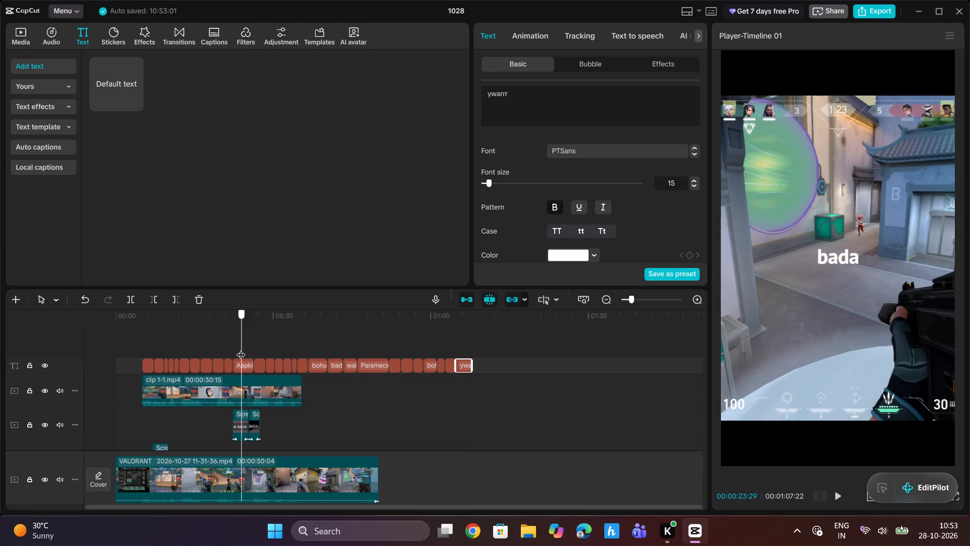
left_click_drag(241, 348, 238, 353)
key("space")
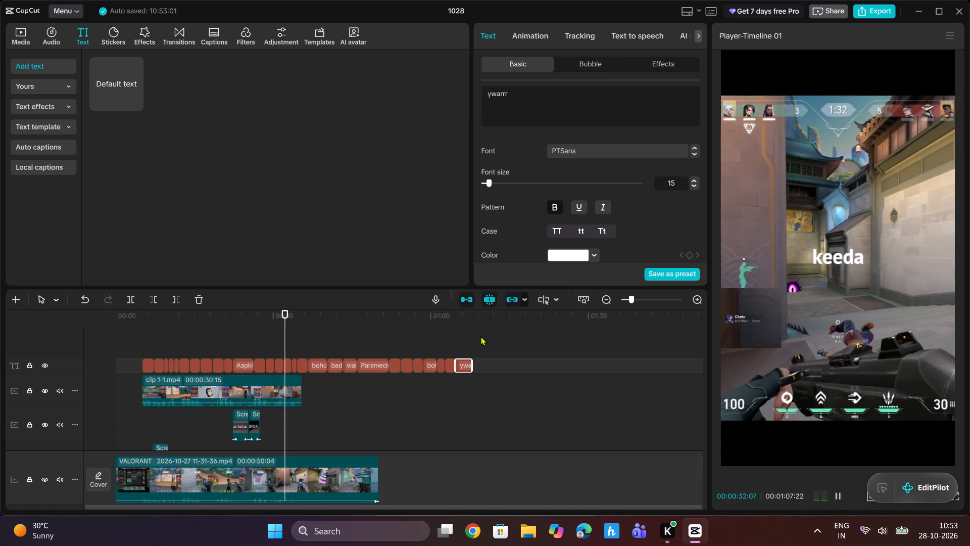
key("space")
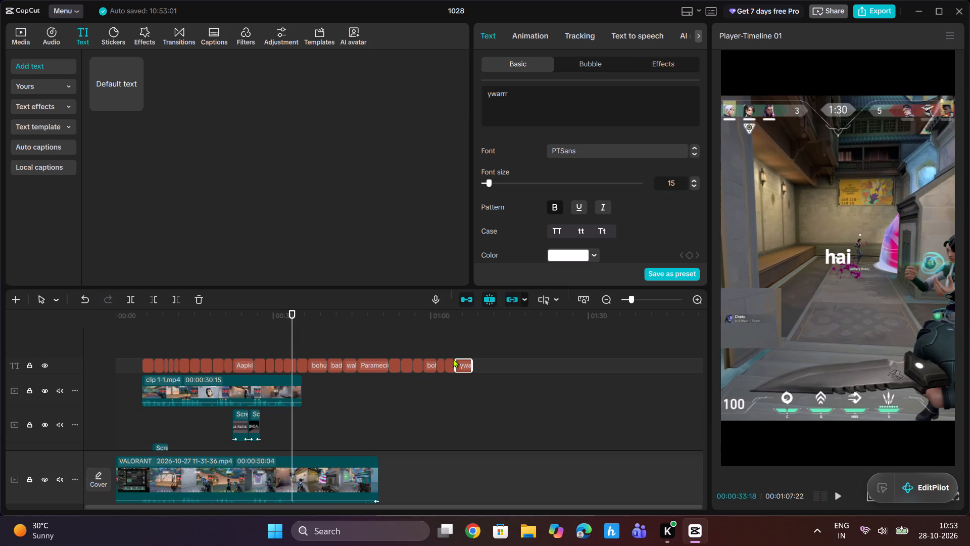
left_click(465, 337)
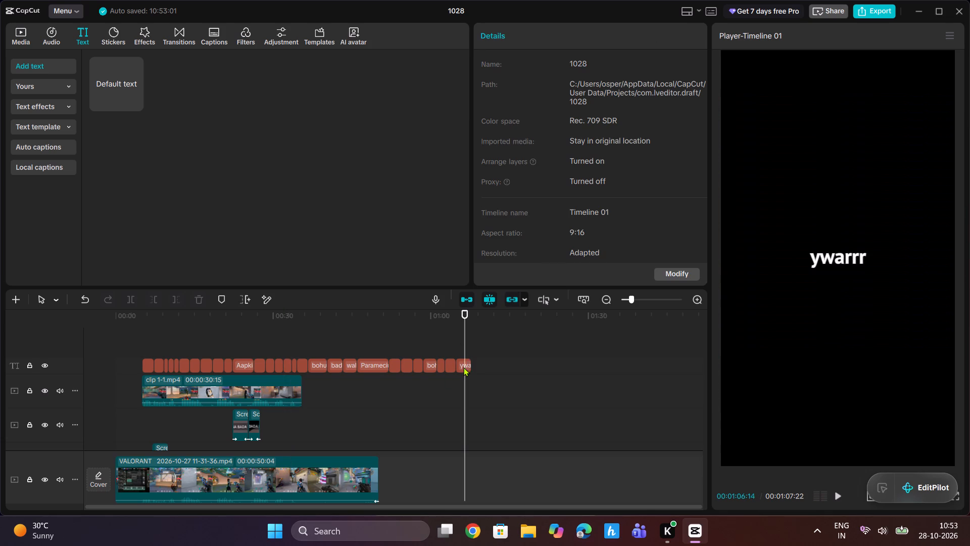
left_click(464, 367)
left_click(125, 298)
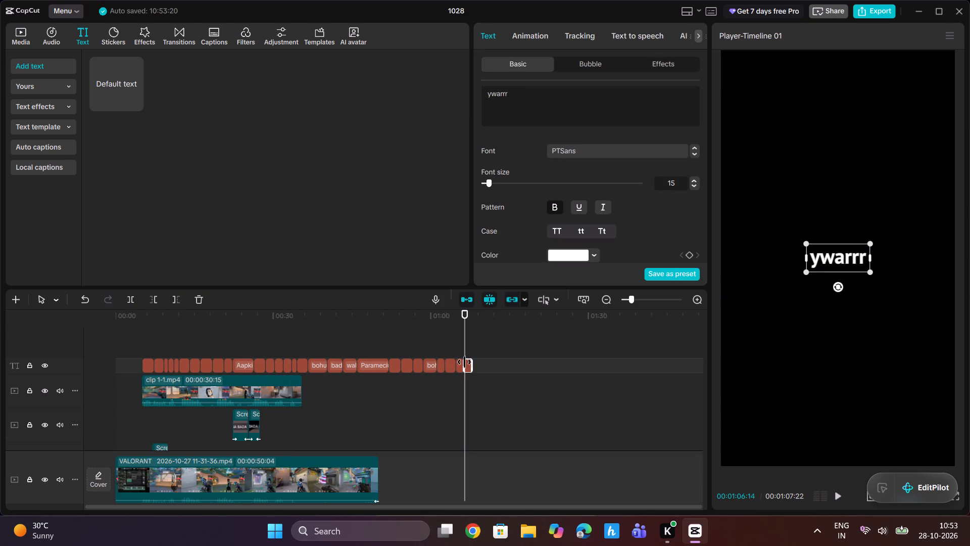
left_click_drag(473, 367, 493, 366)
Change the extended last caption's text to "heal karlo".
left_click_drag(520, 97, 490, 94)
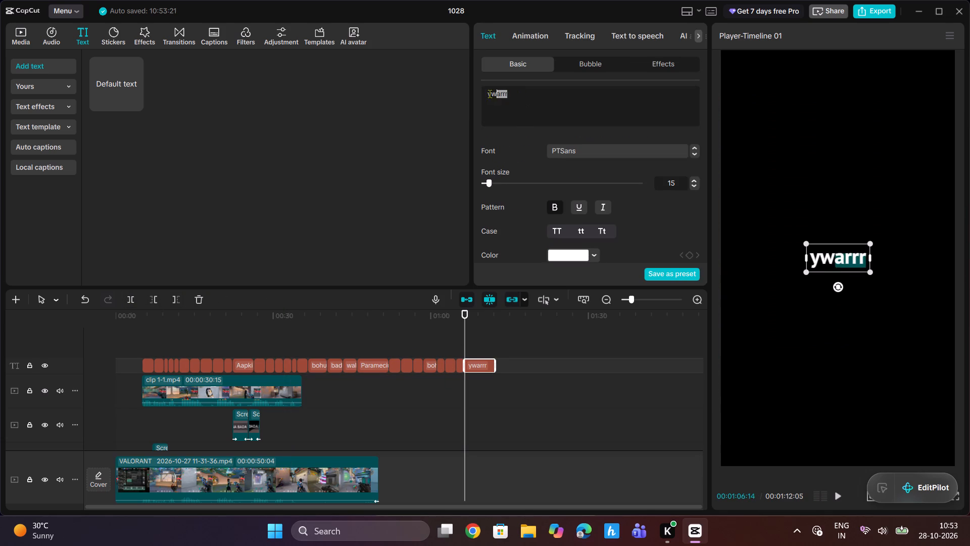
left_click_drag(490, 94, 482, 94)
type("heel")
key("space")
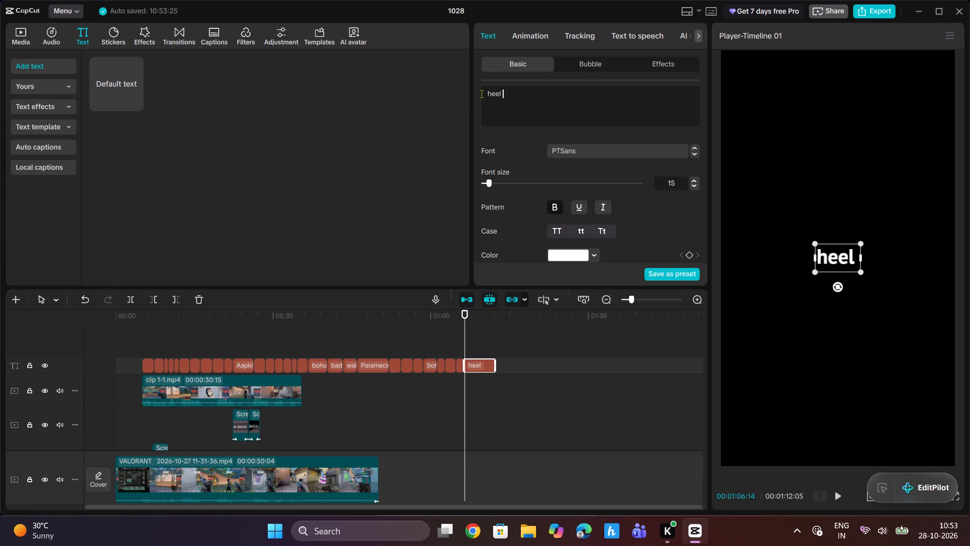
key("BackSpace")
key("BackSpace")
key("BackSpace")
type("al karlo")
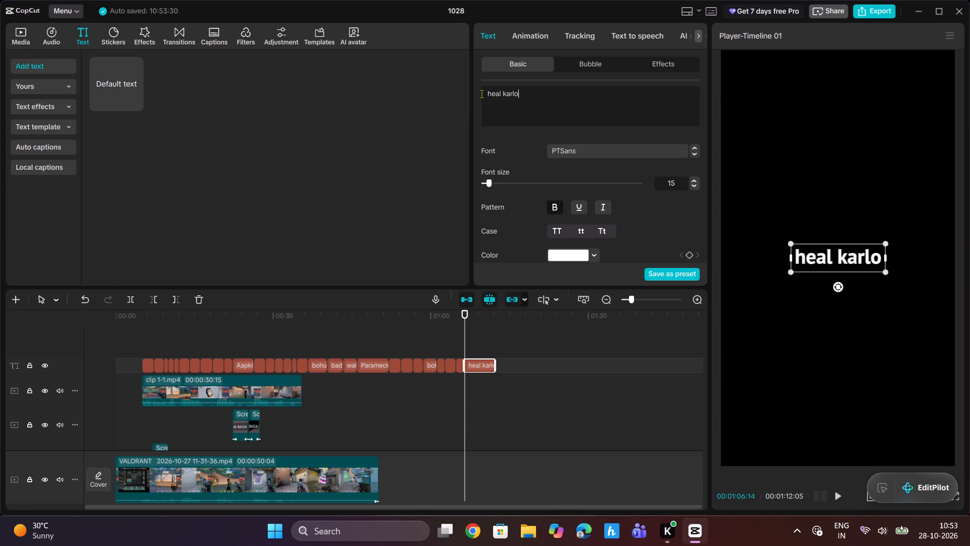
Split the last "heal karlo" caption at 00:01:08:21 and change the second part's text to "sage bhai".
left_click_drag(460, 316, 475, 319)
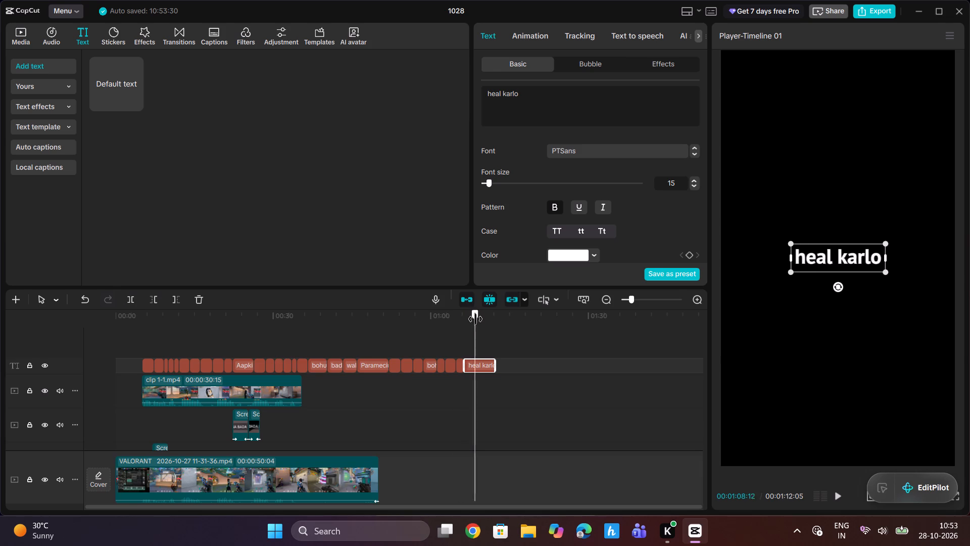
left_click_drag(475, 319, 476, 319)
left_click(130, 296)
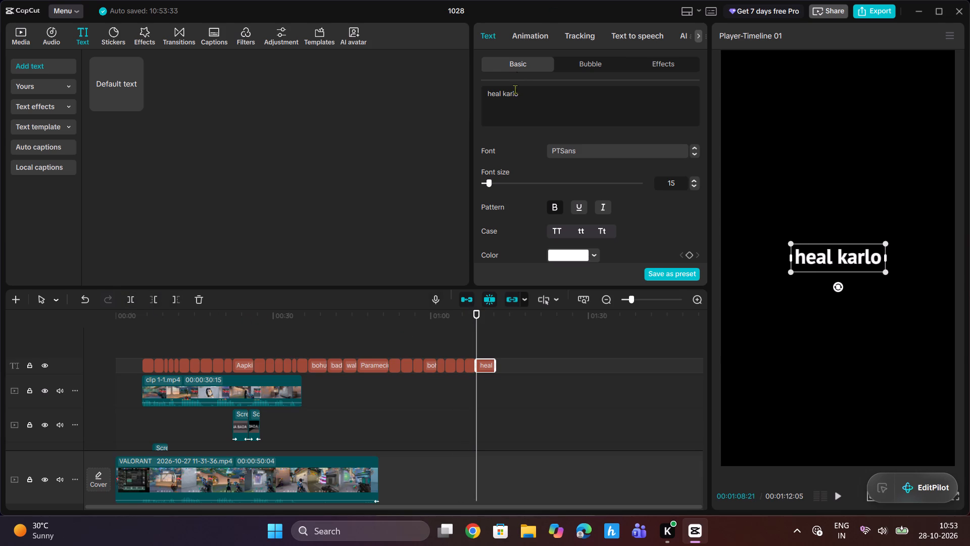
left_click_drag(526, 100, 471, 94)
type("sage")
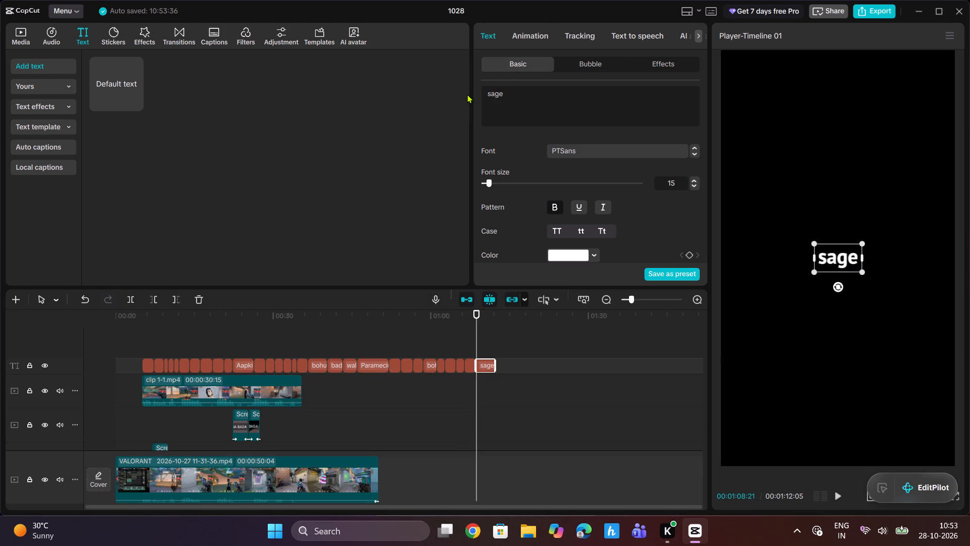
left_click(481, 316)
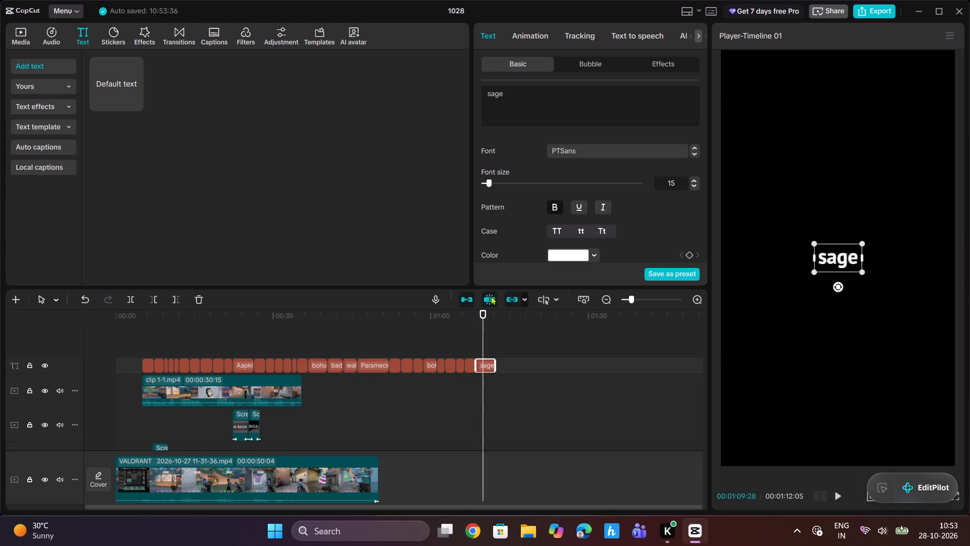
left_click(517, 94)
key("space")
type("bhai")
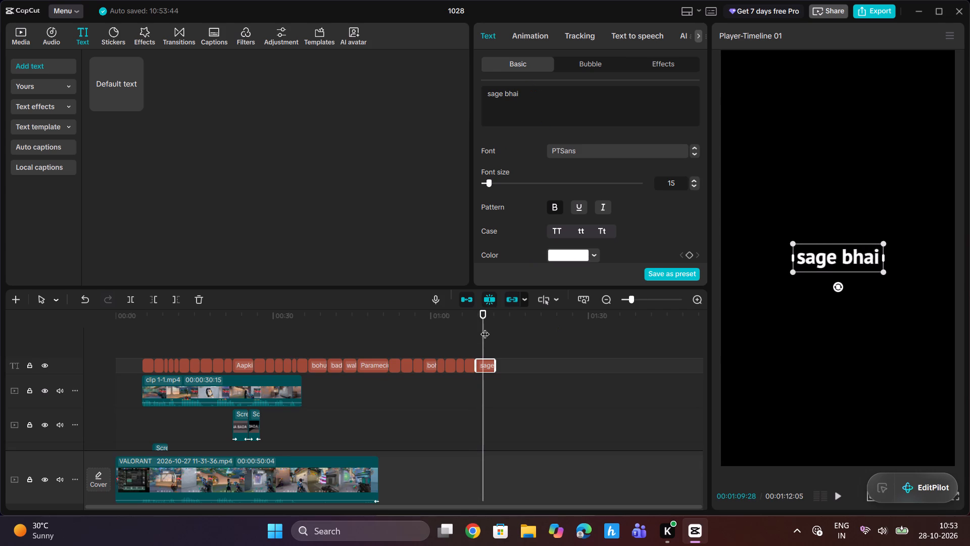
Split the "sage bhai" caption at 00:01:09:28.
left_click(129, 294)
Play back the clip's dialogue just after 00:00:30 and change the last "sage bhai" caption's text to "heal karlo naa.".
left_click_drag(474, 316, 256, 350)
left_click(271, 336)
key("space")
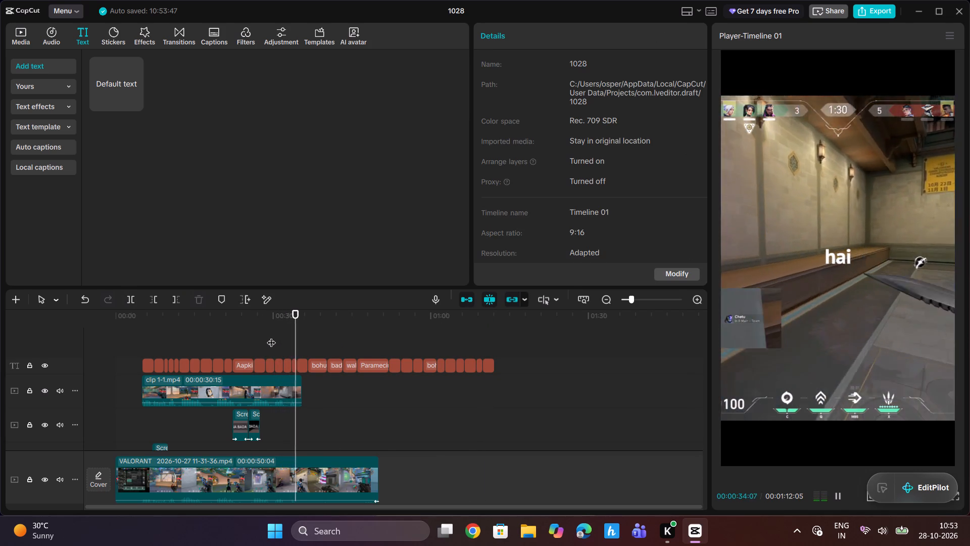
key("space")
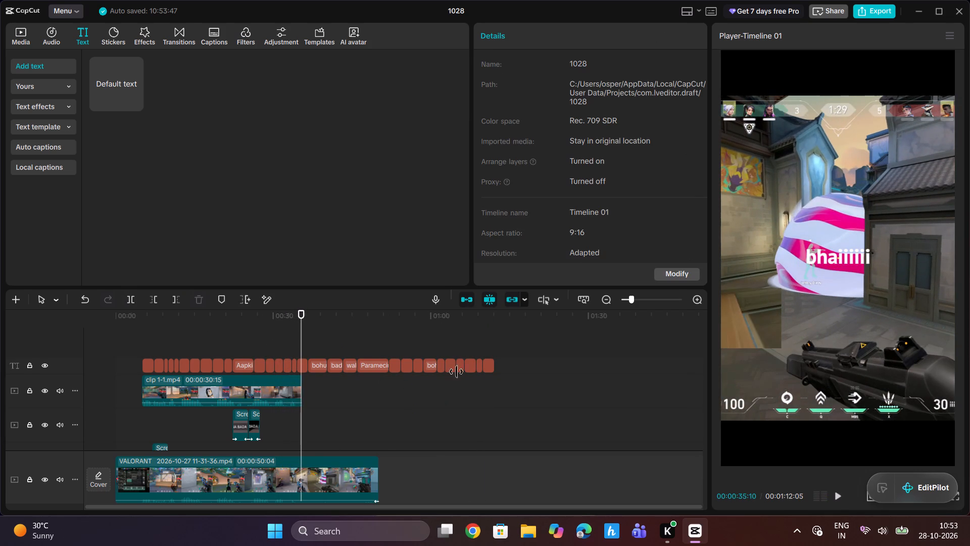
left_click(491, 348)
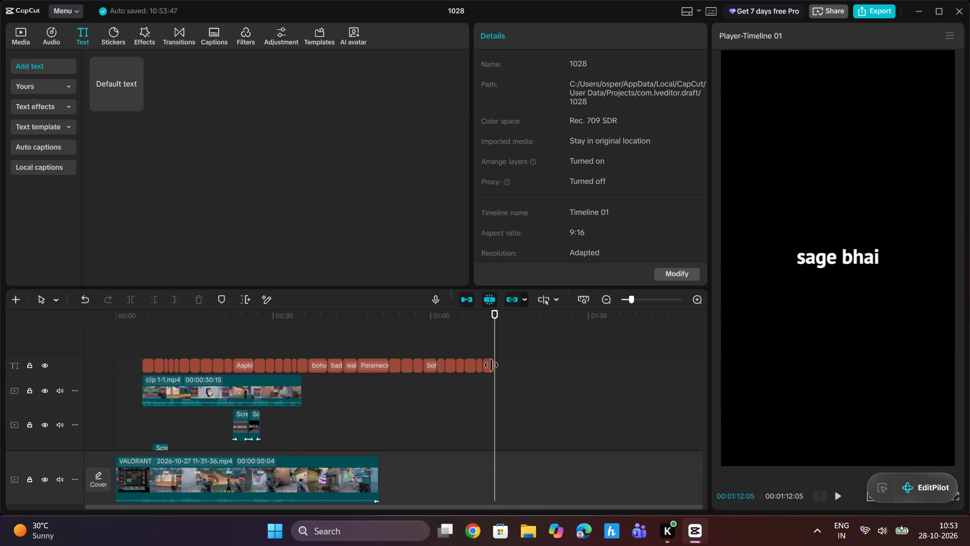
double_click(640, 295)
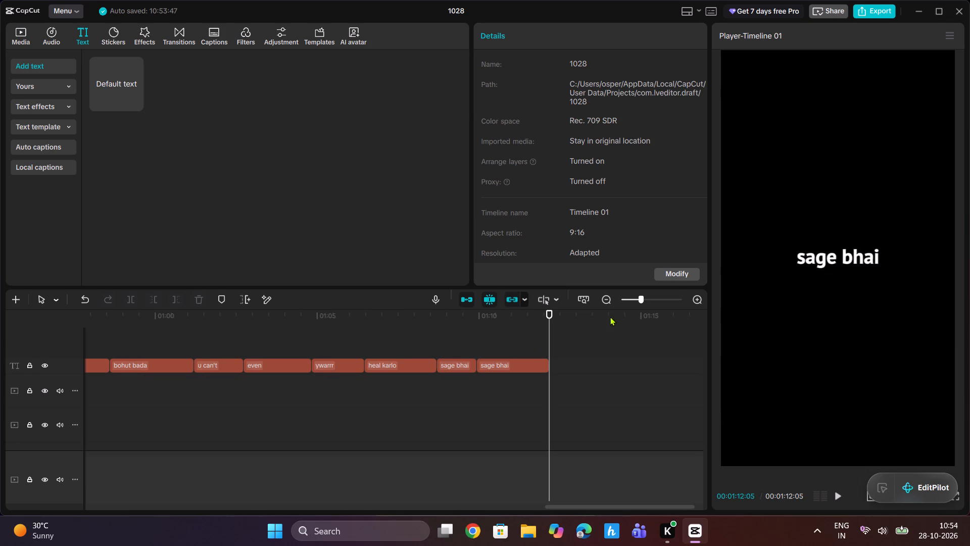
left_click(518, 360)
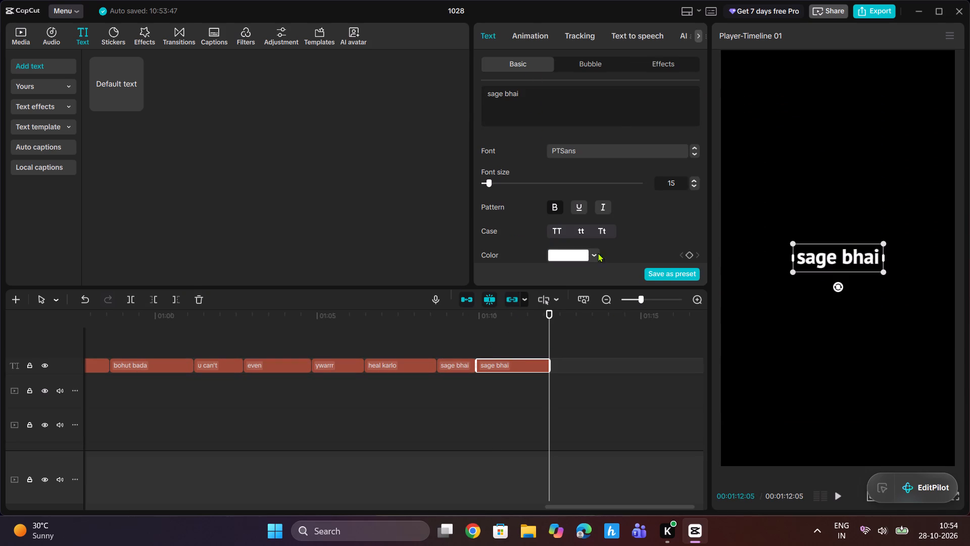
left_click_drag(548, 94, 467, 94)
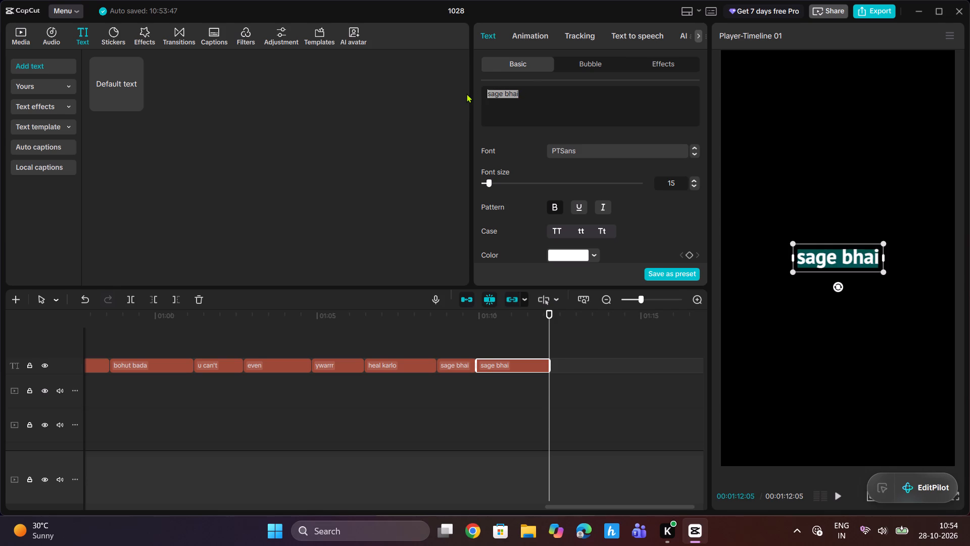
type("heal")
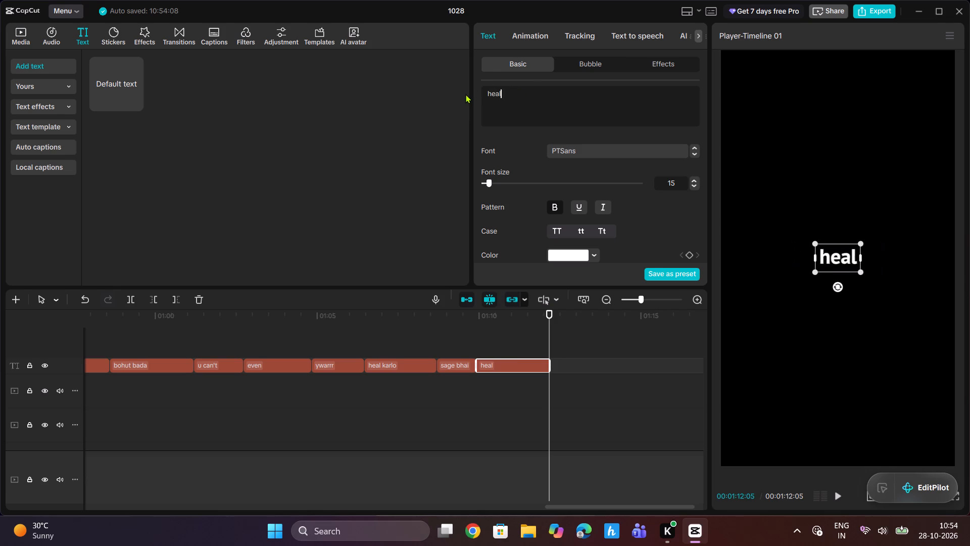
key("space")
type("karo")
key("BackSpace")
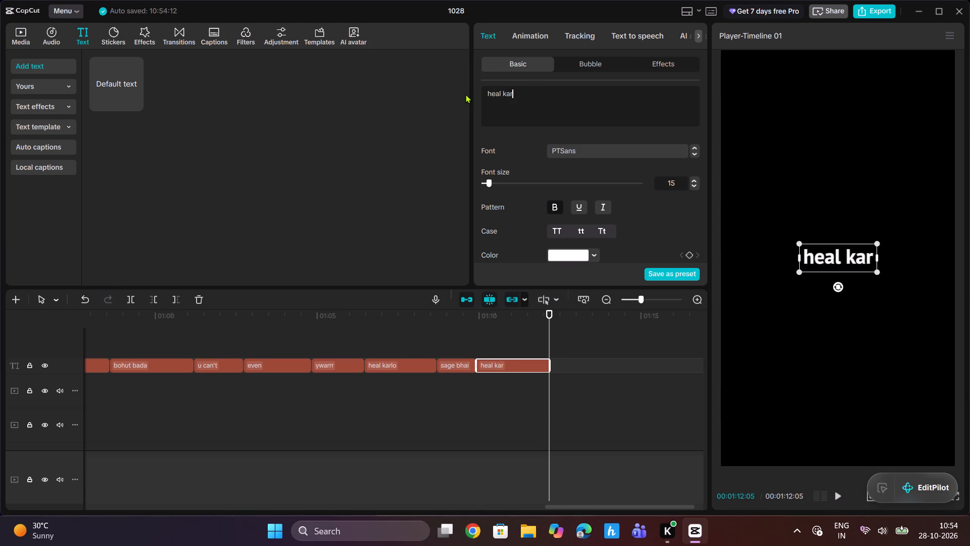
type("lo")
key("space")
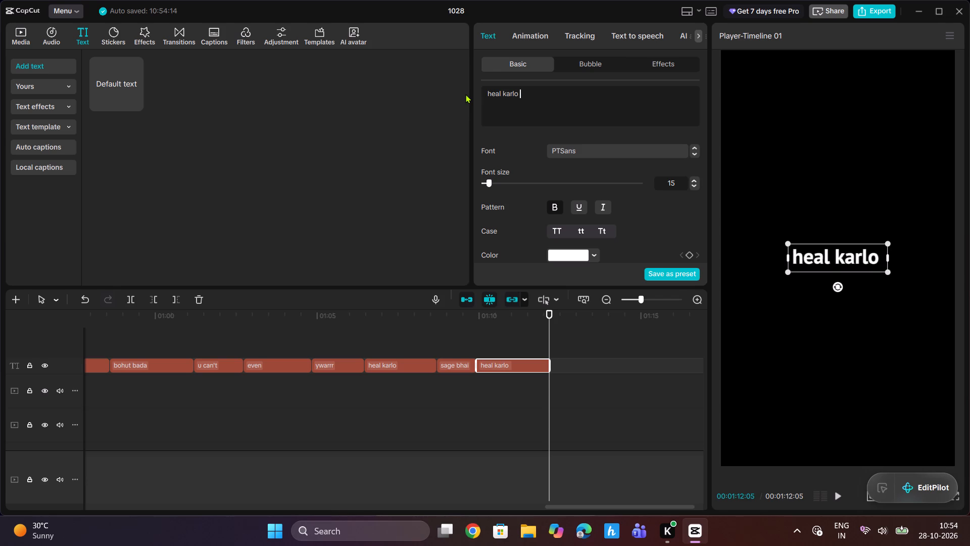
type("naa")
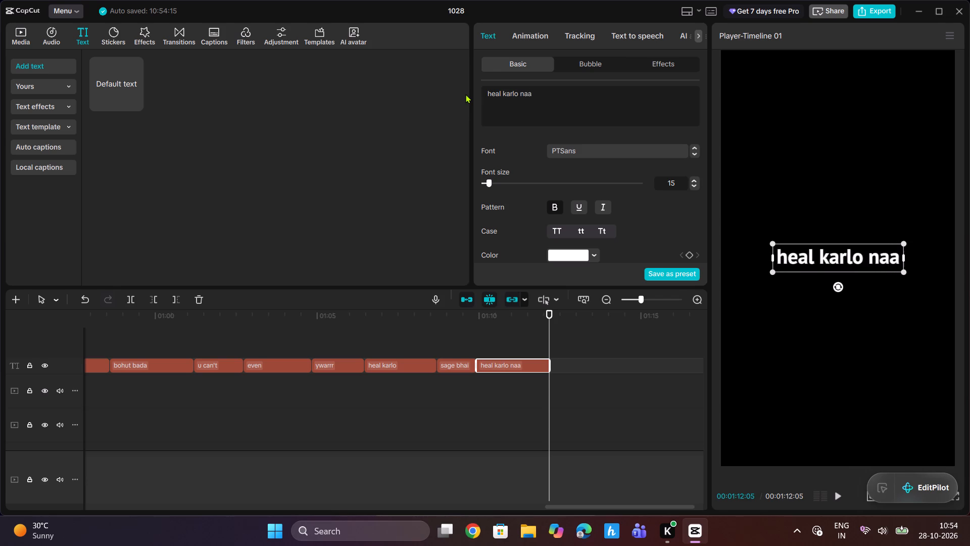
type("..")
key("BackSpace")
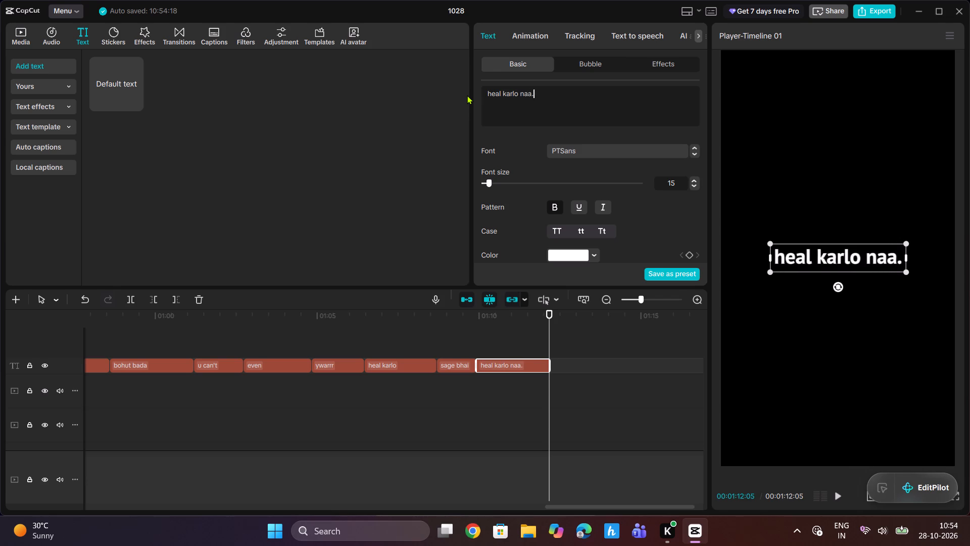
Remove the full stop from the end of the last caption, leaving "heal karlo naa".
key("BackSpace")
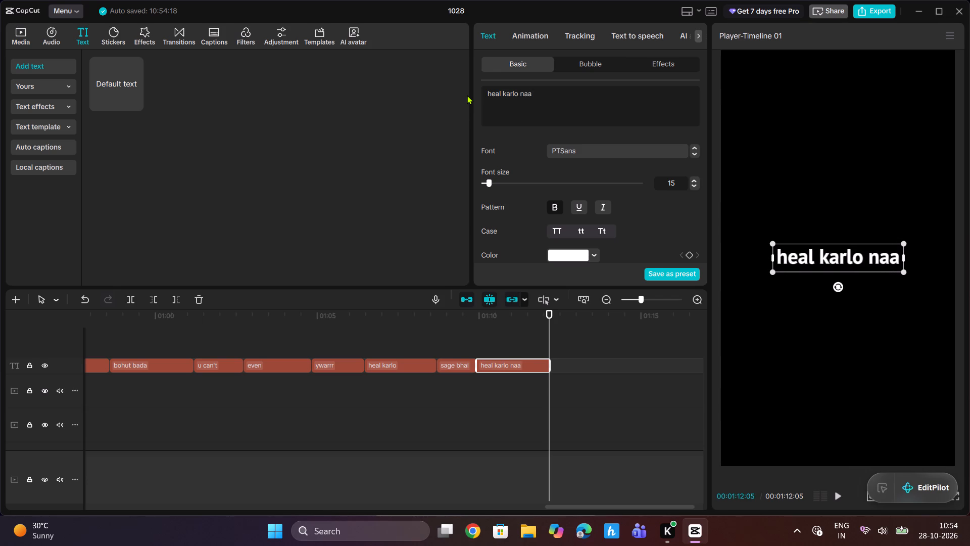
Browse the smiley and animal emojis for one to end the "heal karlo naa" caption.
key("super+period")
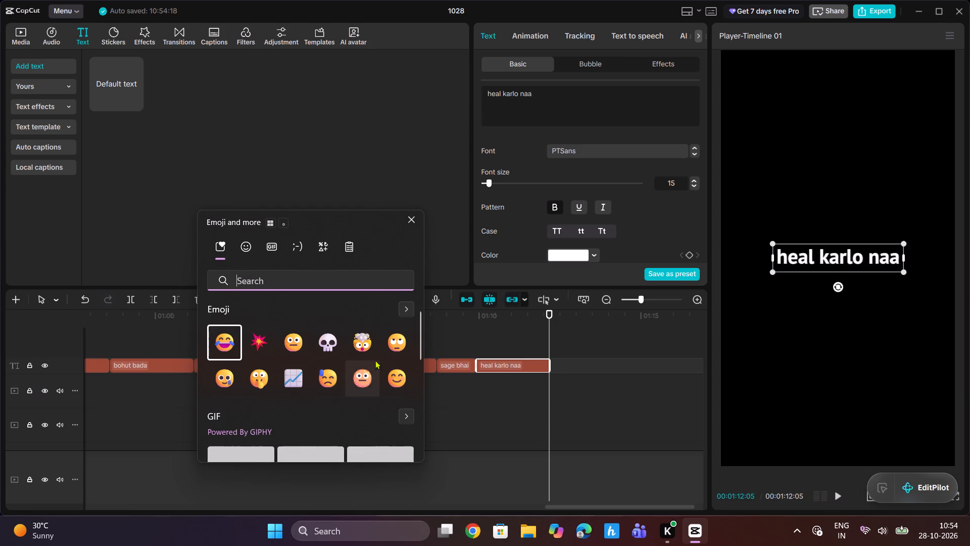
left_click(410, 307)
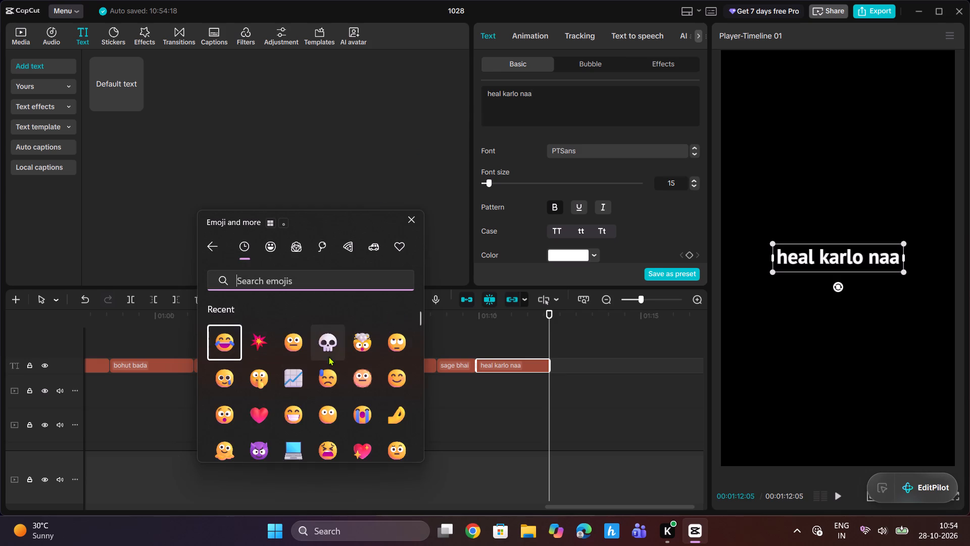
scroll(328, 360, "down", 7)
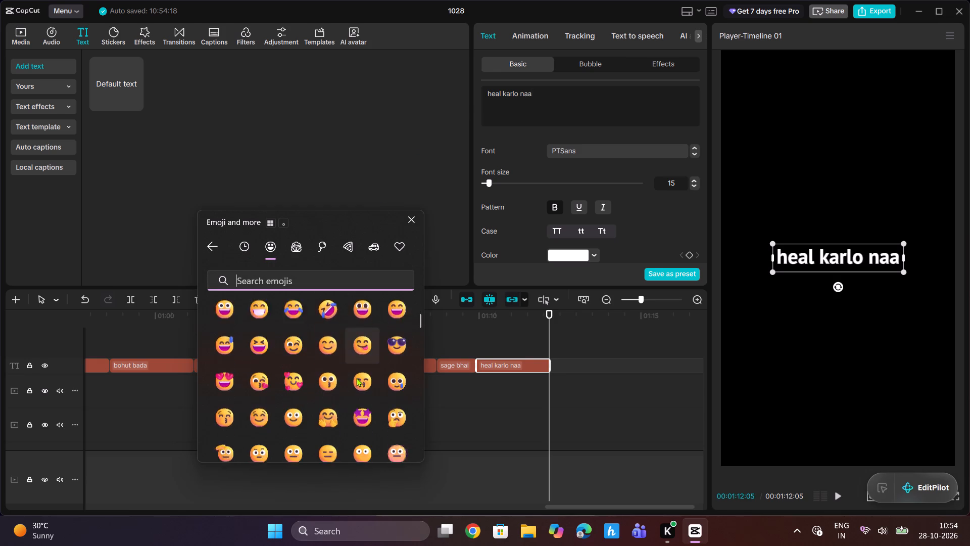
scroll(357, 378, "down", 3)
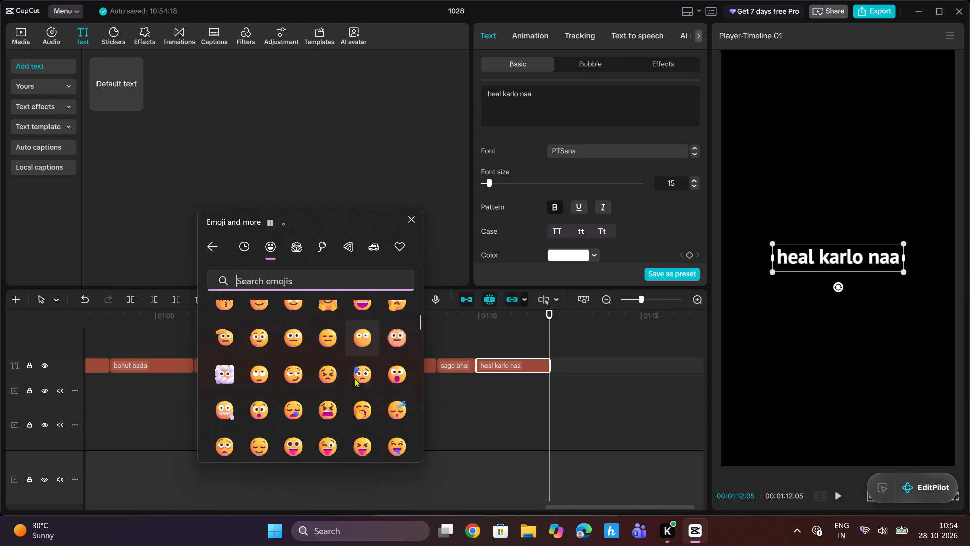
scroll(341, 379, "down", 1)
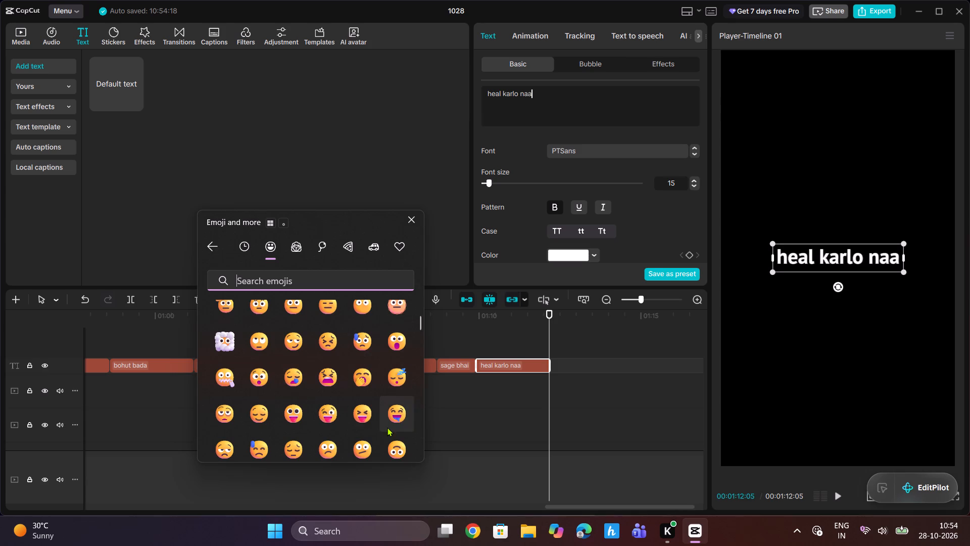
scroll(378, 432, "down", 1)
scroll(274, 424, "down", 1)
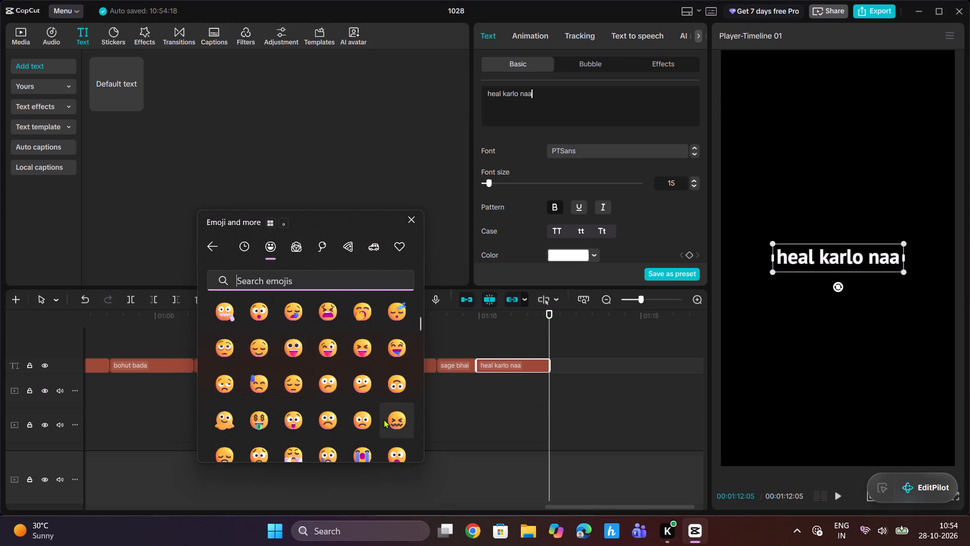
scroll(398, 415, "down", 1)
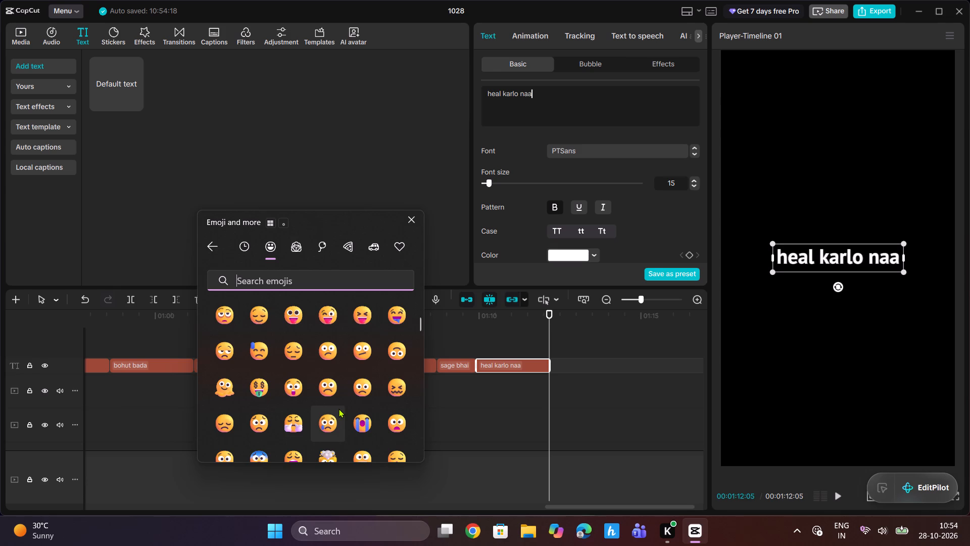
scroll(361, 412, "down", 1)
scroll(283, 408, "down", 2)
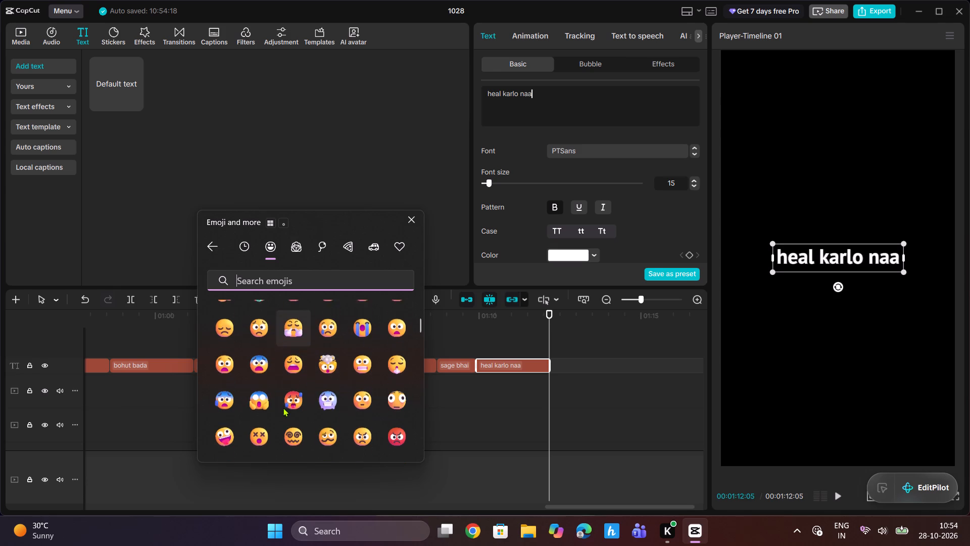
scroll(352, 403, "down", 1)
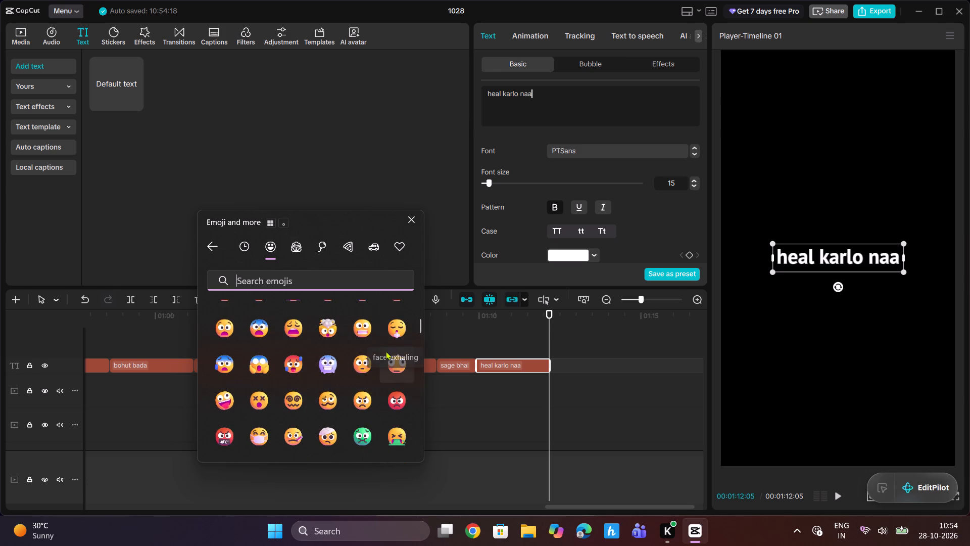
scroll(350, 380, "down", 2)
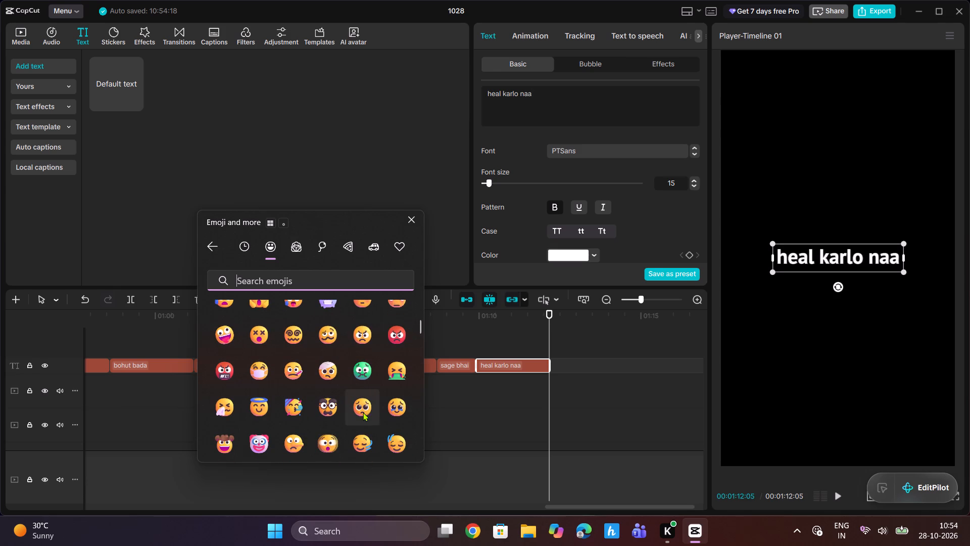
scroll(387, 425, "down", 1)
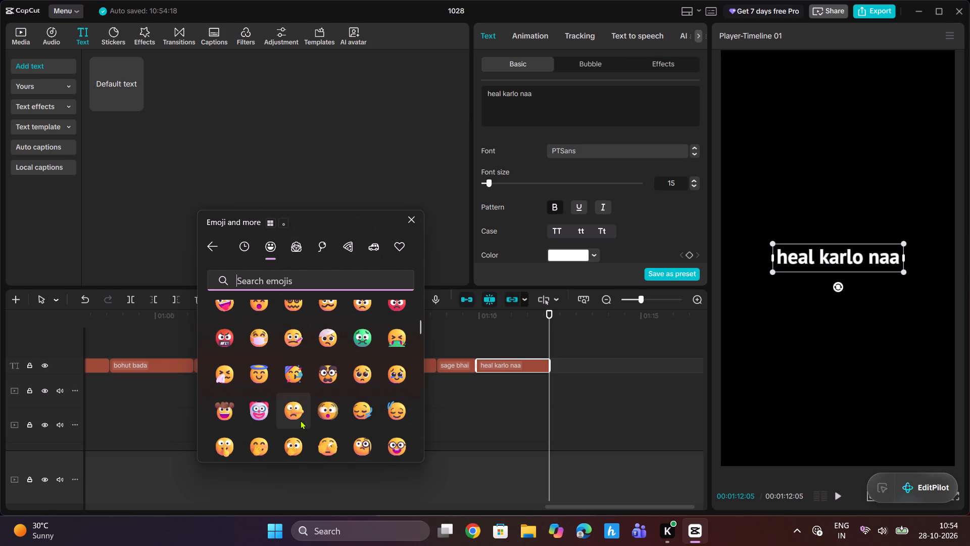
scroll(290, 422, "down", 1)
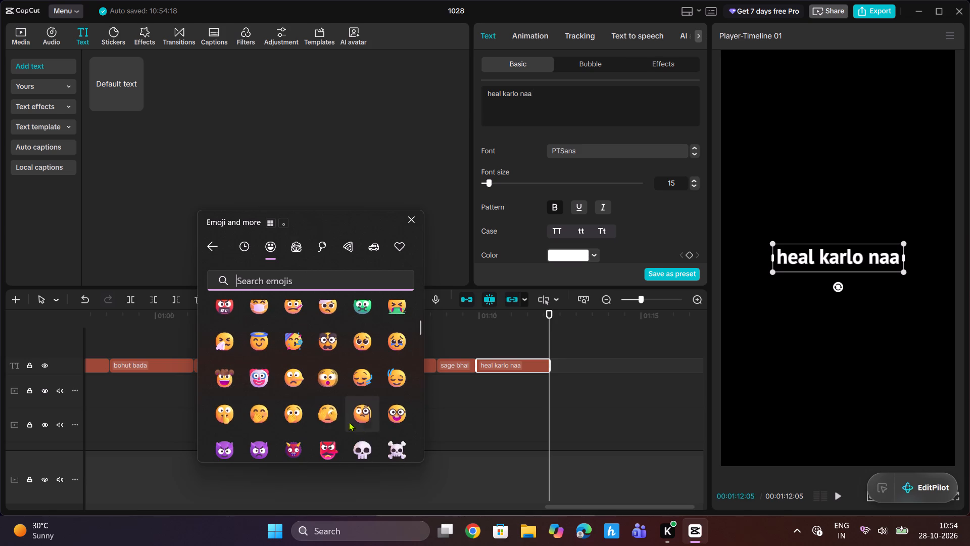
scroll(386, 424, "down", 2)
scroll(327, 418, "down", 1)
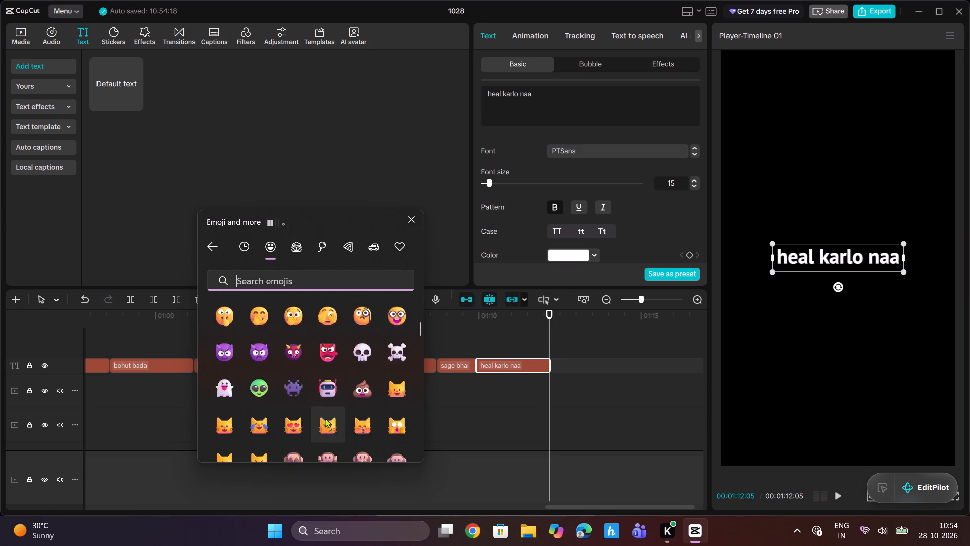
scroll(321, 418, "down", 1)
scroll(282, 391, "down", 1)
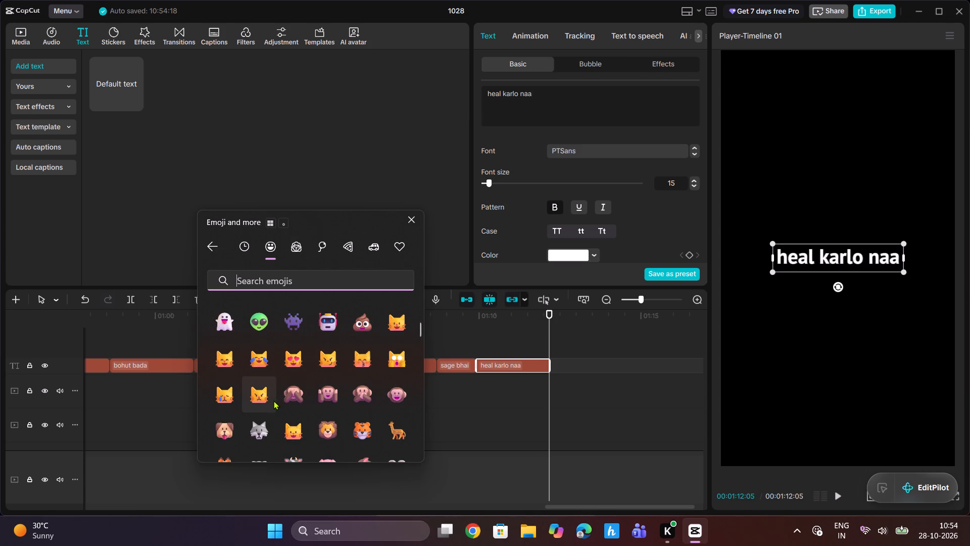
scroll(271, 399, "down", 2)
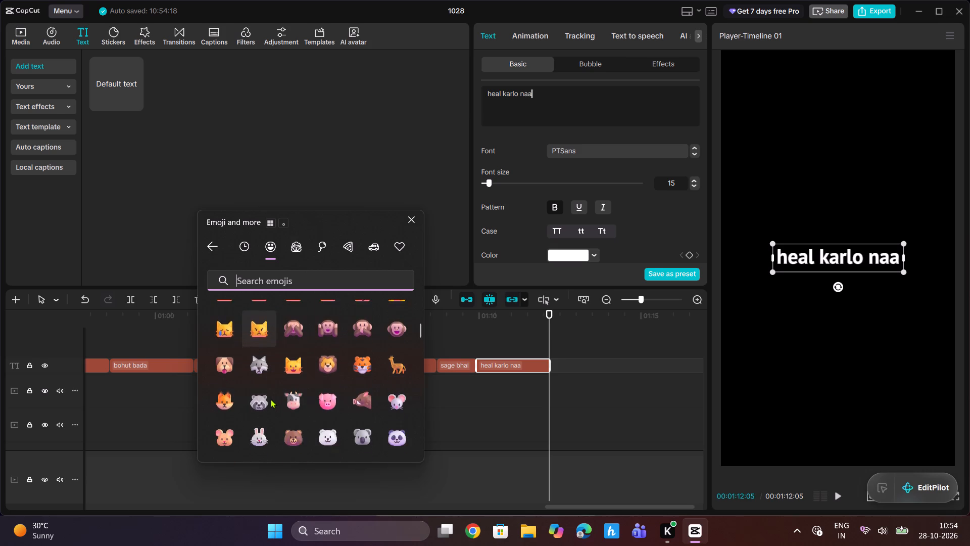
scroll(271, 399, "down", 2)
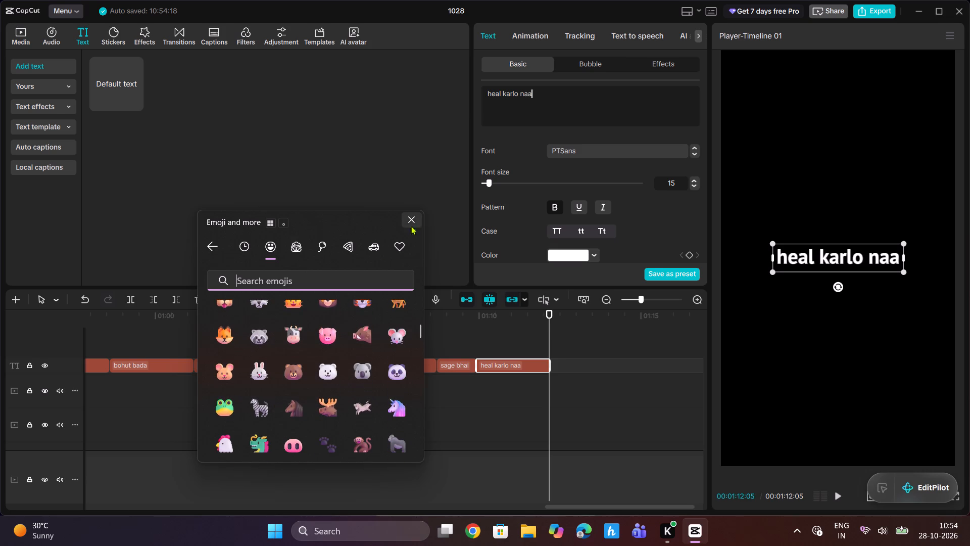
Search the emojis for "drop" and add the sweat droplets emoji 💦 after "heal karlo naa".
left_click(295, 284)
type("drop")
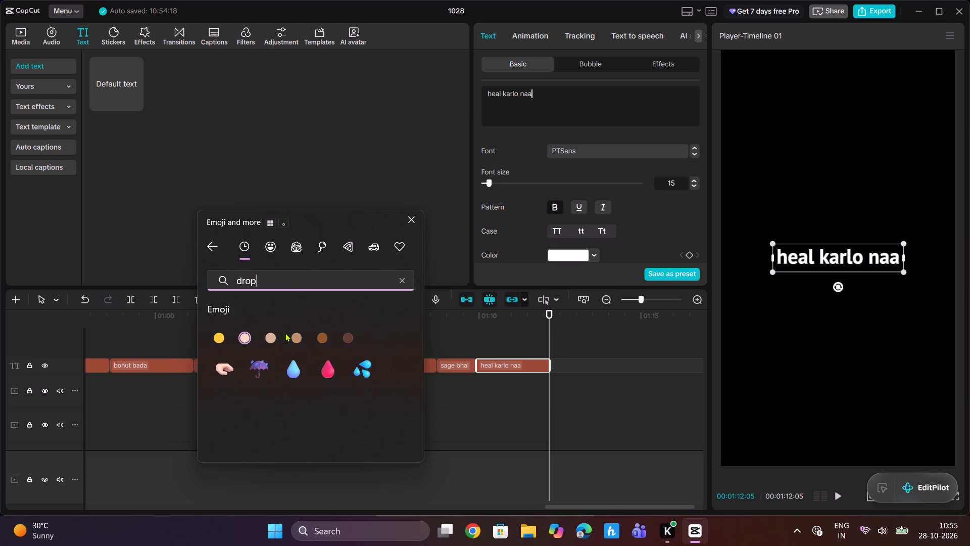
left_click(371, 369)
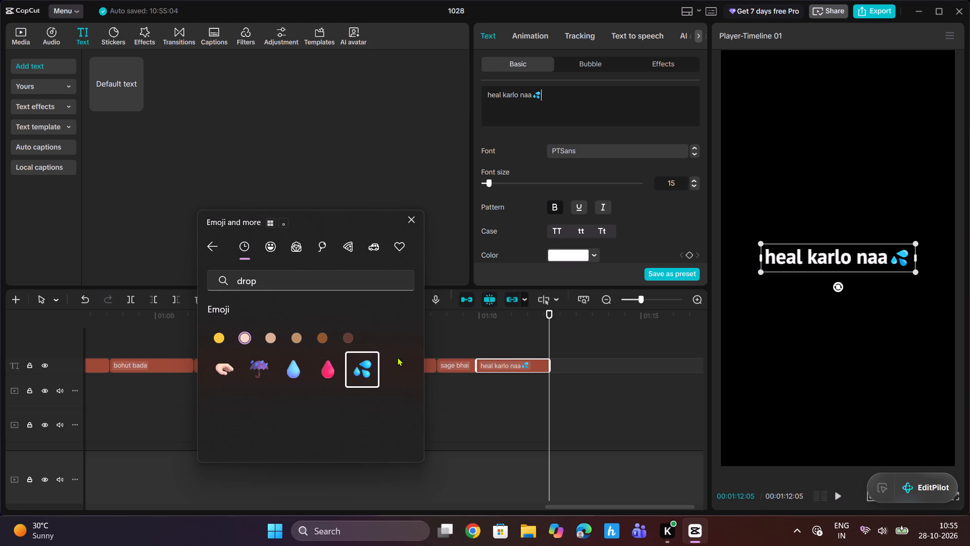
left_click(412, 217)
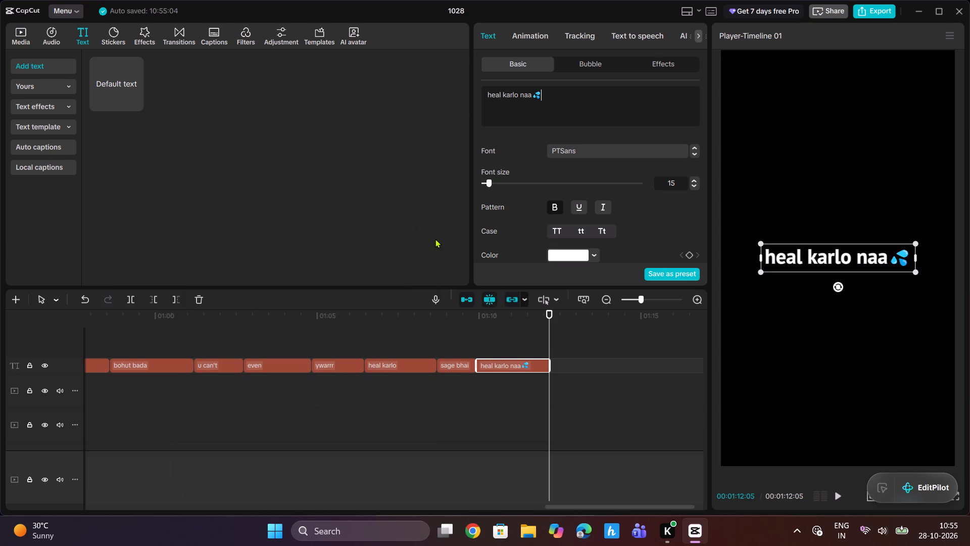
Play back the clip from 00:00:30:22 to about 00:00:35 to check the dialogue.
left_click_drag(551, 316, 524, 323)
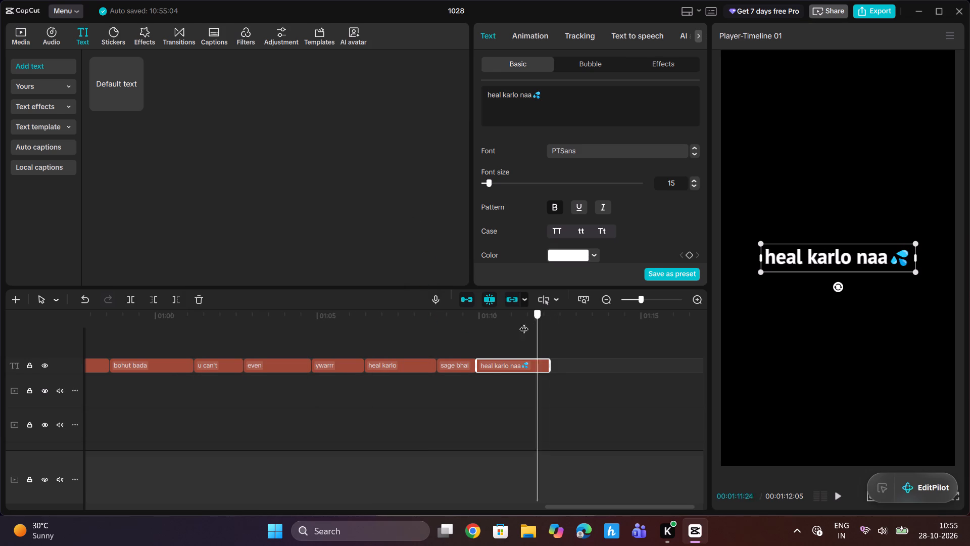
left_click_drag(524, 323, 488, 329)
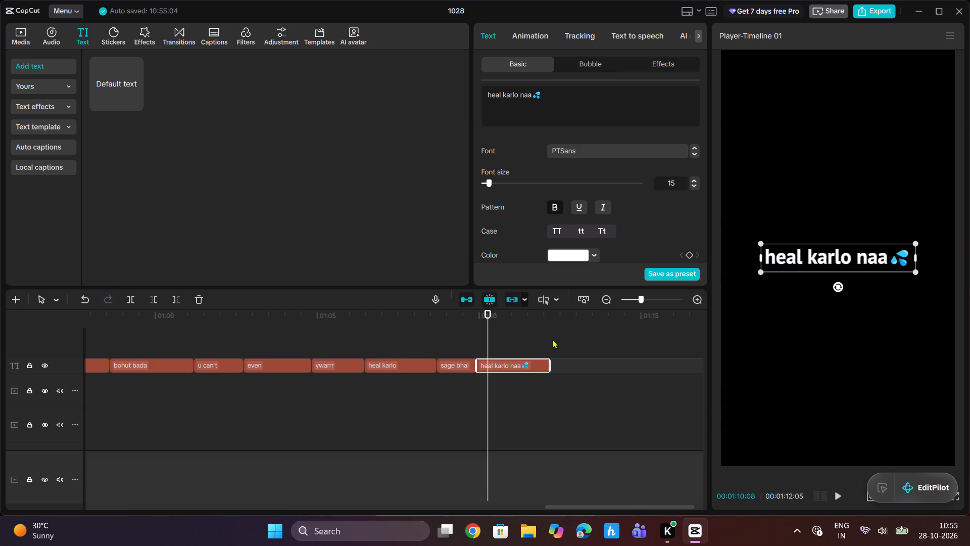
left_click_drag(489, 326, 188, 350)
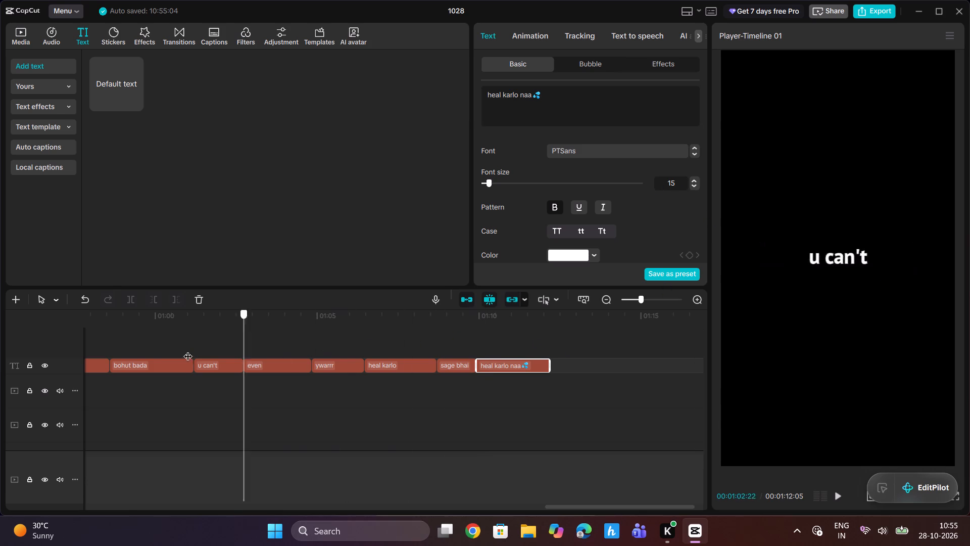
left_click_drag(188, 350, 188, 360)
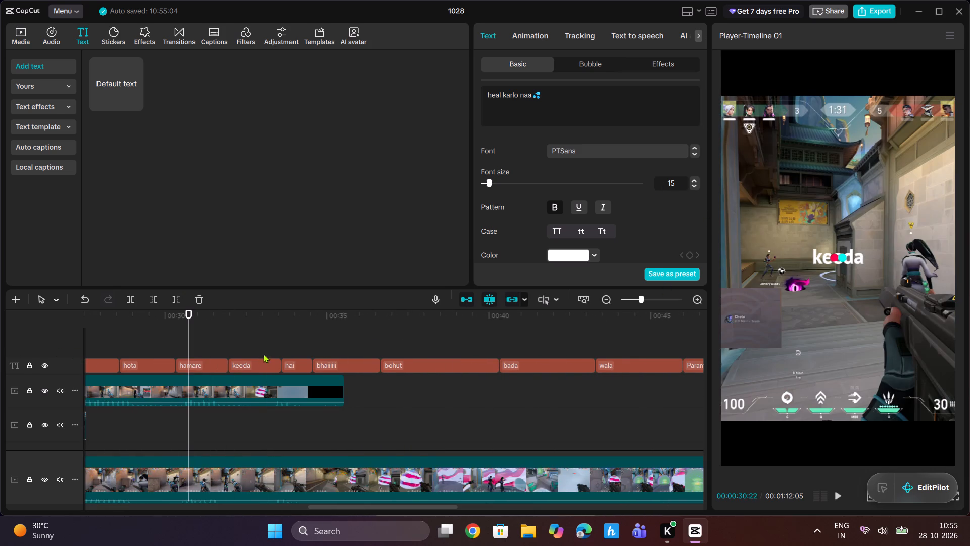
key("space")
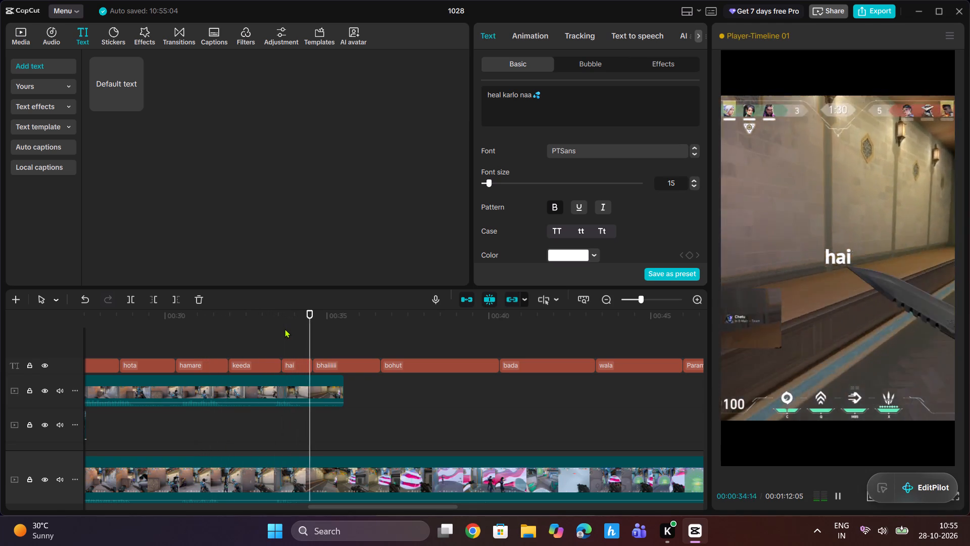
key("space")
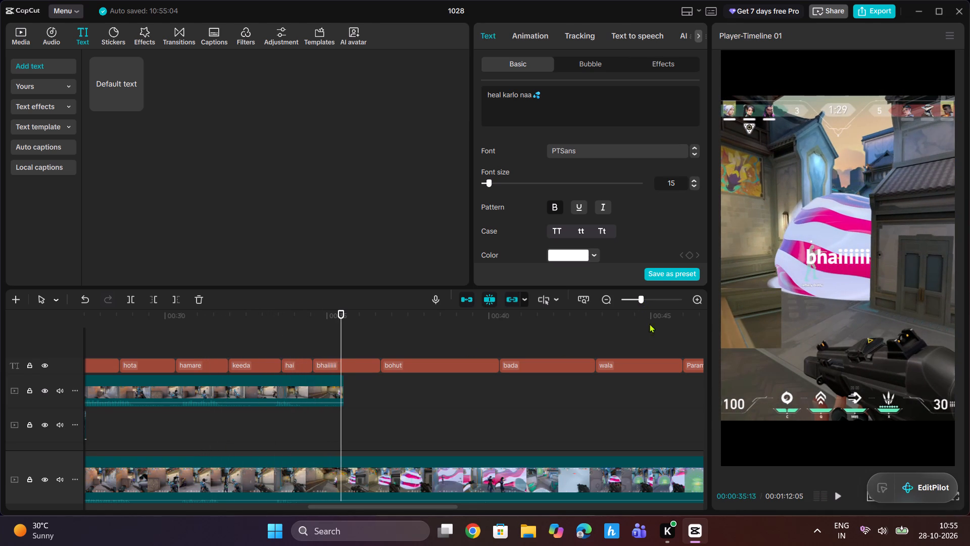
Search the emojis for "lips" and add the biting-lip emoji after 💦 in the last "heal karlo naa" caption.
left_click(663, 328)
left_click_drag(663, 328, 703, 329)
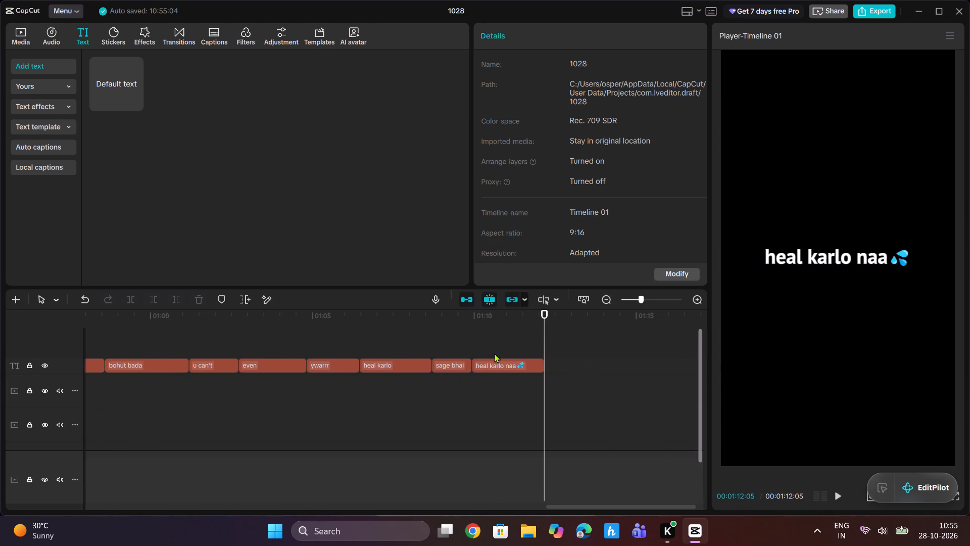
left_click(490, 363)
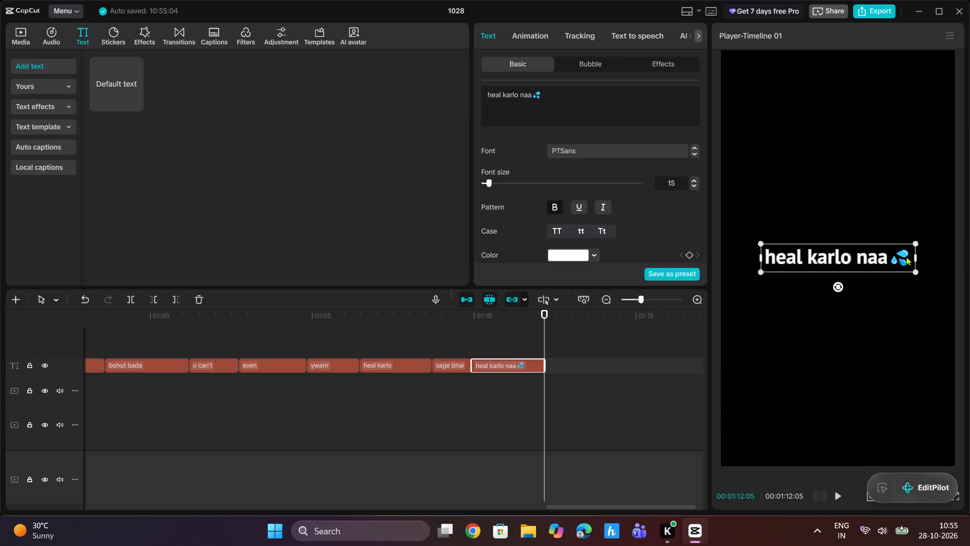
left_click(906, 258)
left_click(567, 105)
key("super+period")
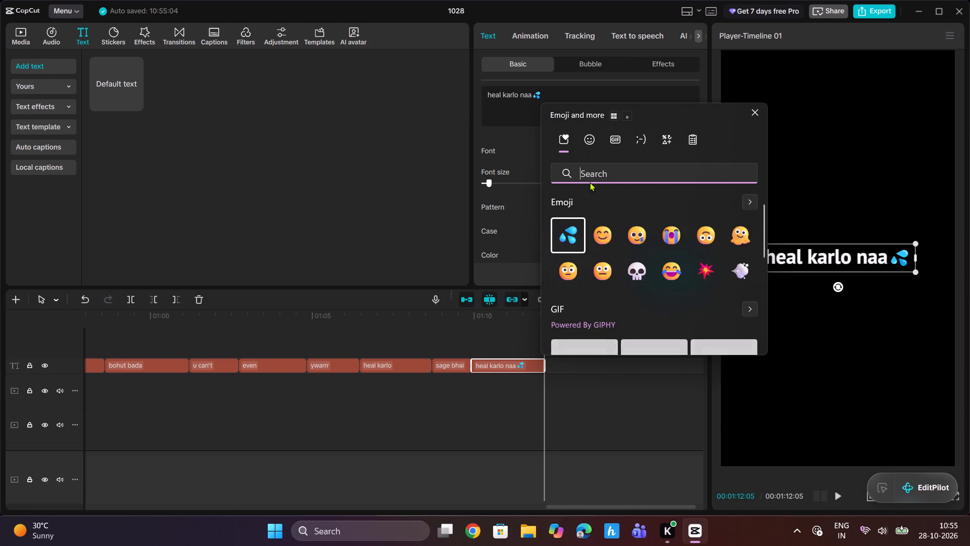
type("lips")
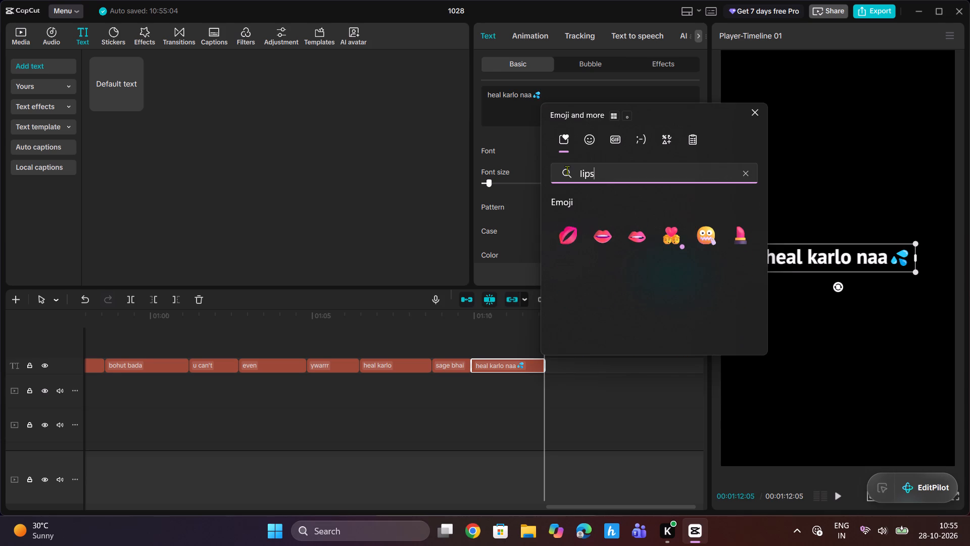
left_click(641, 241)
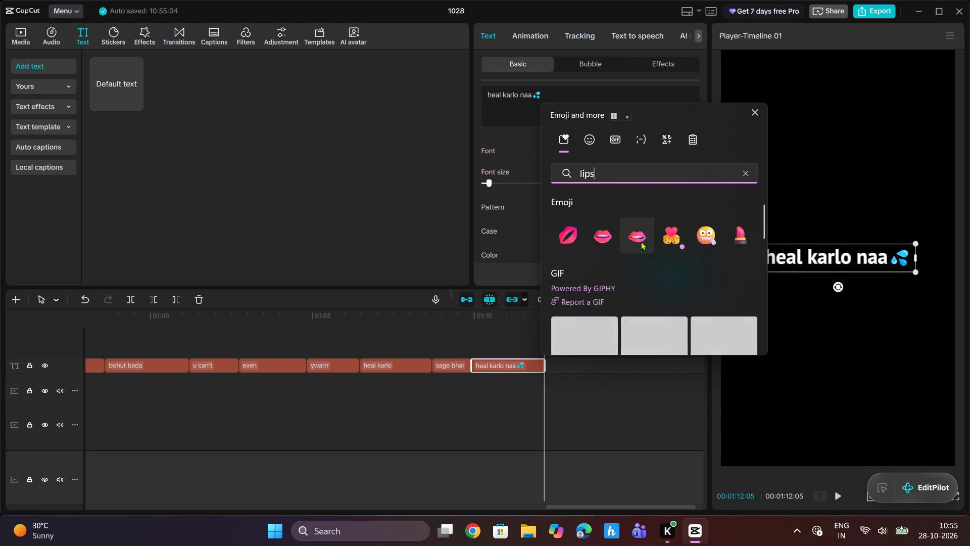
left_click(753, 109)
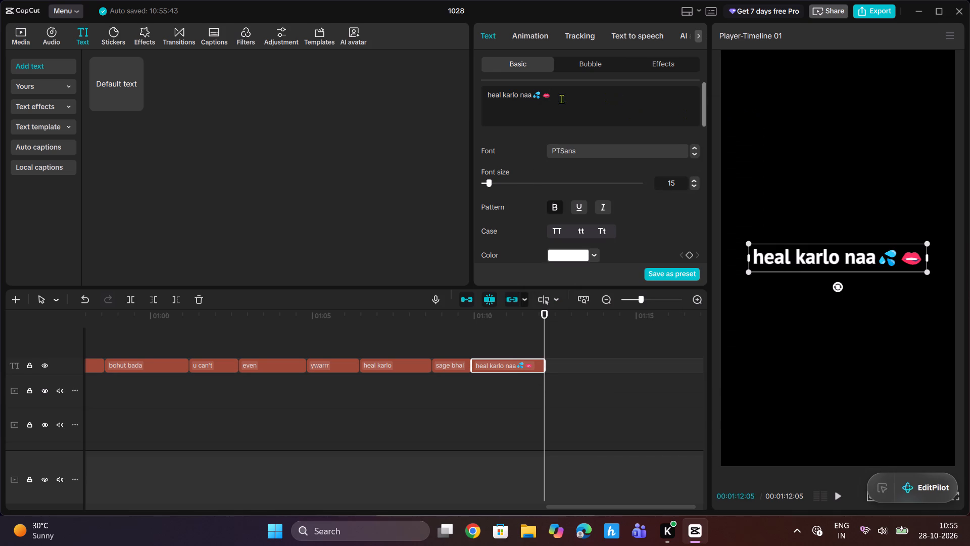
Swap the two emojis ending the last "heal karlo naa" caption so the lips emoji comes before the sweat droplets 💦.
left_click_drag(544, 96, 535, 95)
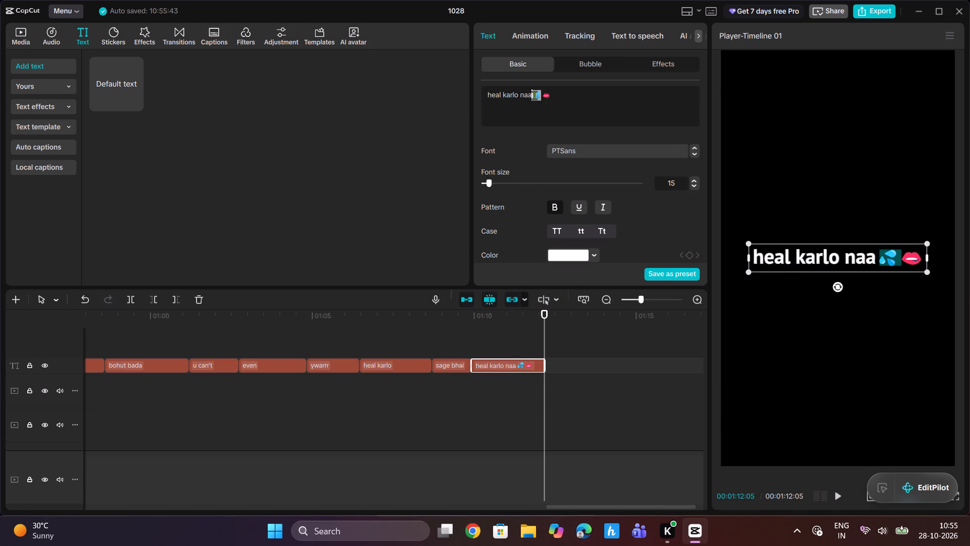
left_click_drag(535, 96, 563, 92)
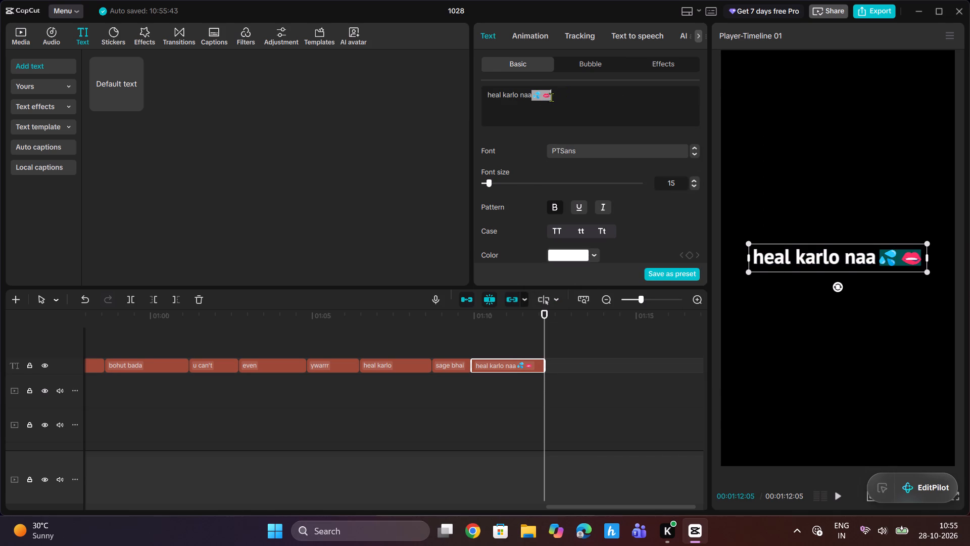
left_click(552, 98)
left_click_drag(532, 97, 542, 94)
left_click_drag(539, 97, 566, 96)
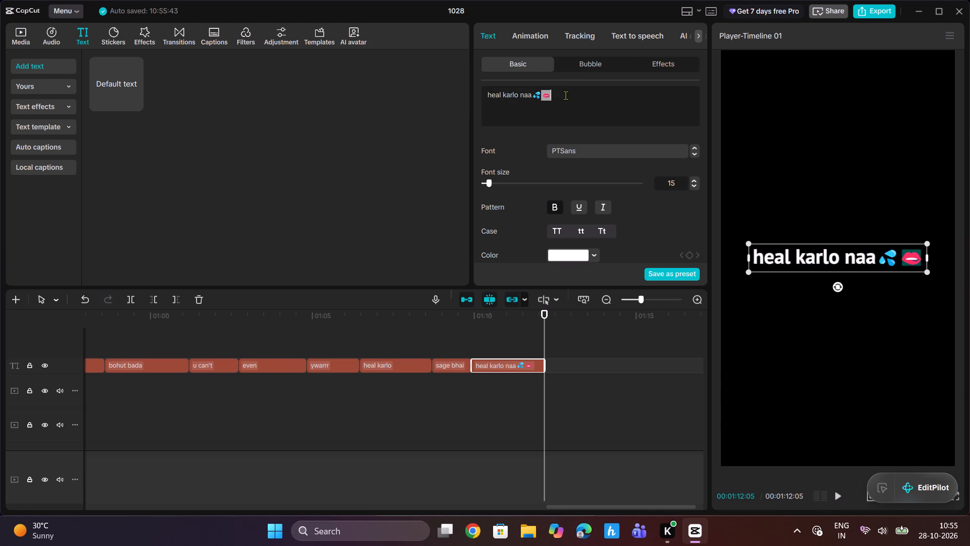
left_click_drag(566, 96, 561, 96)
left_click(561, 96)
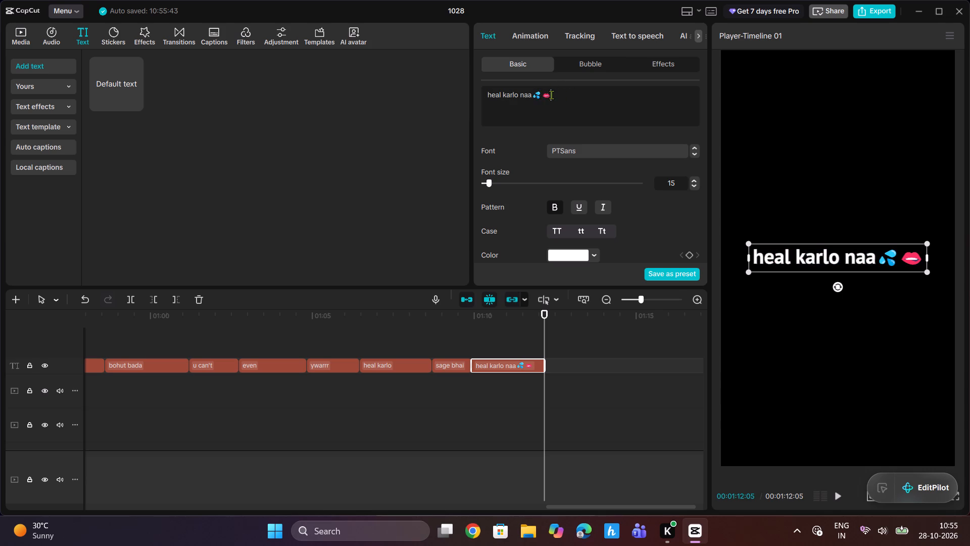
left_click(553, 95)
key("BackSpace")
key("BackSpace")
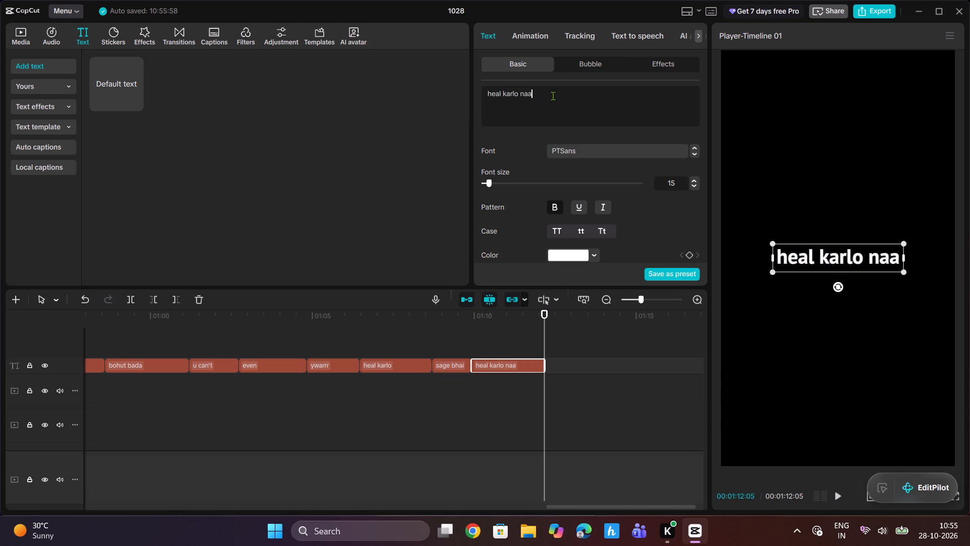
key("super+period")
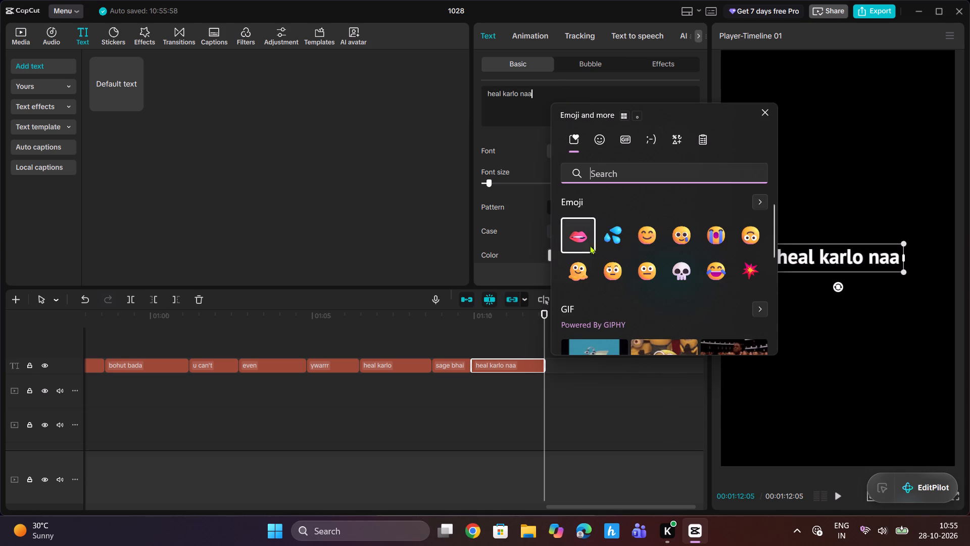
left_click(579, 235)
left_click(610, 236)
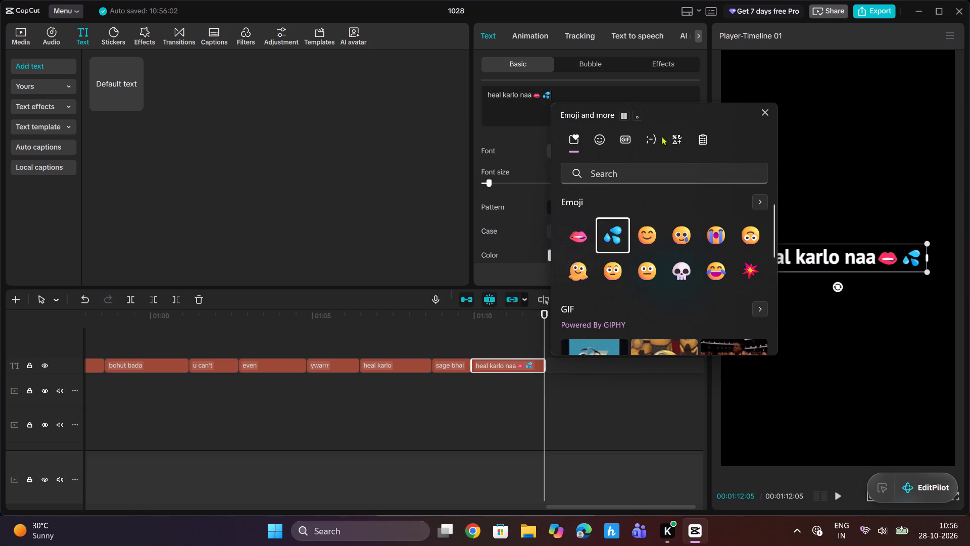
left_click(765, 109)
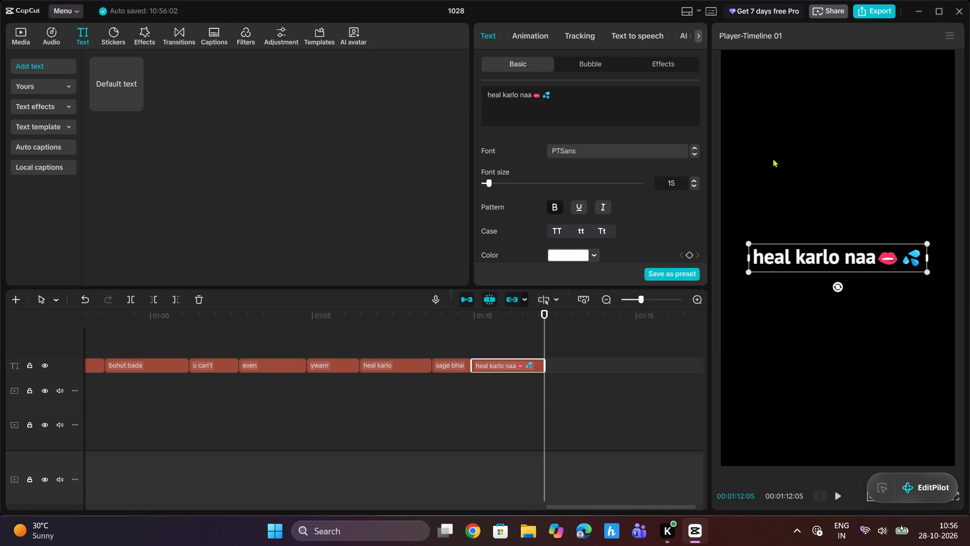
Align the first caption "let's" with the start of clip 1-1.mp4 and trim its end to about 00:00:05:25.
left_click_drag(547, 320, 318, 321)
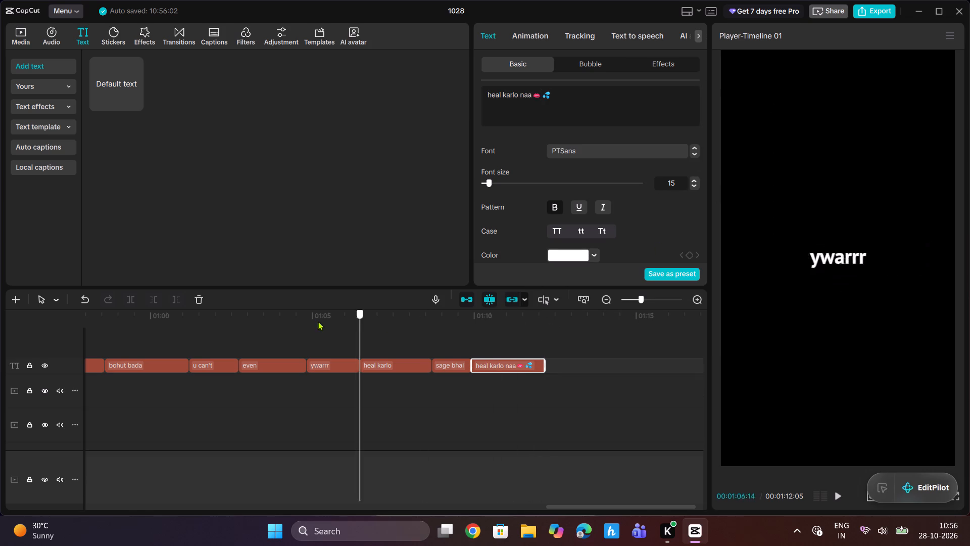
left_click_drag(318, 321, 230, 328)
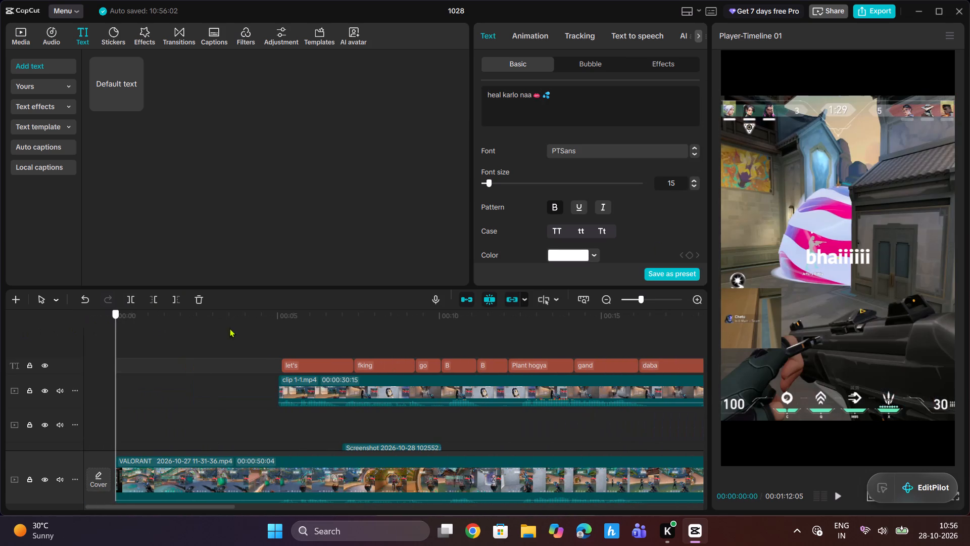
left_click_drag(230, 328, 267, 338)
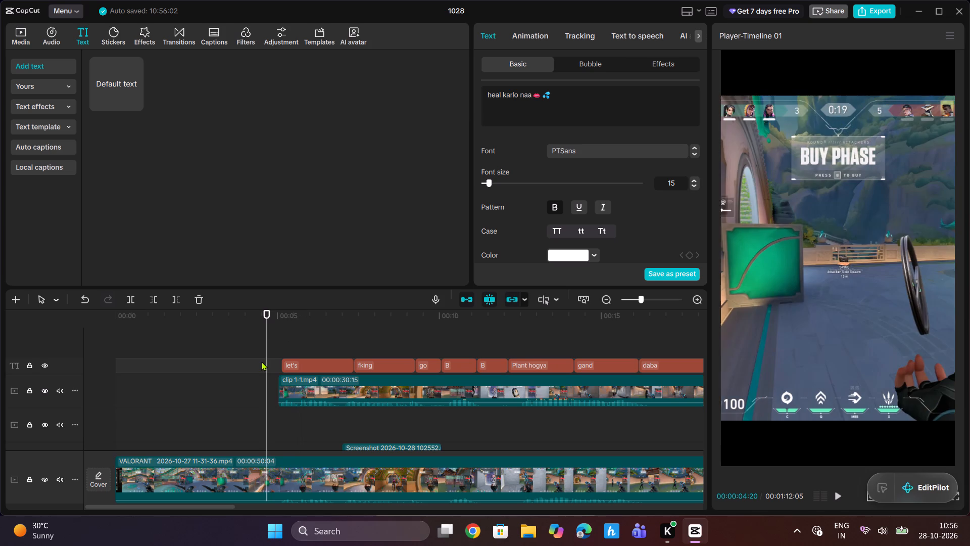
key("space")
key("space")
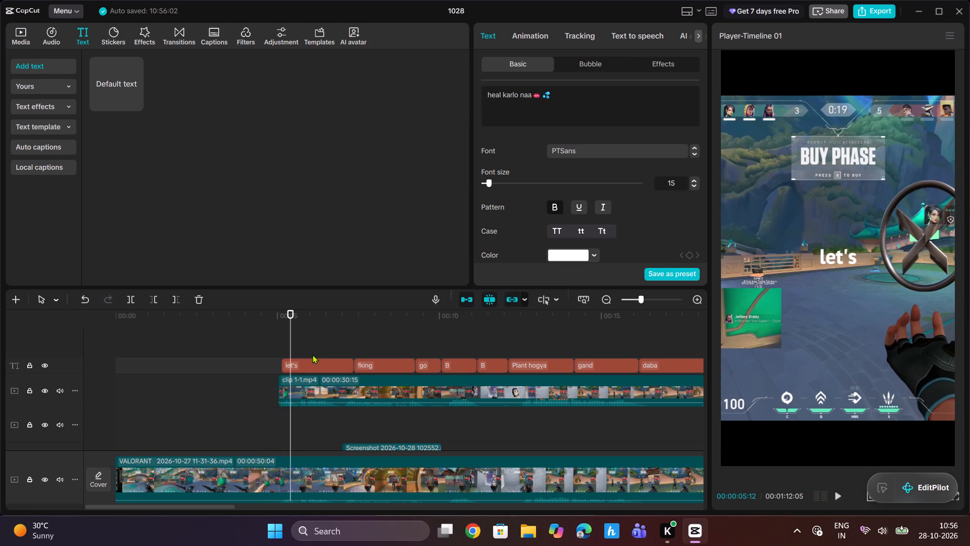
key("space")
key("space")
left_click(348, 366)
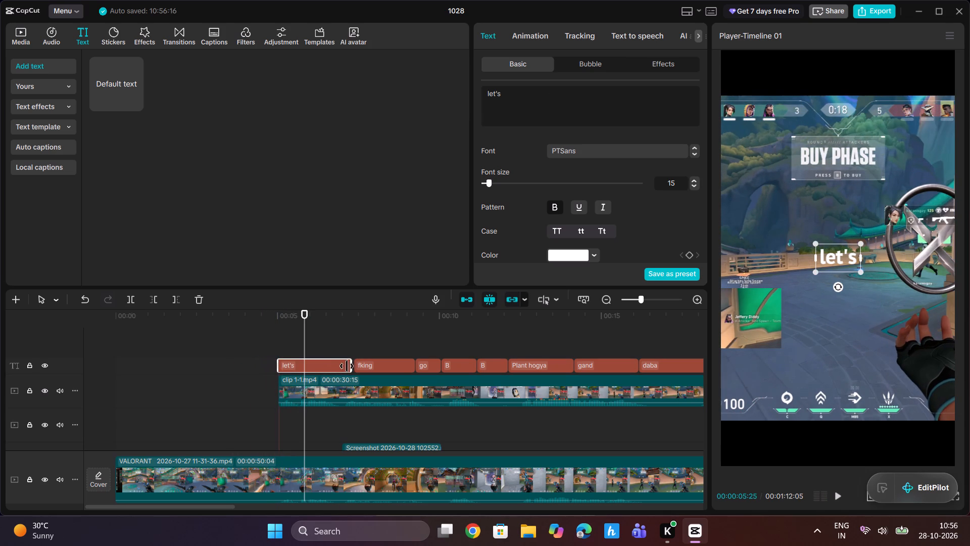
left_click_drag(352, 366, 306, 370)
Replay the opening from about 00:00:05 to check the "let's" caption's timing against the dialogue.
left_click_drag(305, 321, 279, 329)
key("space")
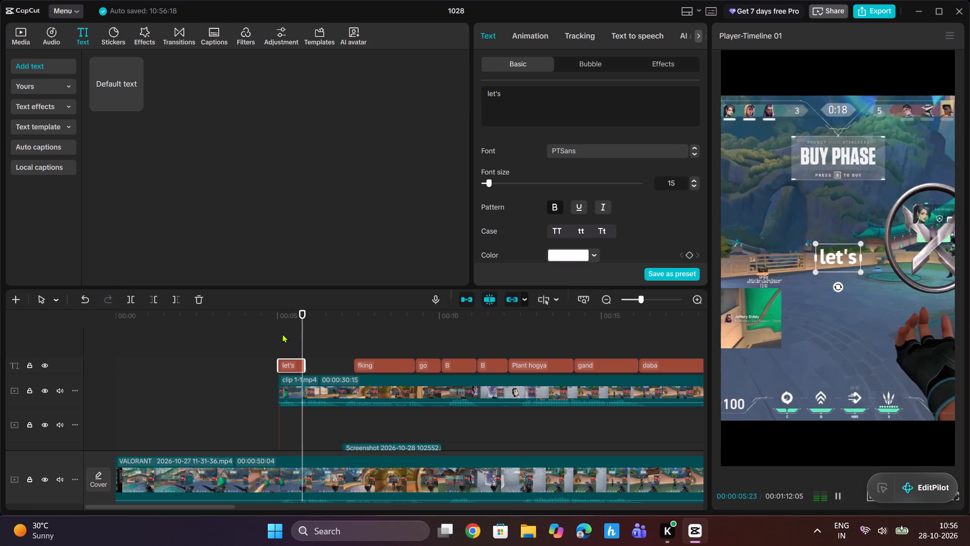
key("space")
left_click(270, 331)
key("space")
key("space")
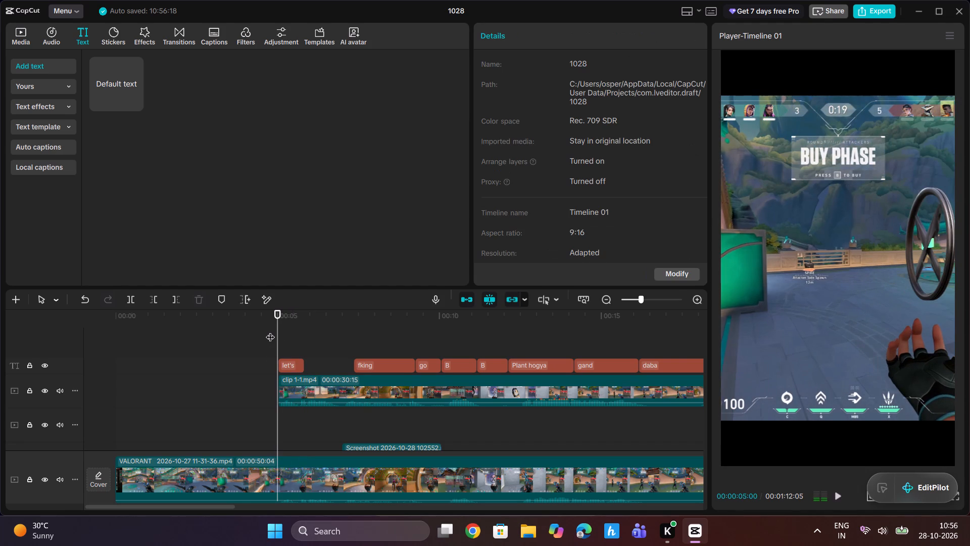
key("space")
key("space")
left_click_drag(288, 321, 280, 322)
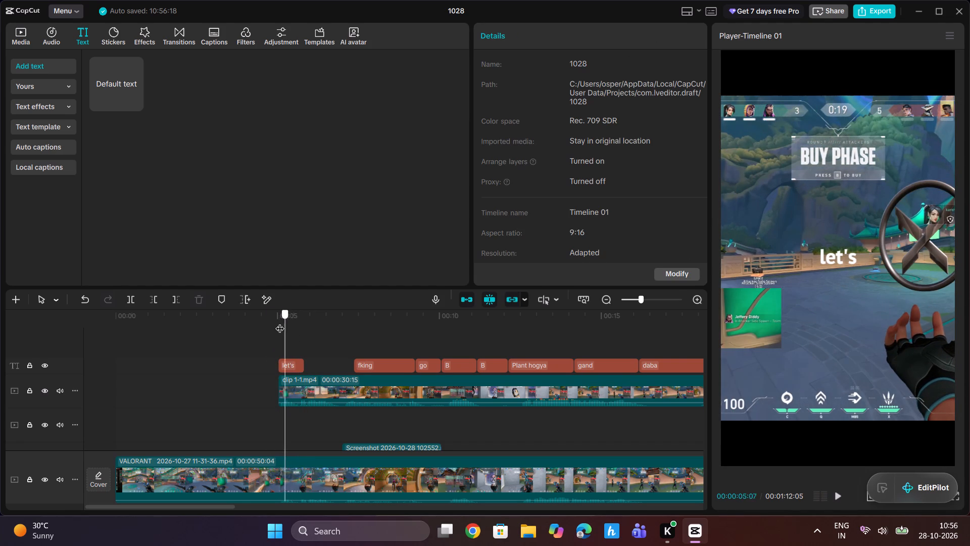
left_click_drag(280, 322, 271, 325)
key("space")
key("space")
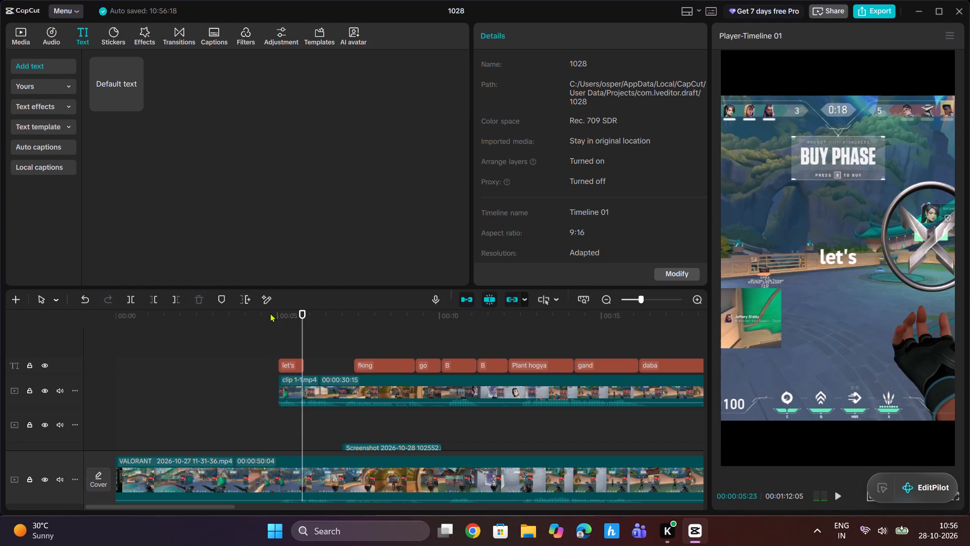
left_click(270, 313)
left_click_drag(270, 313, 205, 324)
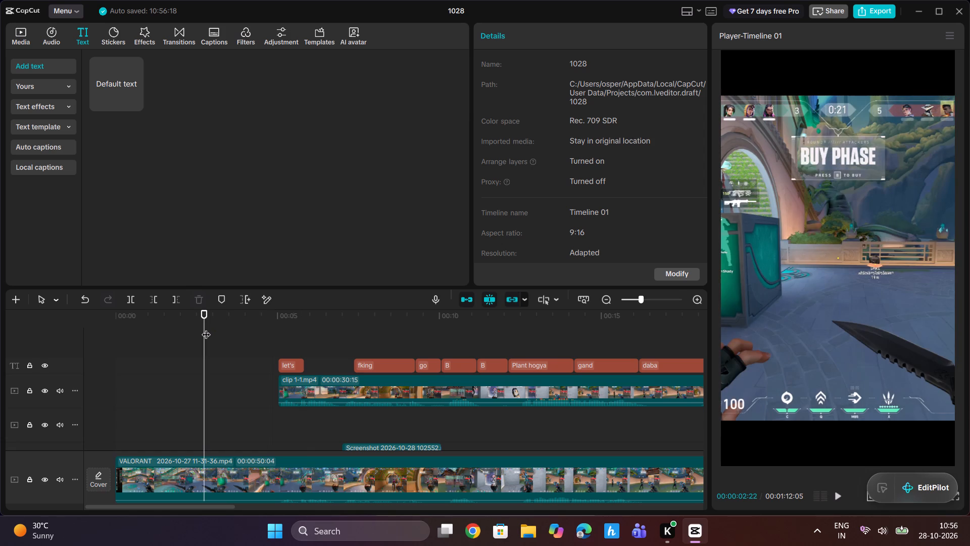
Close the project's editing window.
left_click(957, 10)
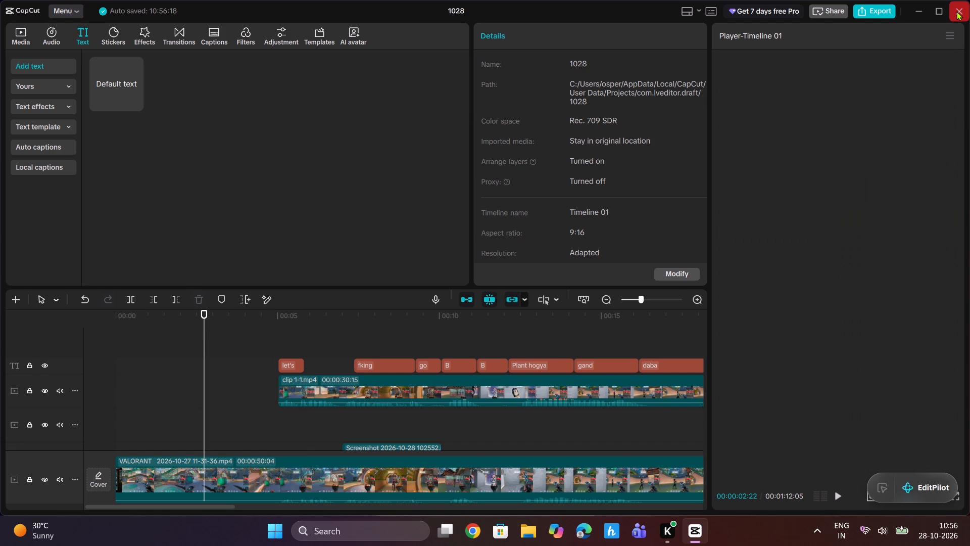
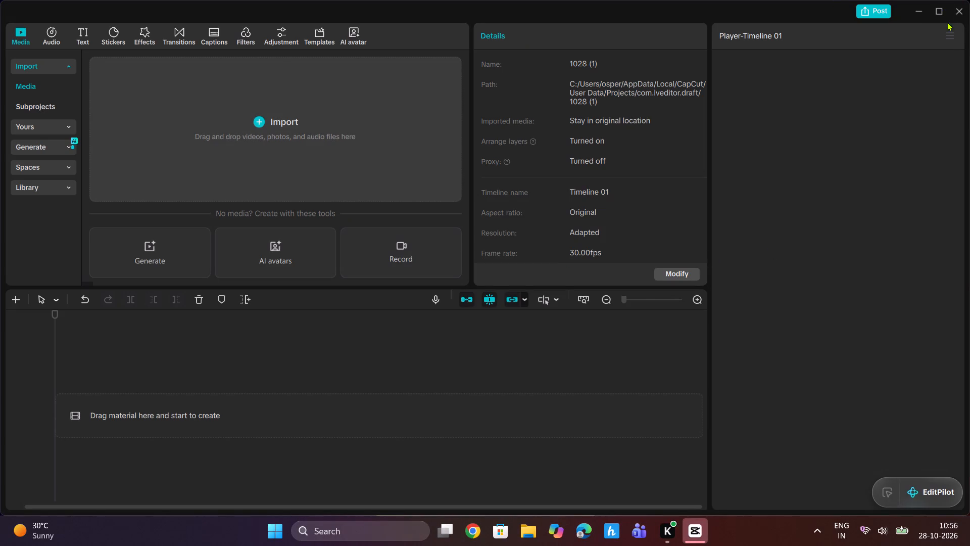
Close the editing window of the empty project 1028 (1).
left_click(969, 12)
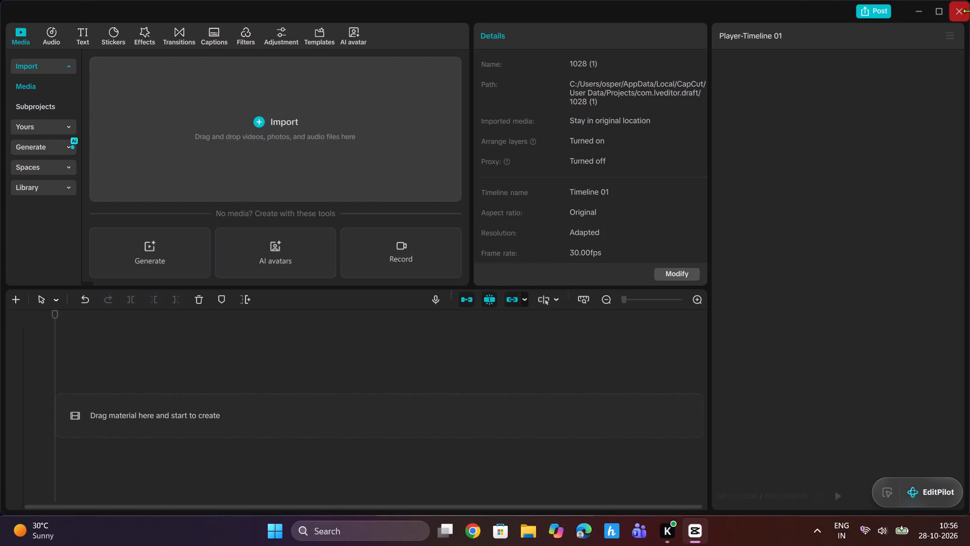
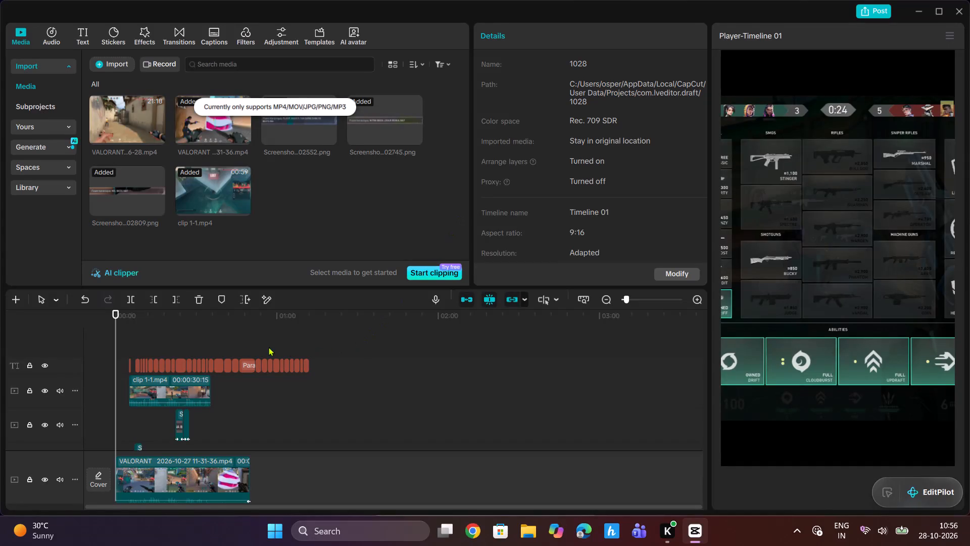
Shorten the "let's" caption at both ends so it starts just after the 5-second mark.
left_click(639, 300)
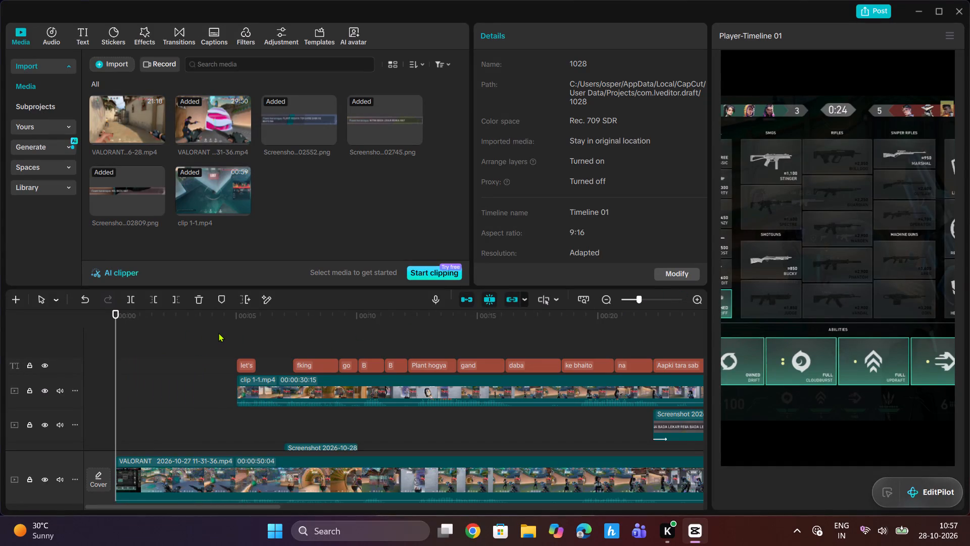
left_click(219, 333)
left_click(219, 332)
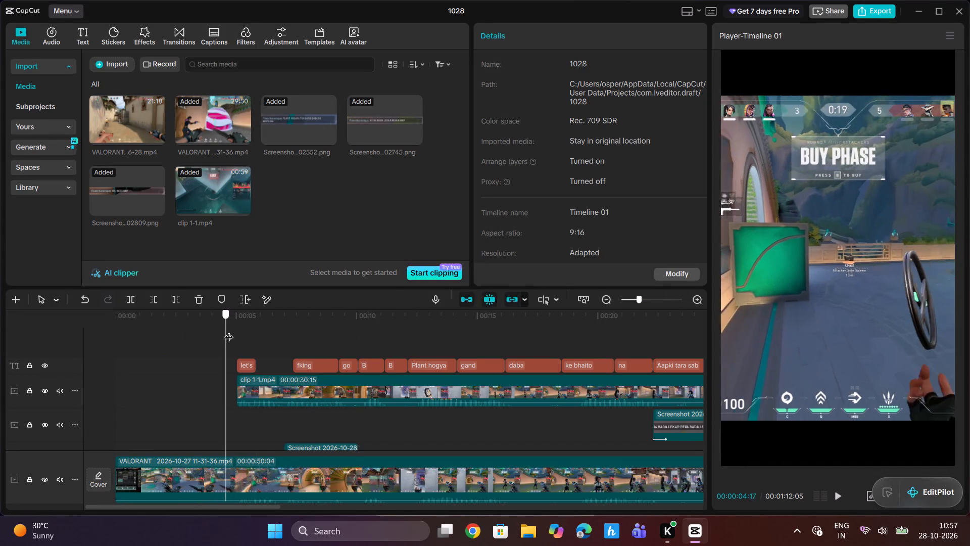
key("space")
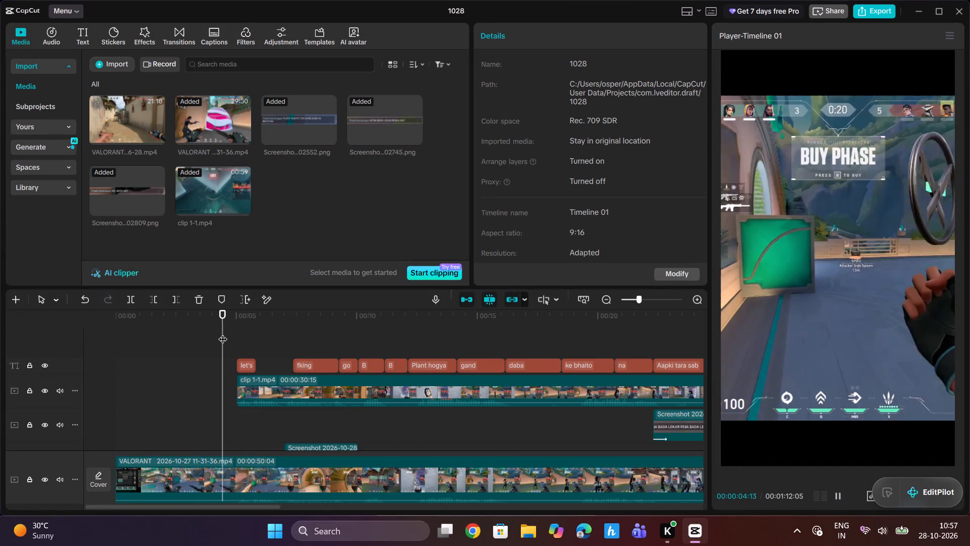
key("space")
key("space")
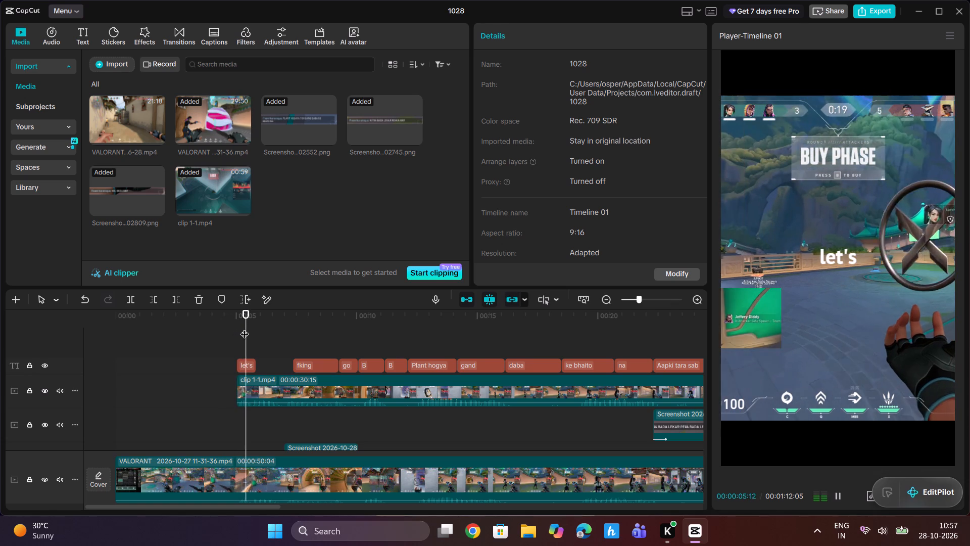
key("space")
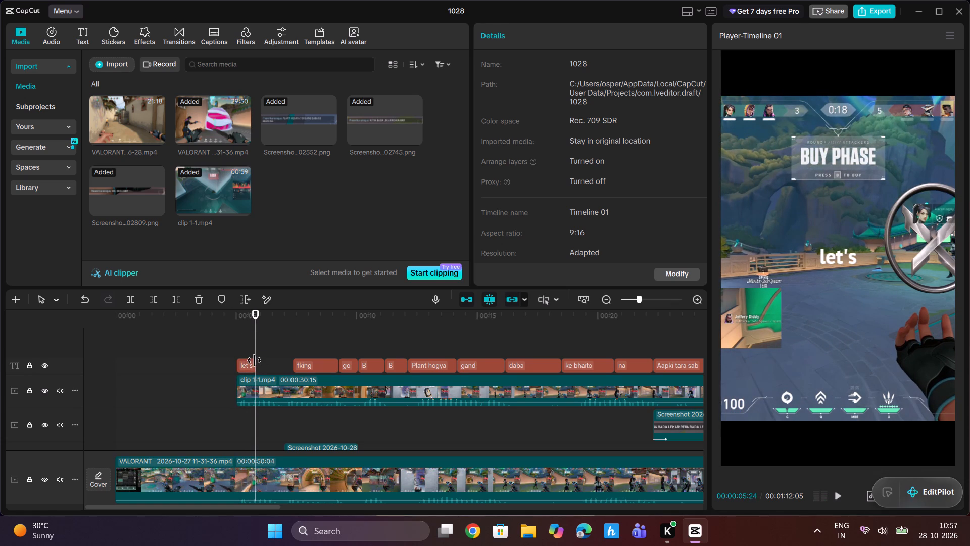
left_click_drag(254, 360, 250, 361)
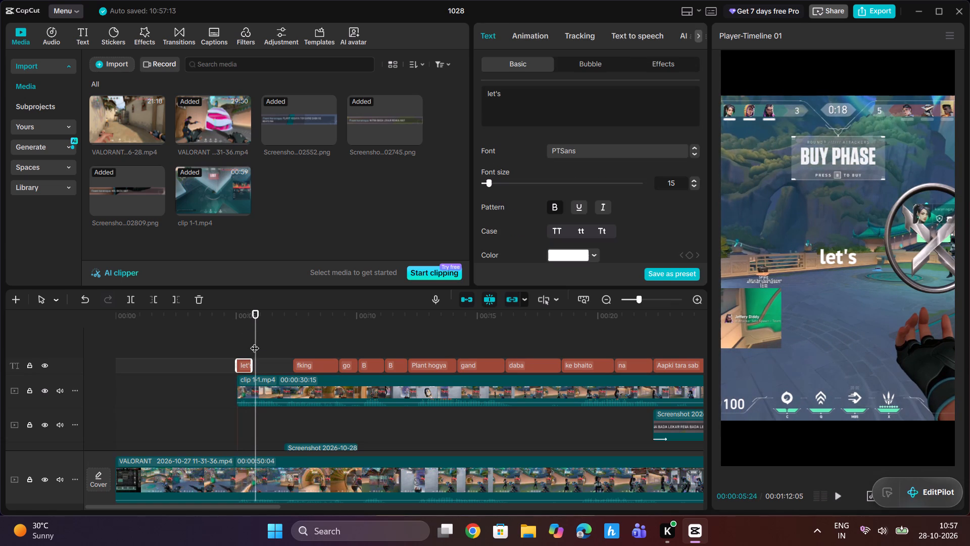
left_click_drag(256, 333, 234, 339)
left_click_drag(234, 363, 235, 363)
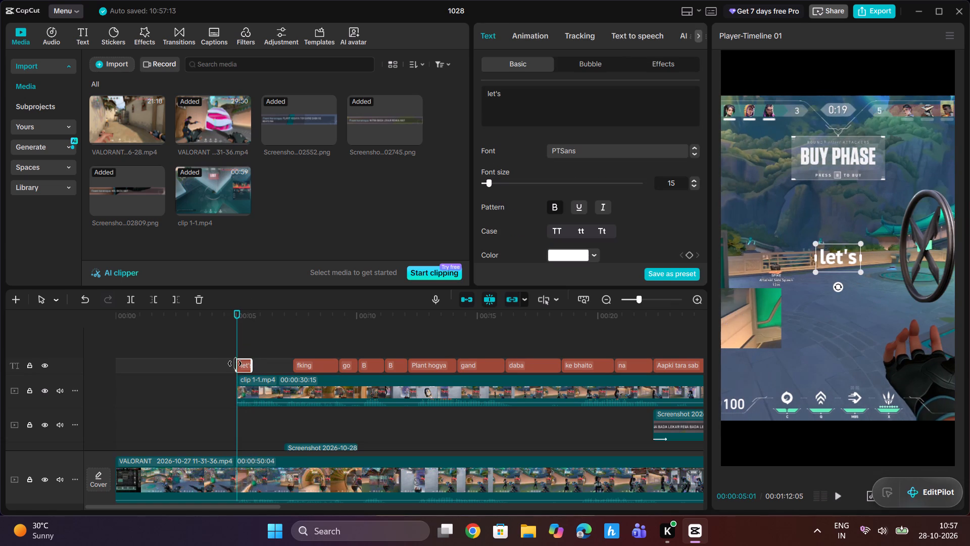
left_click_drag(235, 363, 240, 365)
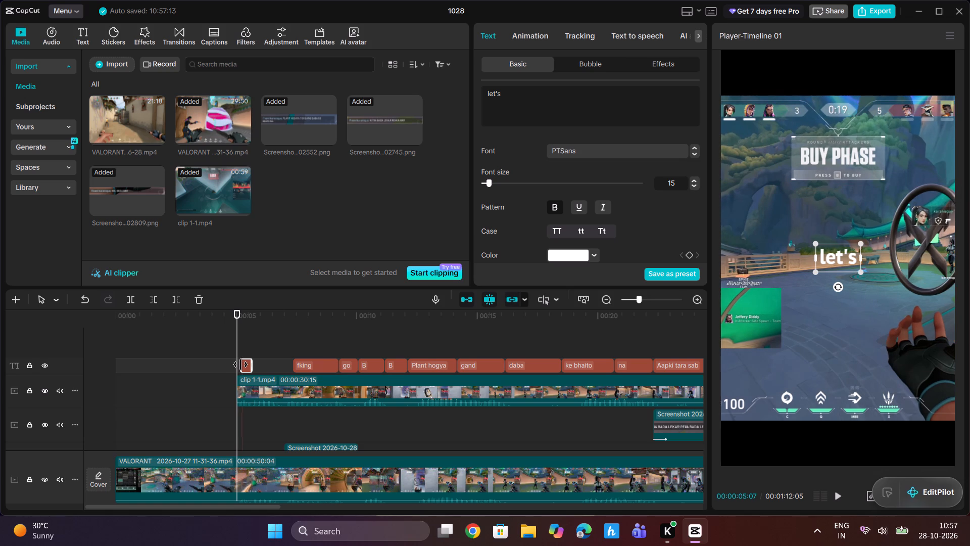
left_click_drag(240, 365, 240, 366)
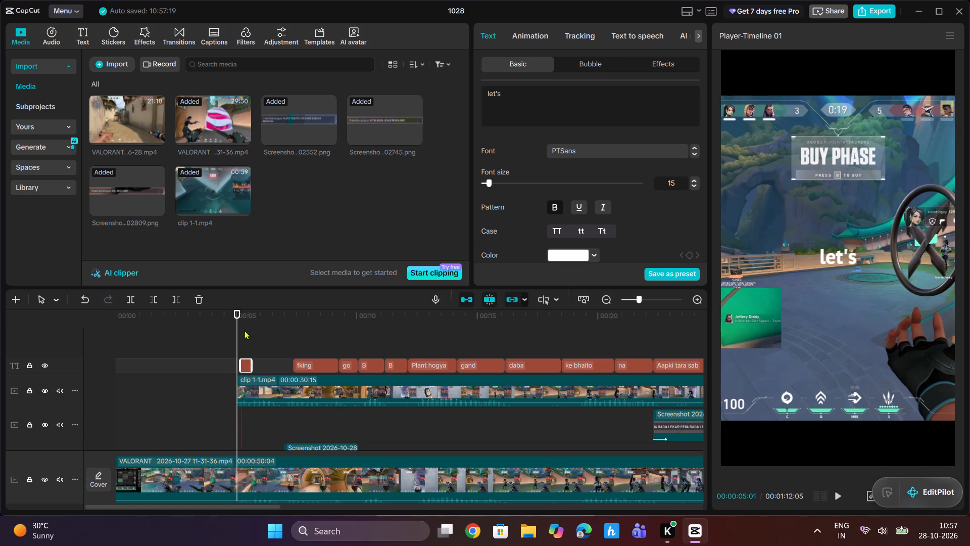
Play back the section around the 5-second mark to check the "let's" caption against the speech.
left_click(235, 317)
key("space")
key("space")
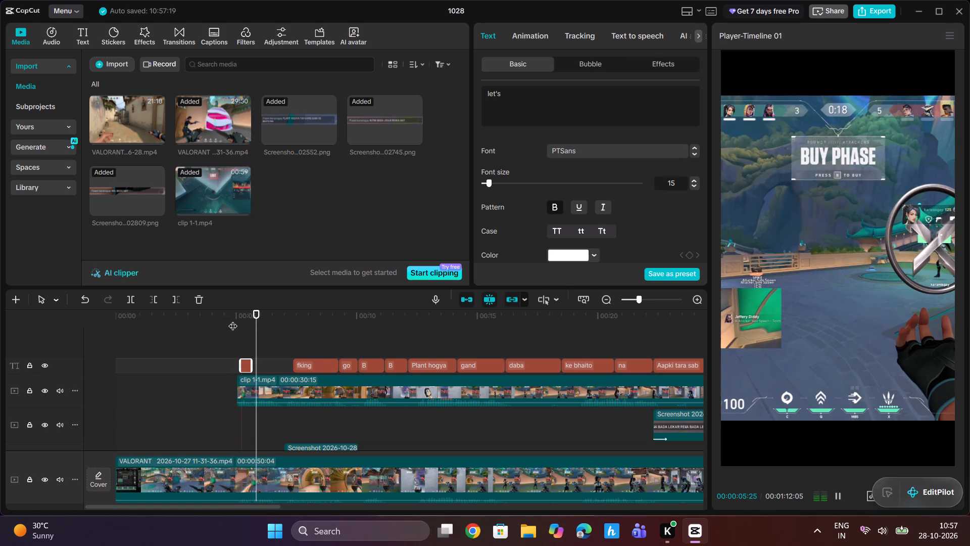
left_click_drag(253, 308, 228, 324)
left_click(231, 323)
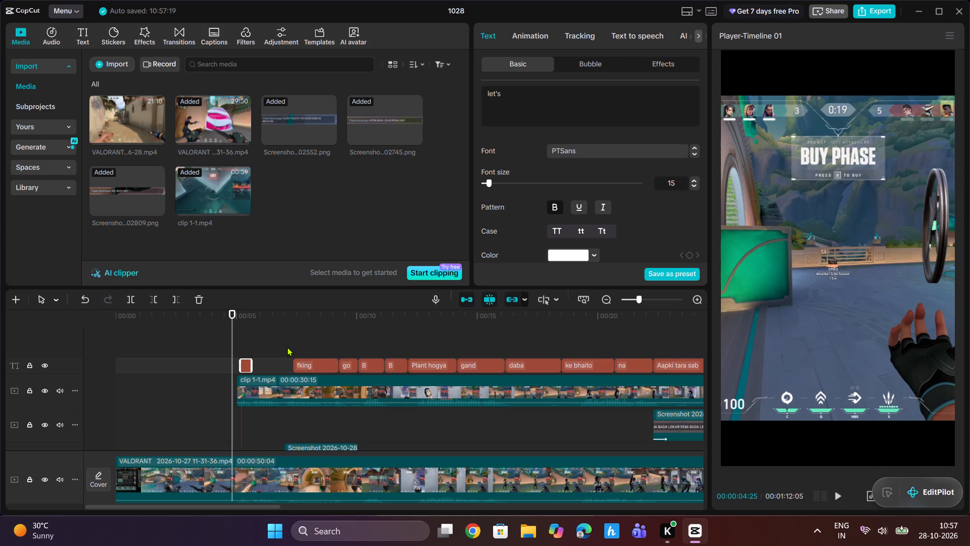
key("space")
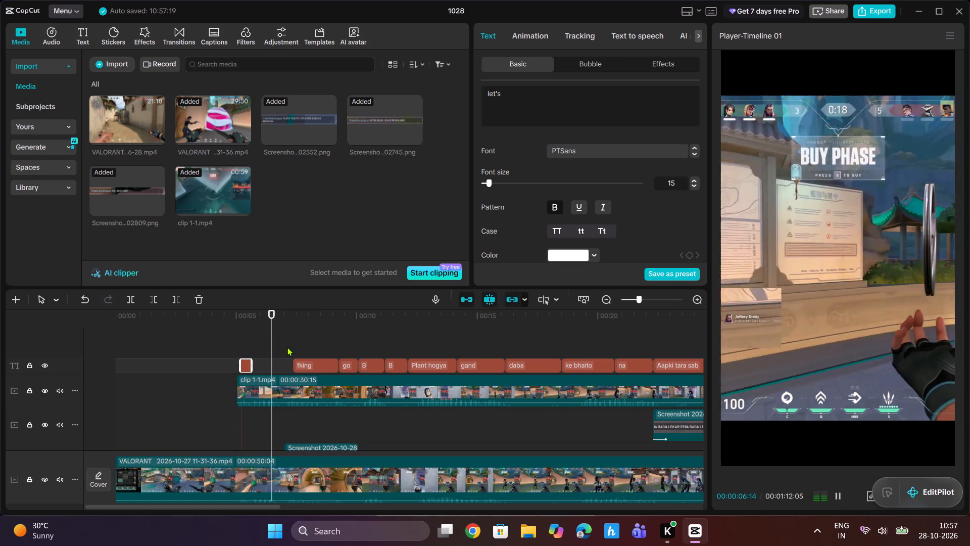
key("space")
left_click_drag(275, 314, 254, 322)
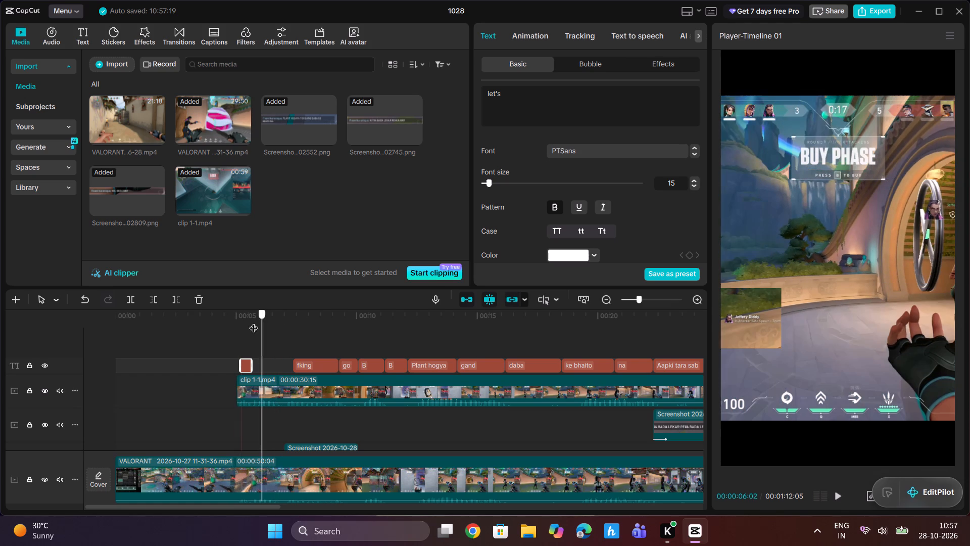
left_click_drag(254, 322, 233, 329)
key("space")
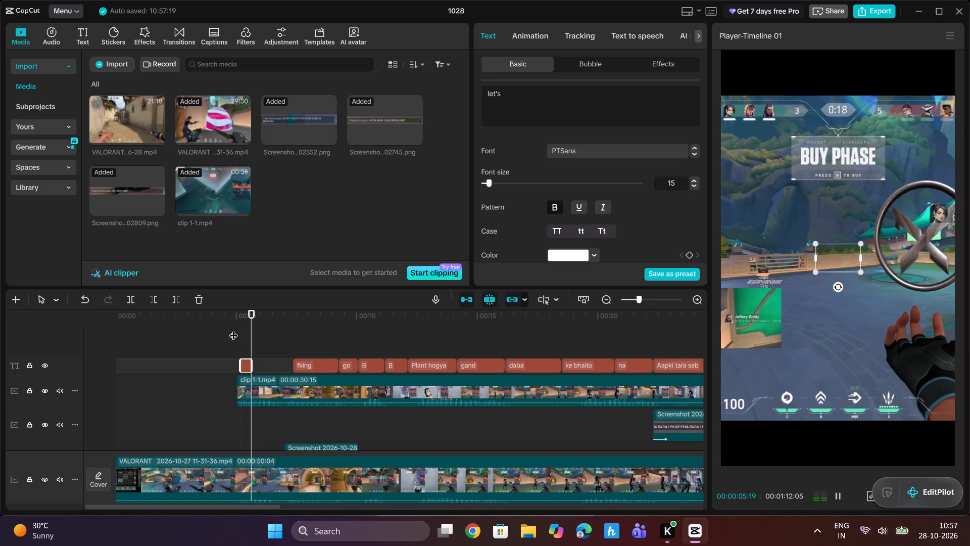
key("space")
Move the "fking" caption directly after "let's" and trim its end to about 00:00:06:09.
left_click(307, 365)
left_click_drag(302, 365, 259, 368)
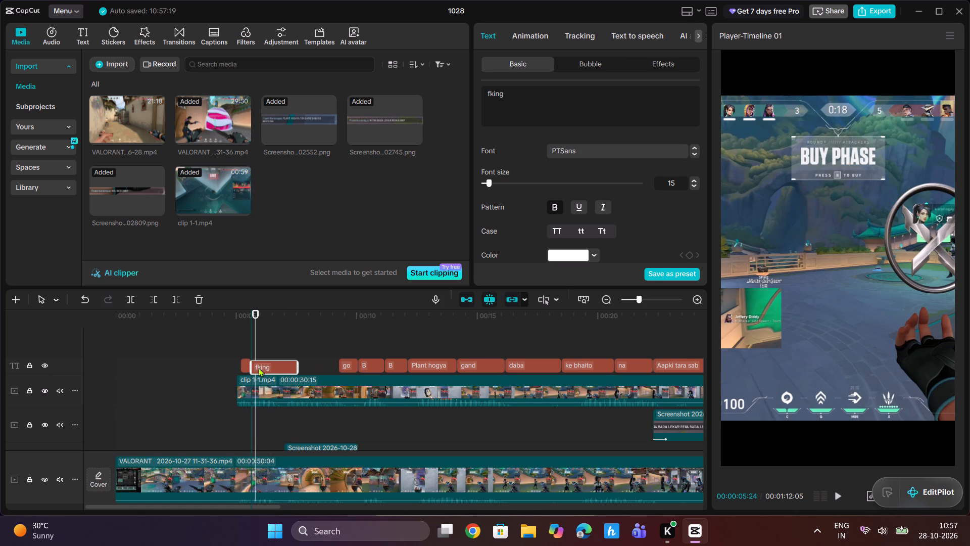
left_click_drag(259, 368, 259, 366)
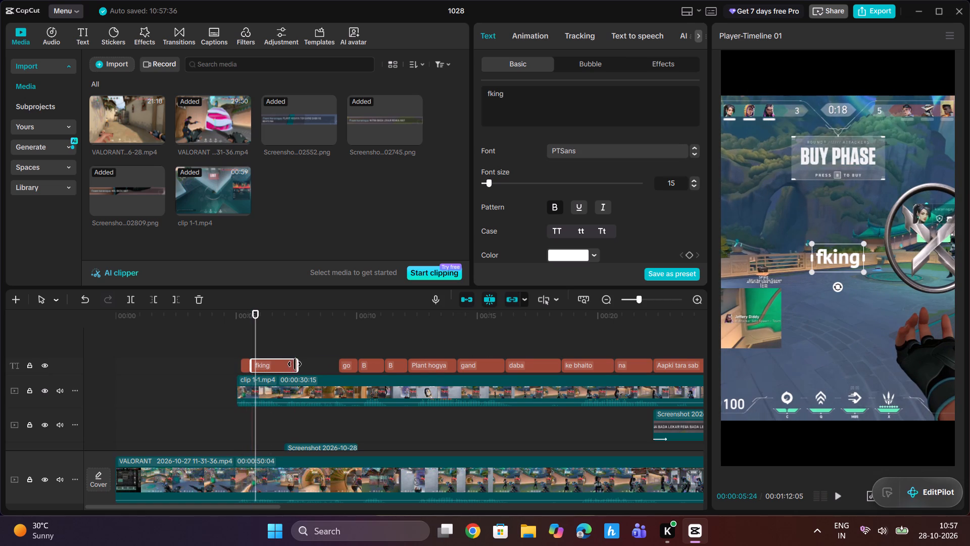
left_click_drag(299, 364, 267, 372)
key("space")
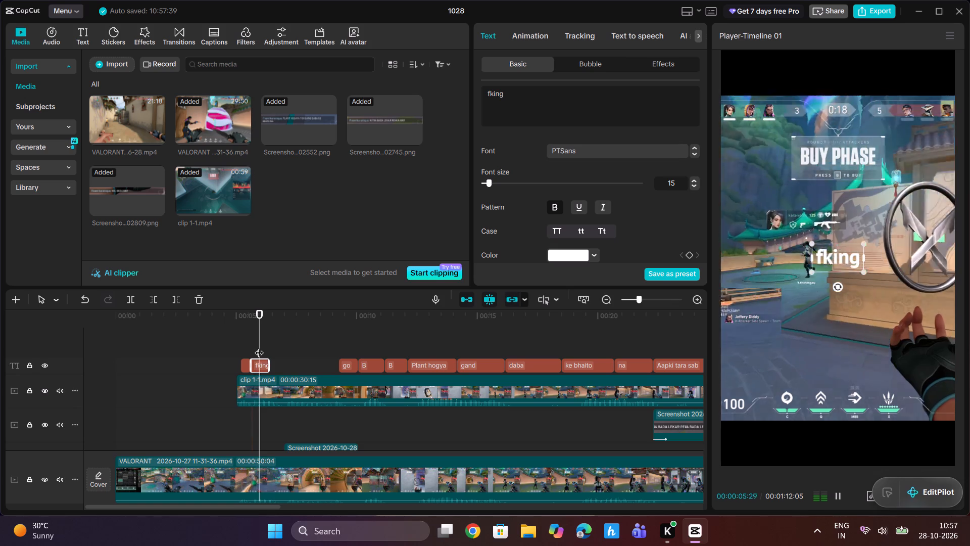
key("space")
left_click_drag(268, 363, 261, 366)
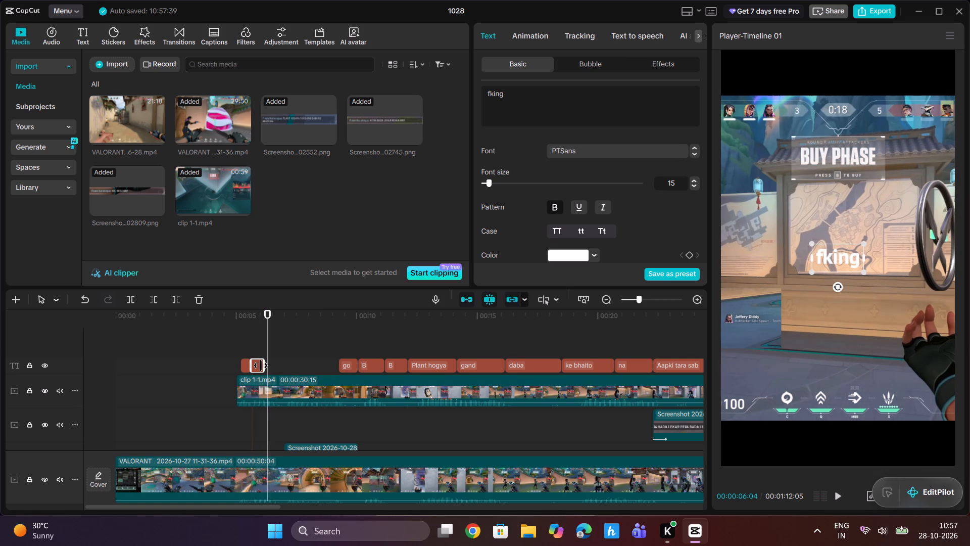
left_click_drag(261, 366, 262, 366)
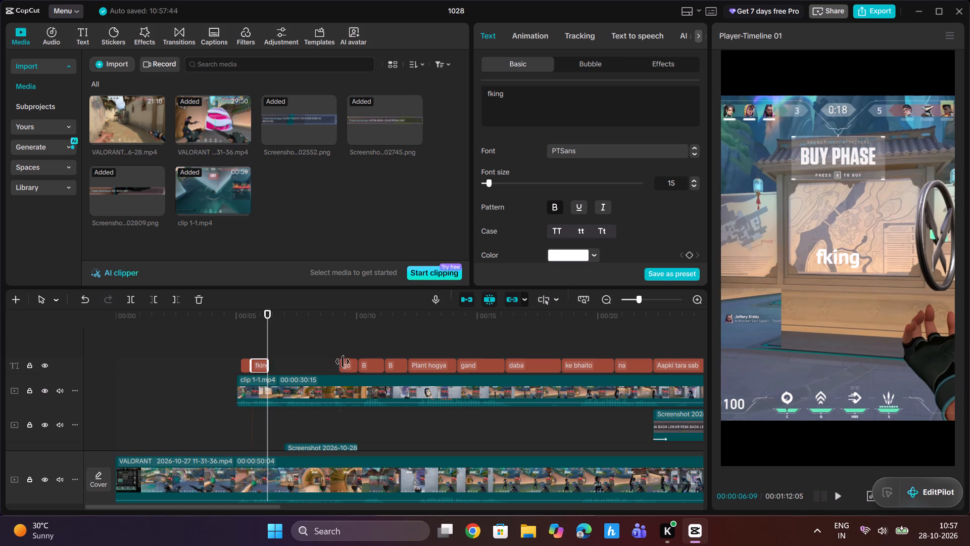
Move the "go" caption directly after "fking" and shorten its end to under half a second long.
left_click(343, 361)
left_click_drag(348, 366, 277, 369)
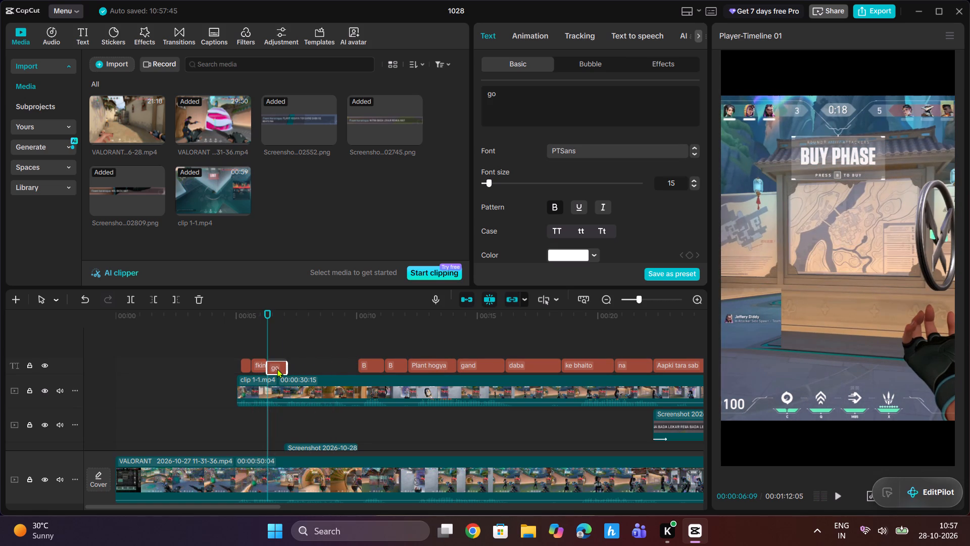
left_click_drag(286, 363, 276, 365)
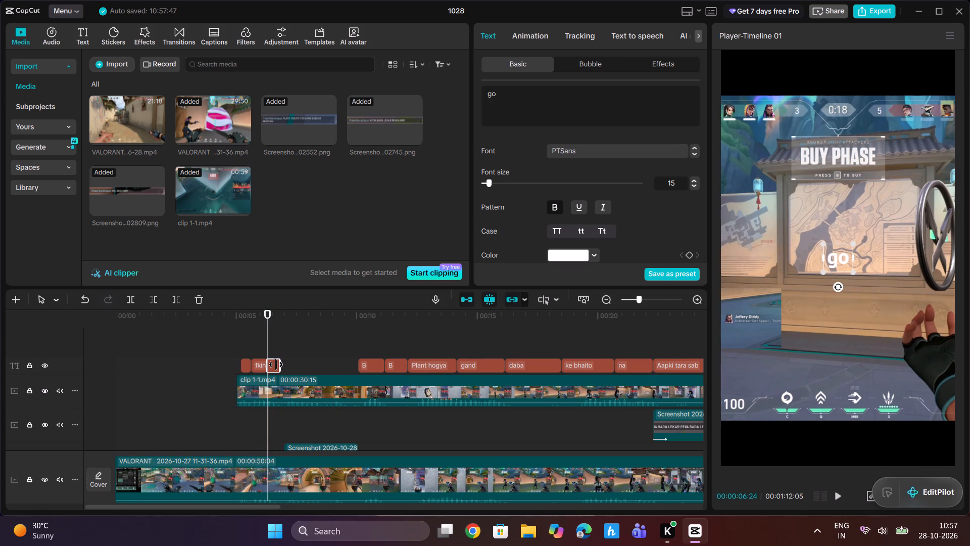
left_click_drag(276, 365, 274, 365)
Move the first "B" caption directly after "go" and, checking by playback, trim its end to about 00:00:07:07.
left_click(370, 365)
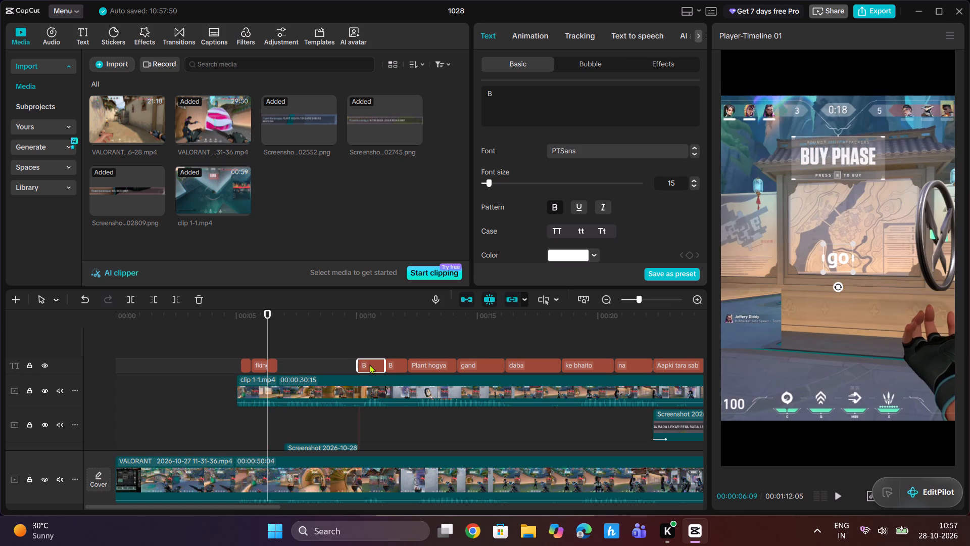
left_click_drag(369, 365, 290, 368)
left_click_drag(304, 367, 283, 370)
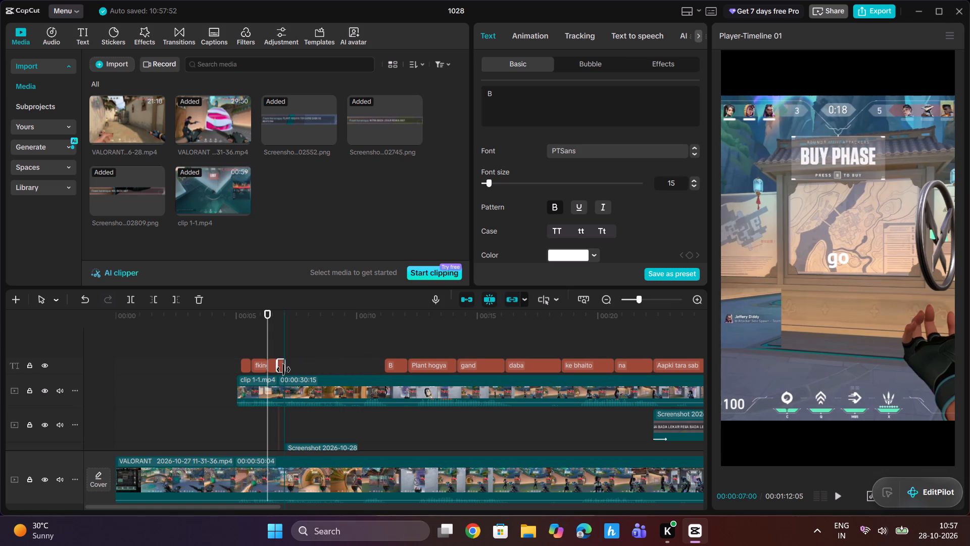
left_click_drag(283, 370, 287, 370)
key("space")
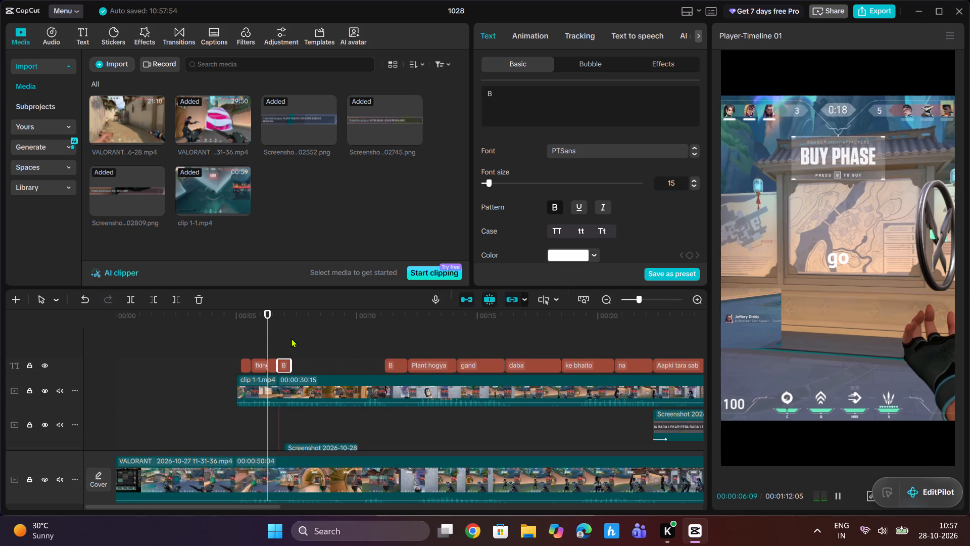
key("space")
left_click_drag(277, 322, 233, 332)
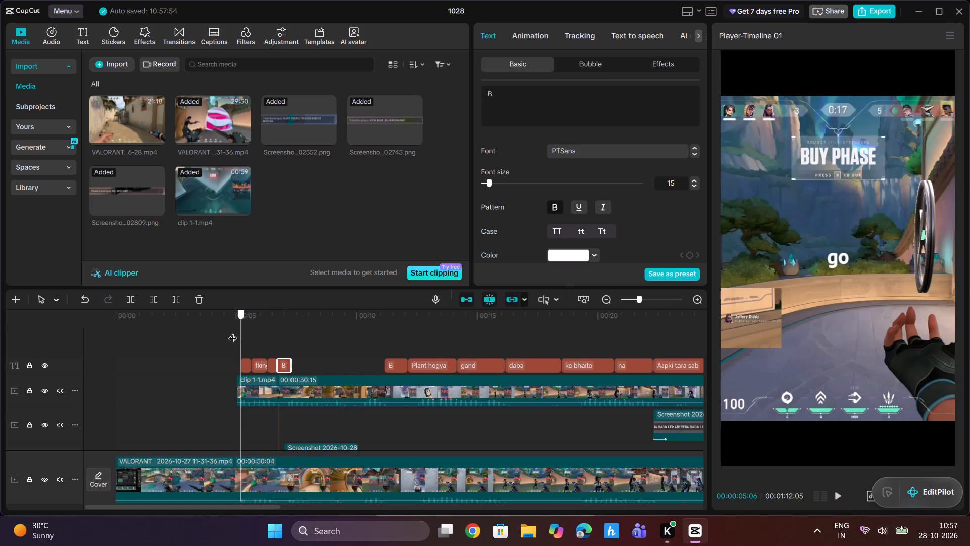
left_click_drag(233, 332, 223, 334)
key("space")
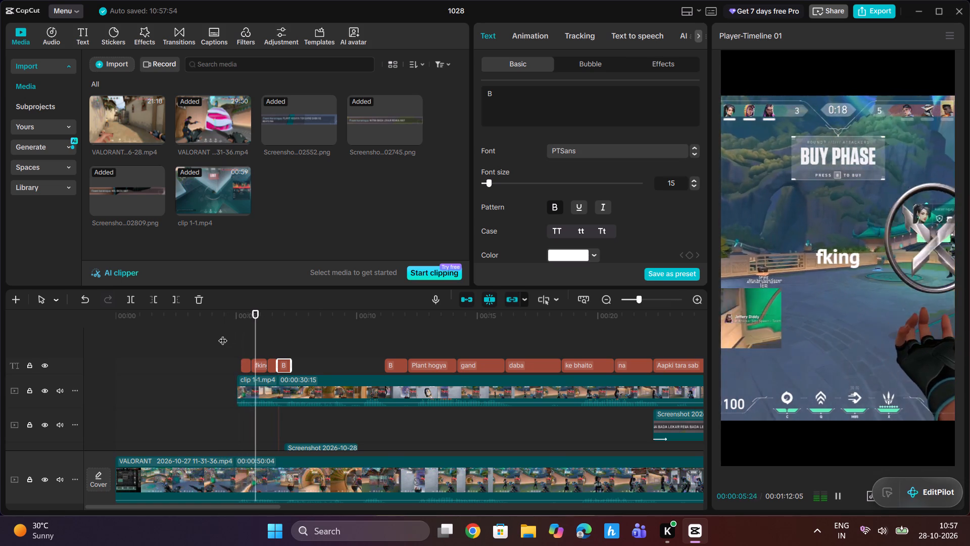
key("space")
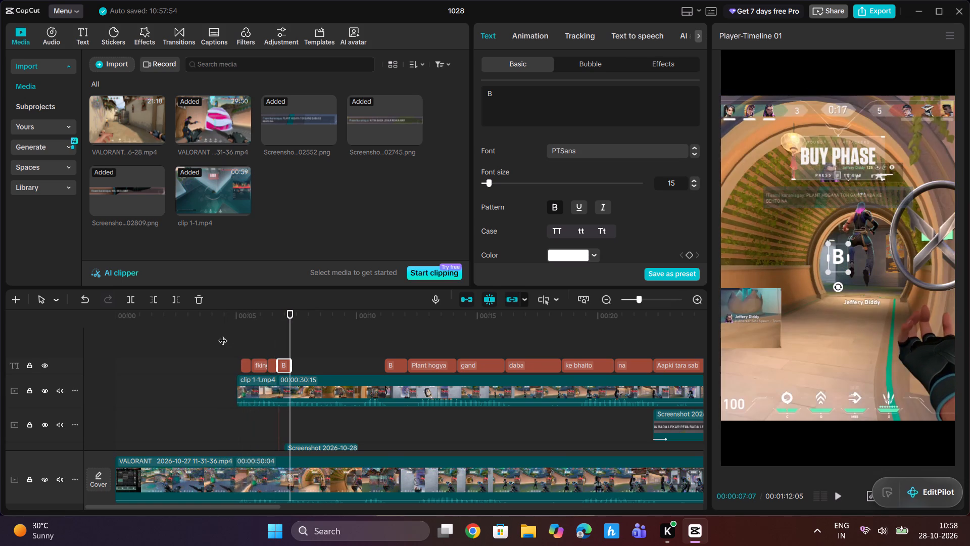
left_click_drag(292, 366, 286, 369)
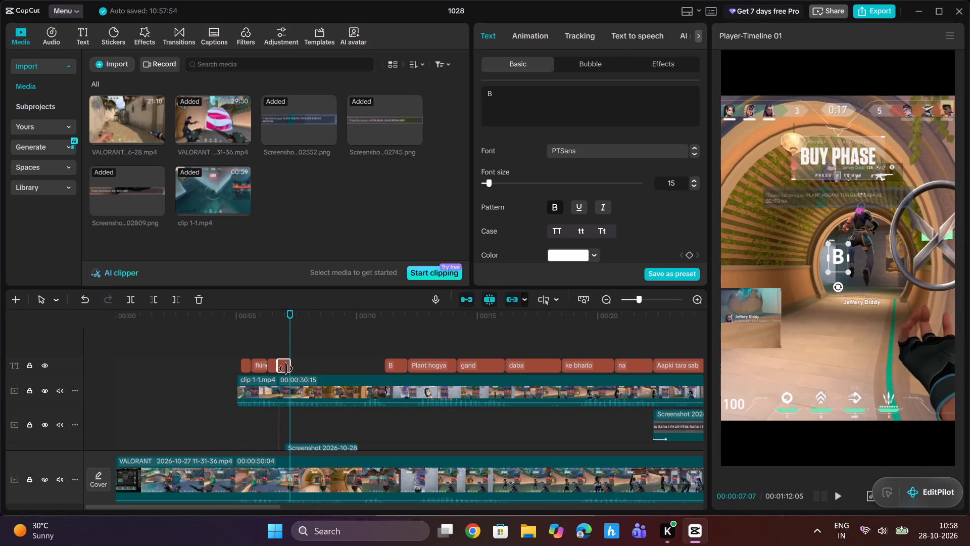
left_click_drag(286, 369, 286, 361)
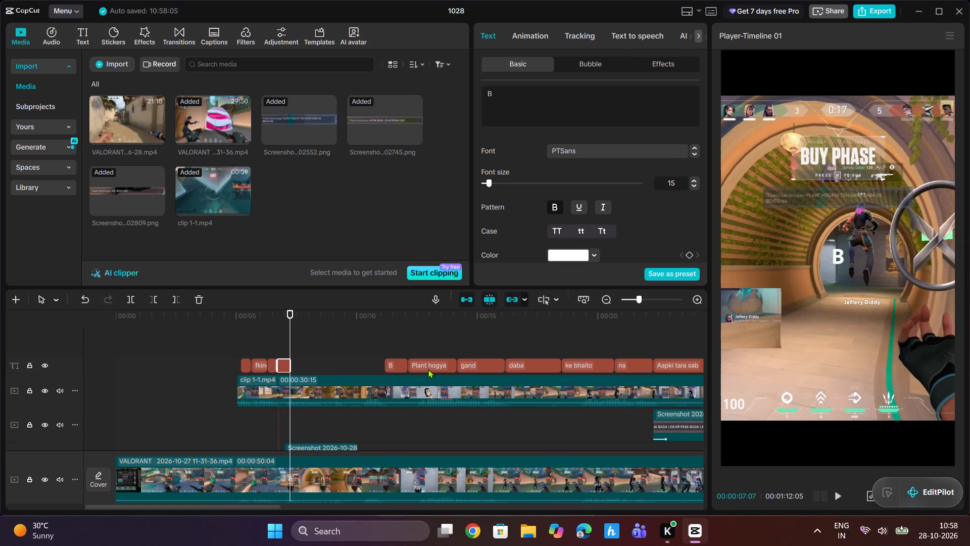
Delete the remaining "B" caption just before "Plant hogya".
left_click(392, 363)
left_click(199, 298)
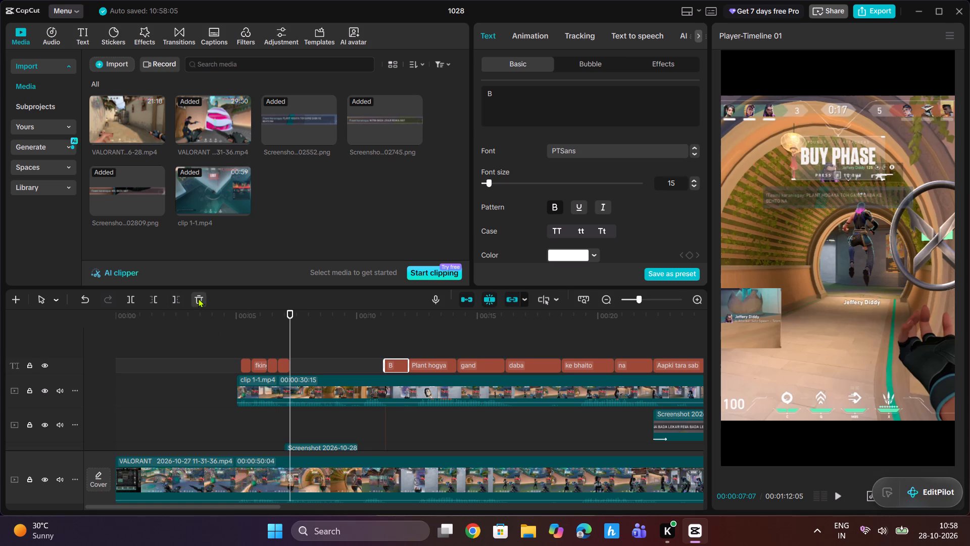
Move the "Plant hogya" caption directly after "B" at 00:00:07:07 and trim its end to about 00:00:07:28 to match the speech.
left_click(431, 360)
left_click_drag(433, 362, 318, 360)
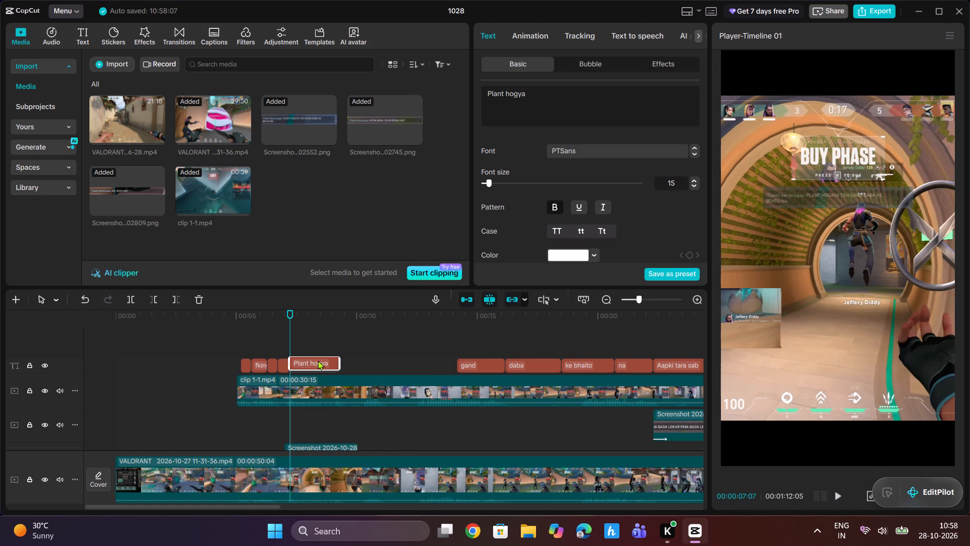
left_click_drag(318, 360, 317, 360)
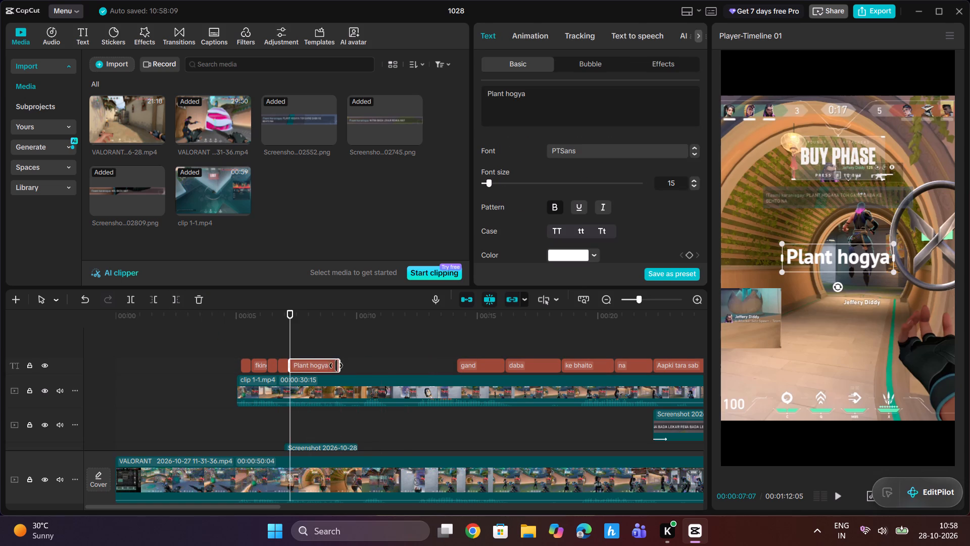
left_click_drag(340, 366, 321, 371)
key("space")
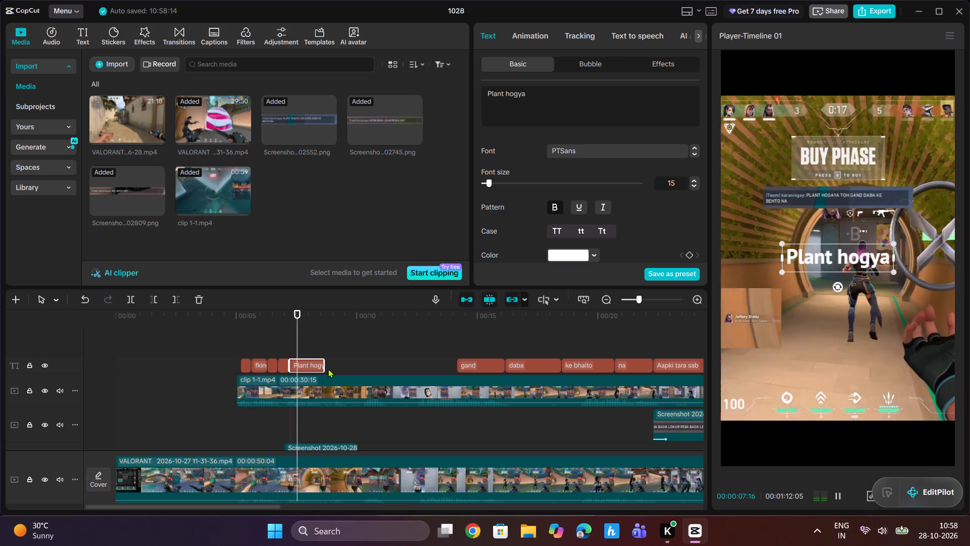
key("space")
key("space")
key("space")
left_click_drag(325, 366, 313, 368)
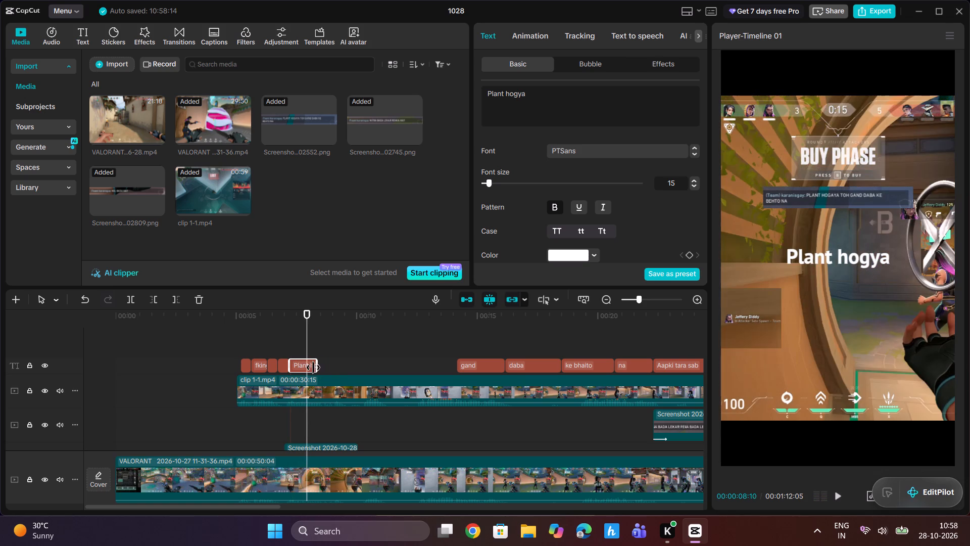
left_click_drag(313, 368, 308, 369)
Move the "gand" caption directly after "Plant hogya" at 00:00:07:28 and trim its end to 00:00:08:09 to match the speech.
left_click(465, 361)
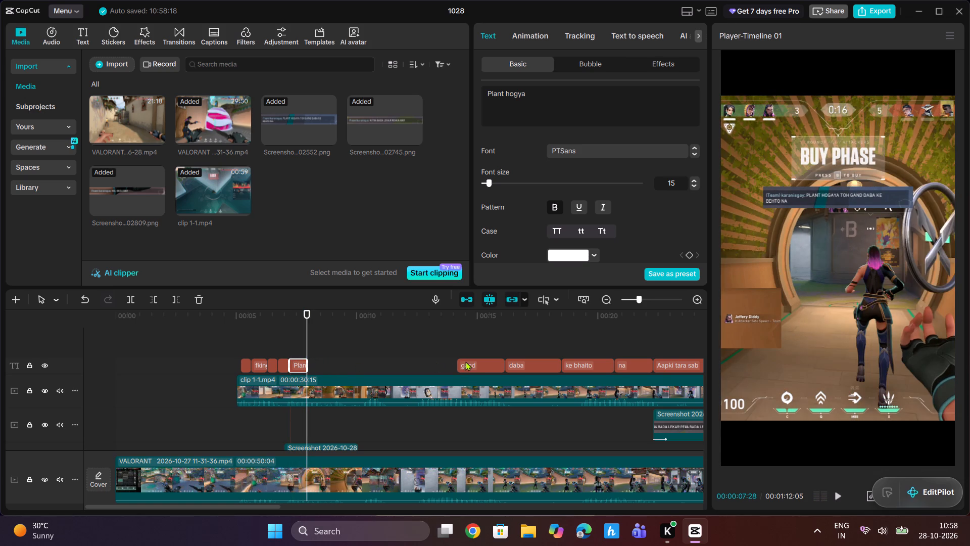
left_click_drag(485, 360, 337, 362)
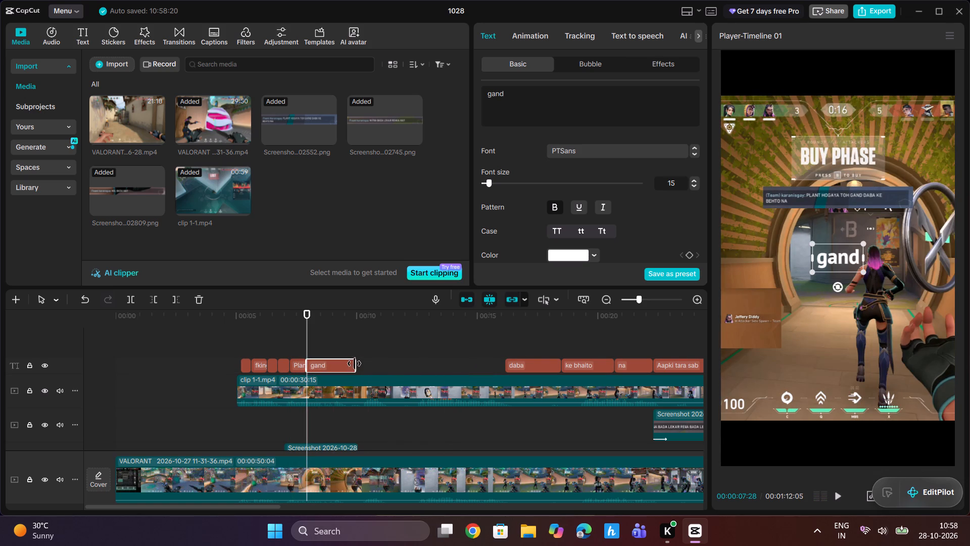
left_click_drag(354, 363, 319, 368)
key("space")
key("space")
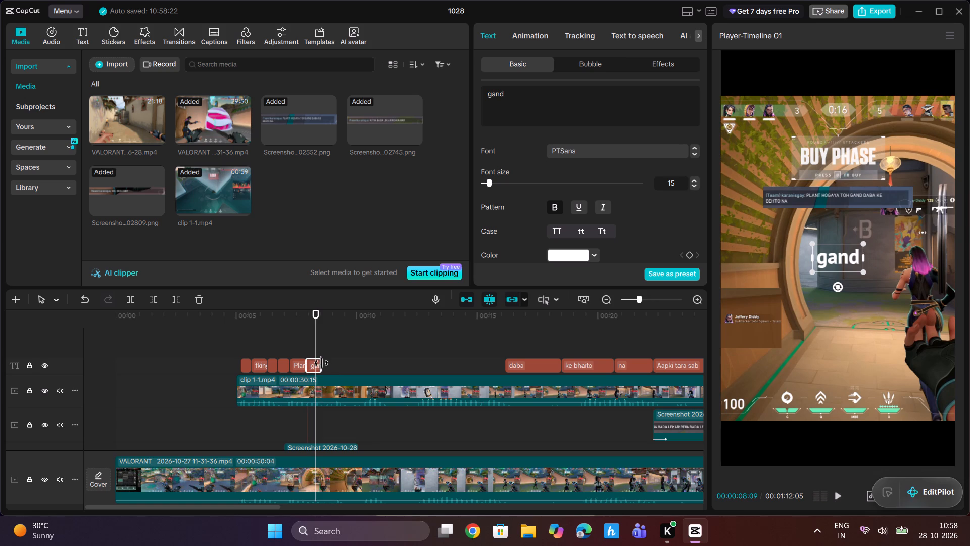
left_click_drag(321, 362, 316, 365)
Move the "daba" caption directly after "gand" at 00:00:08:09 and shorten it to under half a second, checking against playback.
left_click(529, 359)
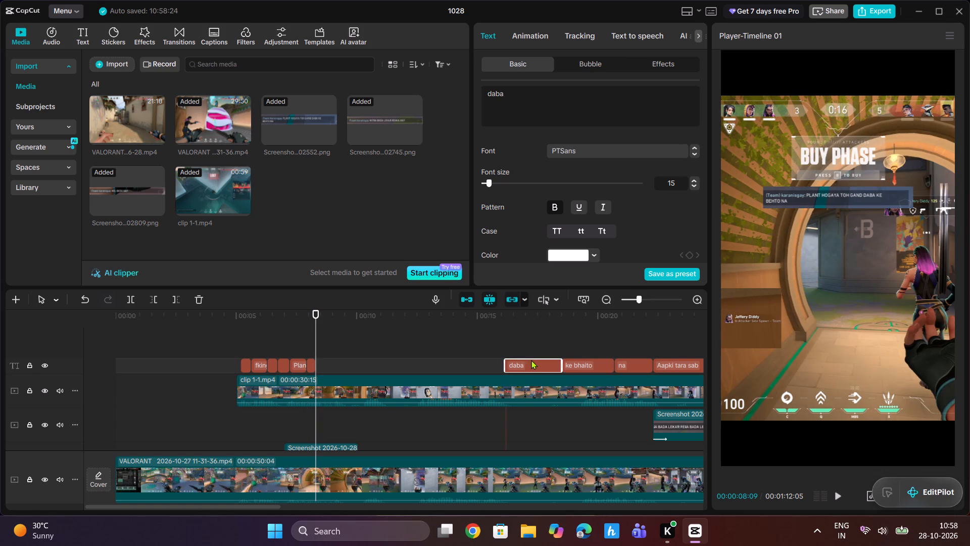
left_click_drag(524, 361, 336, 363)
left_click_drag(373, 363, 323, 366)
key("space")
key("space")
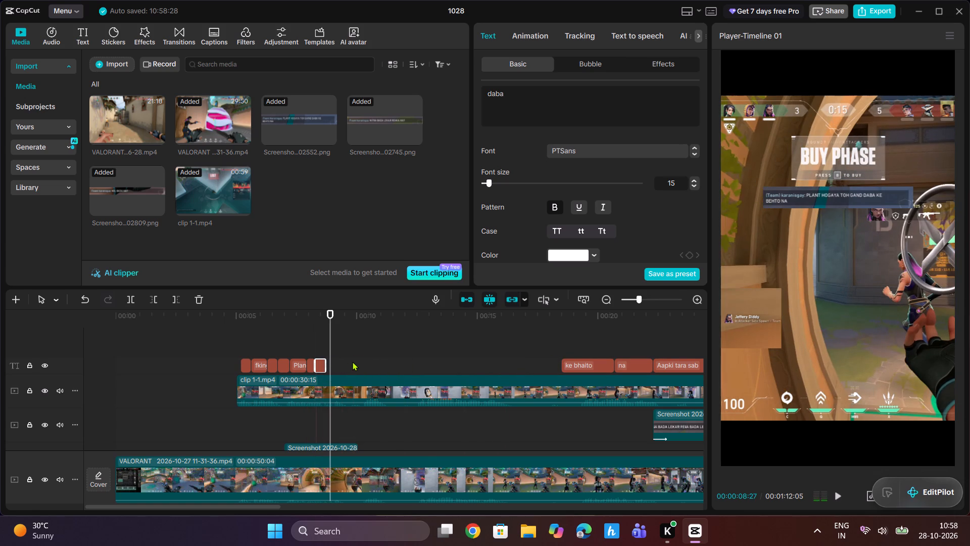
left_click_drag(332, 318, 297, 330)
key("space")
key("space")
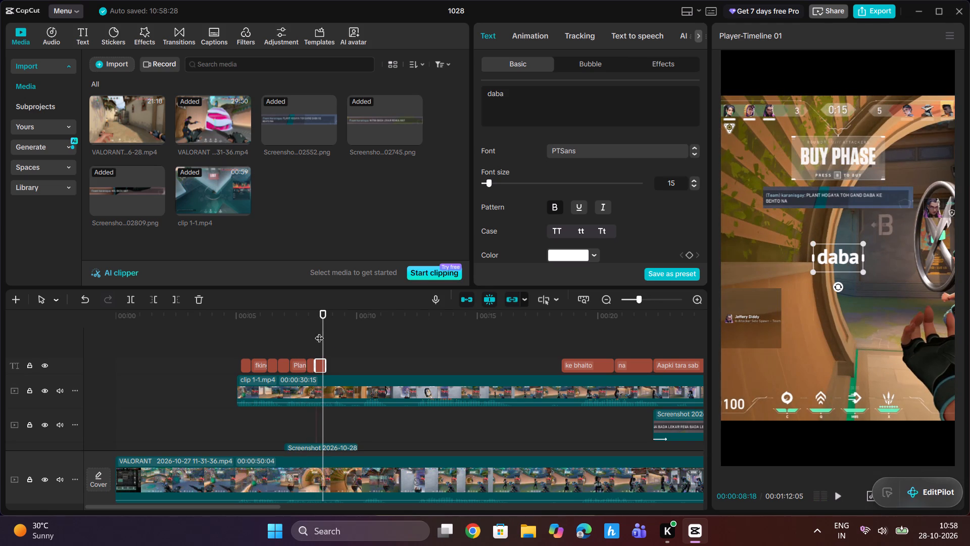
Move the "ke bhaito" caption after "daba" on a separate text track and, checking by playback, trim its end to about 00:00:09:17.
left_click(584, 365)
left_click_drag(584, 365, 397, 370)
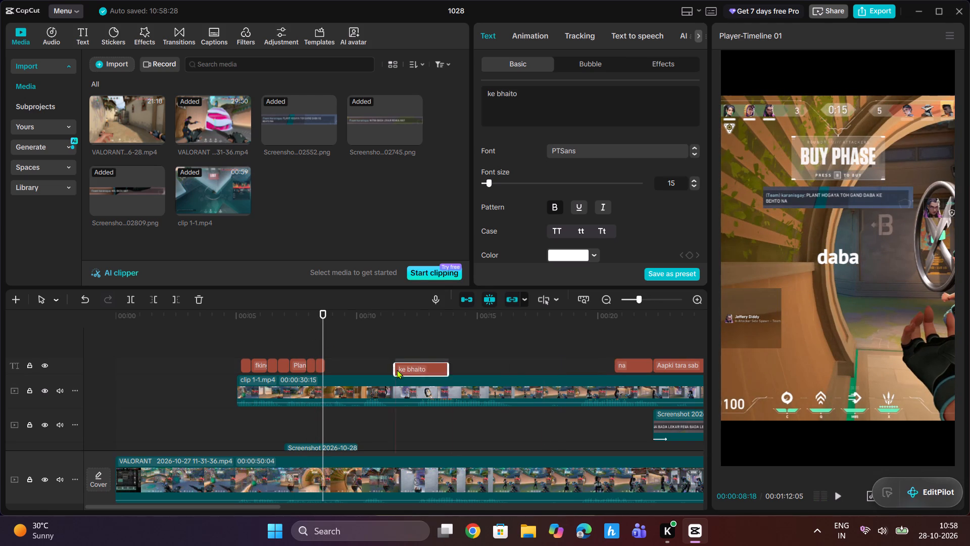
left_click_drag(397, 370, 348, 370)
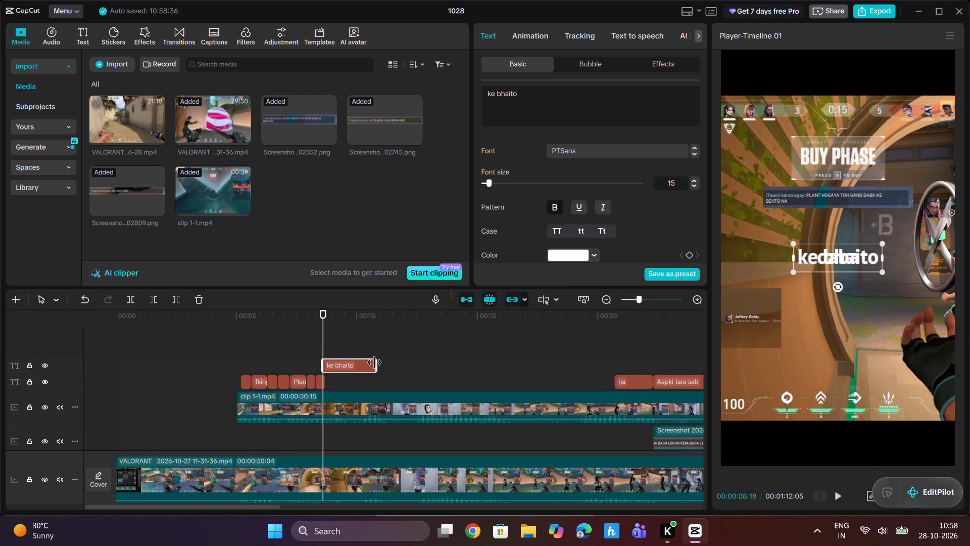
left_click_drag(372, 362, 348, 364)
key("space")
key("space")
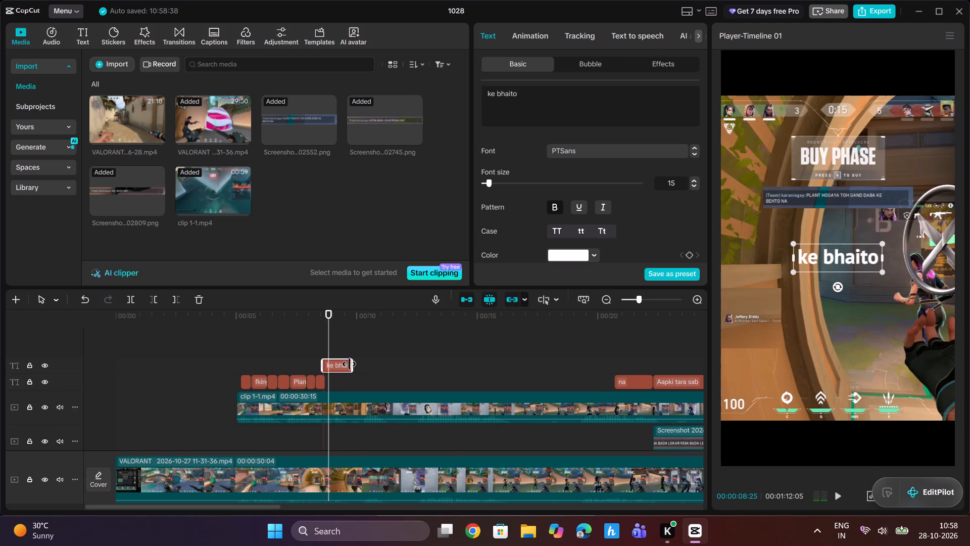
left_click(322, 366)
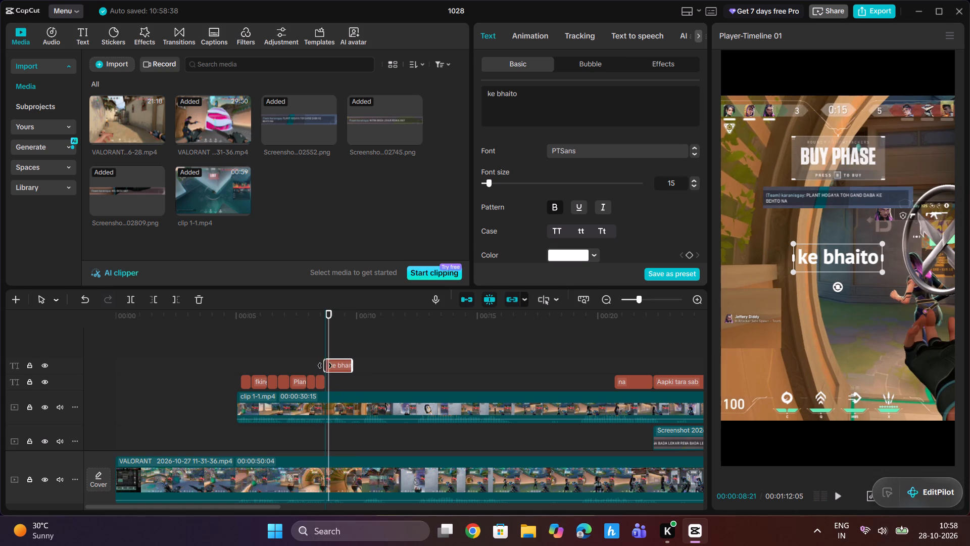
left_click_drag(328, 315, 317, 318)
key("space")
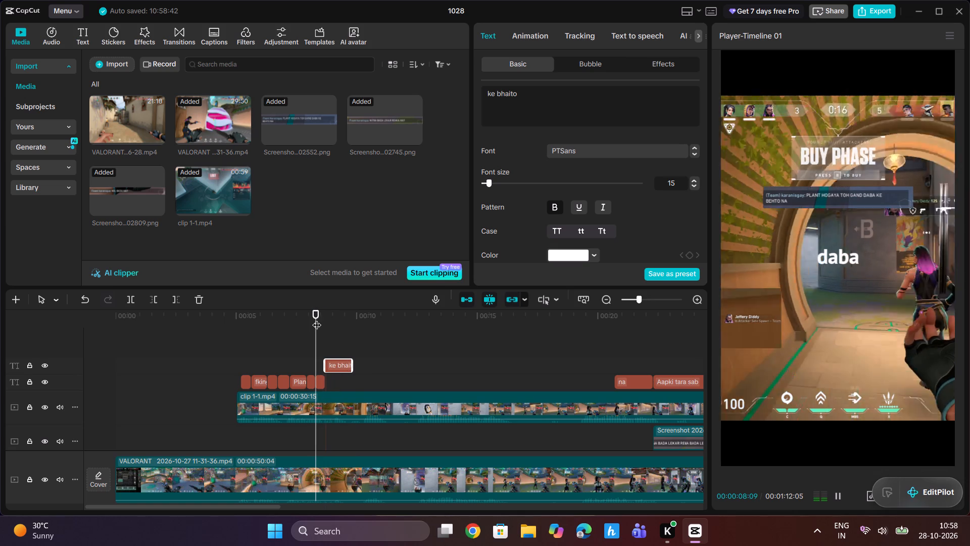
key("space")
key("space")
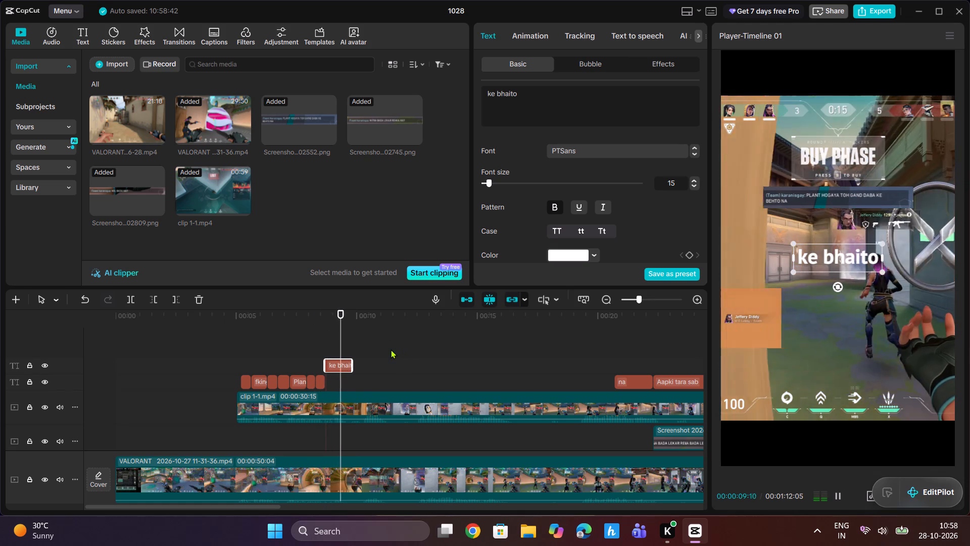
key("space")
left_click_drag(351, 365, 340, 365)
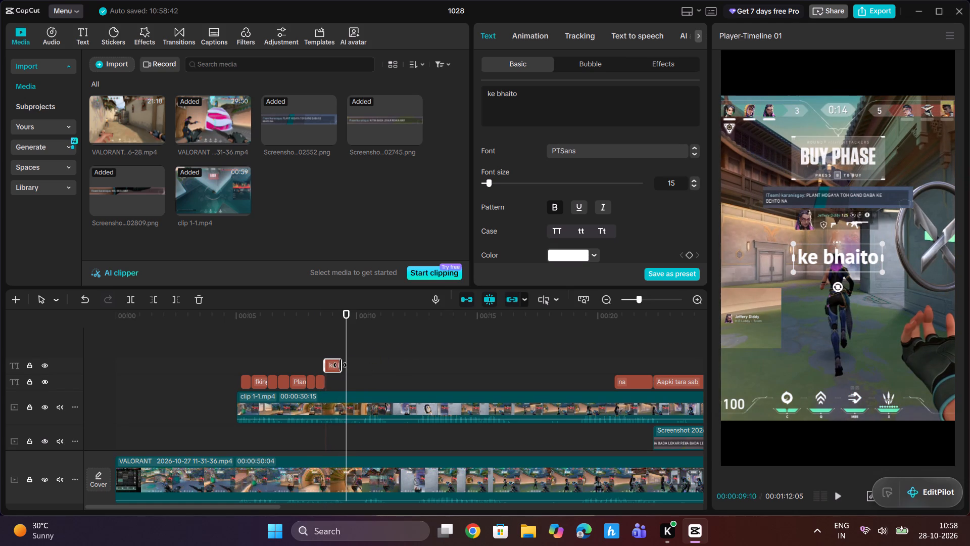
left_click_drag(340, 365, 344, 365)
Move the "na" caption after "ke bhaito" at 00:00:09:17, shorten it to about half a second, and check the speech by playback.
left_click(627, 380)
left_click_drag(627, 380, 462, 377)
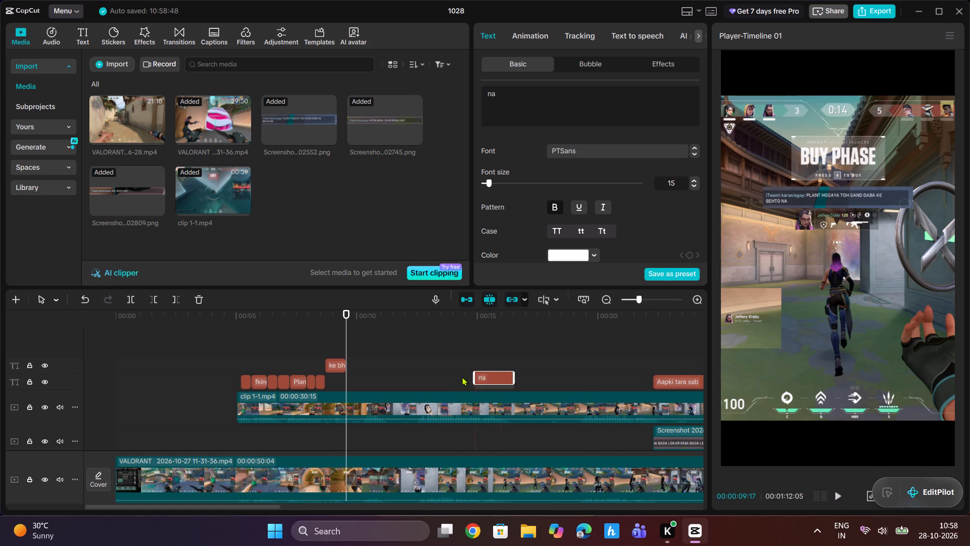
left_click_drag(462, 377, 361, 381)
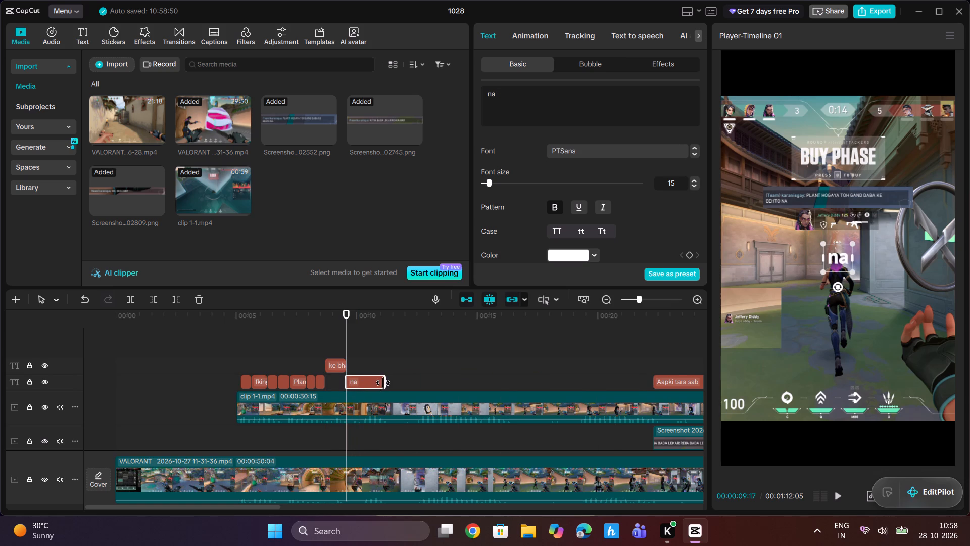
left_click_drag(383, 382, 357, 383)
key("space")
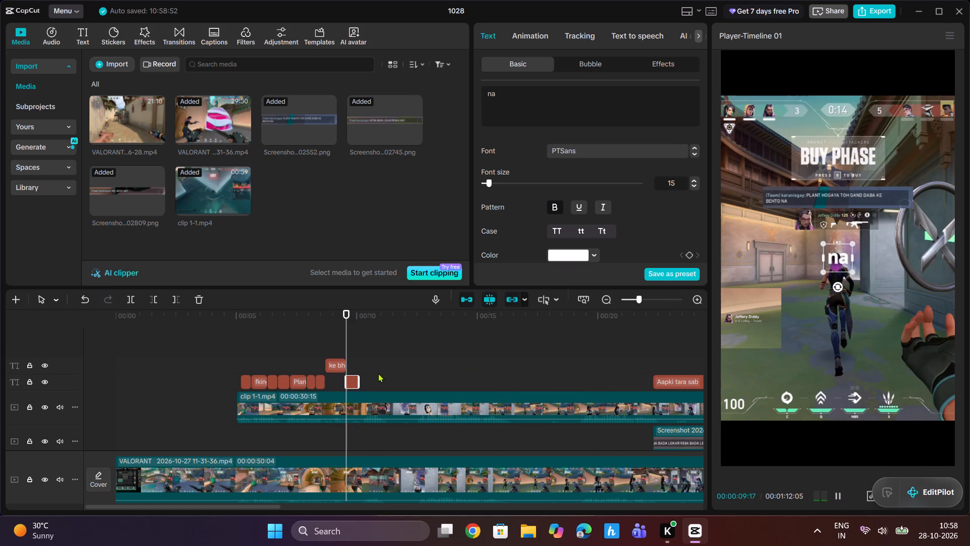
key("space")
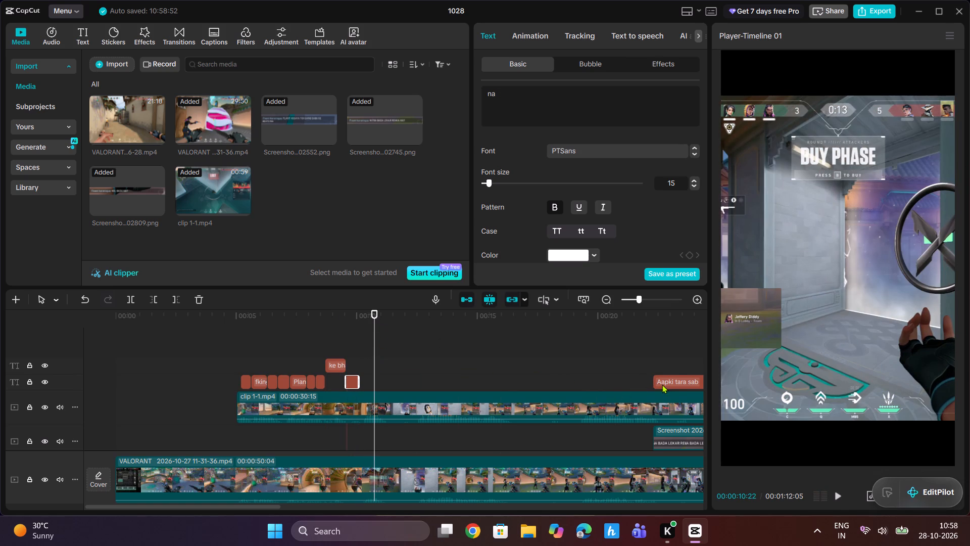
key("space")
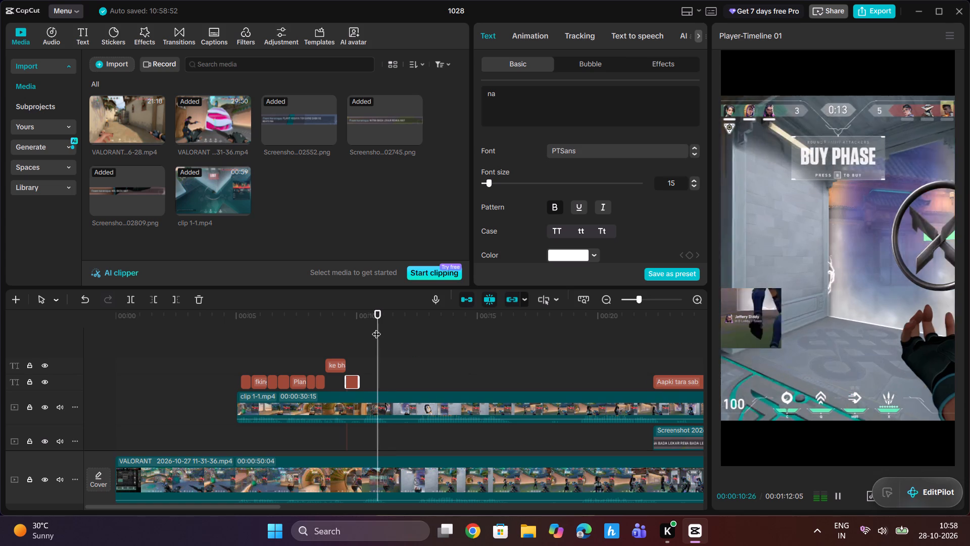
key("space")
key("space")
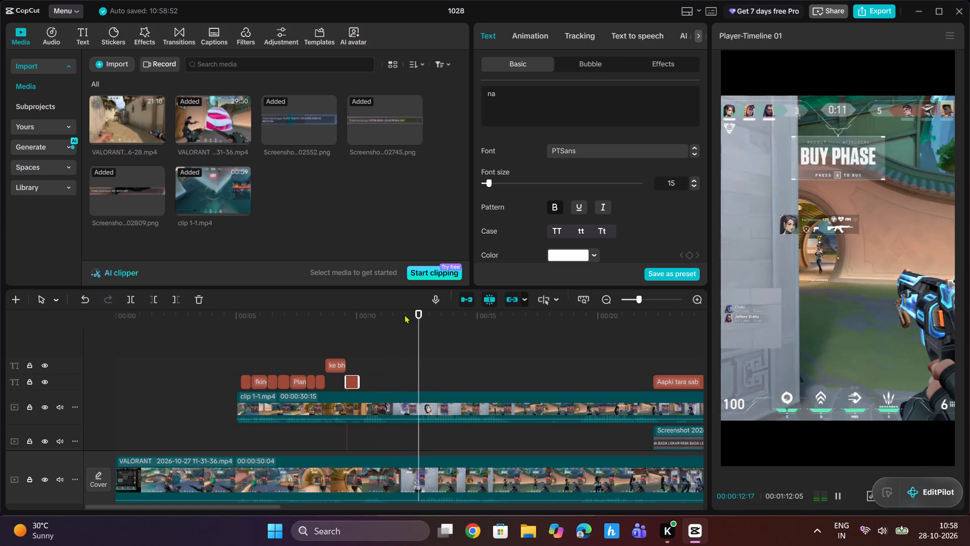
key("space")
left_click_drag(424, 320, 359, 336)
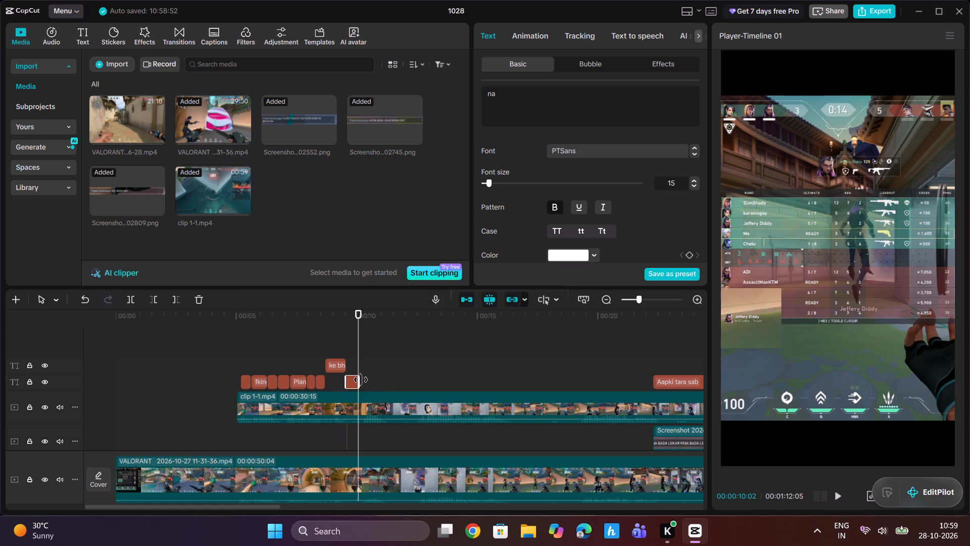
Extend the "na" caption's end to about 00:00:10:22 and split the caption at 00:00:10:02.
left_click_drag(361, 380, 374, 379)
left_click(127, 298)
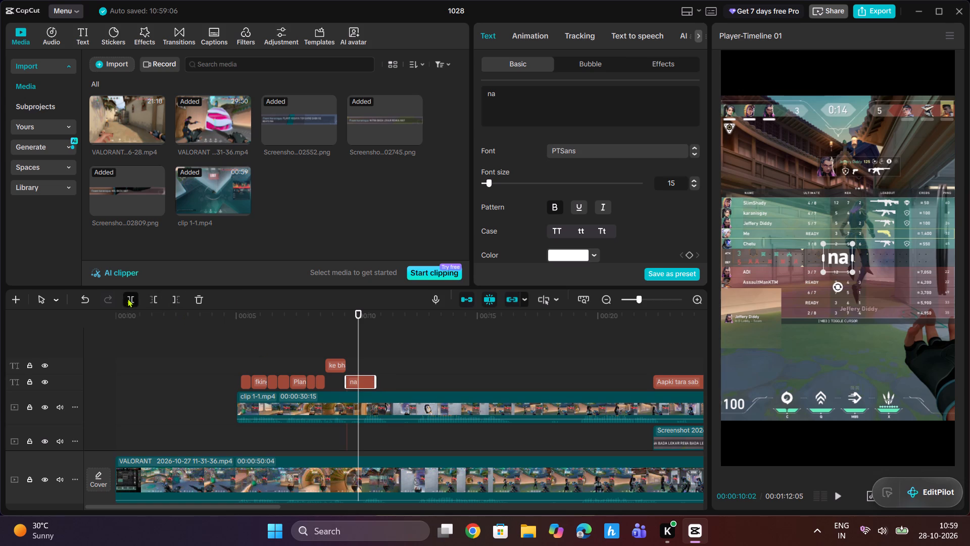
Replace the text of the second "na" piece with a stretched "bhai" ending in a long run of i's.
left_click_drag(524, 88, 451, 92)
left_click_drag(451, 92, 450, 93)
left_click_drag(509, 98, 472, 93)
type("bhai")
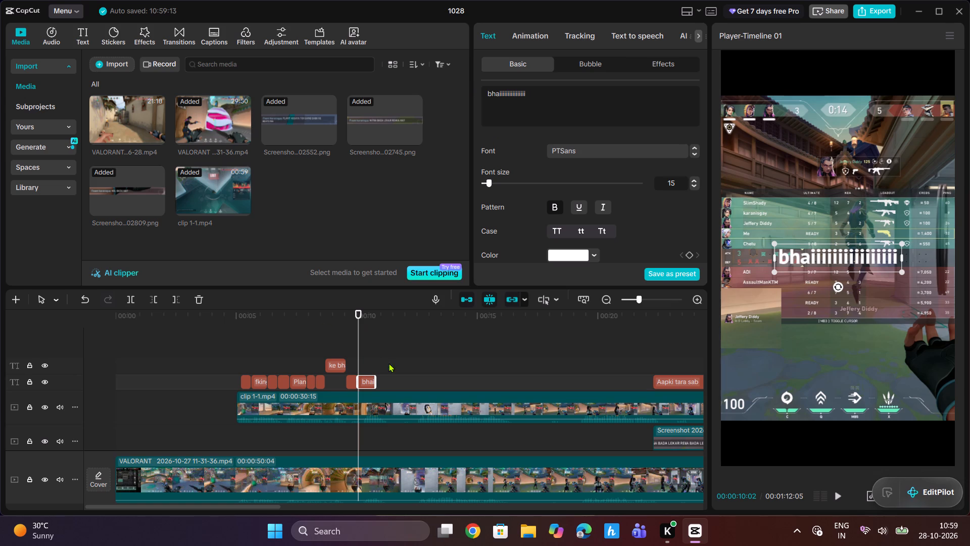
key("space")
key("space")
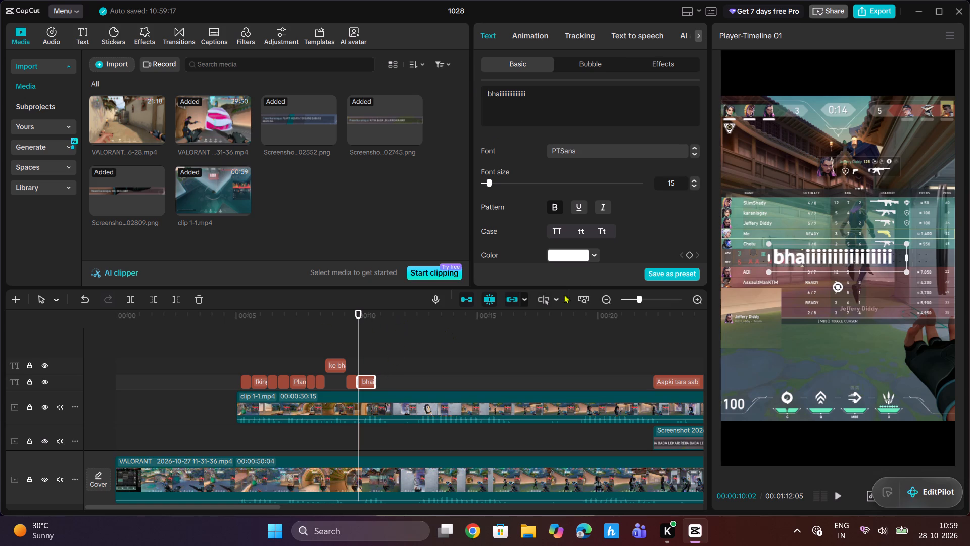
key("BackSpace")
key("BackSpace")
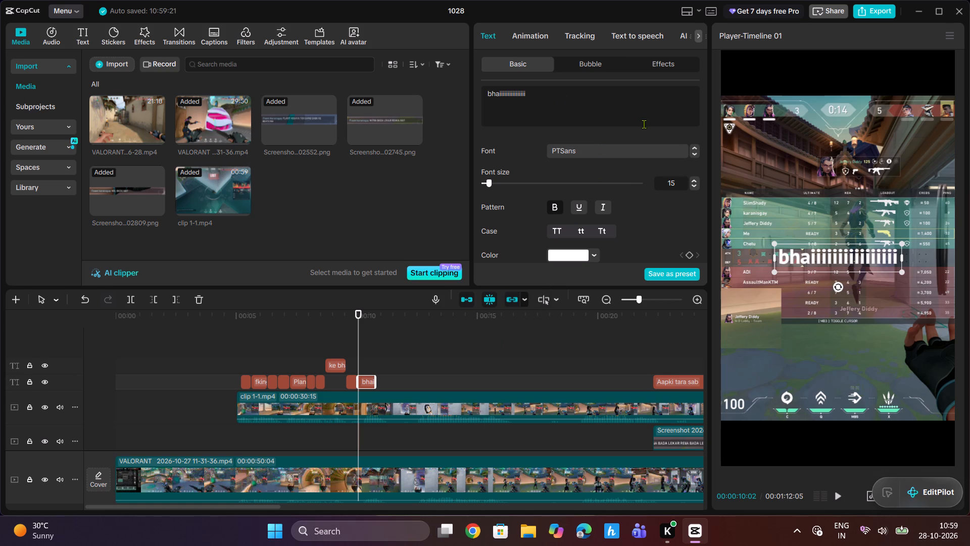
Append a yawning face emoji to the stretched "bhai" caption's text.
key("super+period")
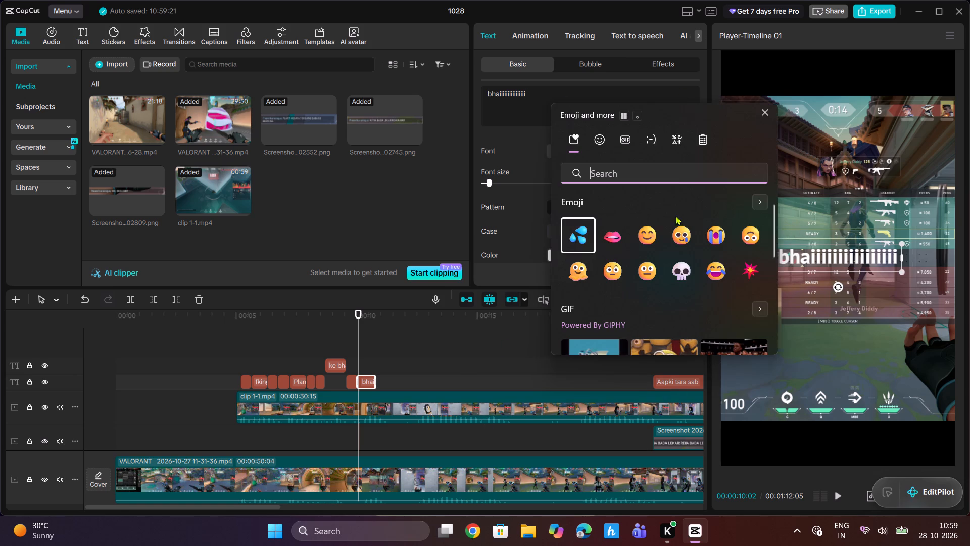
left_click(759, 201)
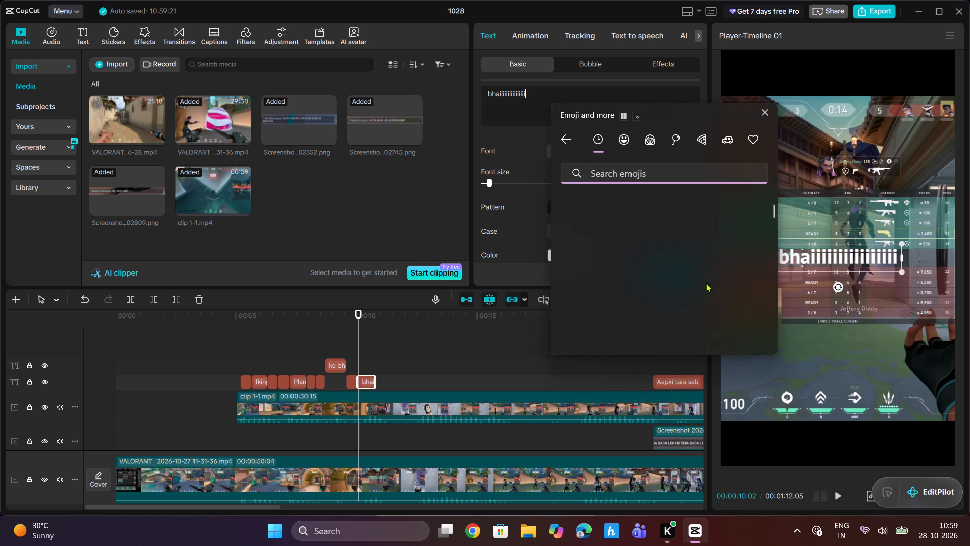
scroll(623, 299, "down", 1)
scroll(694, 290, "down", 2)
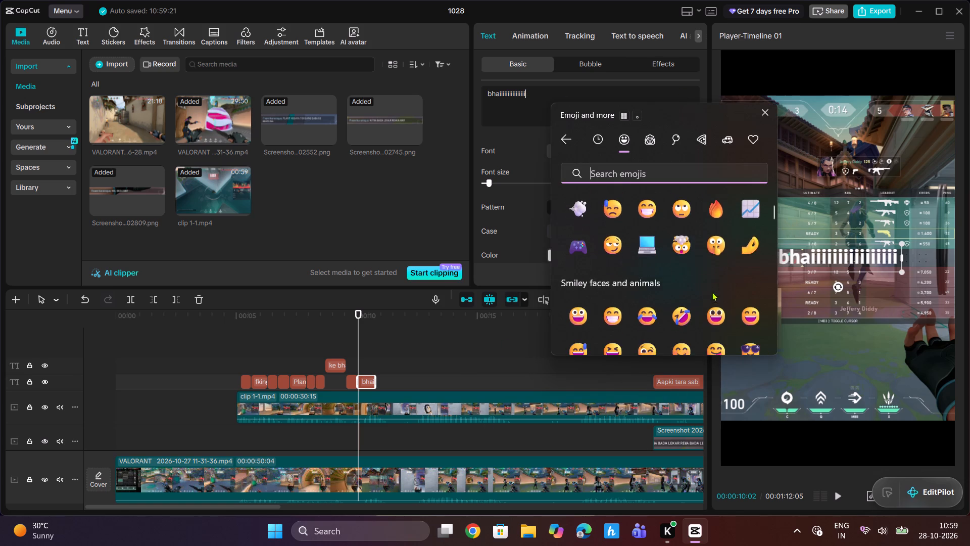
scroll(713, 295, "down", 4)
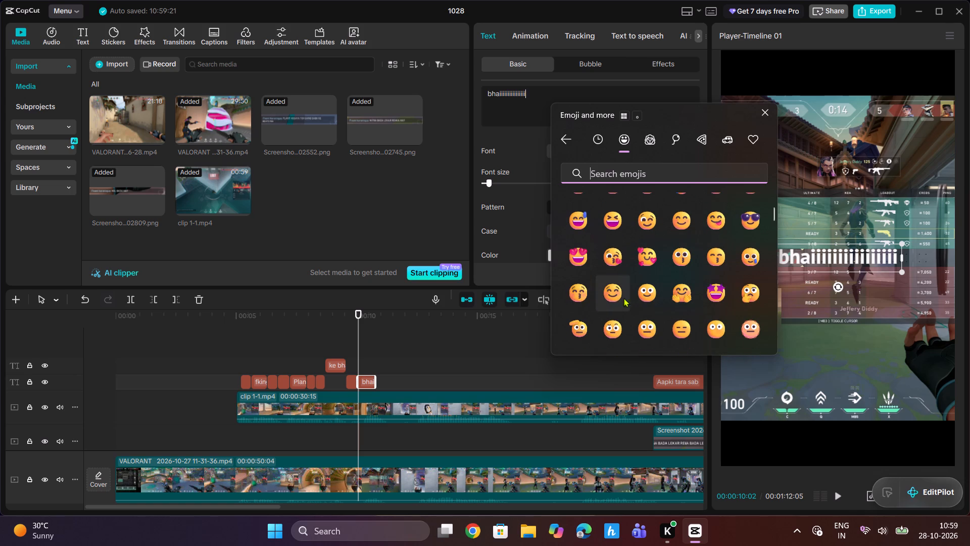
scroll(667, 329, "down", 2)
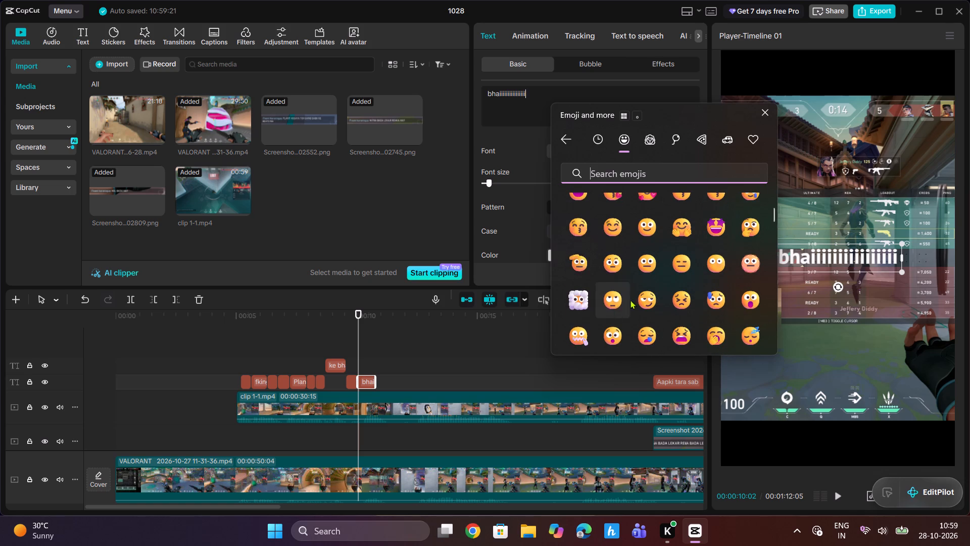
left_click(717, 337)
left_click(762, 113)
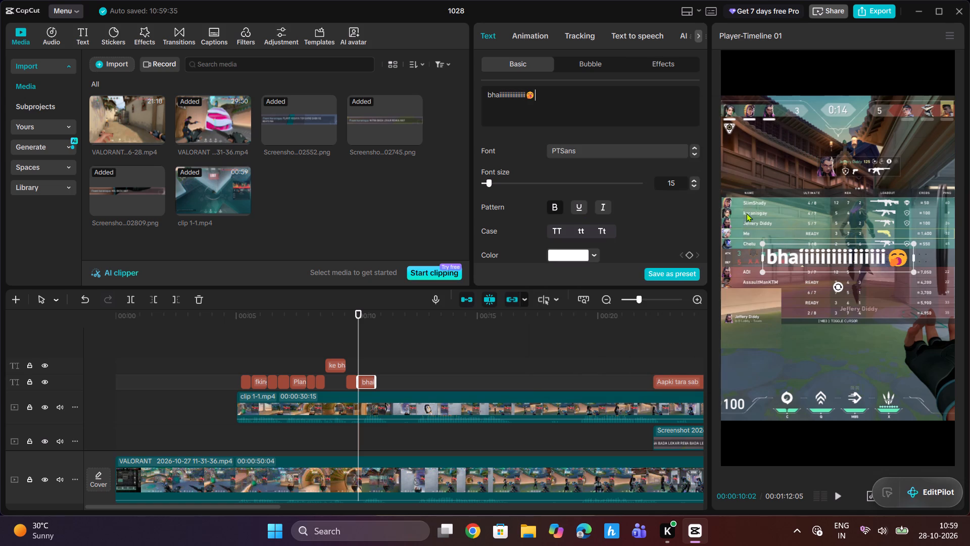
Search the loop animations for "moving" and apply the Wave animation to the stretched "bhai" caption.
left_click(529, 37)
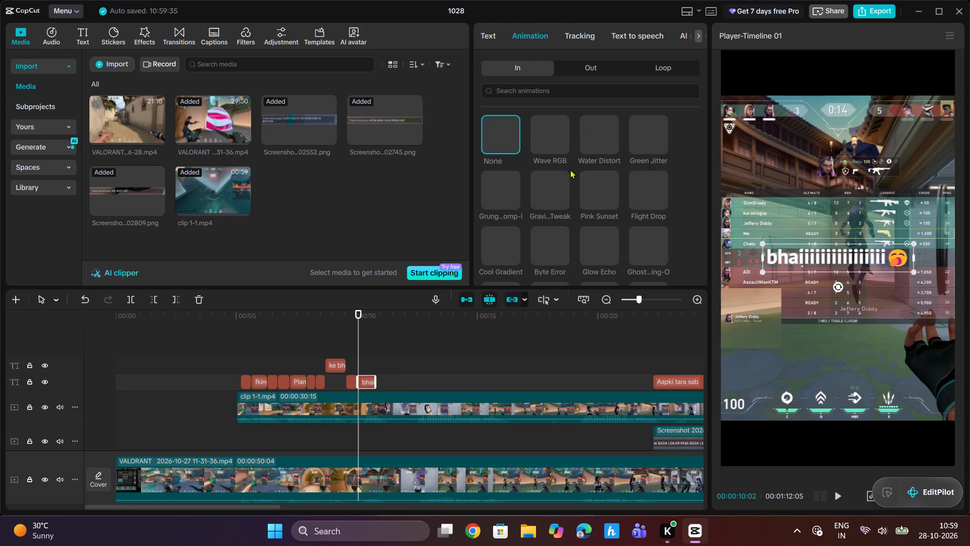
left_click(652, 63)
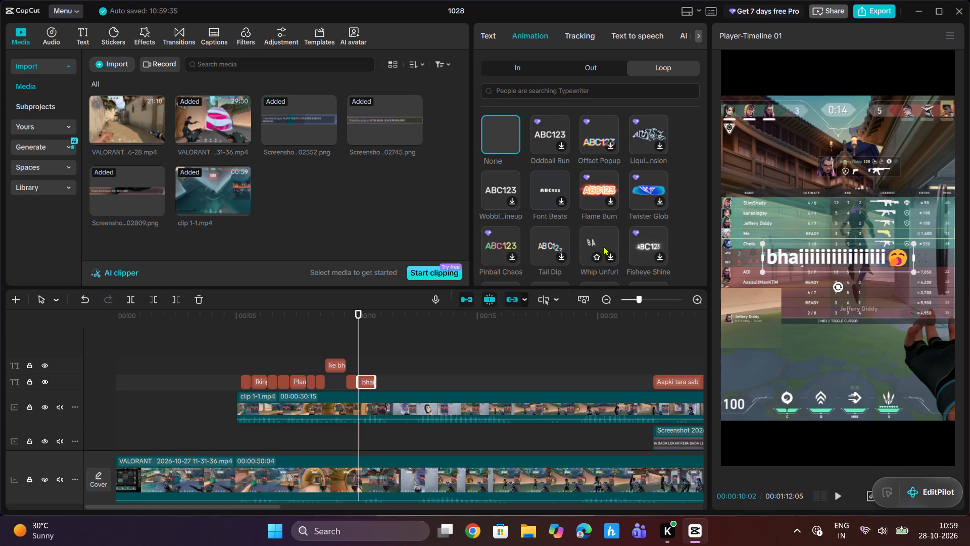
scroll(647, 238, "down", 1)
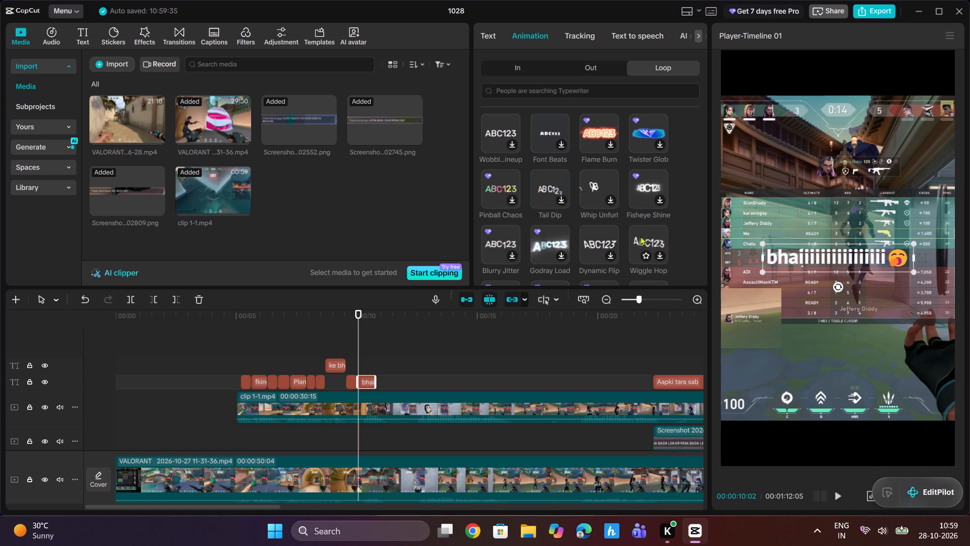
scroll(603, 139, "down", 4)
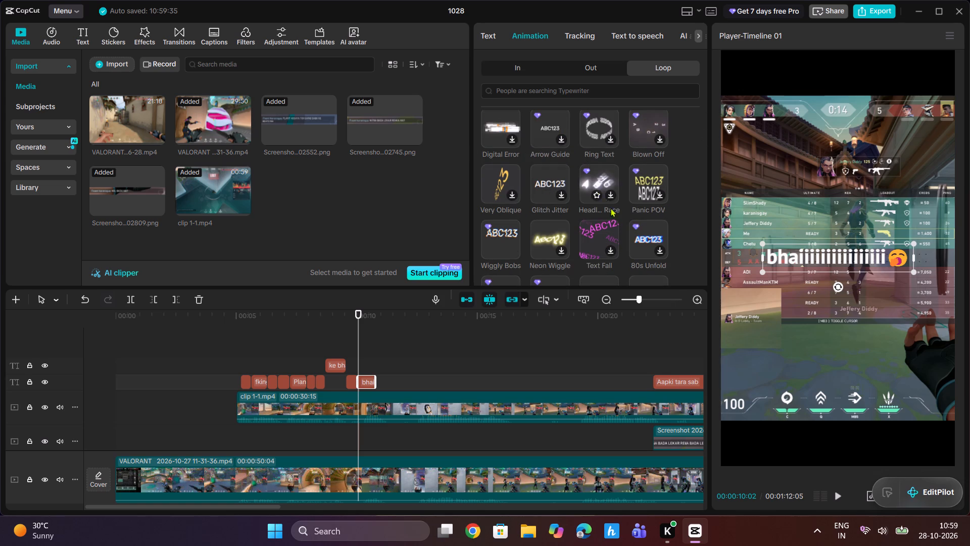
scroll(562, 234, "down", 3)
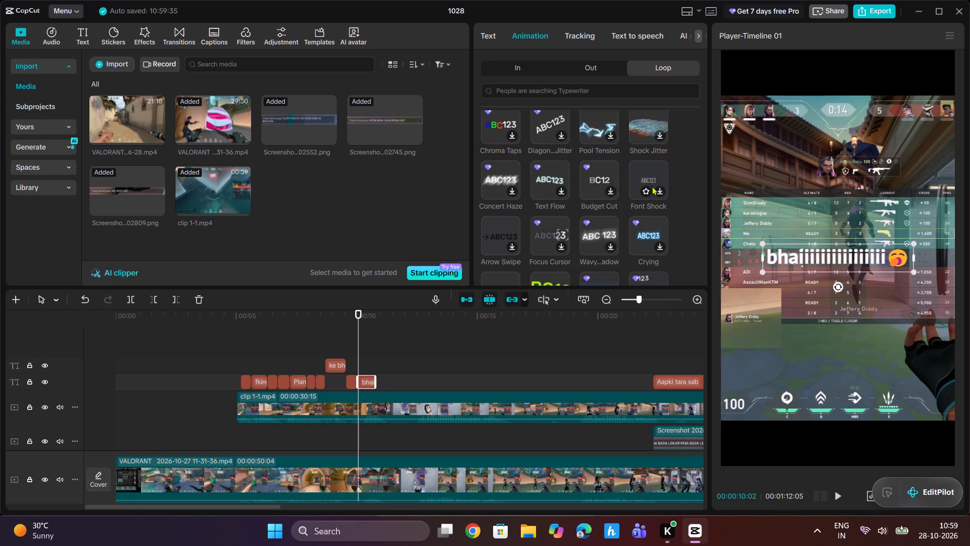
scroll(561, 235, "down", 1)
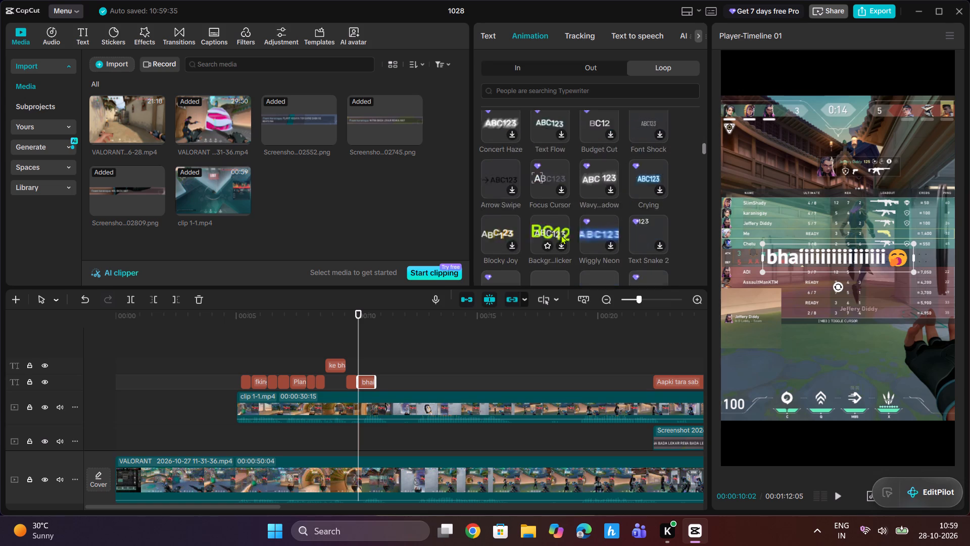
scroll(561, 235, "down", 1)
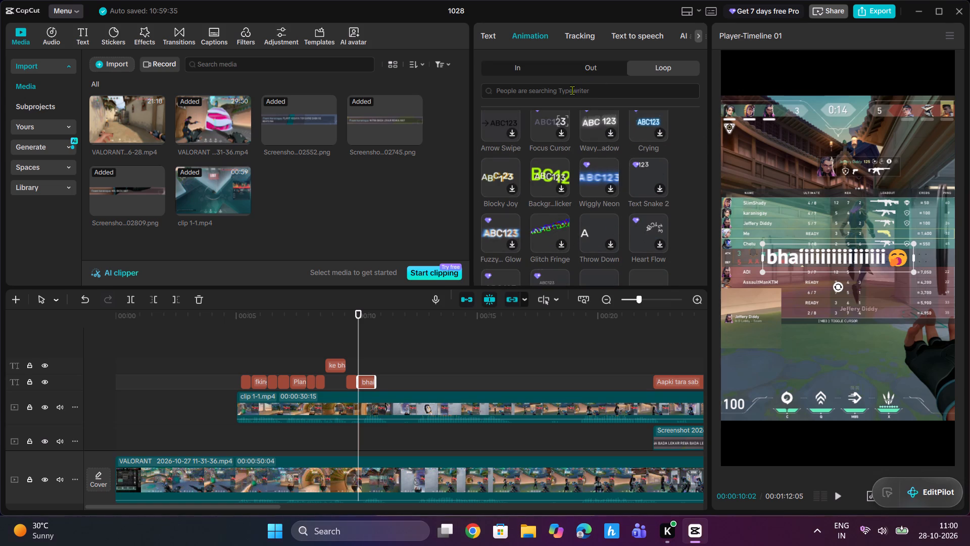
left_click(572, 91)
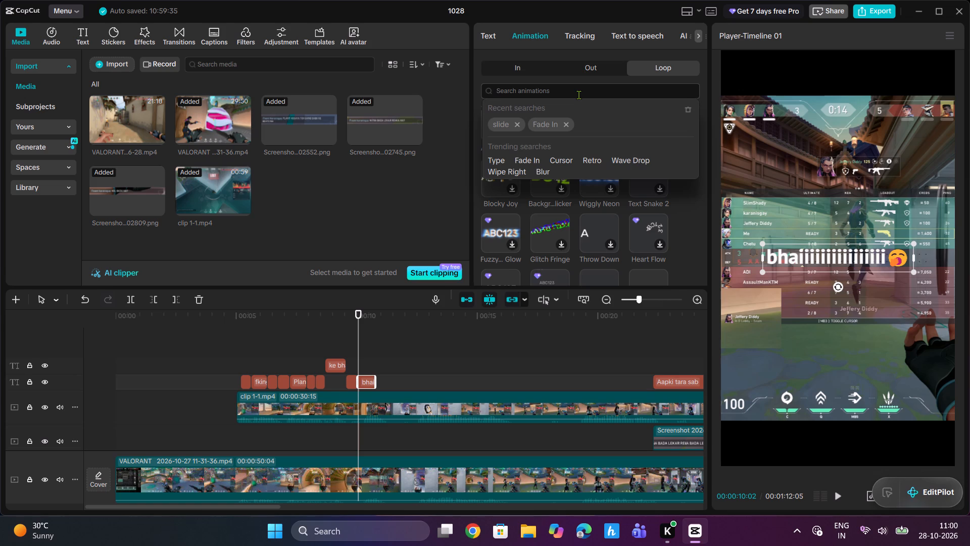
type("oving")
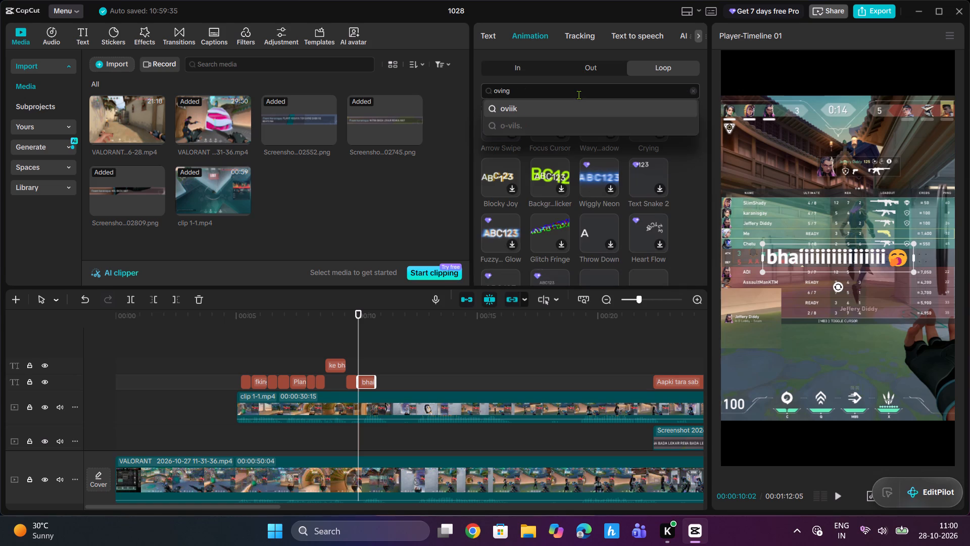
key("BackSpace")
key("BackSpace")
key("BackSpace")
key("BackSpace")
key("BackSpace")
type("moving")
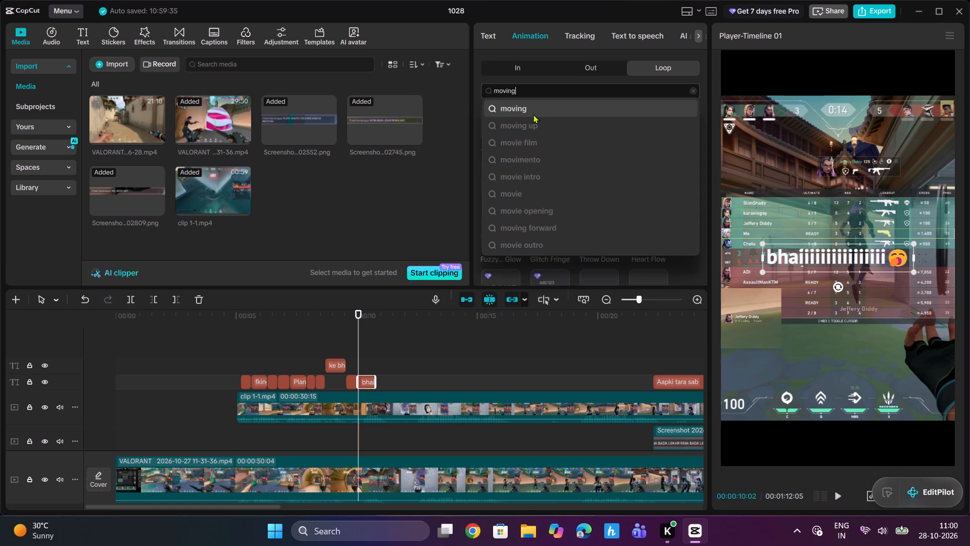
left_click(524, 107)
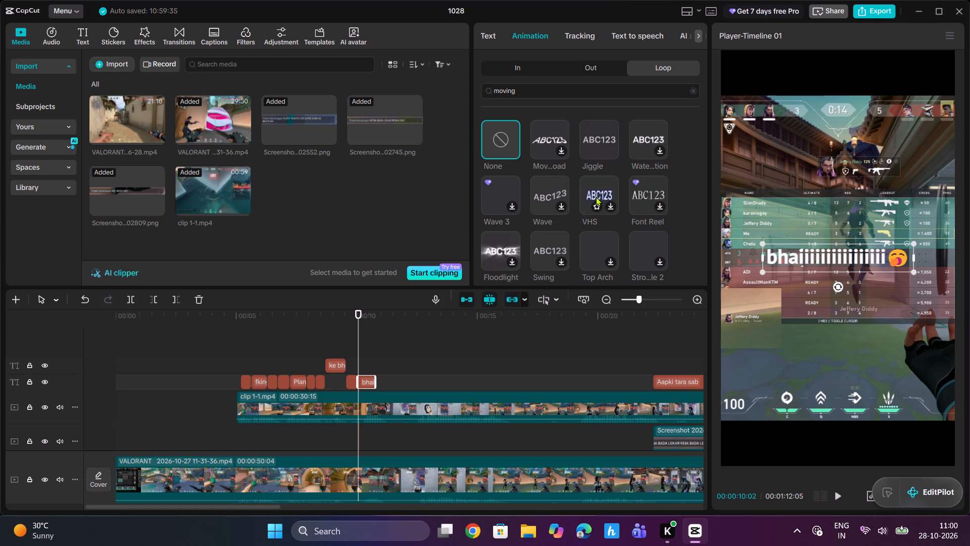
left_click(562, 204)
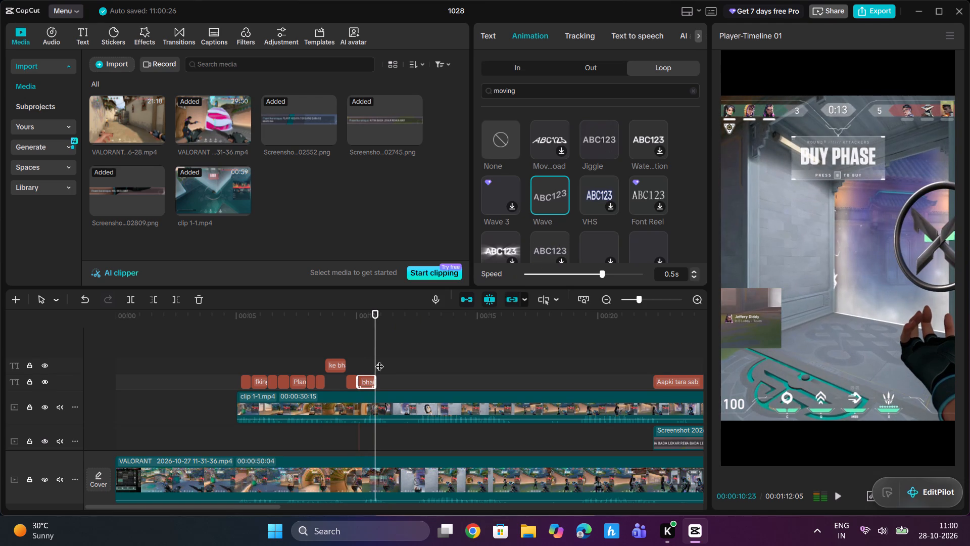
Extend the stretched "bhai" caption's end to about 11.4 seconds and play on to hear the following speech.
left_click_drag(376, 377, 389, 378)
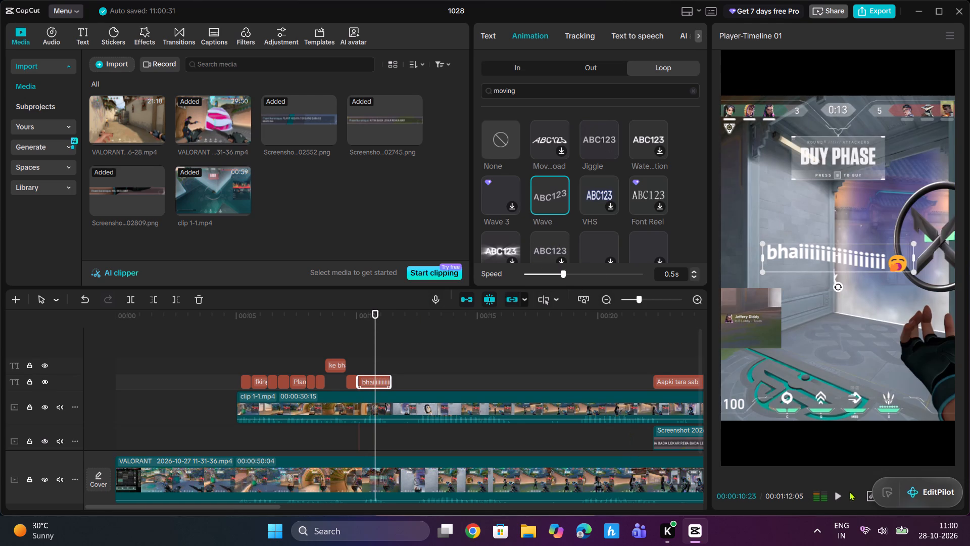
left_click(837, 493)
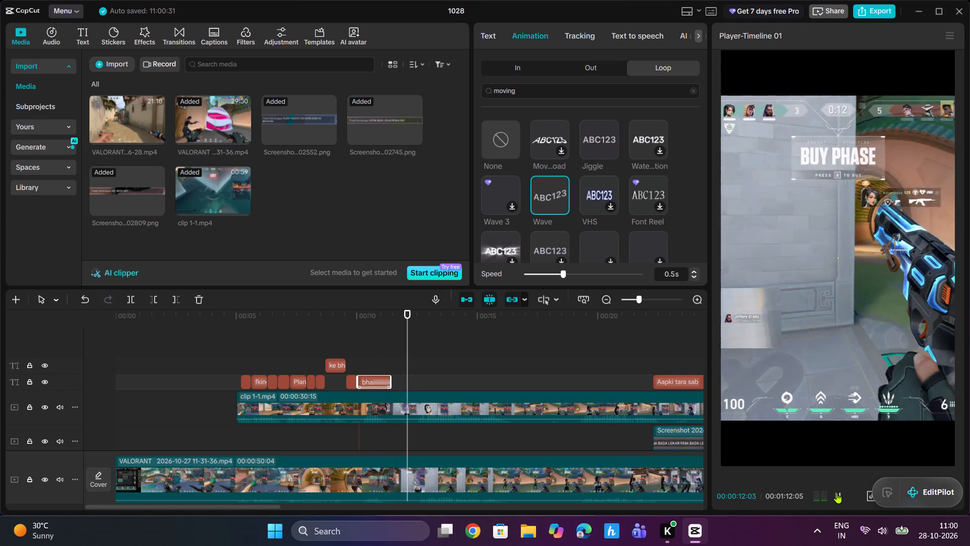
key("space")
key("space")
key("space")
Move the "Aapki tara sab" caption to start at about 12.5 seconds and shorten it to about two seconds.
left_click(667, 380)
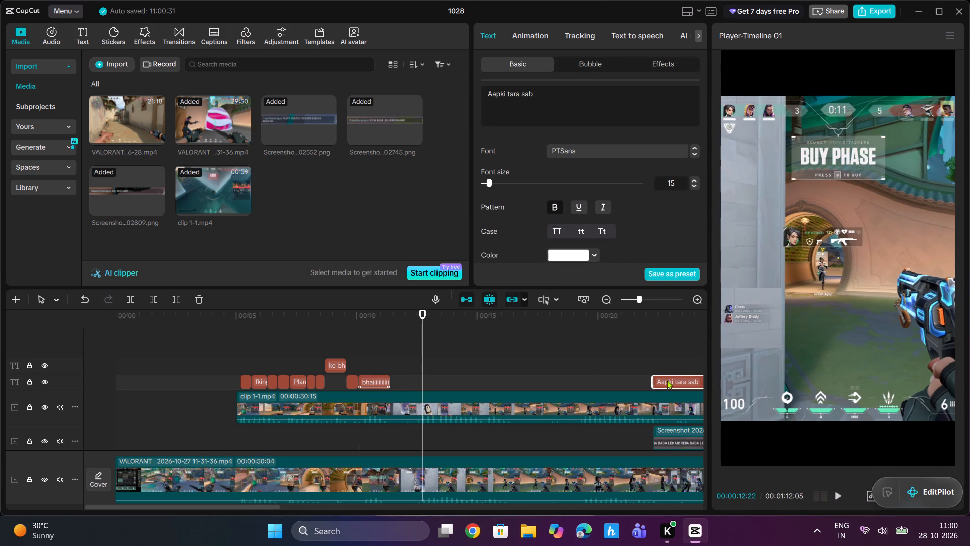
left_click_drag(673, 381, 439, 384)
left_click_drag(518, 380, 466, 381)
Replay the speech under "Aapki tara sab" and trim the caption's end to about 00:00:13:16.
key("space")
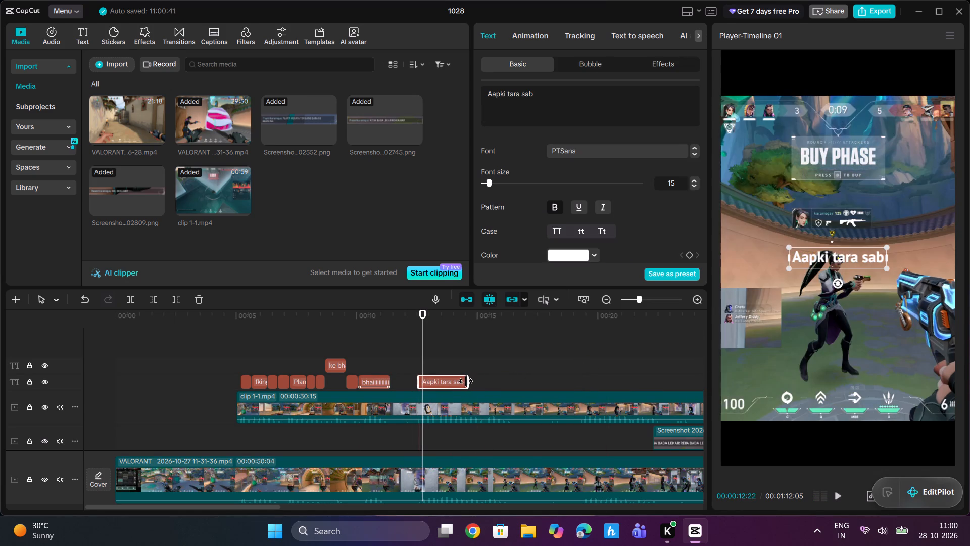
key("space")
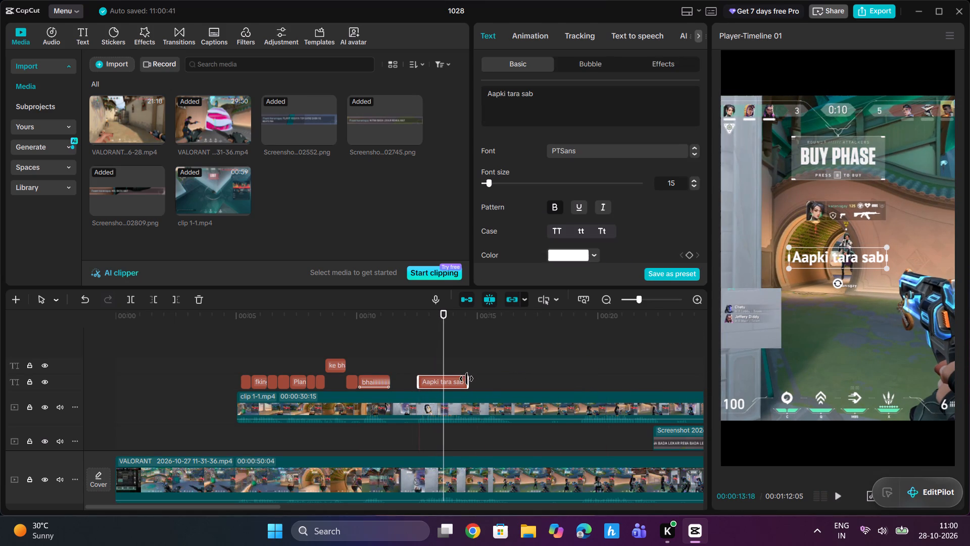
left_click_drag(446, 314, 440, 317)
key("space")
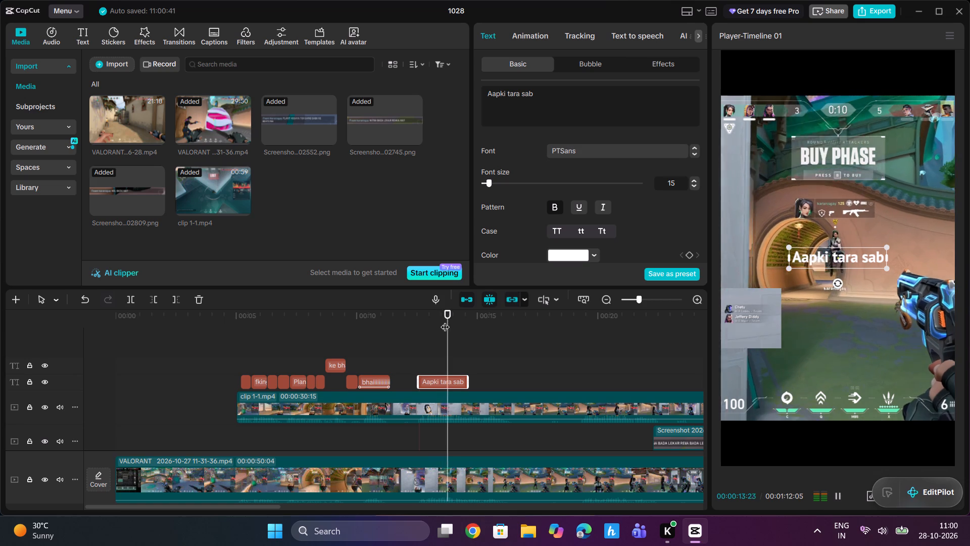
key("space")
left_click_drag(449, 312, 432, 318)
key("space")
key("space")
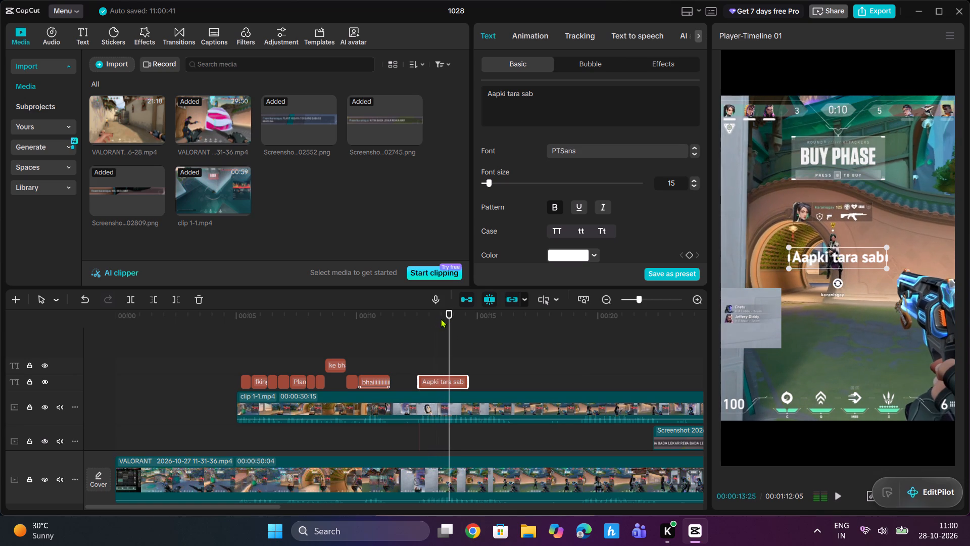
left_click_drag(450, 314, 425, 324)
key("space")
key("space")
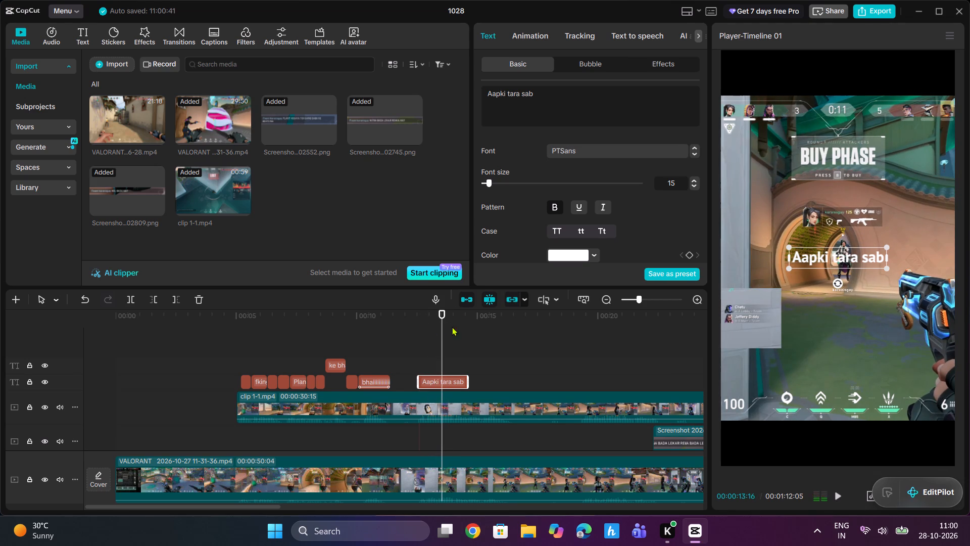
left_click_drag(468, 380, 444, 386)
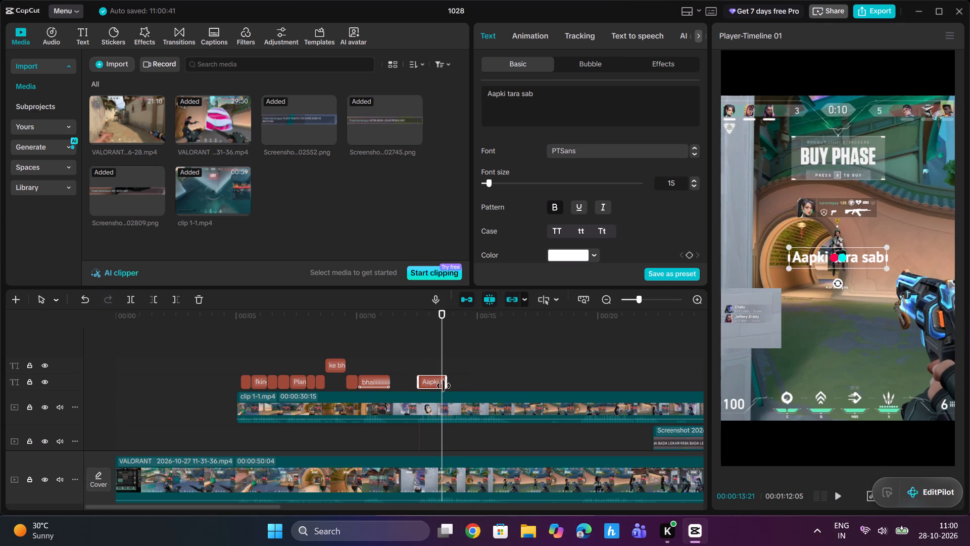
left_click_drag(444, 386, 441, 387)
Move the "nhi" caption directly after "Aapki tara sab" at about 00:00:13:16 and shorten it to about one second.
left_click(638, 299)
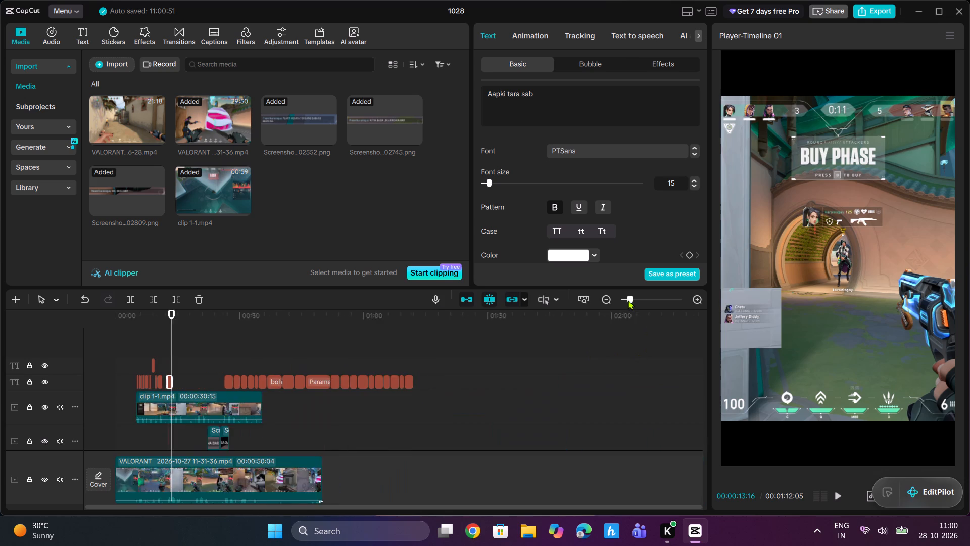
left_click(374, 380)
left_click_drag(373, 380, 254, 381)
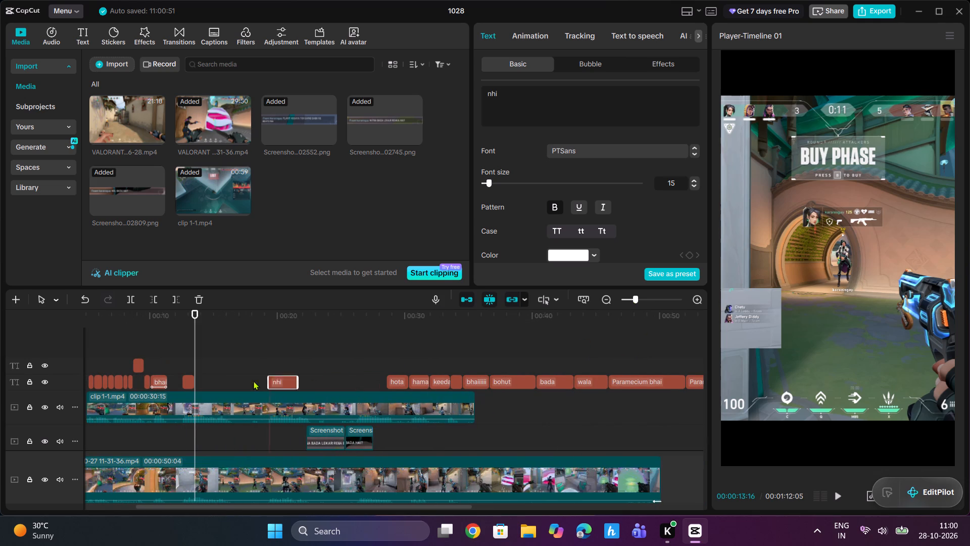
left_click_drag(254, 381, 208, 381)
left_click_drag(223, 382, 204, 383)
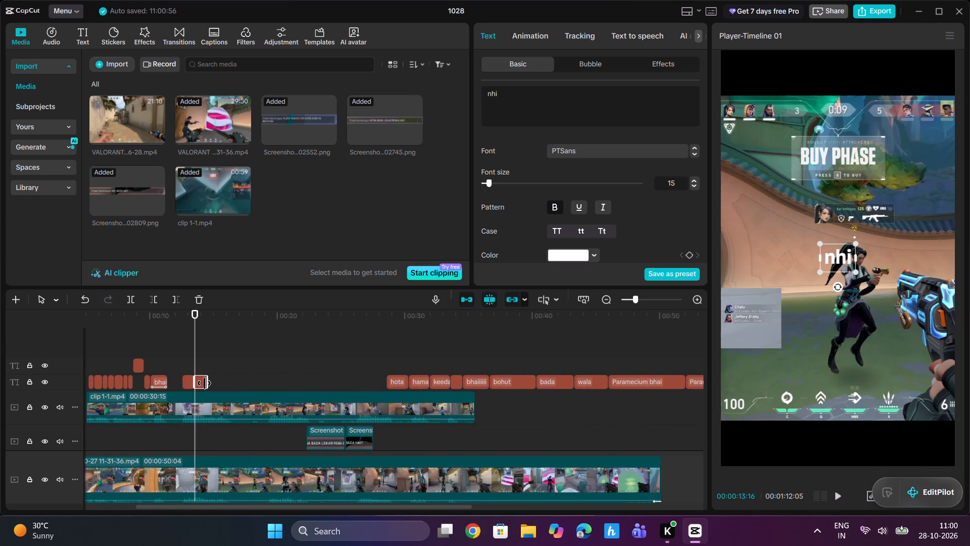
Replay the speech from the stretched "bhai" caption onward and trim the "nhi" caption's end to about 00:00:13:26.
key("space")
key("space")
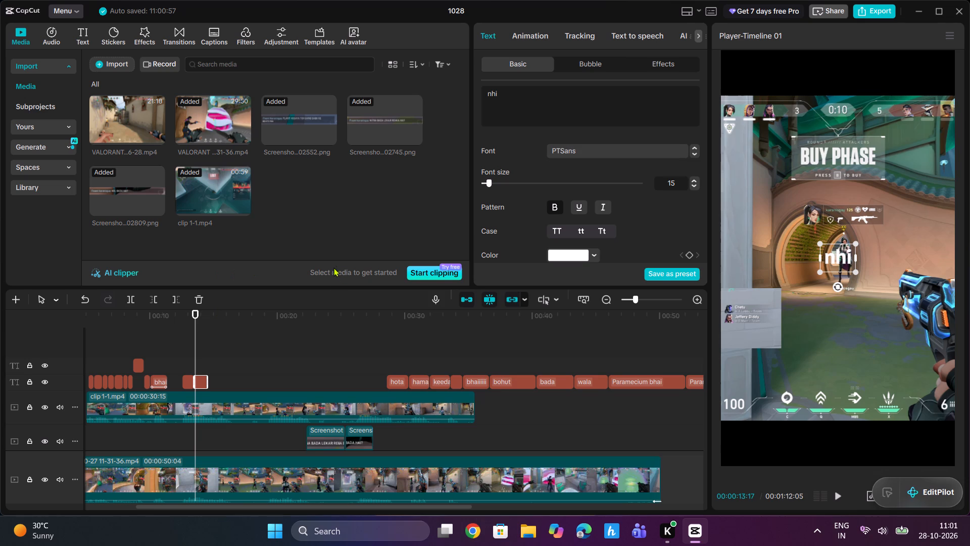
left_click_drag(195, 315, 172, 325)
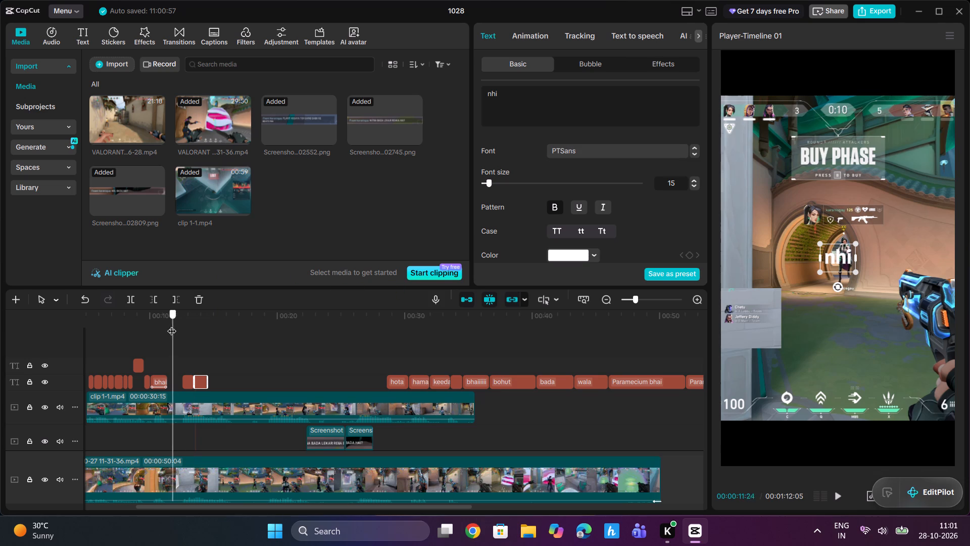
left_click_drag(172, 325, 150, 337)
key("space")
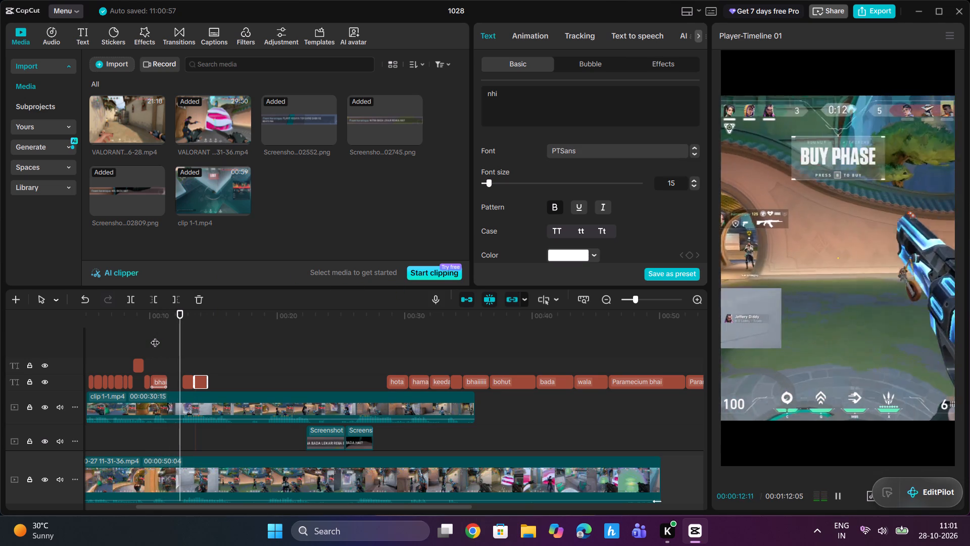
key("space")
key("space")
key("space")
key("space")
key("space")
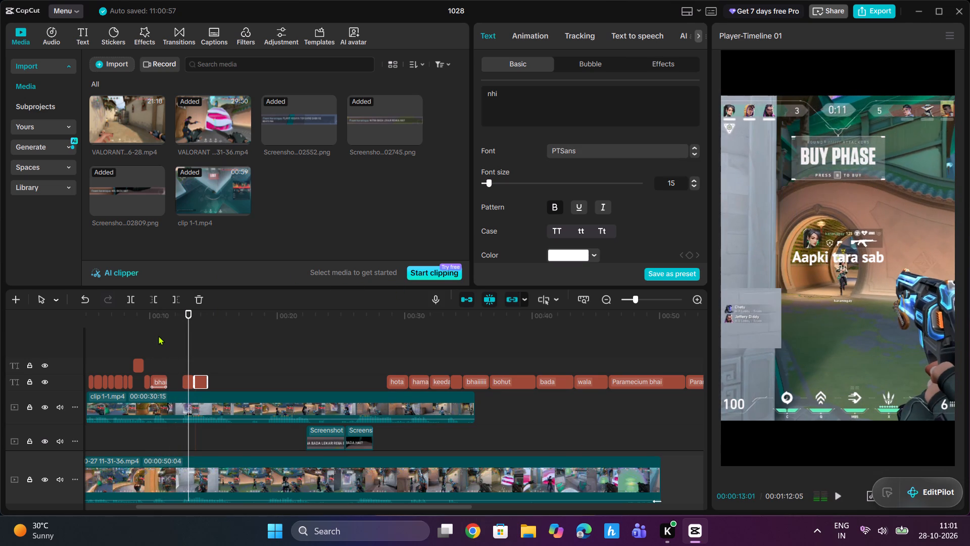
key("space")
key("space")
key("space")
key("space")
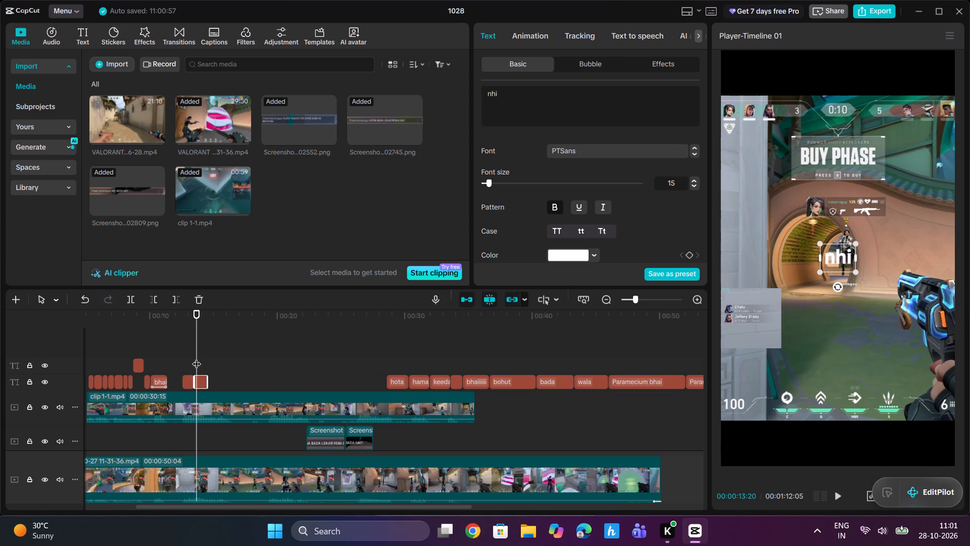
key("space")
key("space")
left_click_drag(209, 382, 199, 386)
Move the "hota" caption directly after "nhi" at about 00:00:13:26 and shorten it to under one second.
left_click(396, 382)
left_click_drag(397, 383, 213, 387)
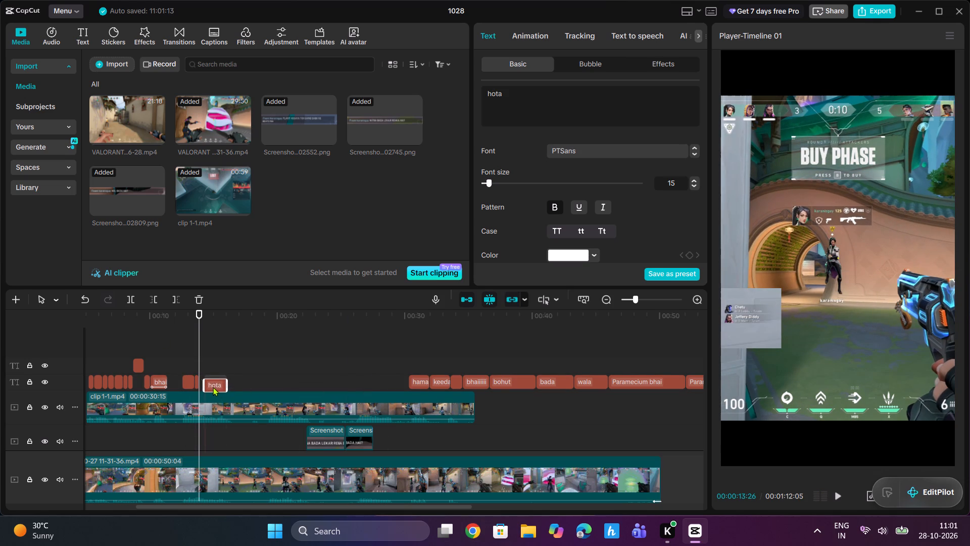
left_click_drag(213, 387, 212, 386)
left_click_drag(219, 382, 205, 386)
Change the moved caption's text from "hota" to "hote".
left_click(517, 100)
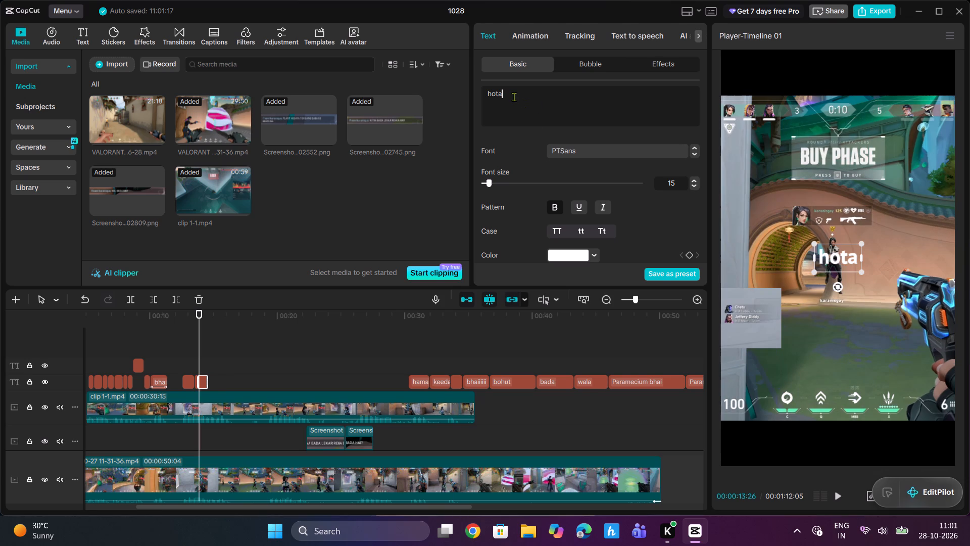
key("BackSpace")
key("e")
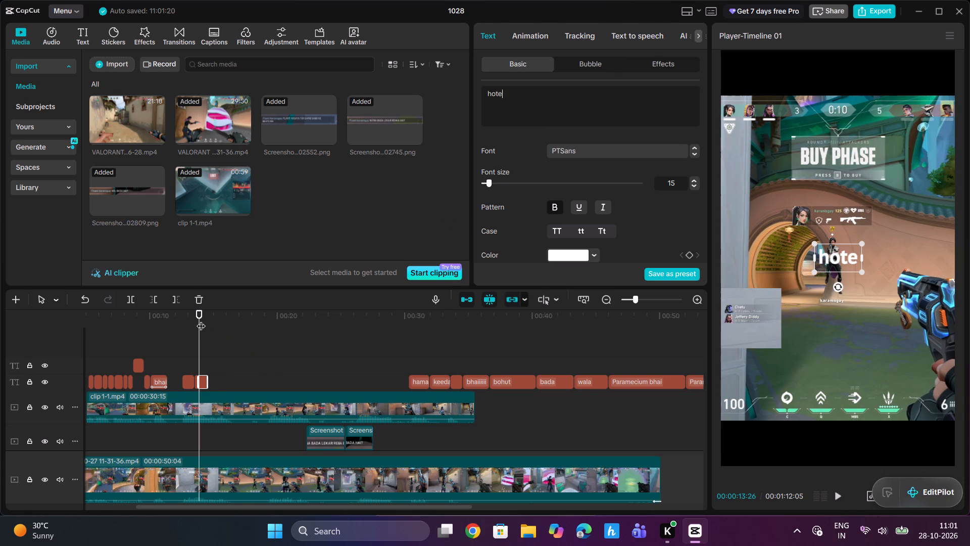
Replay the speech around the "hote" caption from about 00:00:13:26 and change its text back to "hota".
left_click_drag(200, 320, 197, 326)
left_click_drag(201, 315, 191, 324)
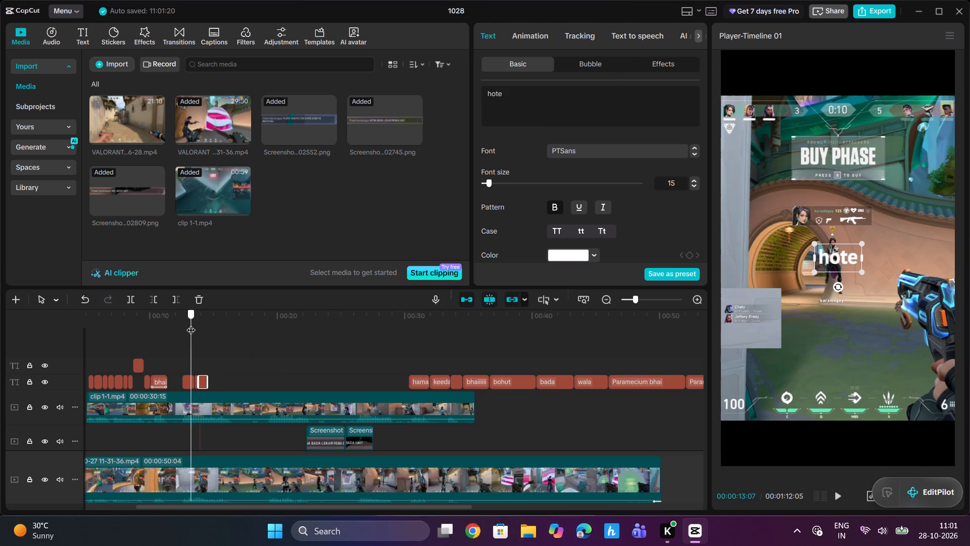
left_click_drag(191, 324, 199, 324)
left_click(835, 498)
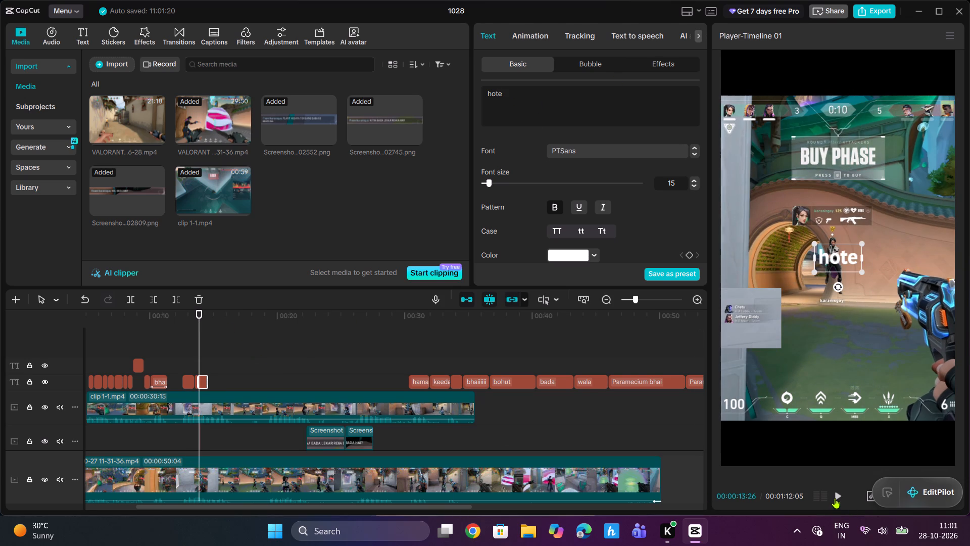
left_click(835, 498)
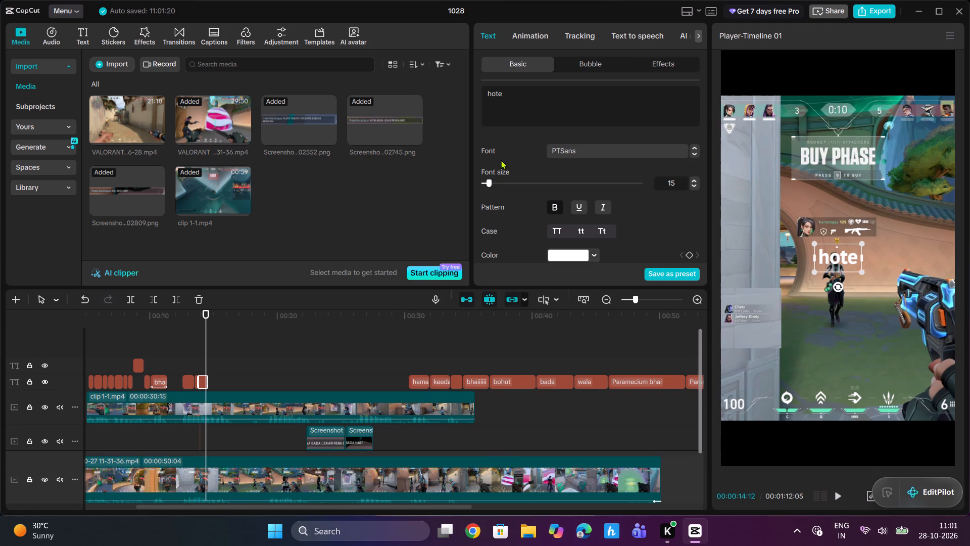
left_click(524, 99)
key("BackSpace")
key("a")
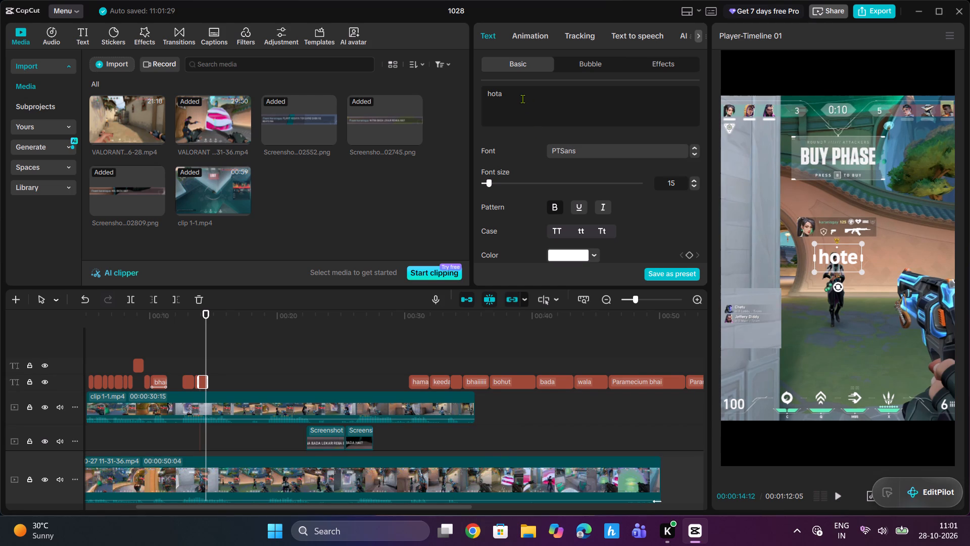
key("space")
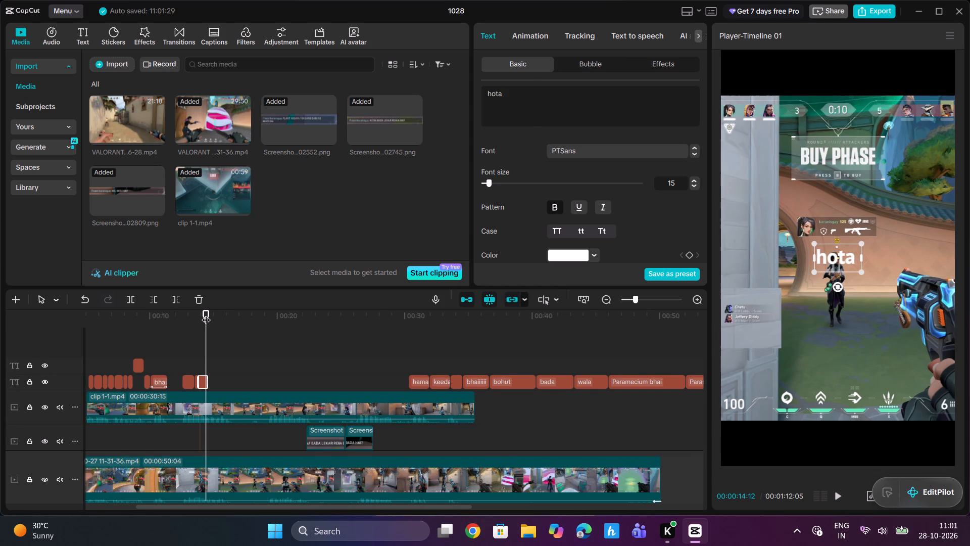
key("space")
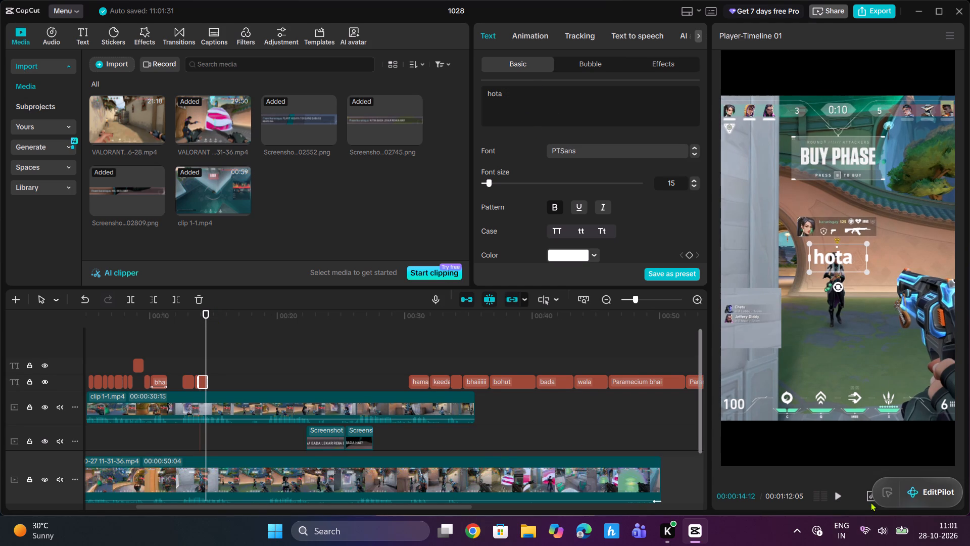
Listen to the following speech and move the "hamare" caption directly after "hota".
left_click(838, 495)
left_click(838, 495)
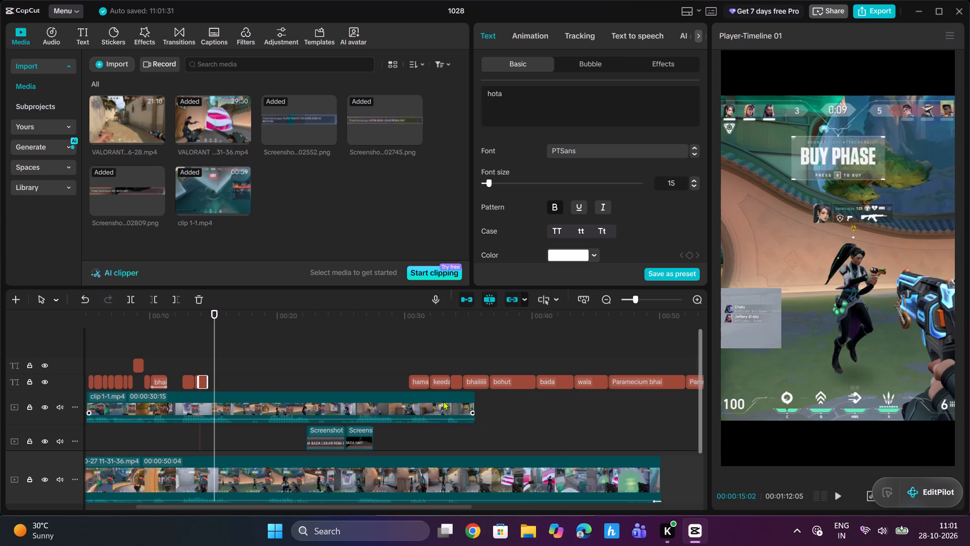
left_click(418, 382)
left_click_drag(418, 381, 228, 383)
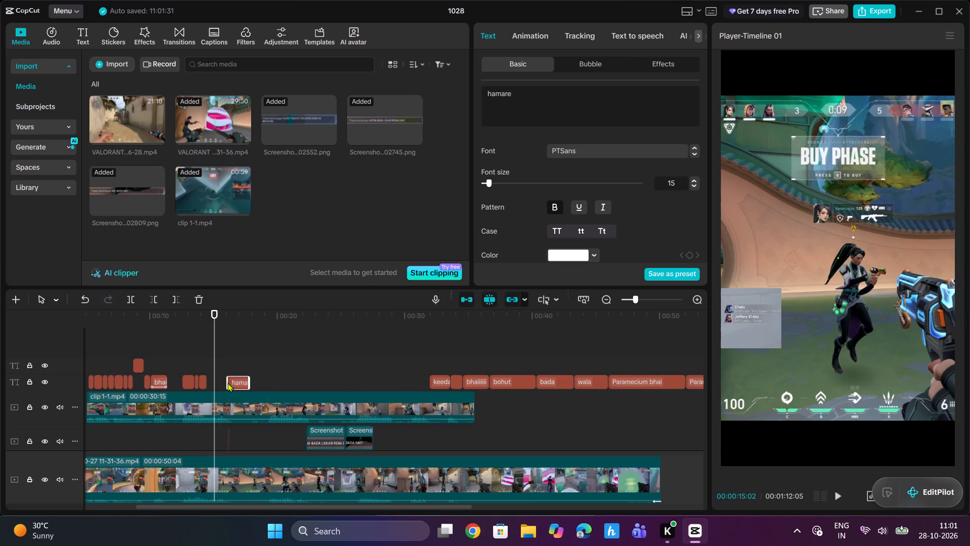
left_click_drag(228, 383, 220, 383)
Replay the speech around the "hamare" caption and shorten it to about half a second, ending near 00:00:14:29.
left_click_drag(217, 326, 203, 330)
key("space")
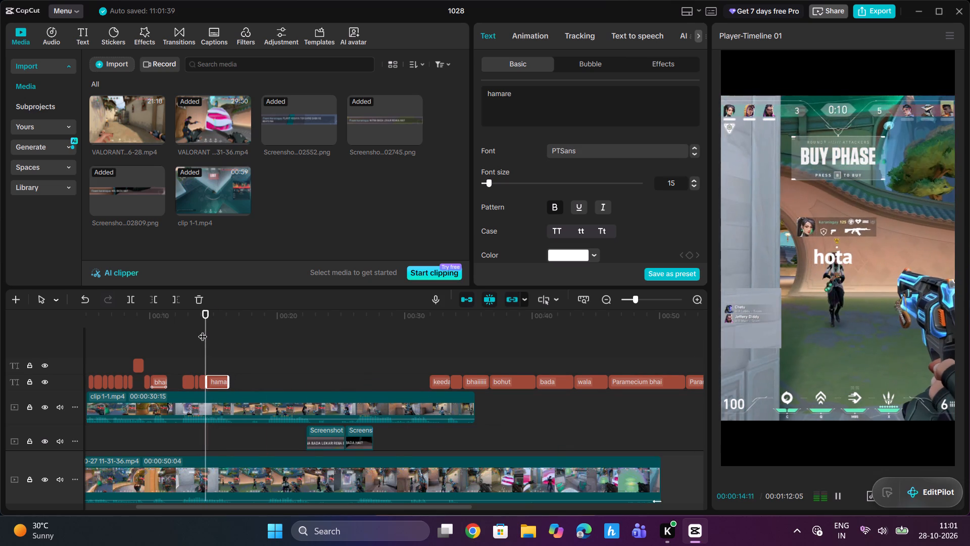
key("space")
left_click_drag(209, 322, 209, 322)
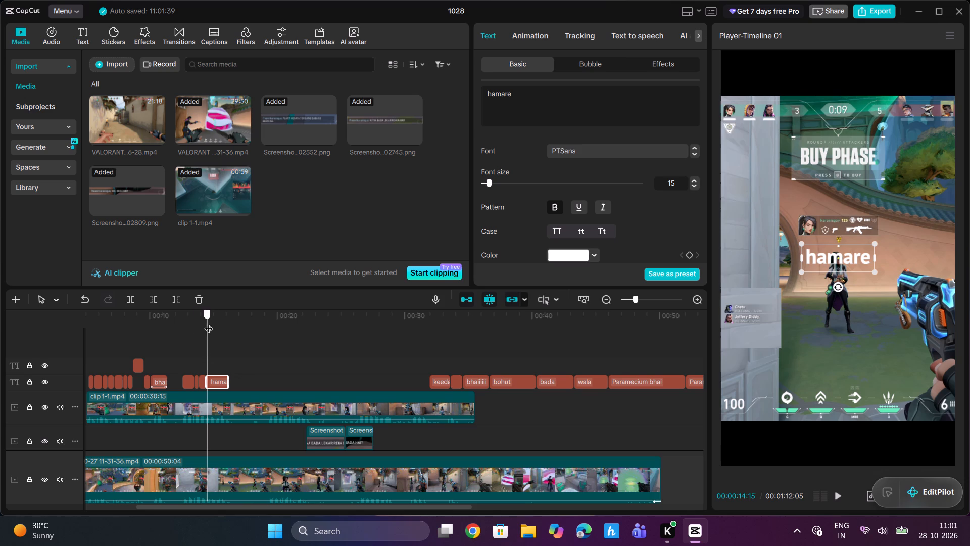
left_click_drag(209, 322, 196, 326)
key("space")
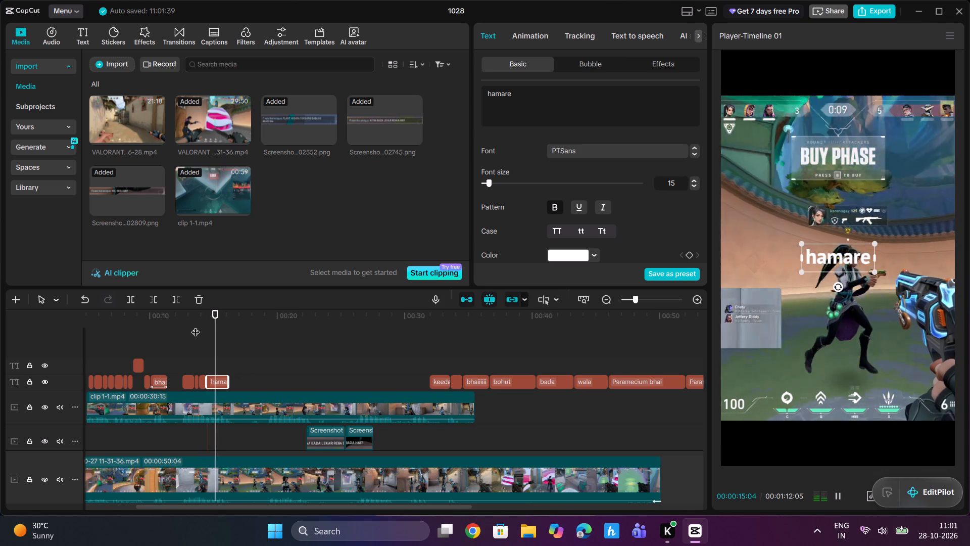
key("space")
left_click_drag(228, 382, 213, 385)
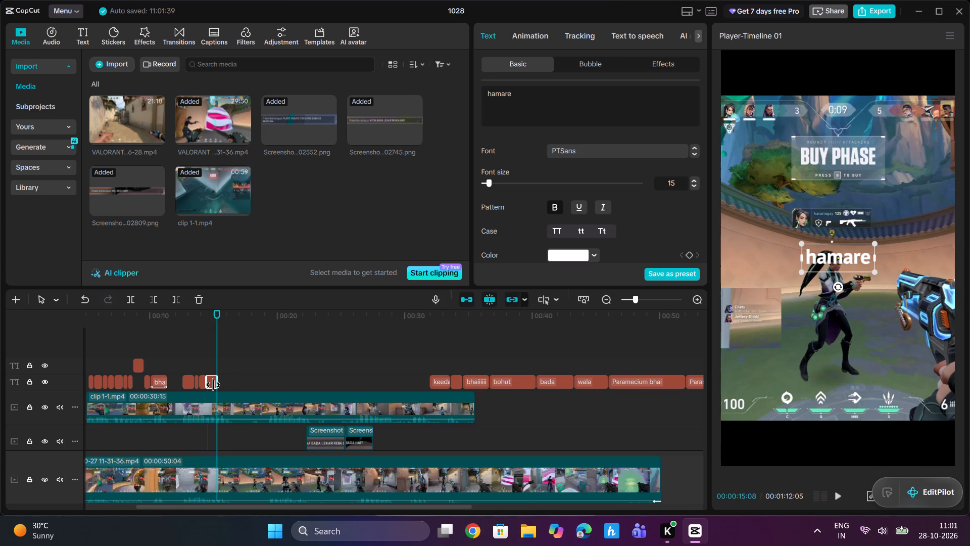
left_click_drag(213, 385, 212, 379)
left_click_drag(212, 379, 210, 378)
left_click_drag(218, 322, 213, 324)
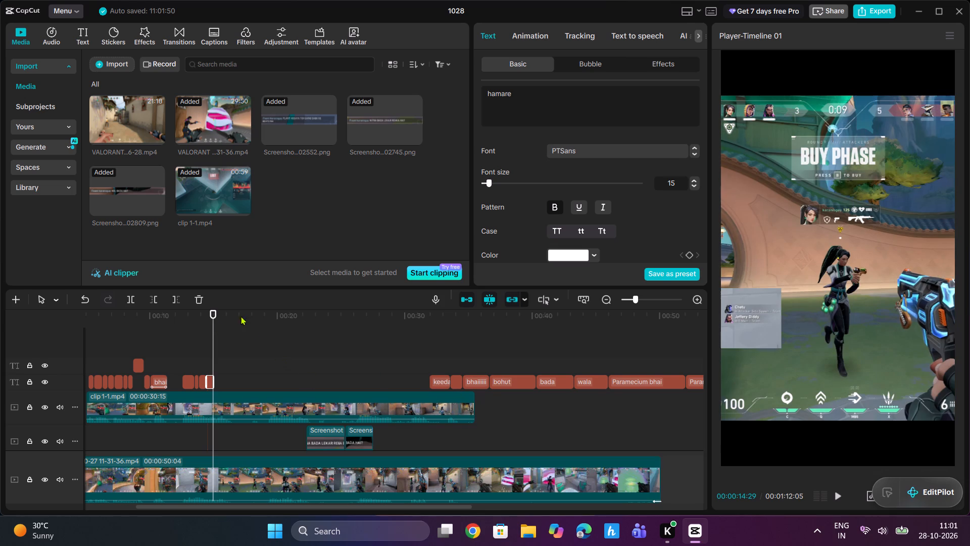
Replay the speech from about 00:00:13:26 and change the "hamare" caption's text to "hamare me".
left_click_drag(211, 315, 199, 318)
key("space")
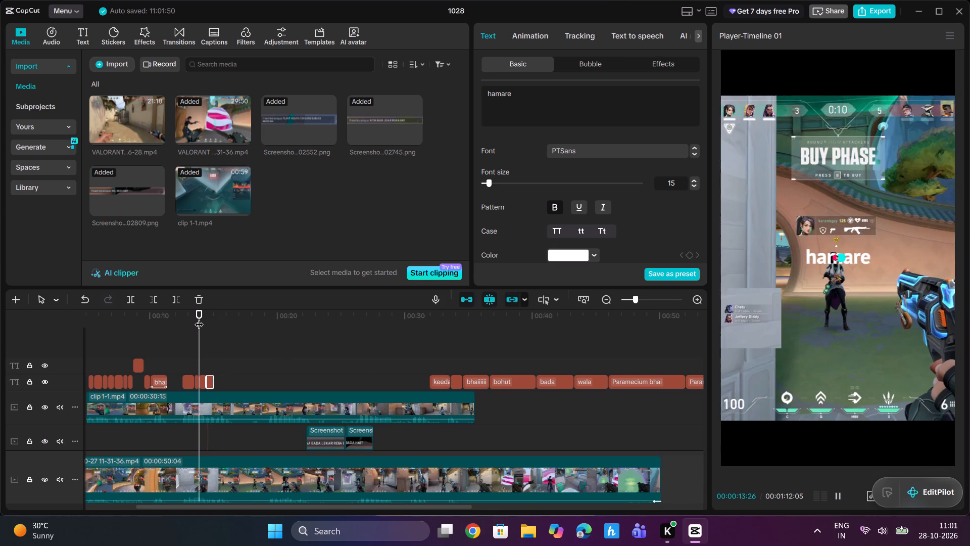
key("space")
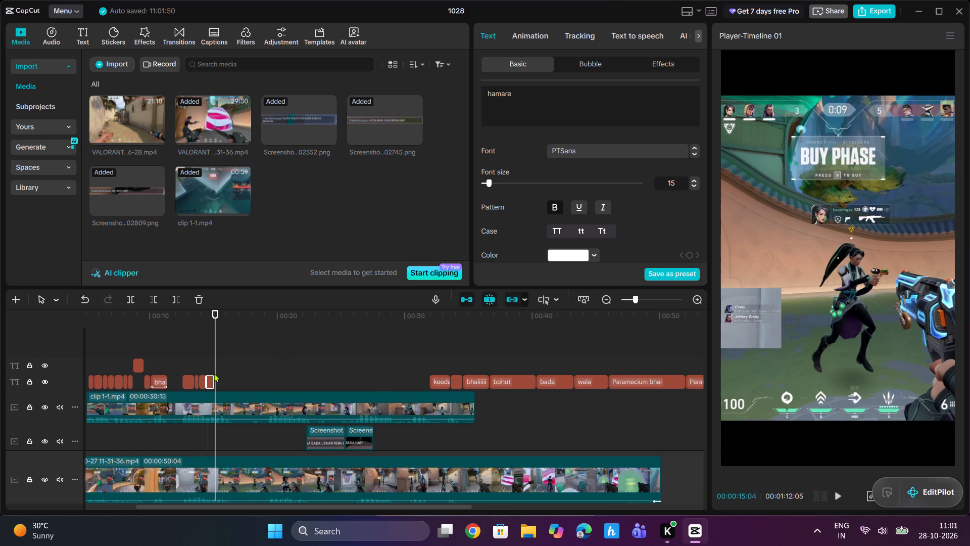
left_click(524, 97)
key("space")
type("mee")
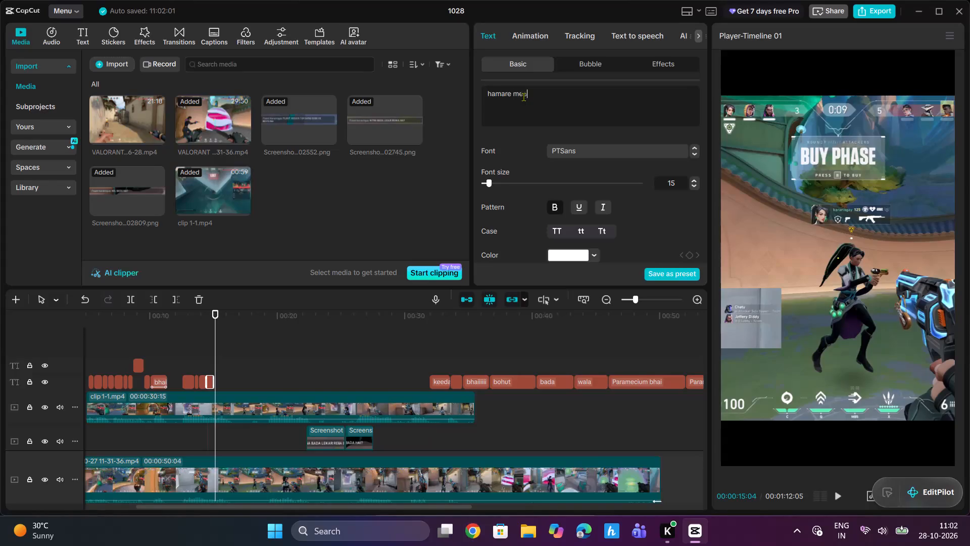
key("BackSpace")
key("space")
Listen on to about 00:00:15:26, move the "keeda" caption directly after "hamare me" and trim its end to that time.
left_click(836, 499)
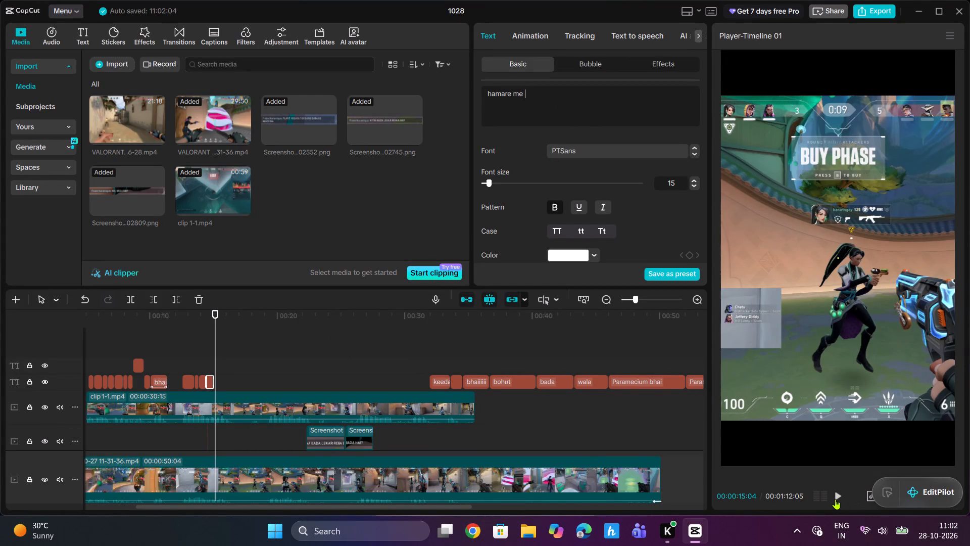
left_click(836, 499)
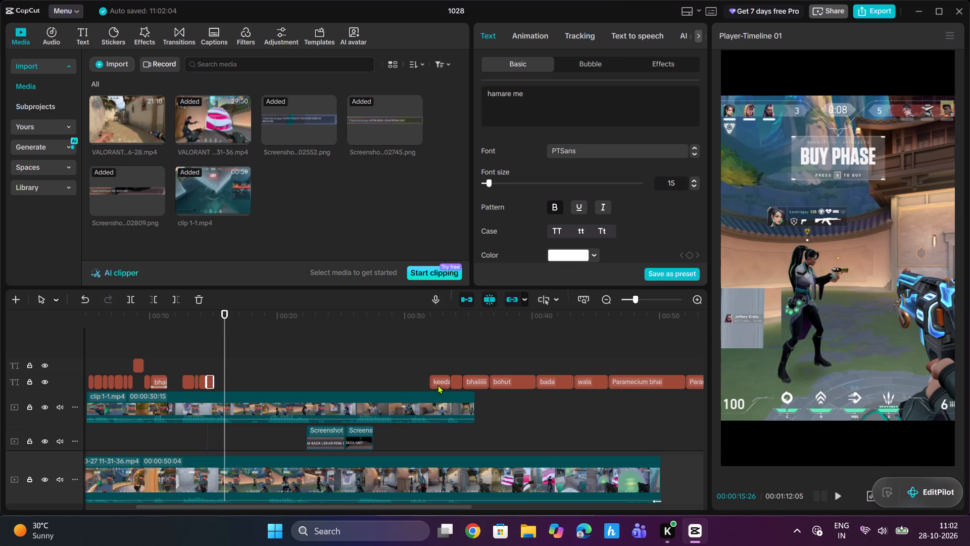
left_click(439, 382)
left_click_drag(437, 381, 221, 382)
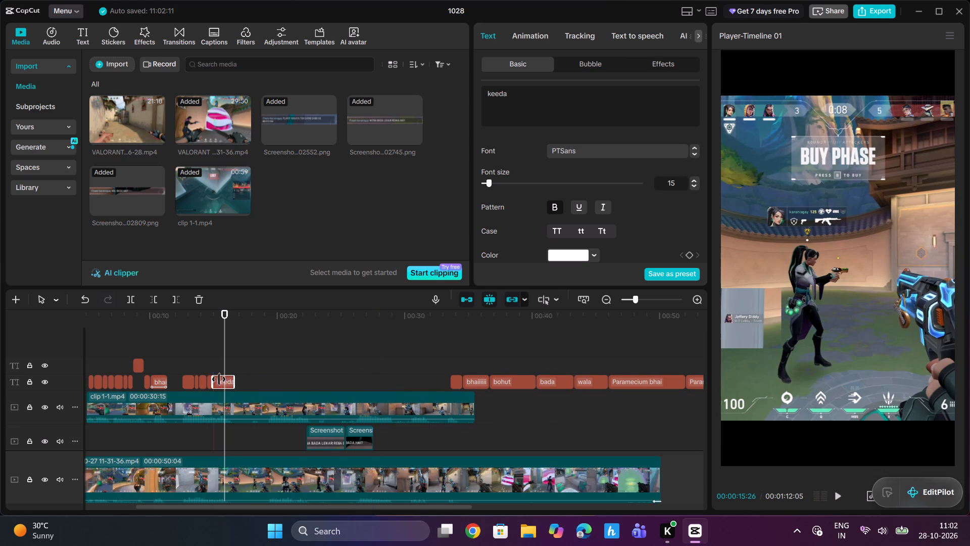
left_click_drag(232, 382, 220, 387)
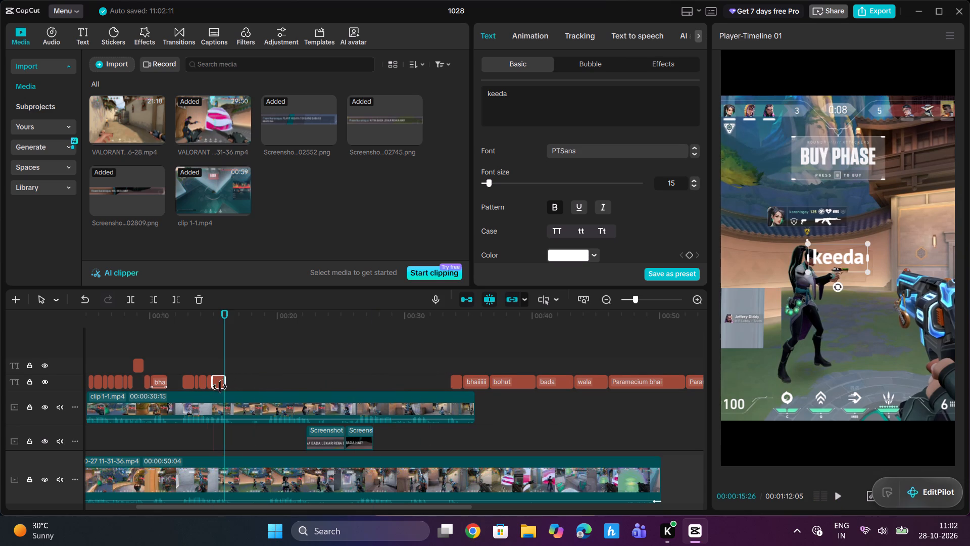
left_click_drag(220, 387, 220, 386)
Play the video from the start and replay the captions from "Plant hogya" to "daba" to check their timing against the speech.
left_click_drag(226, 317, 54, 352)
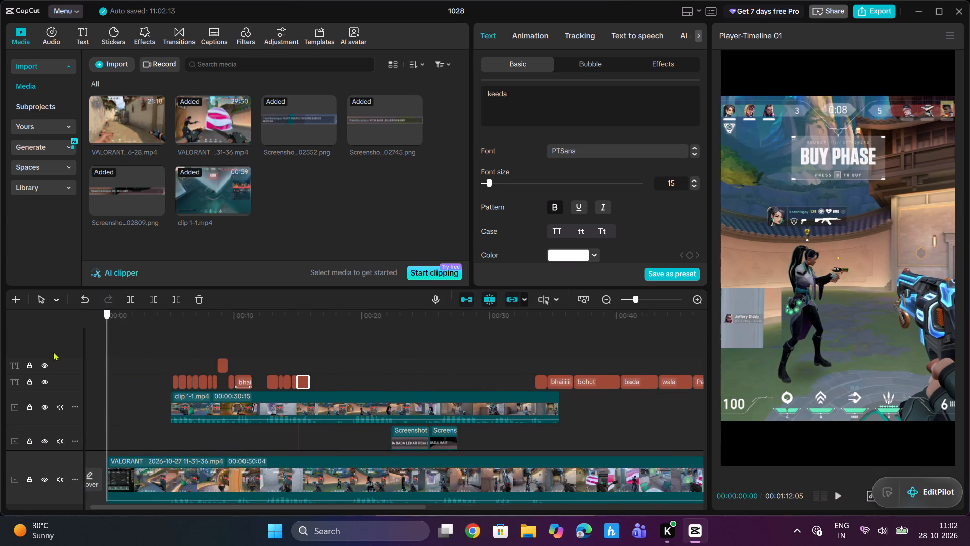
left_click_drag(54, 352, 107, 350)
key("space")
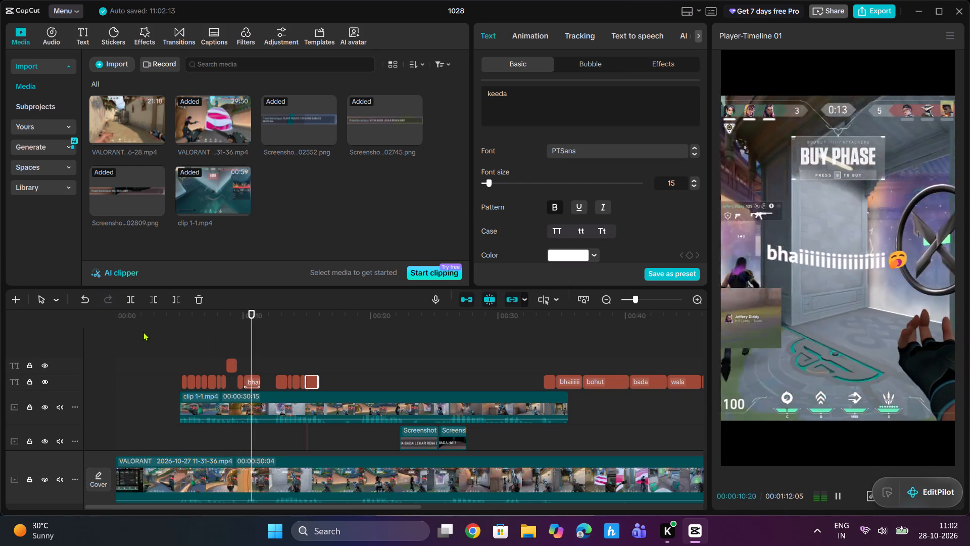
key("space")
left_click_drag(250, 316, 225, 330)
left_click_drag(225, 328, 211, 329)
key("space")
key("space")
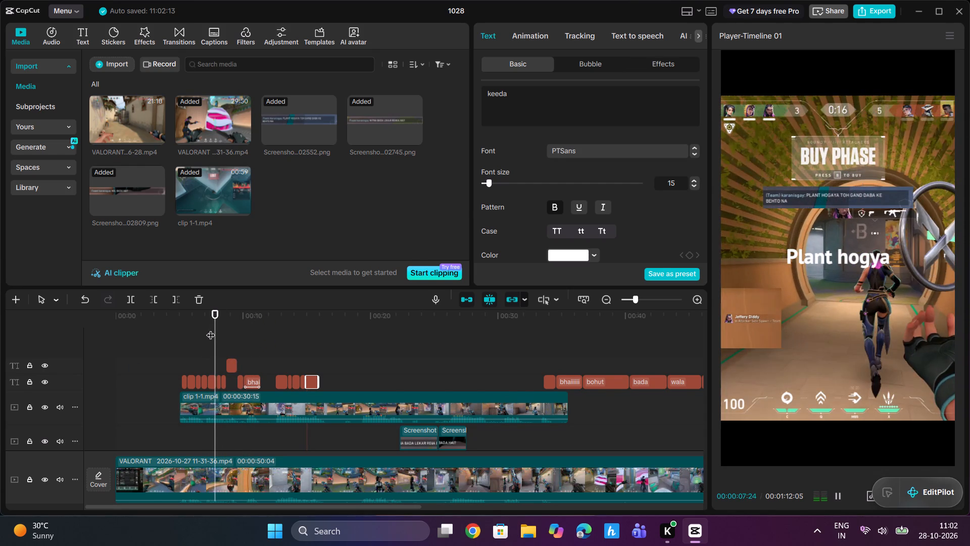
key("space")
key("space")
key("space")
key("space")
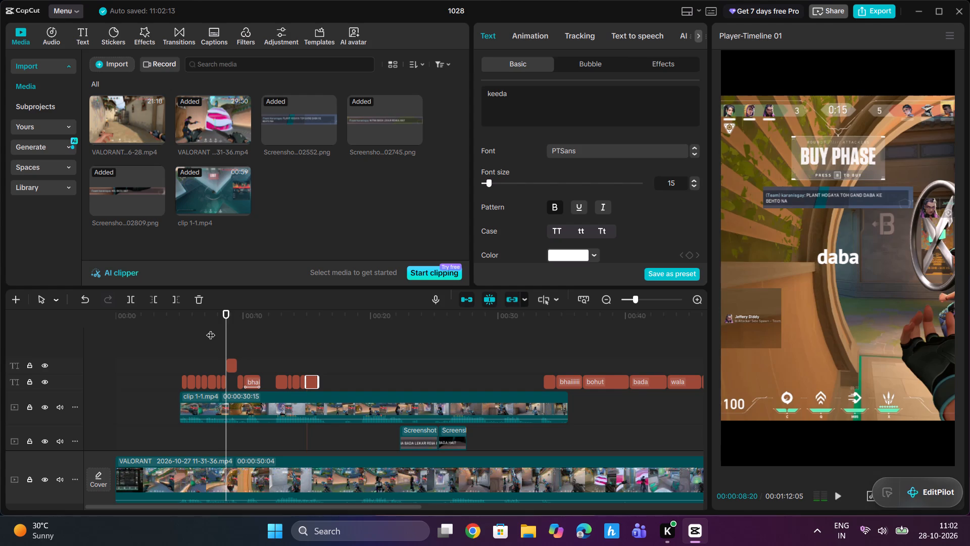
key("space")
key("space")
left_click_drag(230, 319, 223, 323)
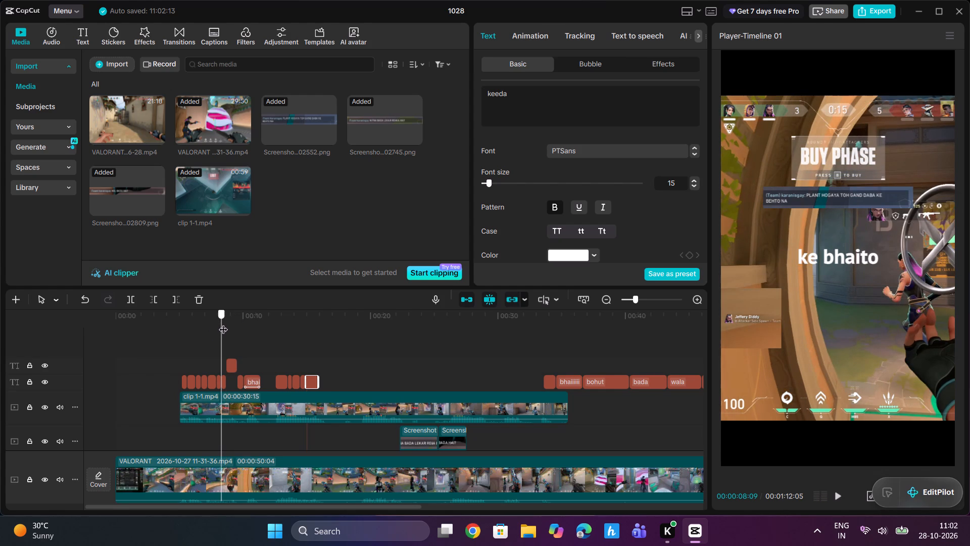
left_click_drag(223, 323, 223, 324)
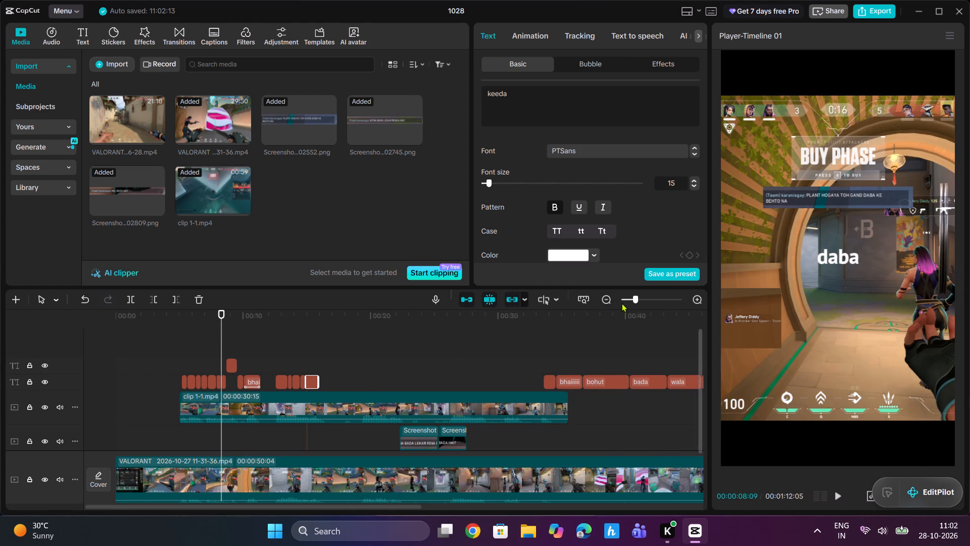
Find where "ke bhaito" is spoken and move its caption earlier so it starts at about 00:00:08:16.
left_click(645, 299)
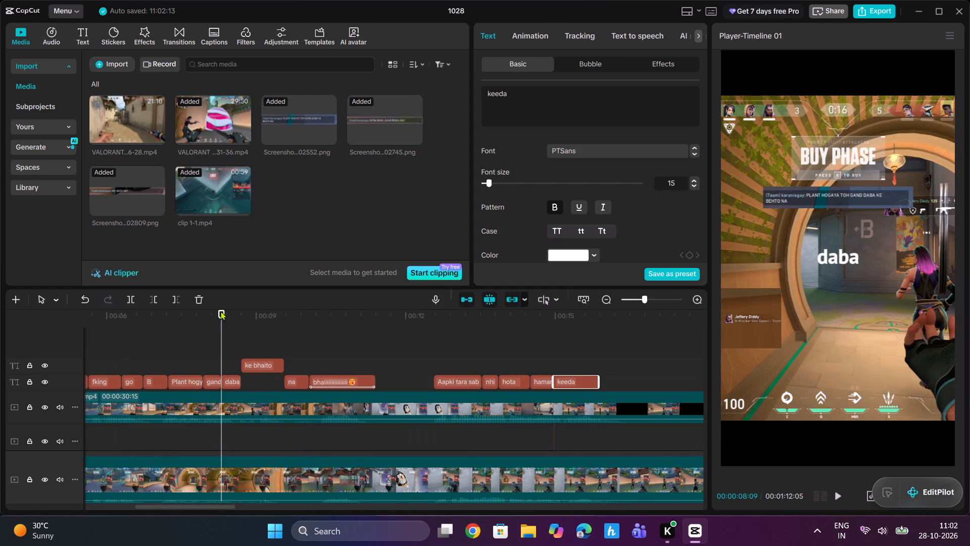
left_click_drag(218, 309, 179, 328)
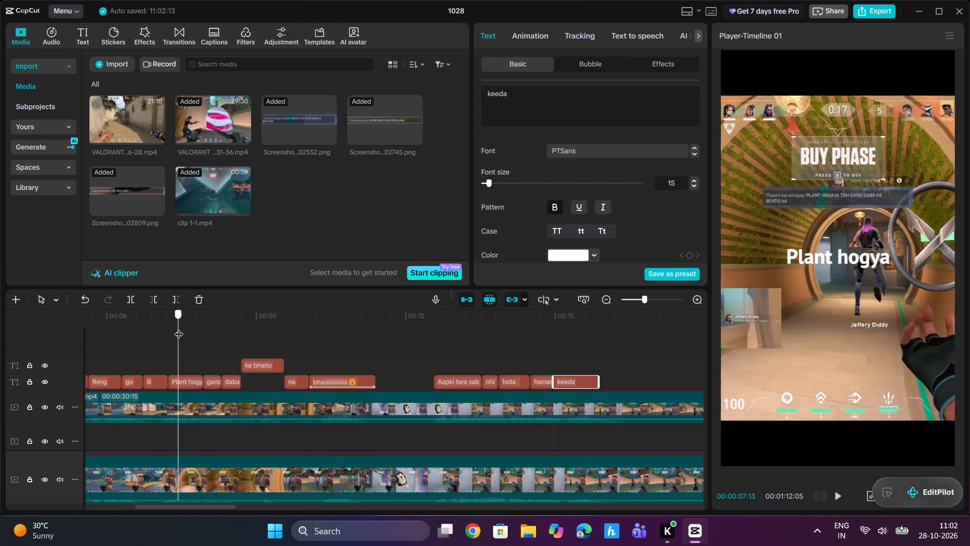
left_click_drag(179, 328, 227, 332)
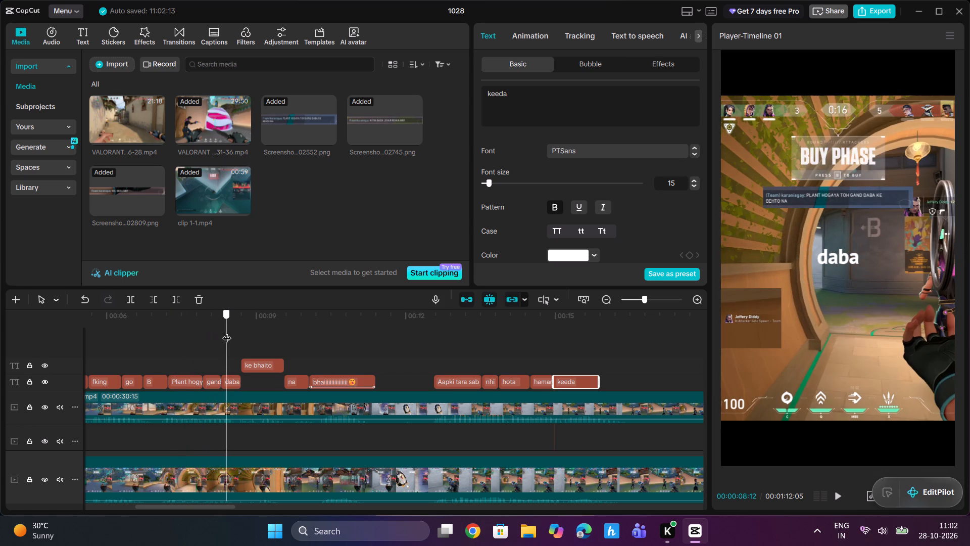
left_click_drag(227, 332, 233, 333)
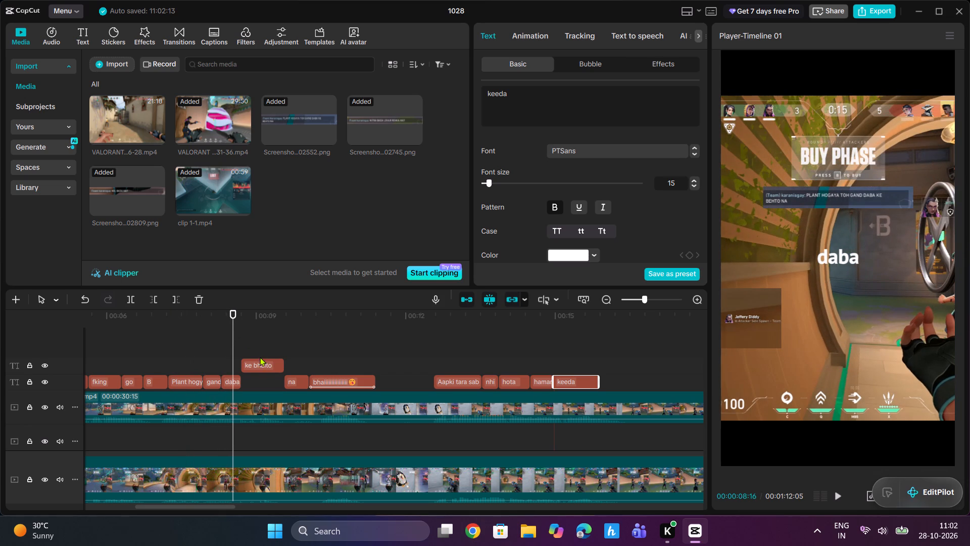
left_click_drag(262, 363, 257, 363)
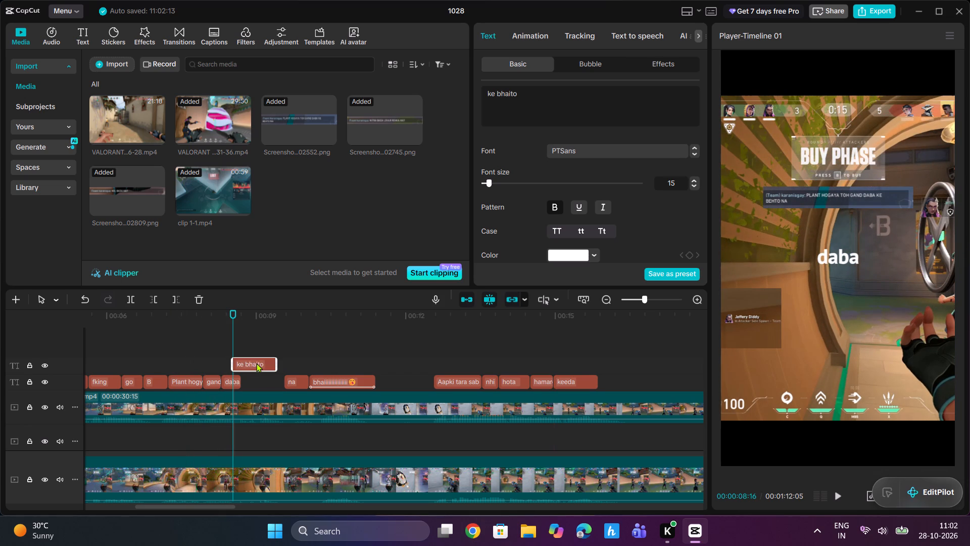
left_click_drag(257, 363, 257, 362)
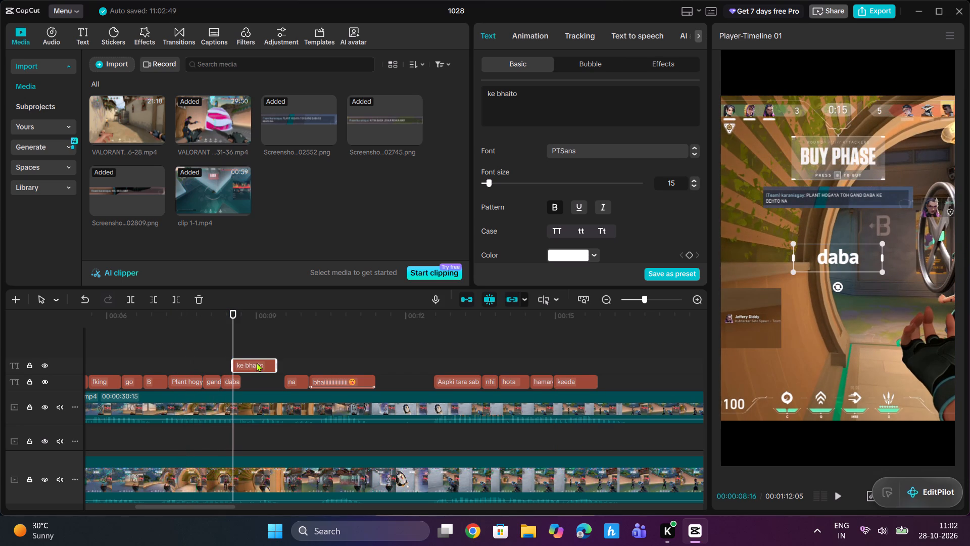
Listen on to about 00:00:09:11 and move the "na" caption earlier, directly after "ke bhaito".
key("space")
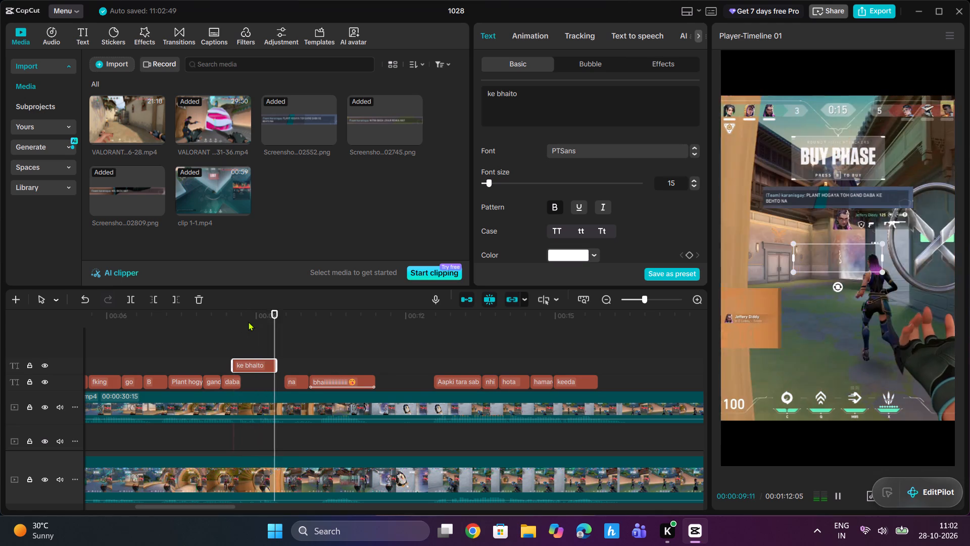
key("space")
left_click(297, 380)
left_click_drag(297, 380, 289, 381)
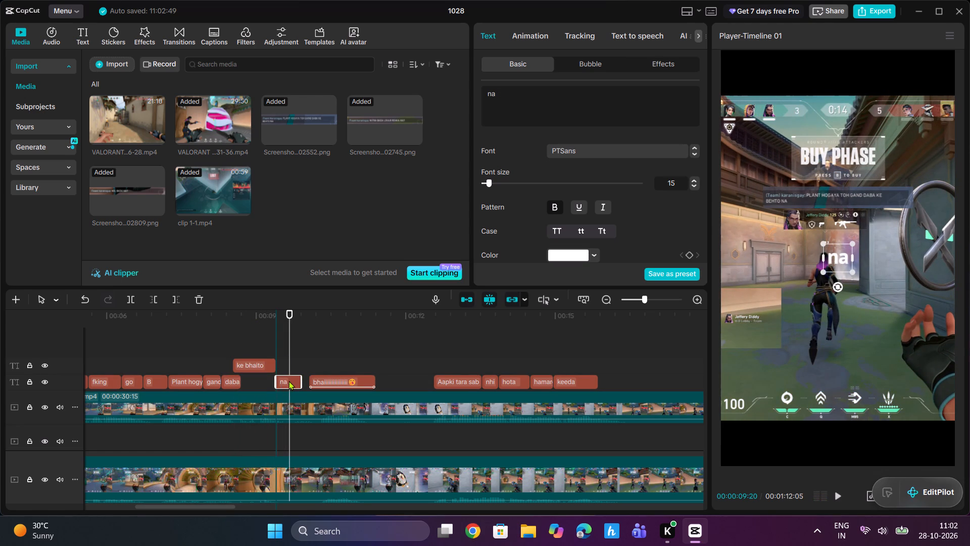
left_click_drag(289, 381, 287, 381)
Replay the speech from "ke bhaito" onward and move the long "bhaiiii" emoji caption slightly later.
left_click_drag(290, 322, 244, 331)
key("space")
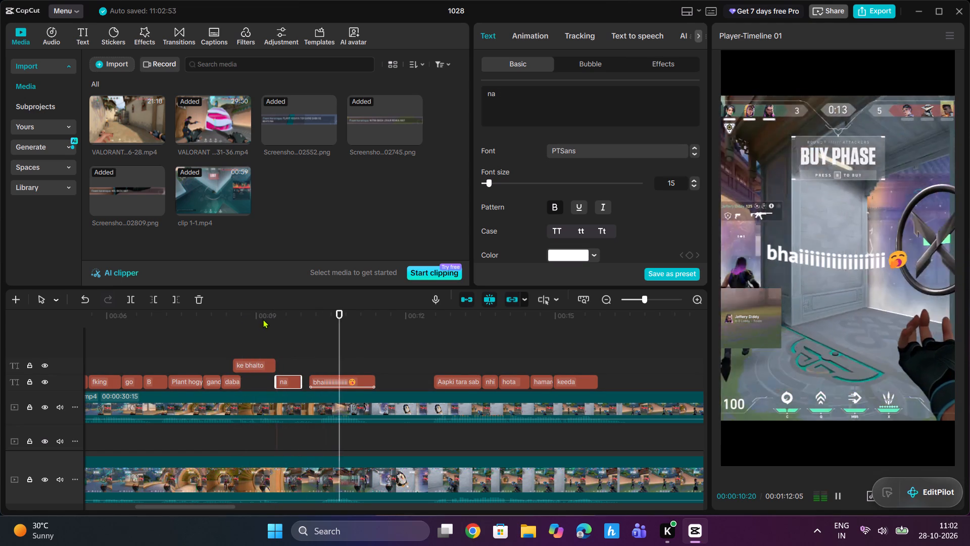
key("space")
left_click(333, 380)
left_click_drag(333, 380, 341, 380)
Replay the captions through "keeda" and trim the "keeda" caption's end to about 00:00:15:13.
left_click(323, 339)
left_click_drag(323, 339, 303, 340)
key("space")
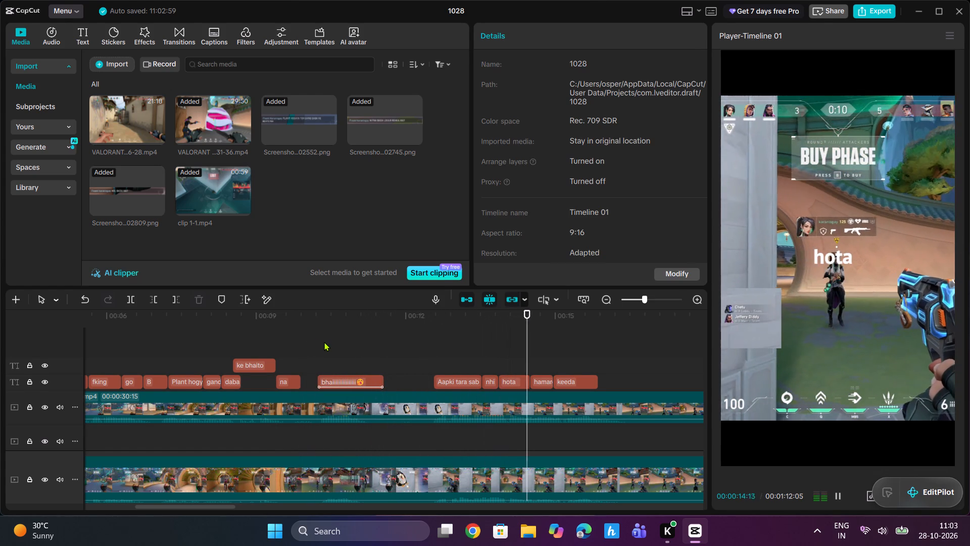
key("space")
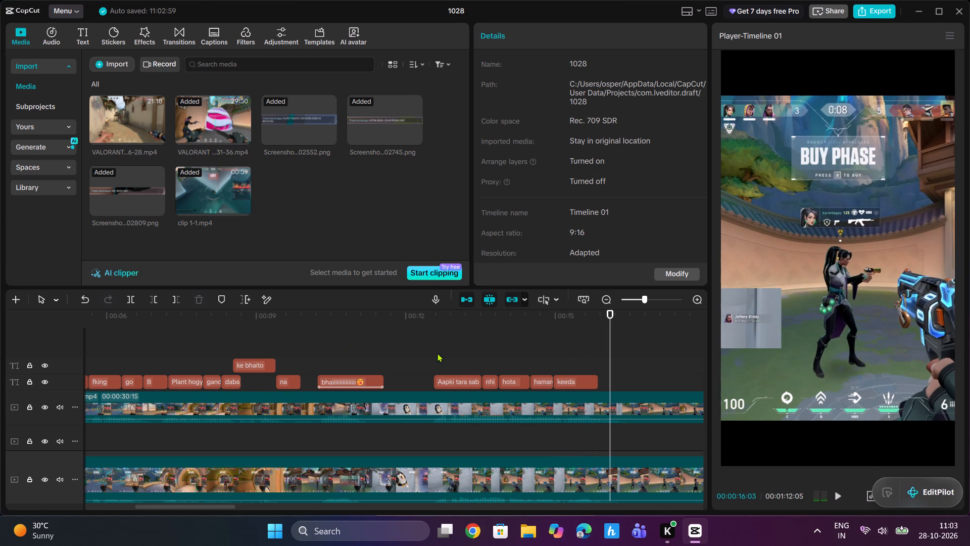
left_click_drag(609, 328, 558, 345)
key("space")
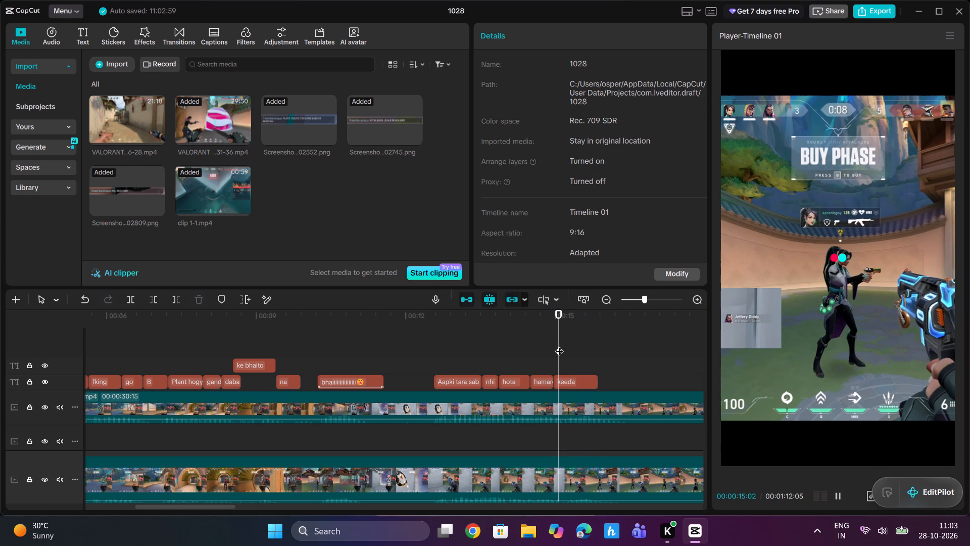
key("space")
key("space")
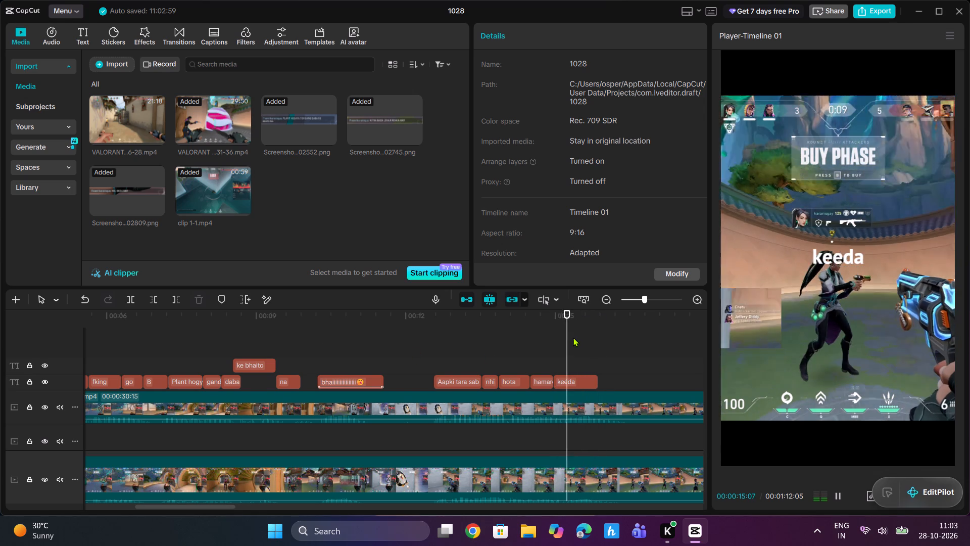
key("space")
left_click_drag(596, 382, 572, 386)
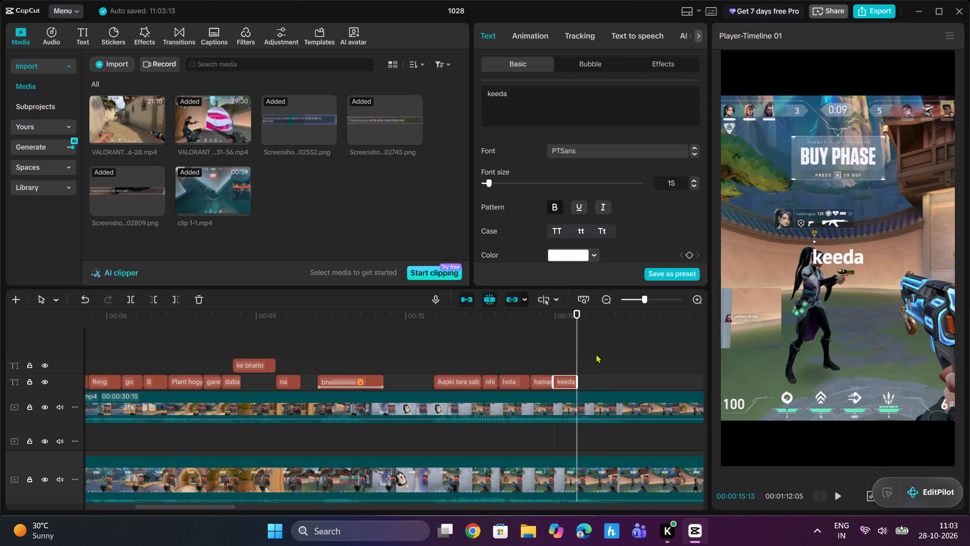
Move the "hai" caption from the unplaced captions to directly after "keeda", starting at about 00:00:15:13.
left_click_drag(645, 298, 630, 303)
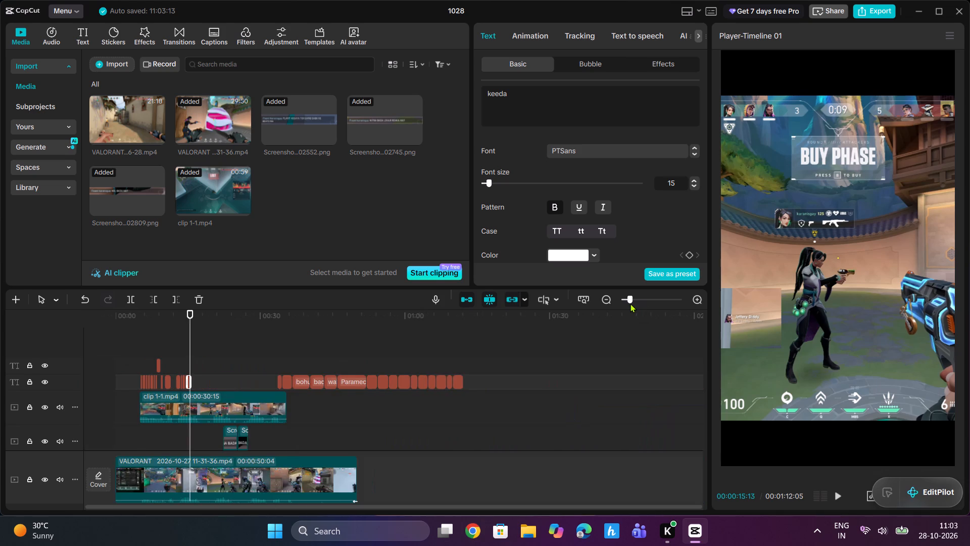
left_click_drag(630, 303, 636, 303)
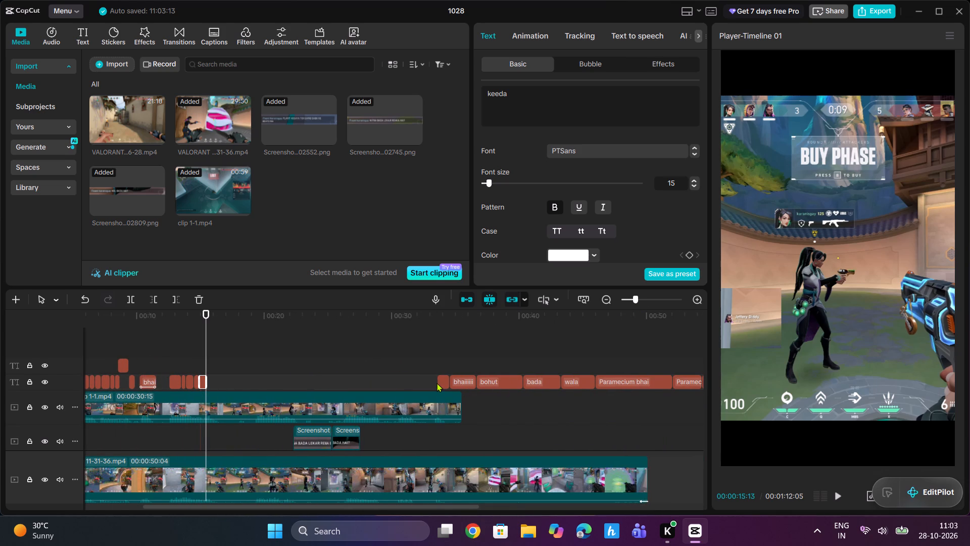
left_click(443, 382)
left_click_drag(443, 382, 438, 382)
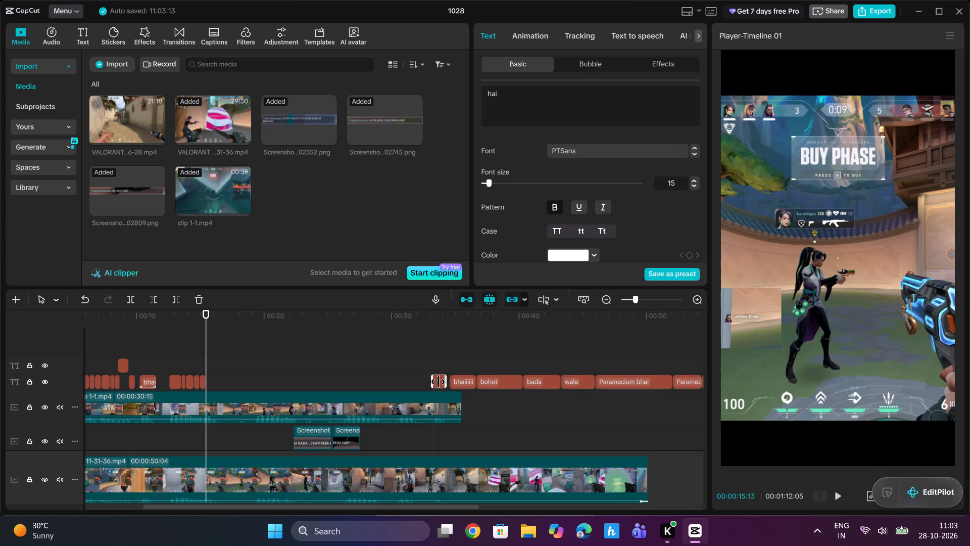
left_click_drag(438, 382, 214, 382)
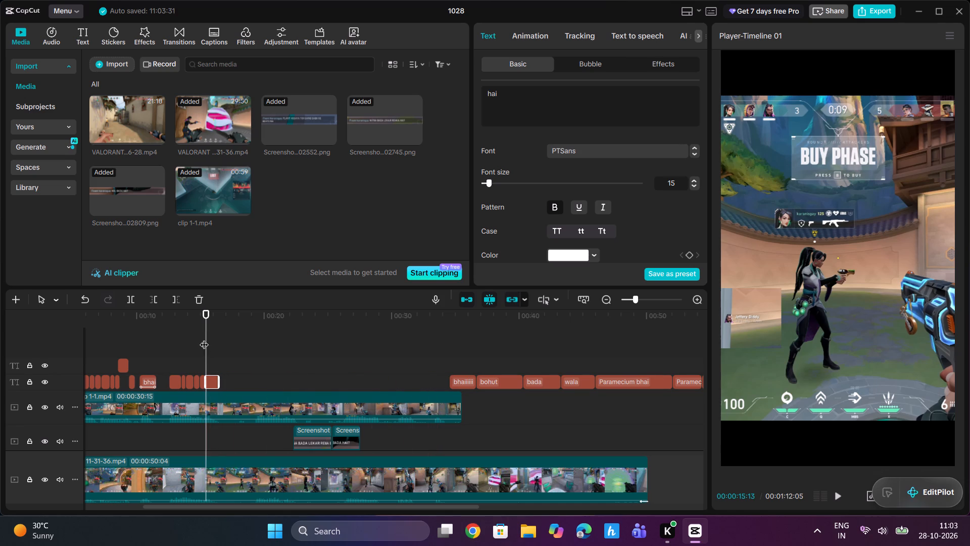
Replay the speech, trim the "hai" caption's end to about 00:00:15:27, and move the "bhaiiiiii" caption directly after it.
left_click_drag(205, 321, 198, 321)
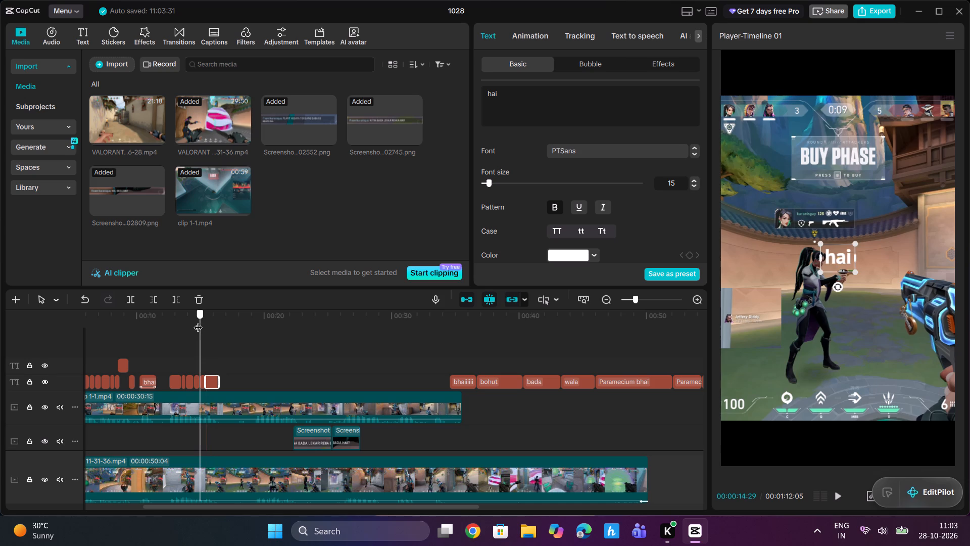
left_click_drag(198, 321, 198, 321)
key("space")
key("space")
key("space")
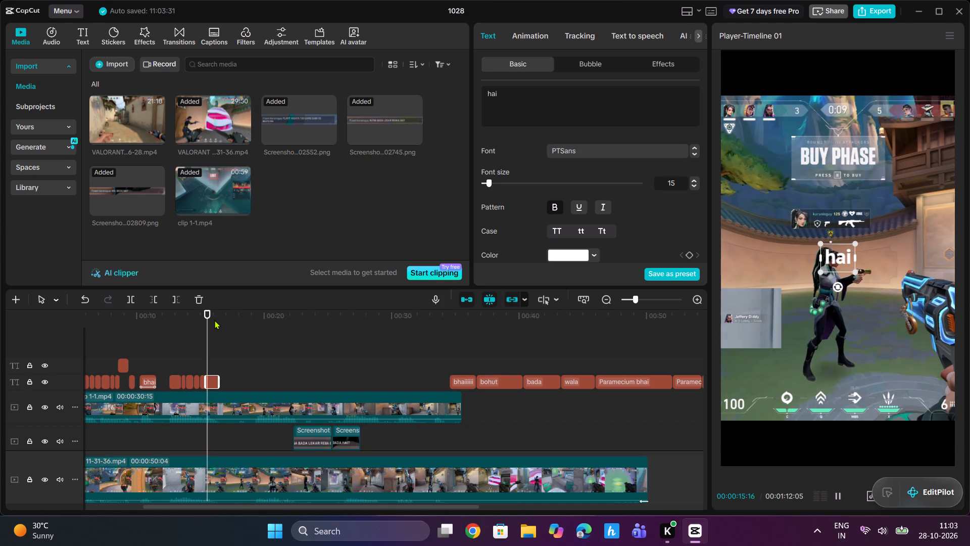
key("space")
left_click(461, 378)
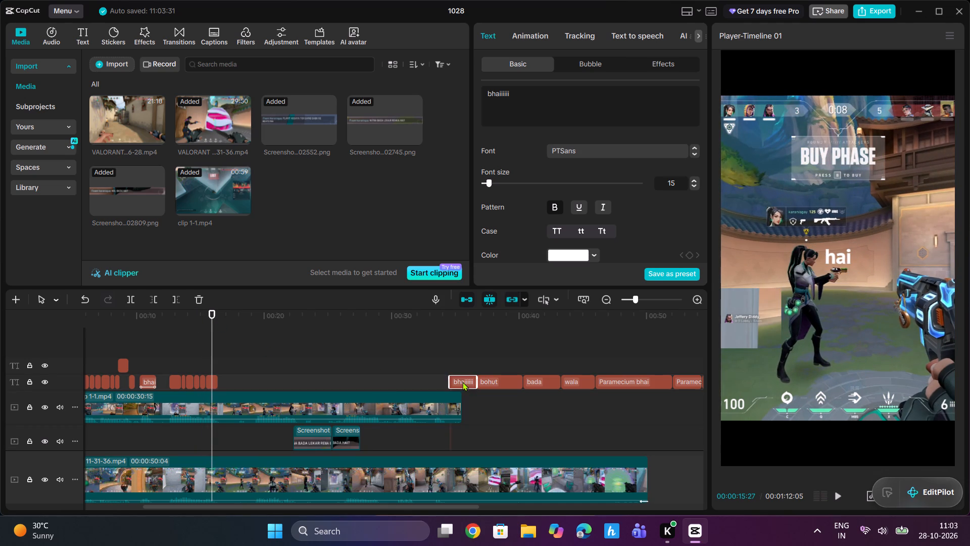
left_click_drag(463, 382, 234, 380)
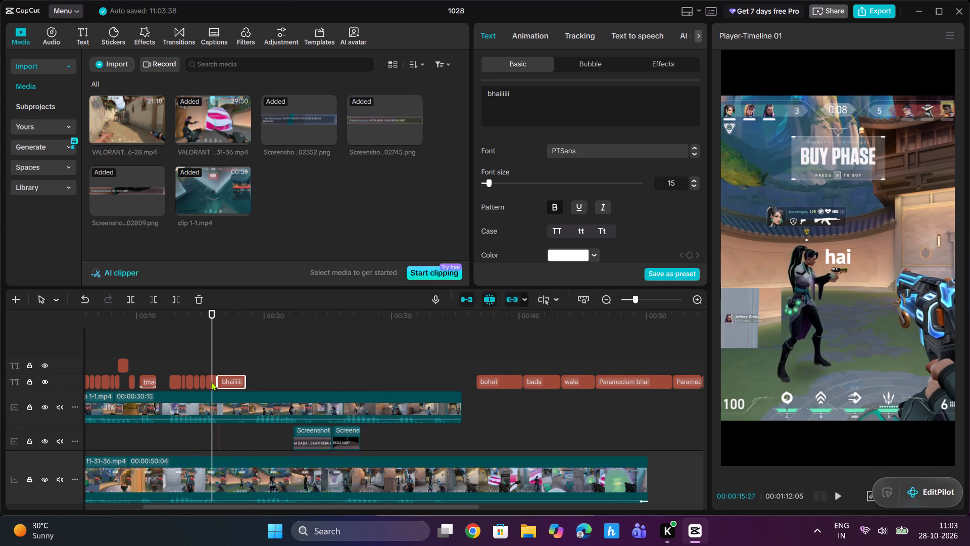
left_click(211, 382)
left_click(216, 380)
left_click(231, 380)
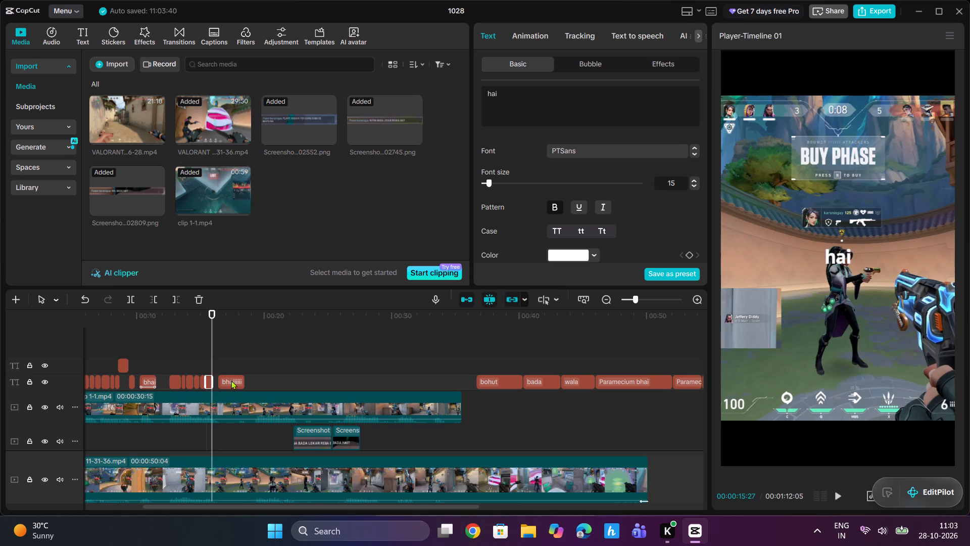
left_click_drag(231, 380, 225, 380)
Replay the speech from about 00:00:14:29 and trim the "bhaiiiiii" caption's end to about 00:00:17:00.
left_click_drag(211, 332, 204, 333)
key("space")
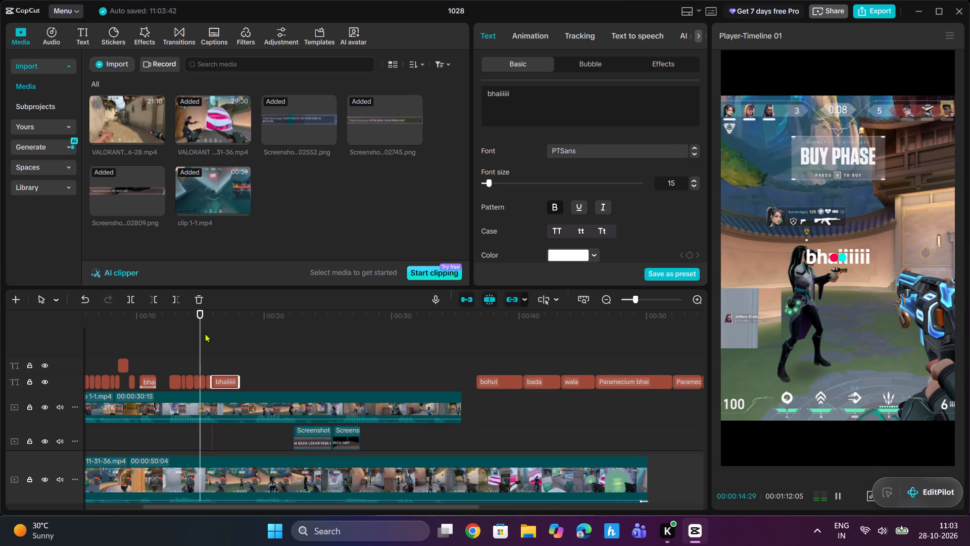
key("space")
key("space")
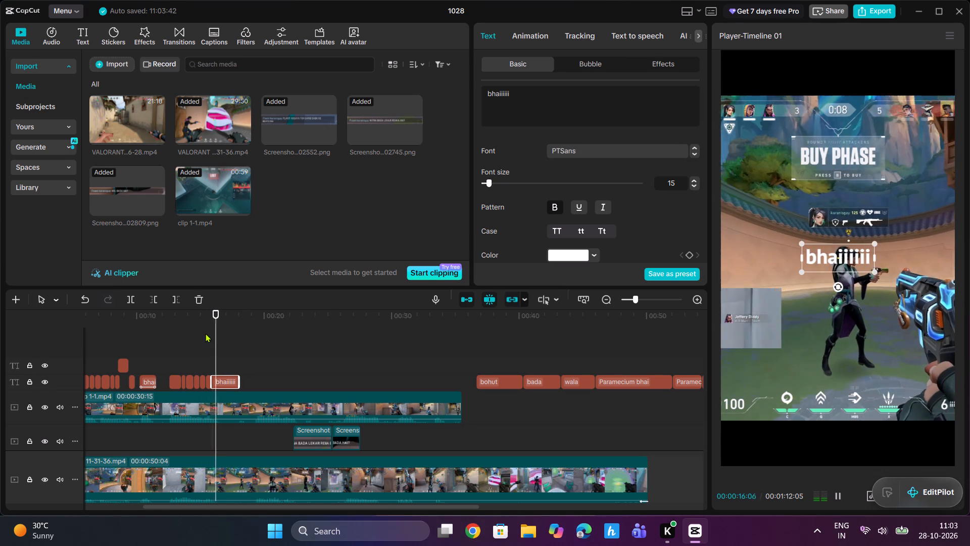
key("space")
key("space")
key("space")
left_click_drag(239, 382, 236, 382)
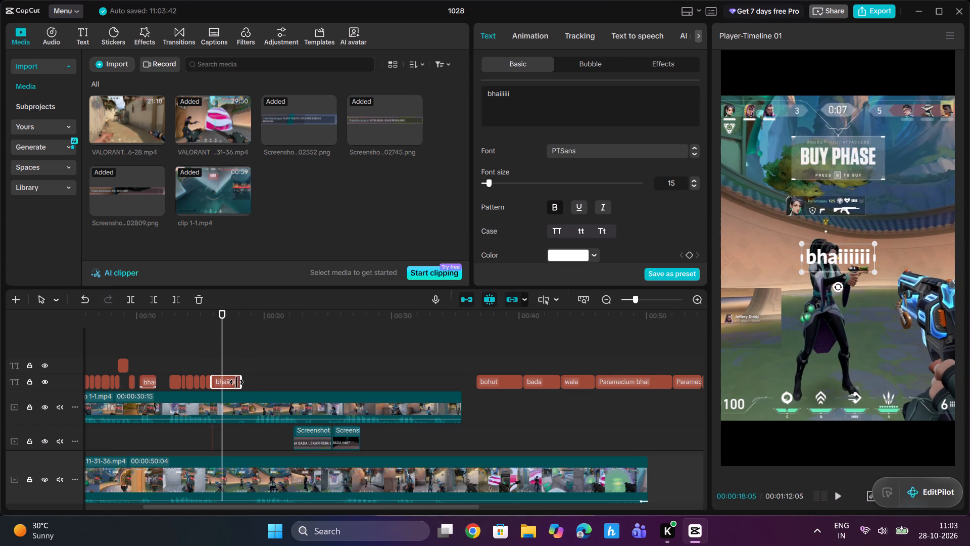
left_click_drag(236, 382, 224, 384)
Listen on for the next word, move the "bohut" caption to about 00:00:18:20 and shorten it to about one second.
key("space")
key("space")
key("space")
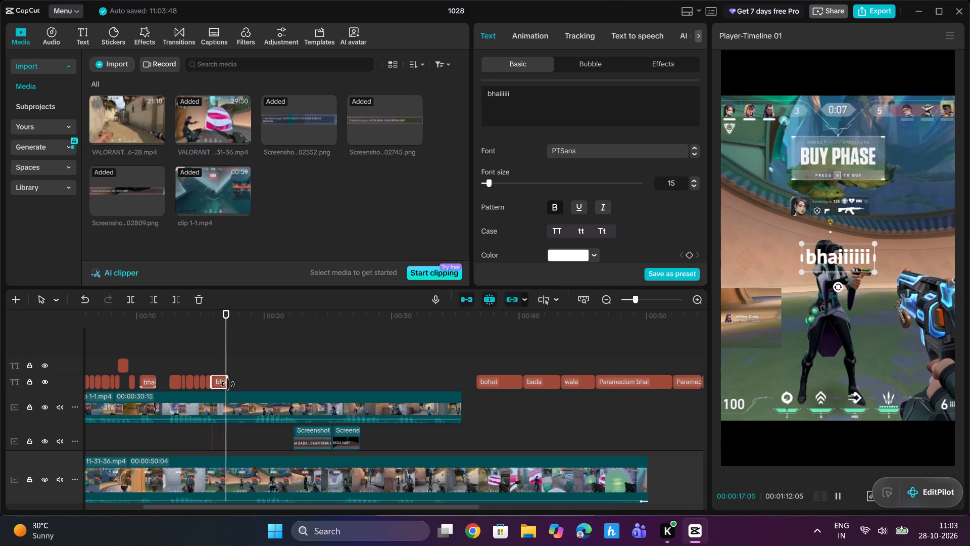
key("space")
key("space")
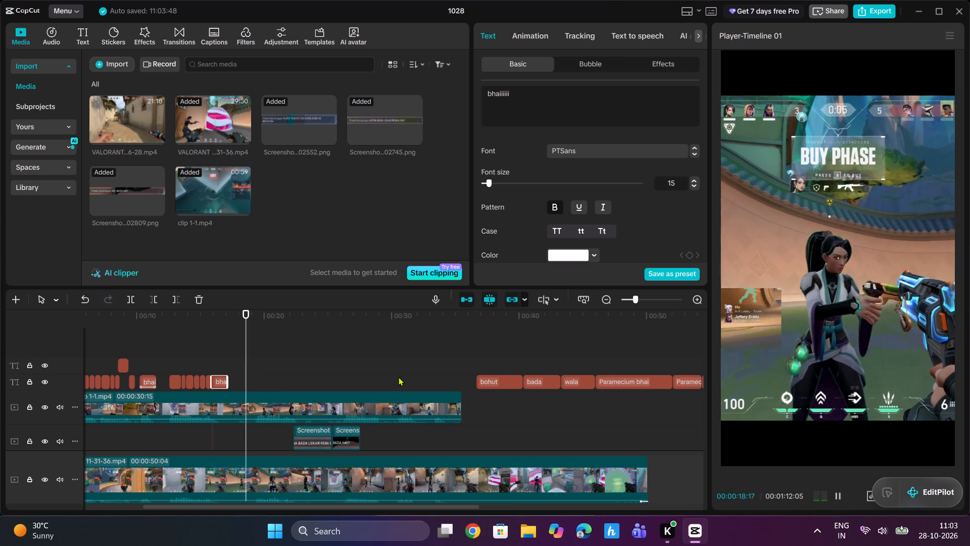
key("space")
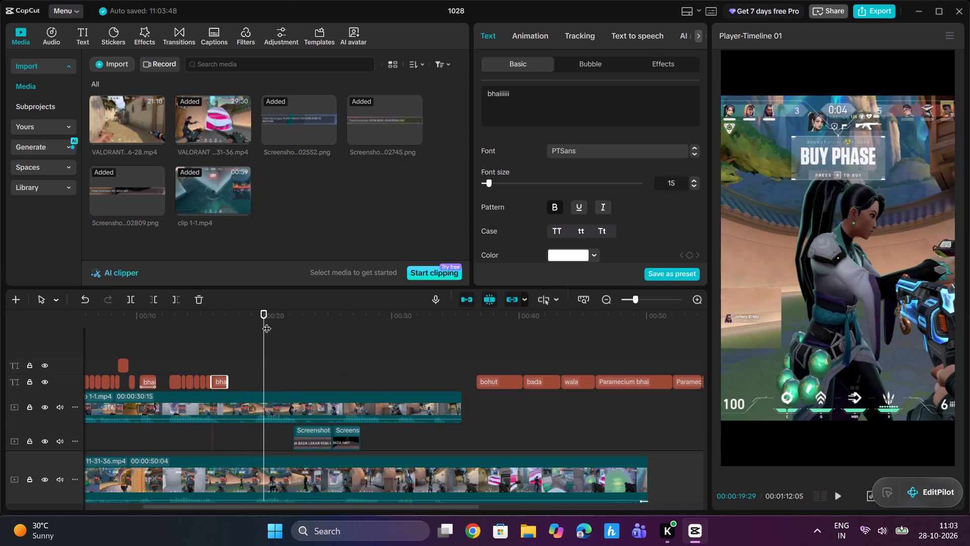
left_click_drag(262, 317, 250, 322)
left_click(497, 380)
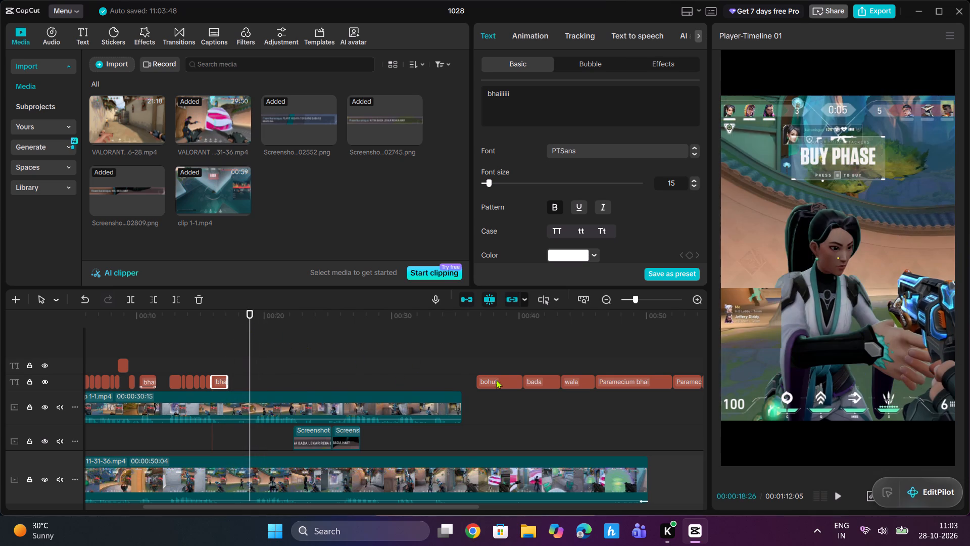
left_click_drag(496, 380, 262, 378)
left_click_drag(292, 380, 260, 383)
key("space")
key("space")
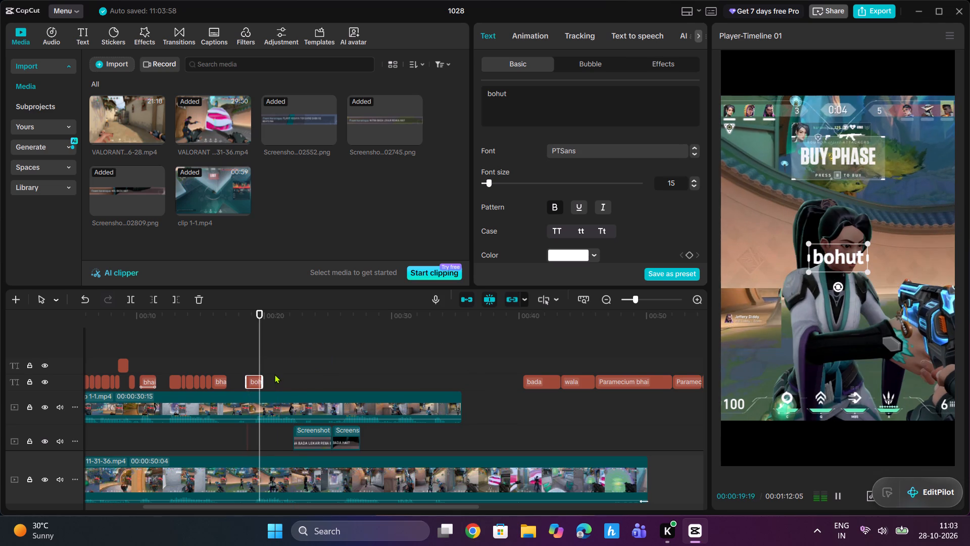
Move the "bada" caption directly after "bohut", shorten it to about 1.5 seconds, and replay it against the speech.
left_click(536, 381)
left_click_drag(537, 381, 284, 380)
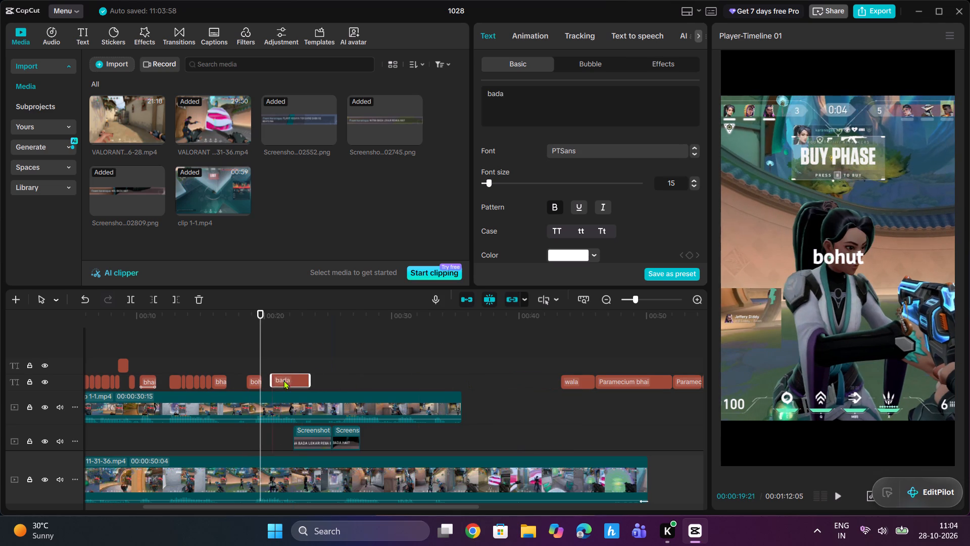
left_click_drag(284, 380, 277, 382)
left_click_drag(276, 369, 280, 385)
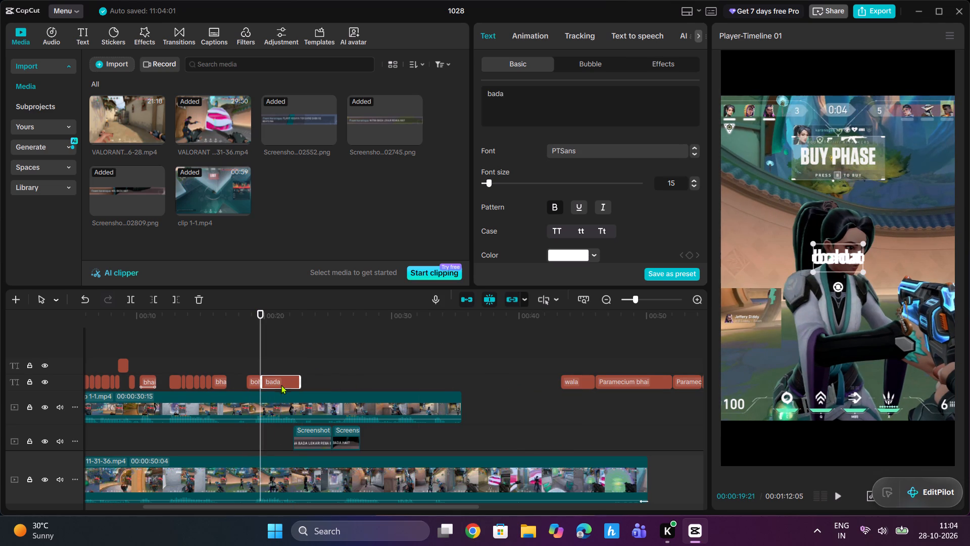
left_click_drag(300, 380, 276, 382)
key("space")
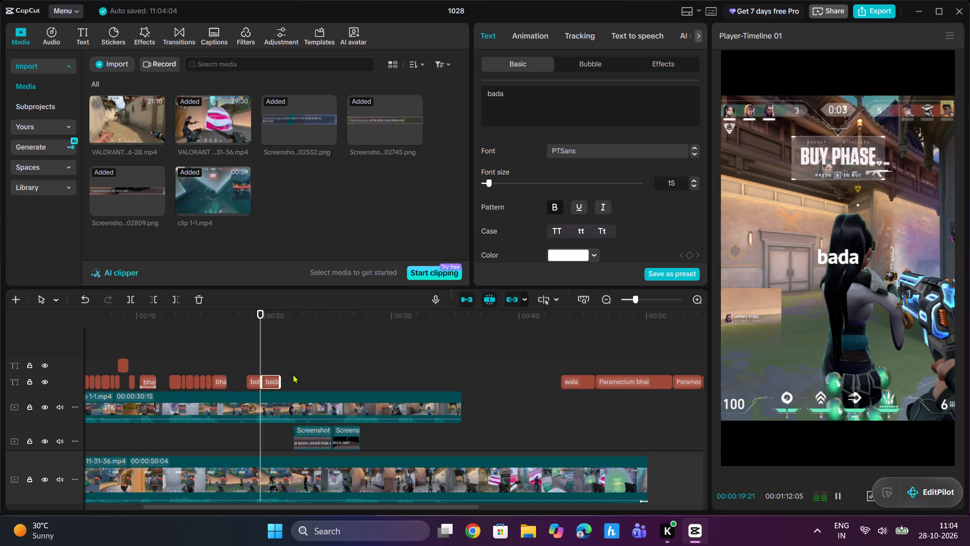
Trim the "bada" caption's end to about 00:00:20:00, move the "wala" caption directly after it and shorten "wala" to about one second.
key("space")
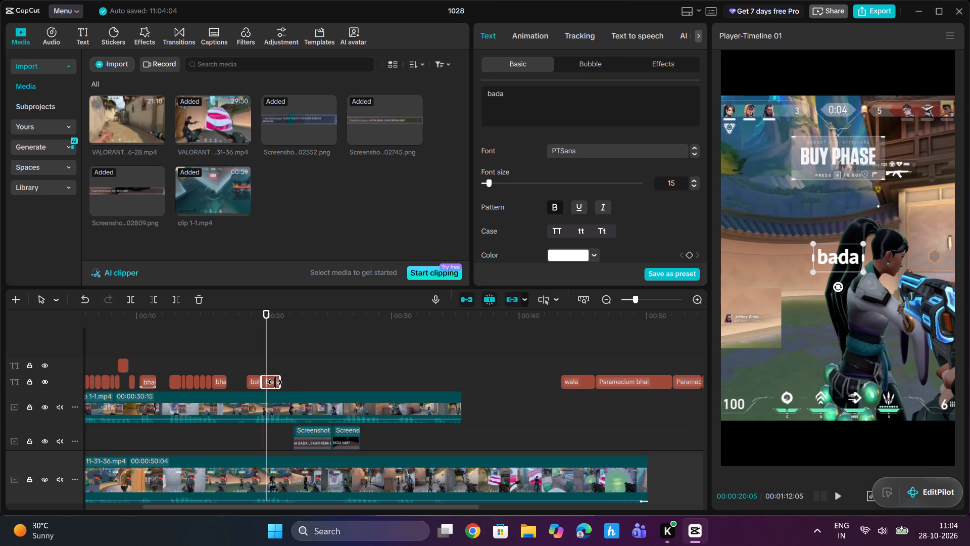
left_click_drag(279, 383, 265, 386)
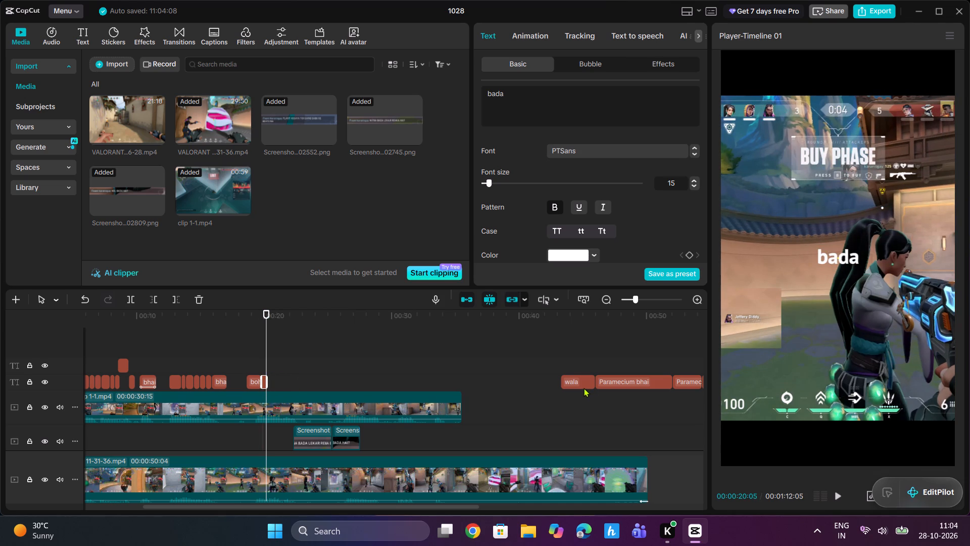
left_click(580, 383)
left_click_drag(578, 383, 285, 383)
left_click_drag(302, 380, 274, 382)
Replay the speech around "bohut" and shift the "bohut" caption slightly later.
key("space")
key("space")
left_click_drag(268, 318, 248, 323)
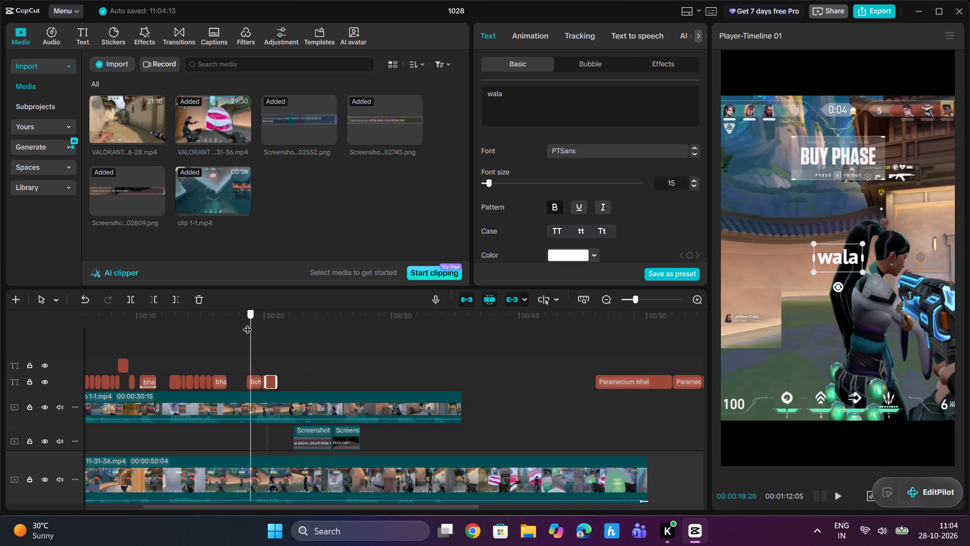
left_click_drag(248, 323, 234, 329)
key("space")
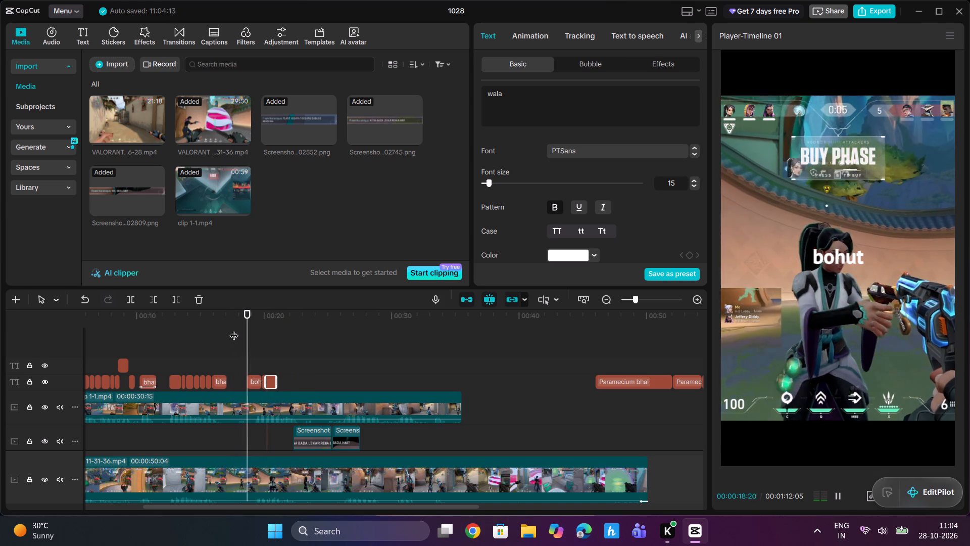
key("space")
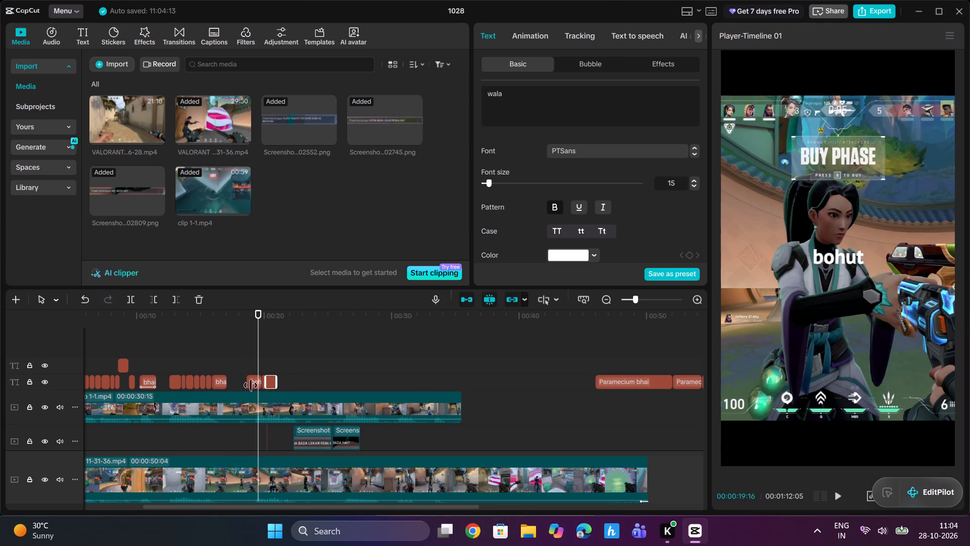
left_click(251, 385)
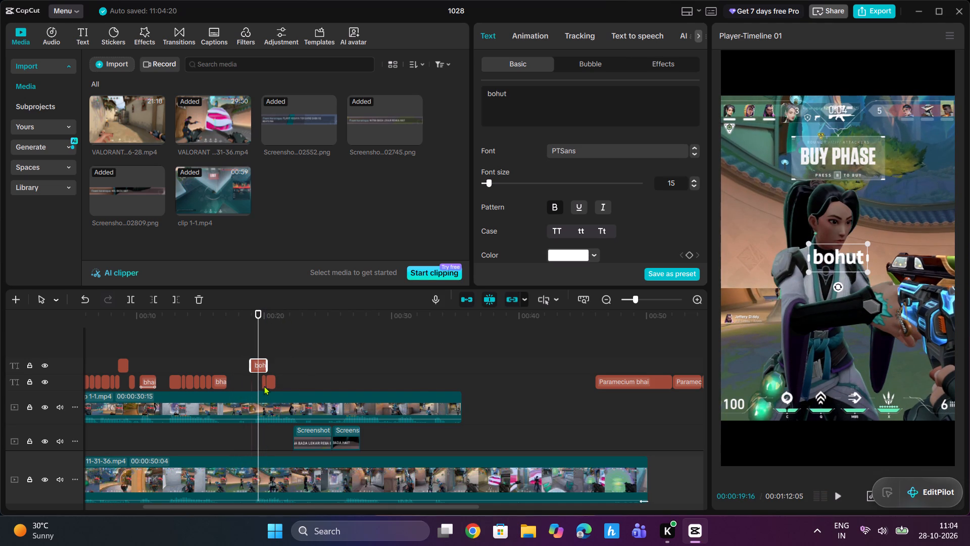
Move the "wala" caption about half a second later and retime "bada" to start at about 00:00:20:05, just before it.
left_click(271, 384)
left_click_drag(272, 383, 279, 383)
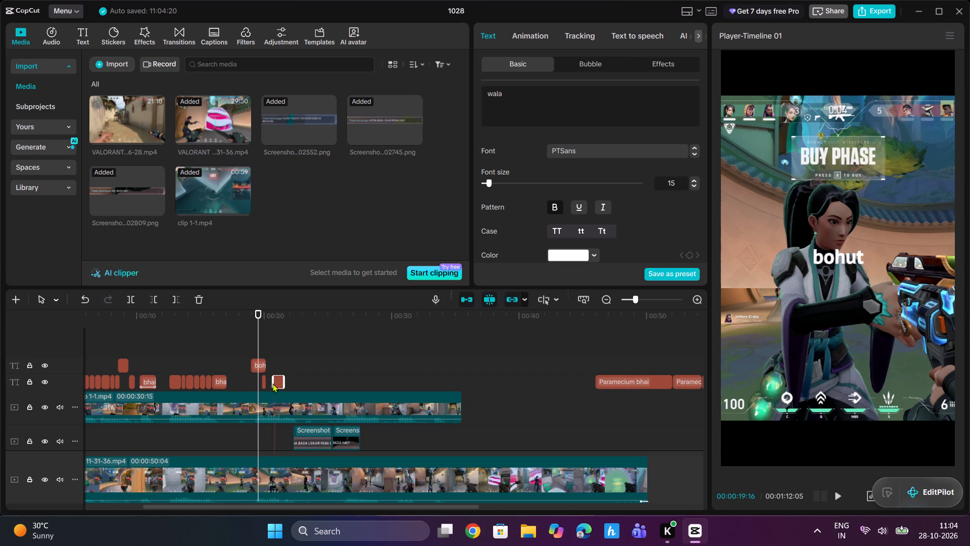
left_click(262, 383)
left_click(262, 383)
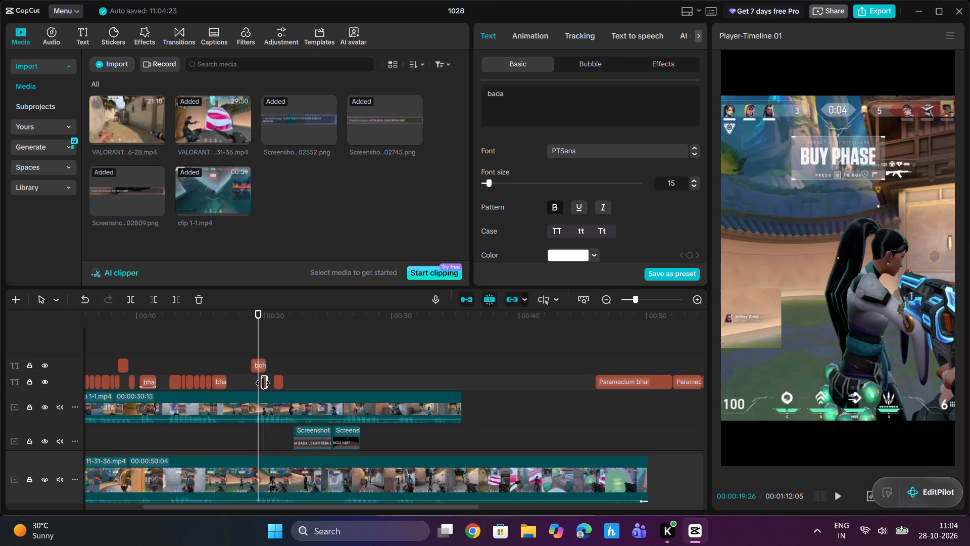
left_click_drag(265, 383, 272, 383)
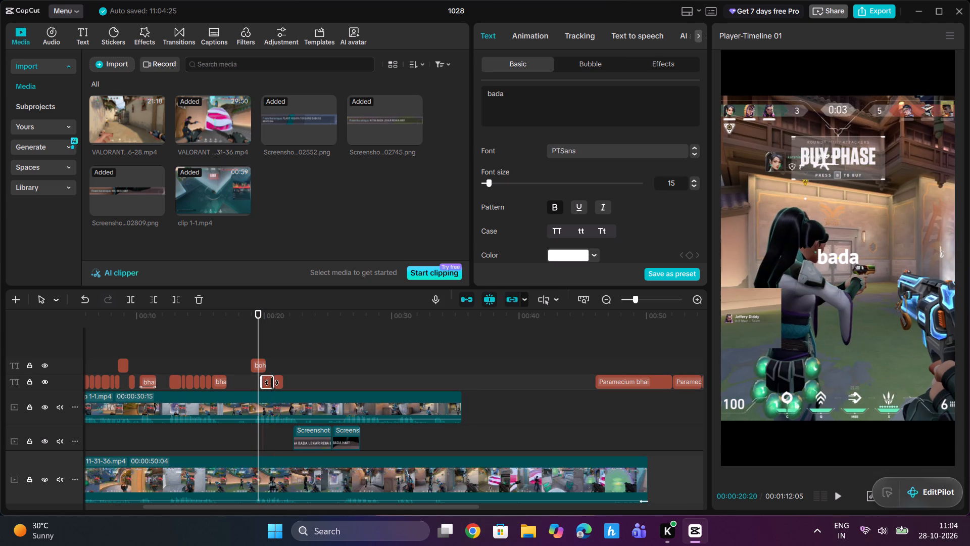
left_click_drag(272, 383, 272, 383)
left_click_drag(261, 383, 270, 383)
Put the "bohut" caption back on the main caption track directly before "bada" and trim its start to about 00:00:19:16.
left_click(259, 367)
left_click_drag(259, 364, 259, 377)
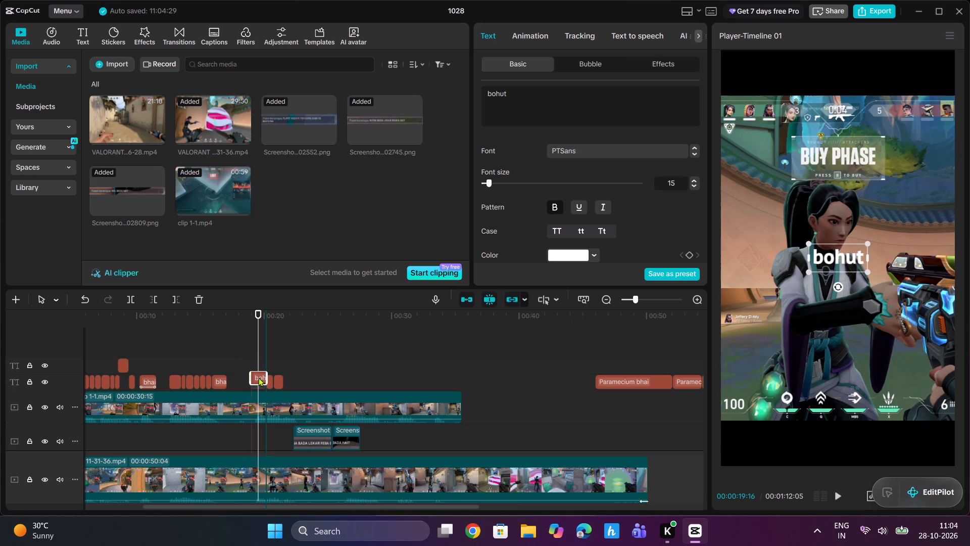
left_click_drag(259, 377, 260, 381)
left_click_drag(250, 379, 257, 379)
Replay the speech from about 00:00:19:00 and trim the "bohut" caption's end to 00:00:19:29.
left_click_drag(262, 326, 251, 331)
key("space")
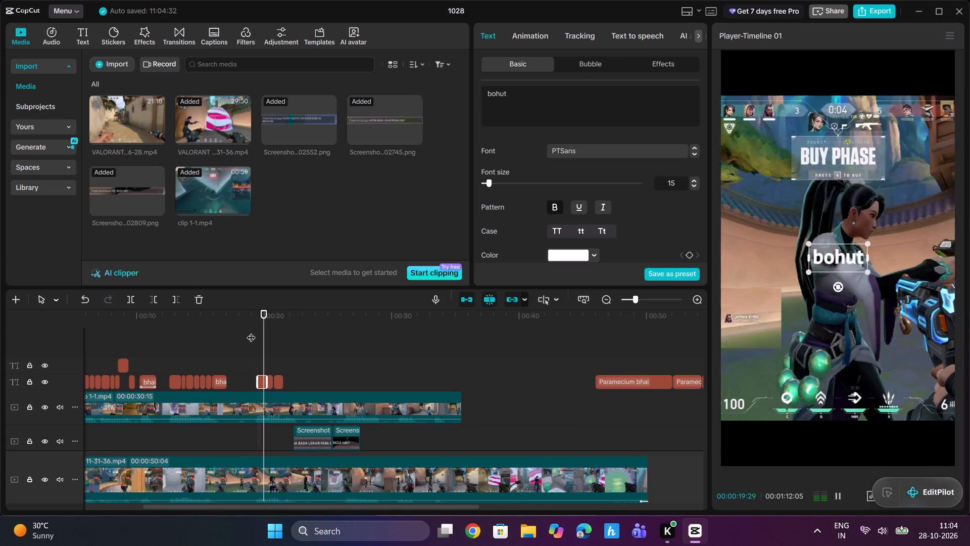
key("space")
left_click_drag(265, 317, 253, 332)
key("space")
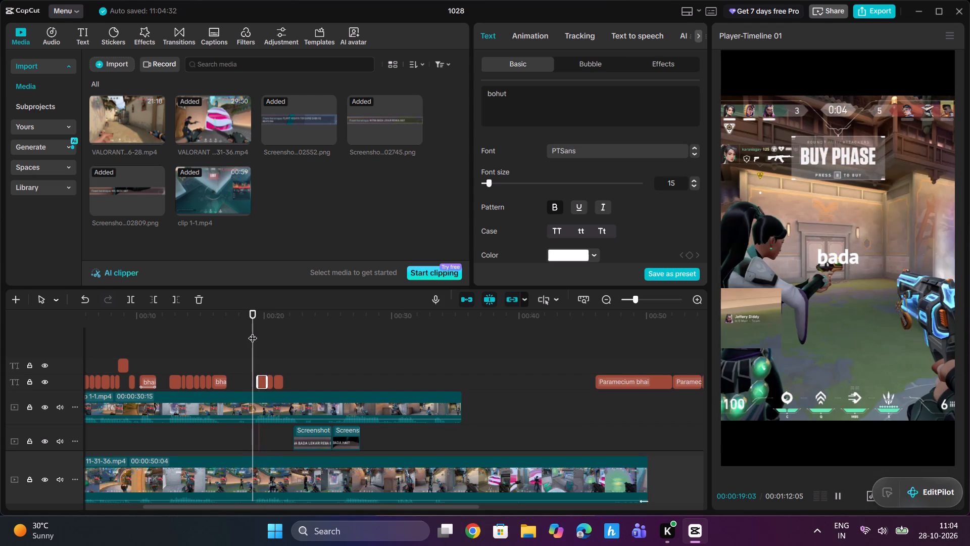
key("space")
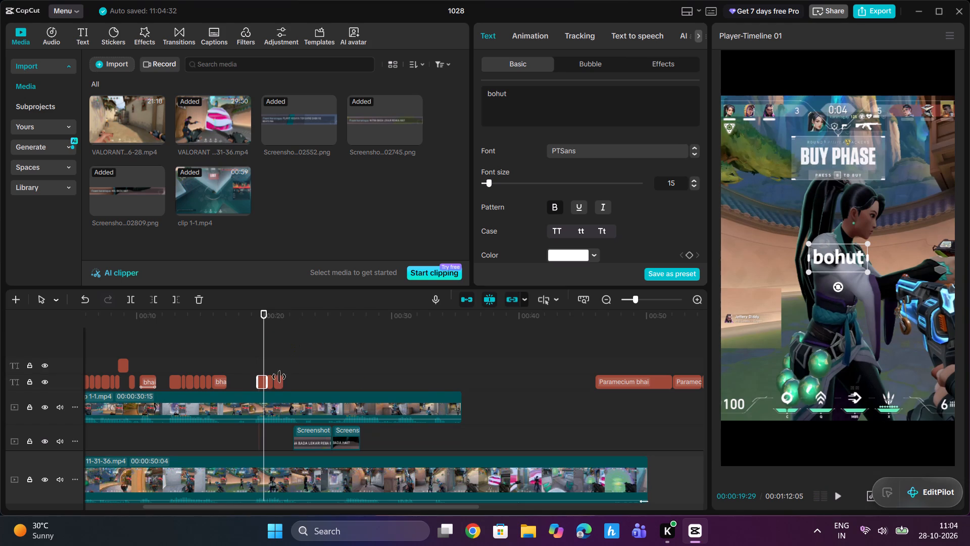
left_click(648, 298)
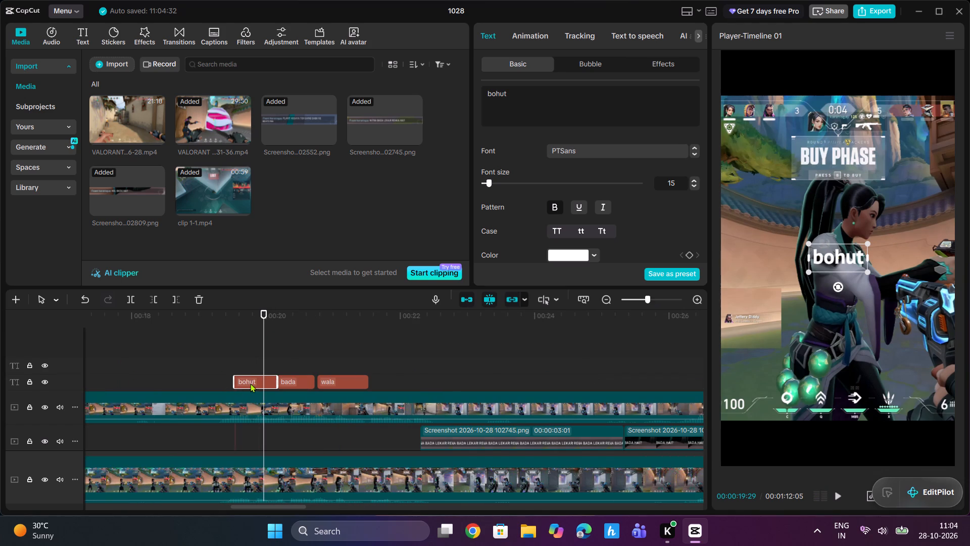
left_click_drag(276, 380, 262, 381)
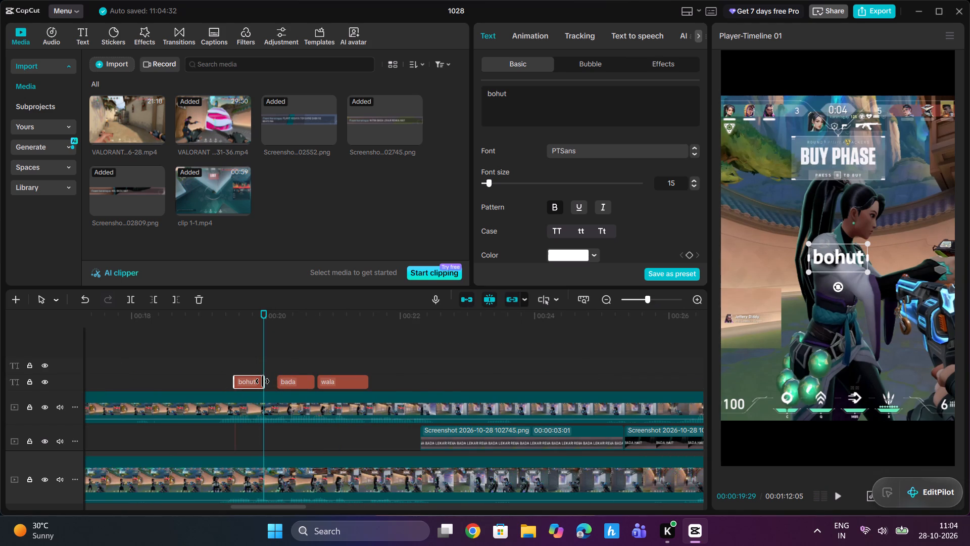
left_click_drag(262, 381, 263, 381)
Move the "bada" caption directly after "bohut" and shorten it to about a quarter of a second.
left_click(286, 381)
left_click_drag(288, 381, 275, 381)
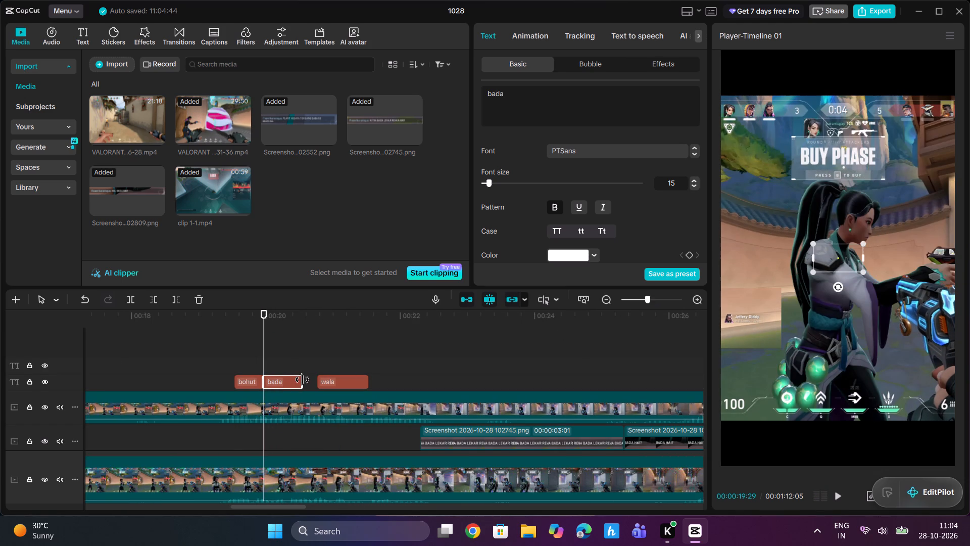
left_click_drag(300, 381, 279, 384)
Move the "wala" caption directly after "bada", replay the phrase and trim the end of "wala" to 00:00:20:12.
left_click(324, 382)
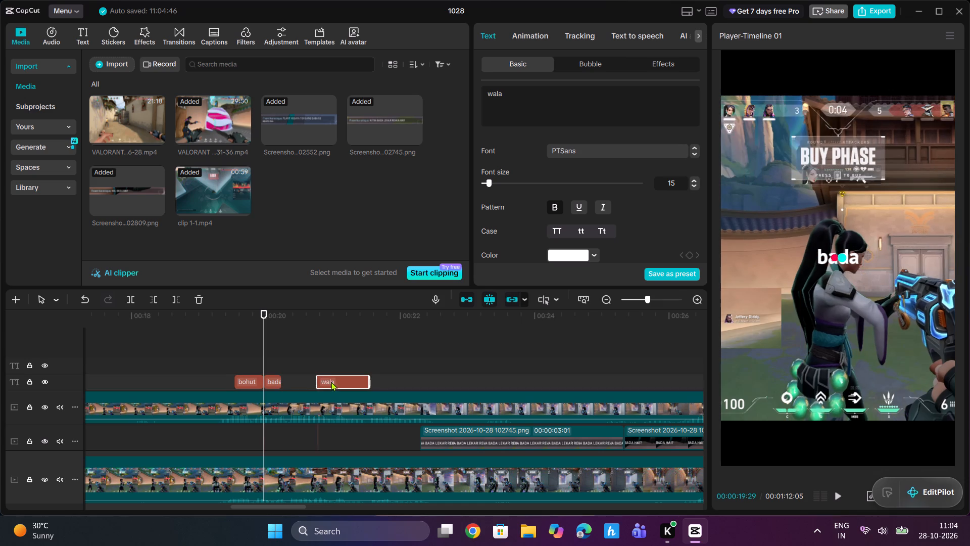
left_click_drag(331, 382, 295, 383)
left_click_drag(334, 381, 301, 382)
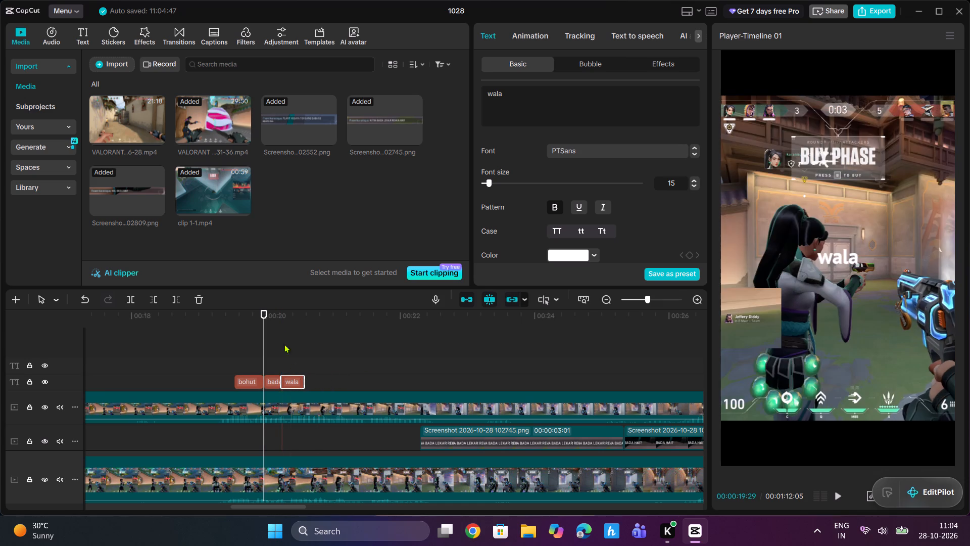
left_click_drag(263, 322, 159, 335)
key("space")
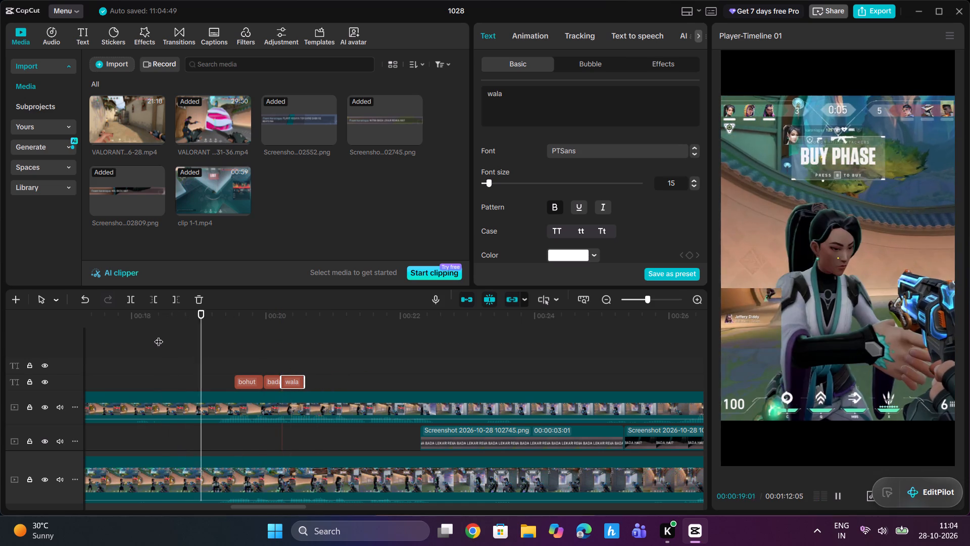
key("space")
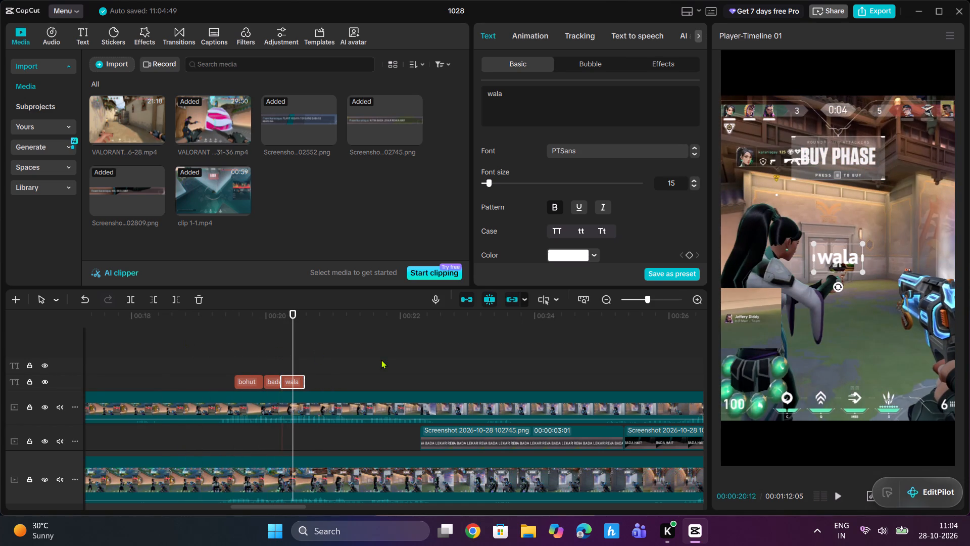
left_click_drag(306, 382, 291, 383)
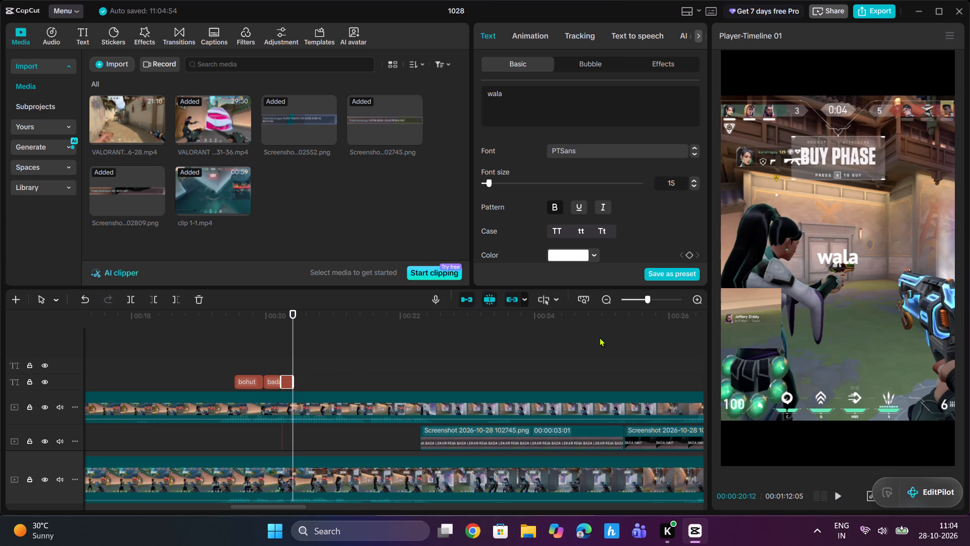
Move the "Paramecium bhai" caption directly after "wala" at 00:00:20:12 and shorten it to about 4.5 seconds.
left_click(638, 296)
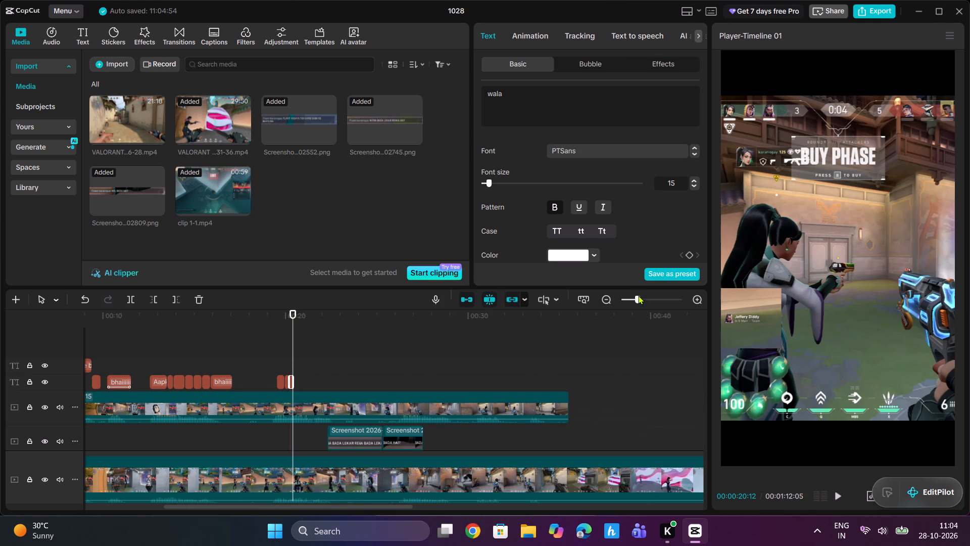
left_click(637, 296)
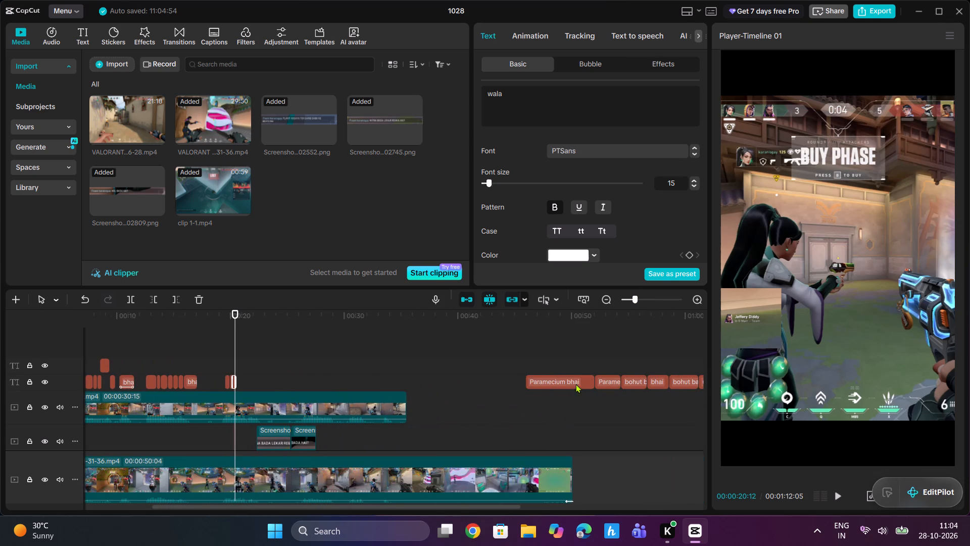
left_click(568, 386)
left_click_drag(568, 383, 280, 384)
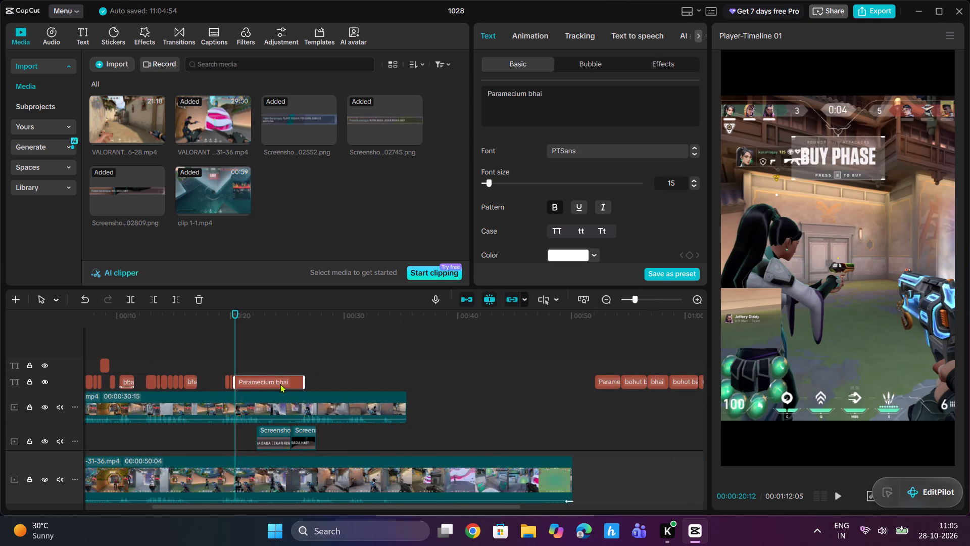
left_click_drag(280, 384, 280, 384)
left_click_drag(303, 381, 282, 384)
Replay the speech over "Paramecium bhai" and trim the caption's end to 00:00:21:12.
key("space")
key("space")
key("space")
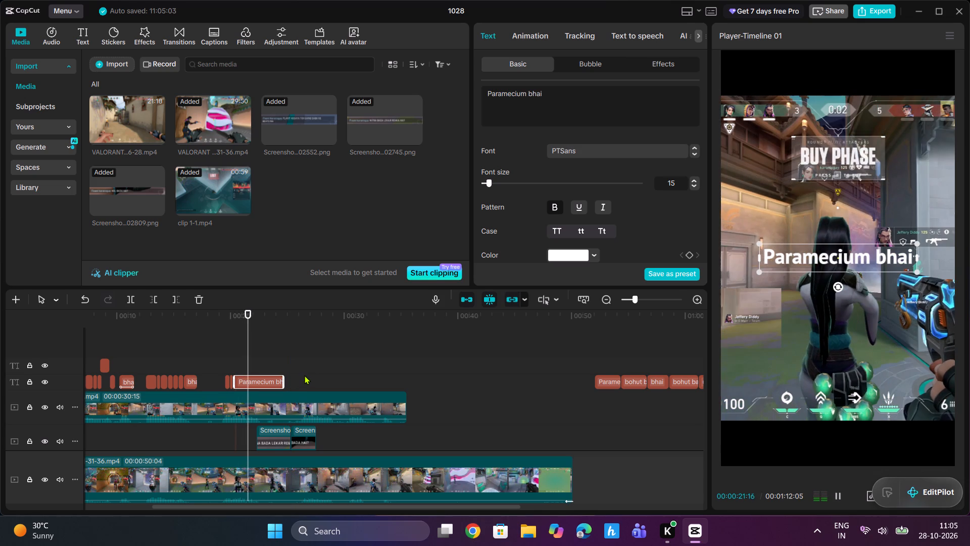
key("space")
left_click_drag(282, 380, 261, 384)
key("space")
key("space")
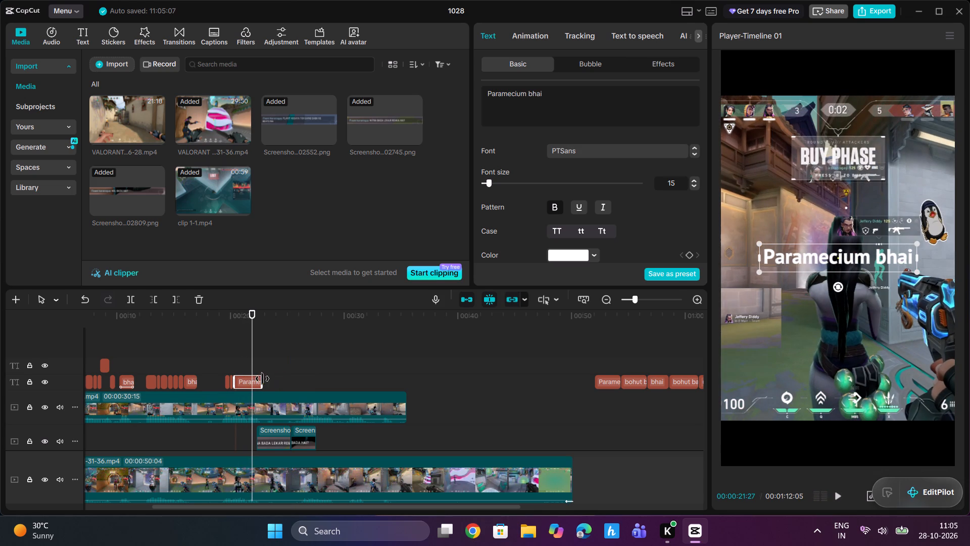
left_click_drag(250, 329, 238, 331)
key("space")
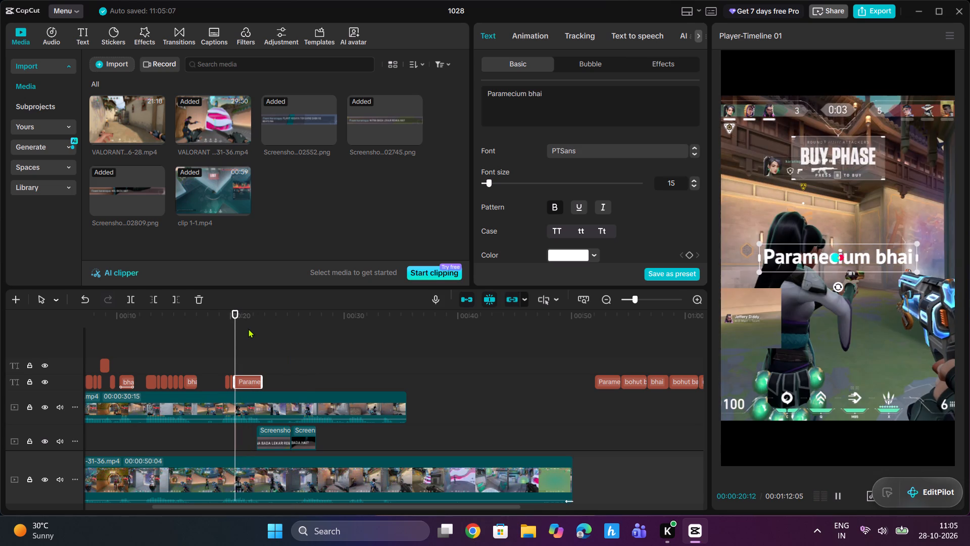
key("space")
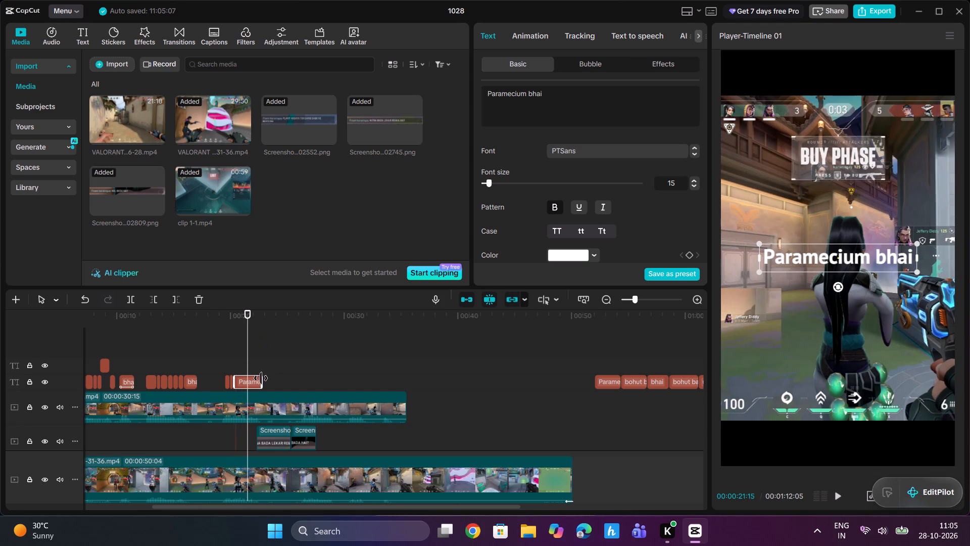
left_click_drag(261, 379, 245, 382)
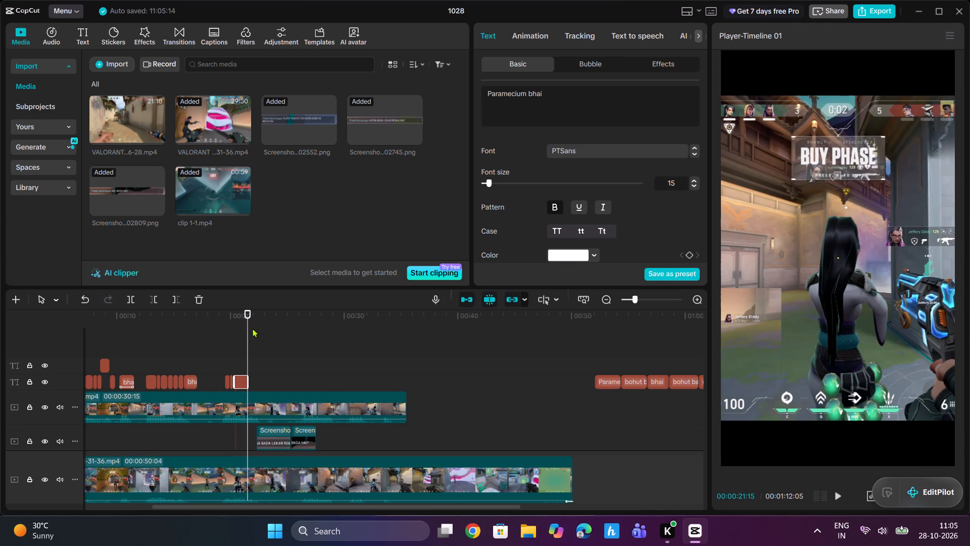
left_click_drag(246, 322, 218, 332)
key("space")
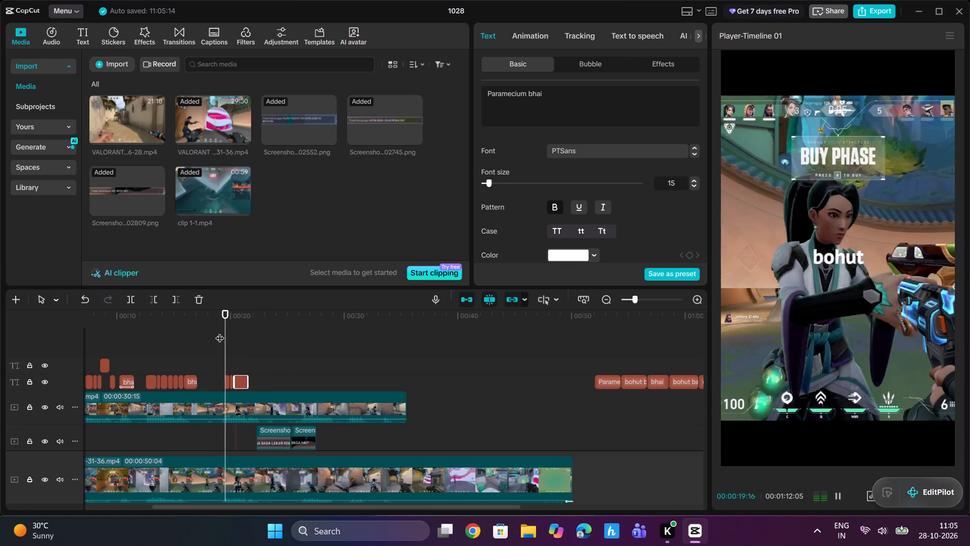
key("space")
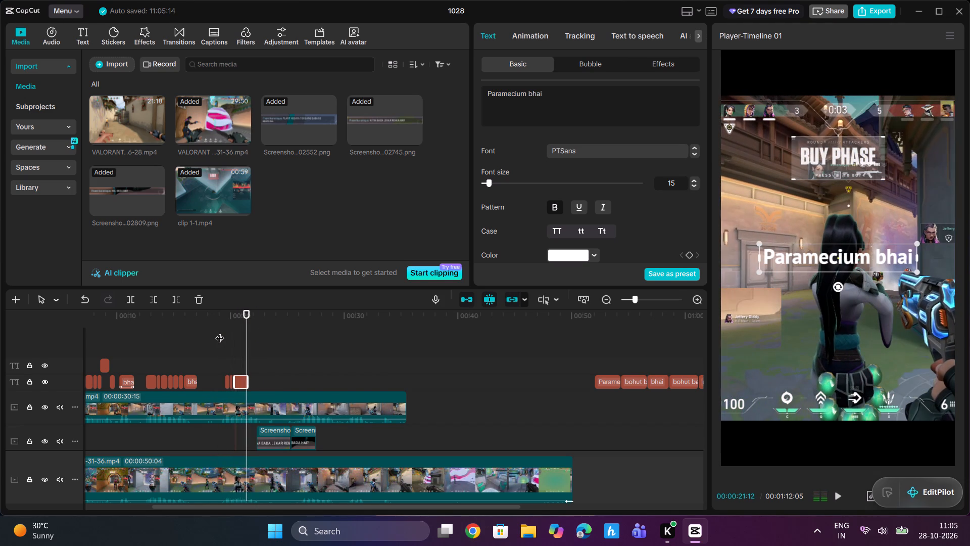
left_click_drag(250, 381, 245, 382)
Move the "Paramecium" caption directly after "Paramecium bhai" at about 00:00:21:12 and play it against the speech.
left_click(604, 381)
left_click_drag(607, 381, 307, 372)
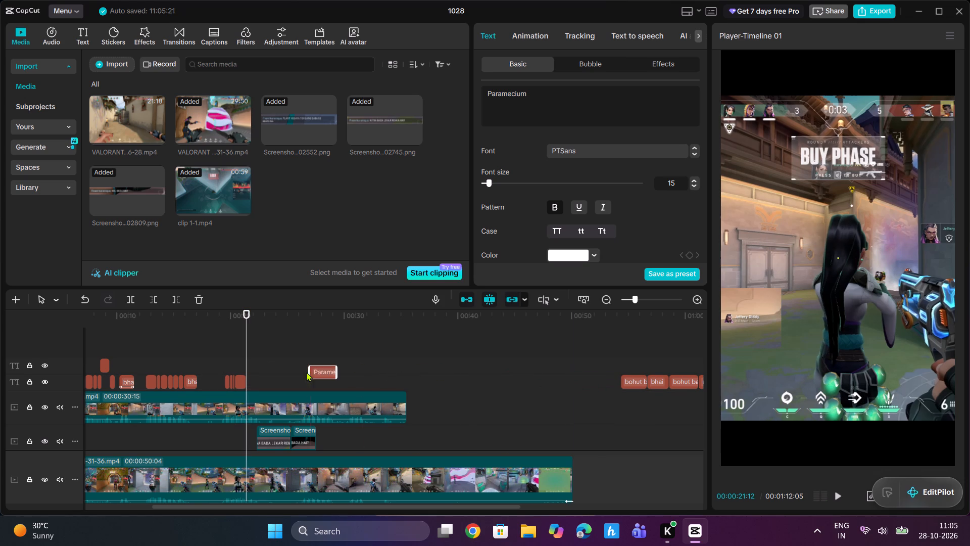
left_click_drag(307, 372, 256, 380)
key("space")
key("space")
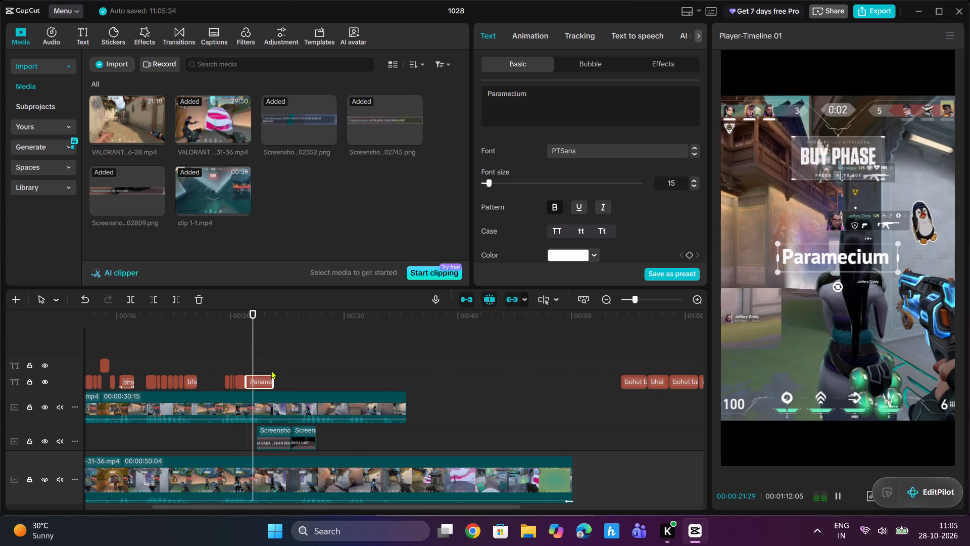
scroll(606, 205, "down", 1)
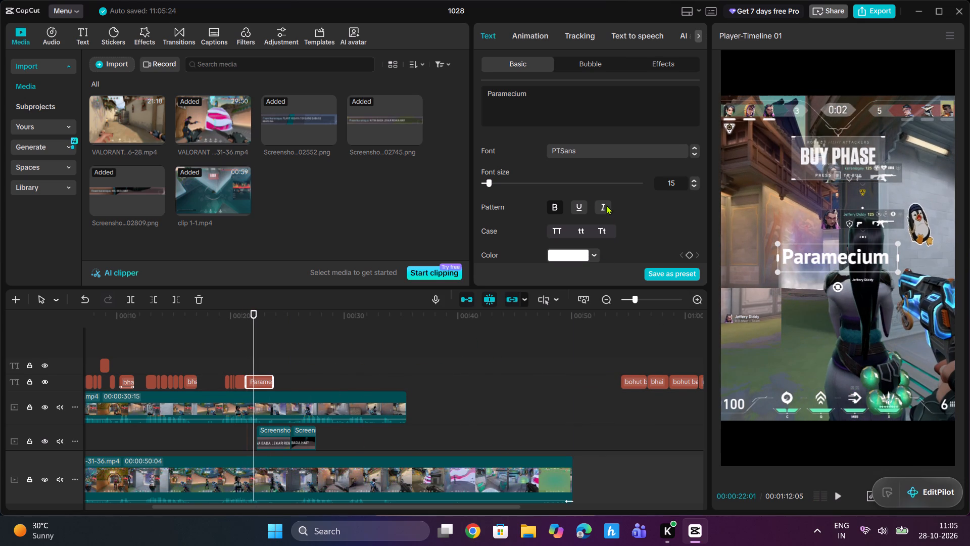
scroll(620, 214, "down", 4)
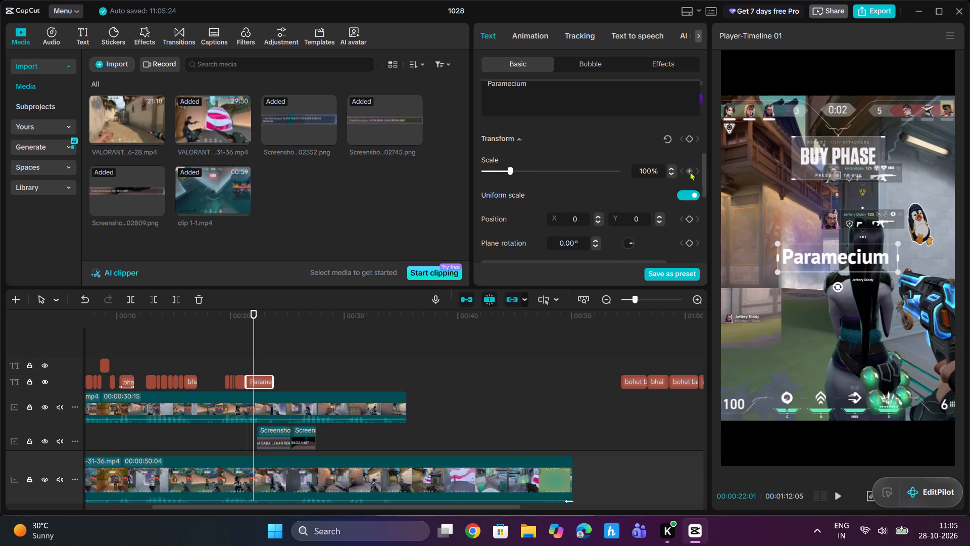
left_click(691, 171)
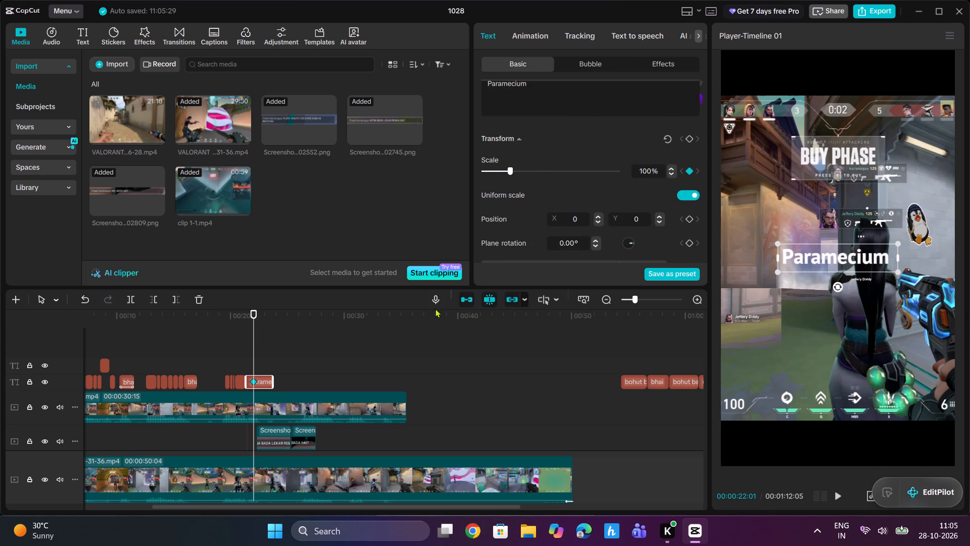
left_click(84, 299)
Add a Scale keyframe at the start of the "Paramecium" caption, at 00:00:21:12, keeping 100%.
left_click_drag(250, 317, 244, 320)
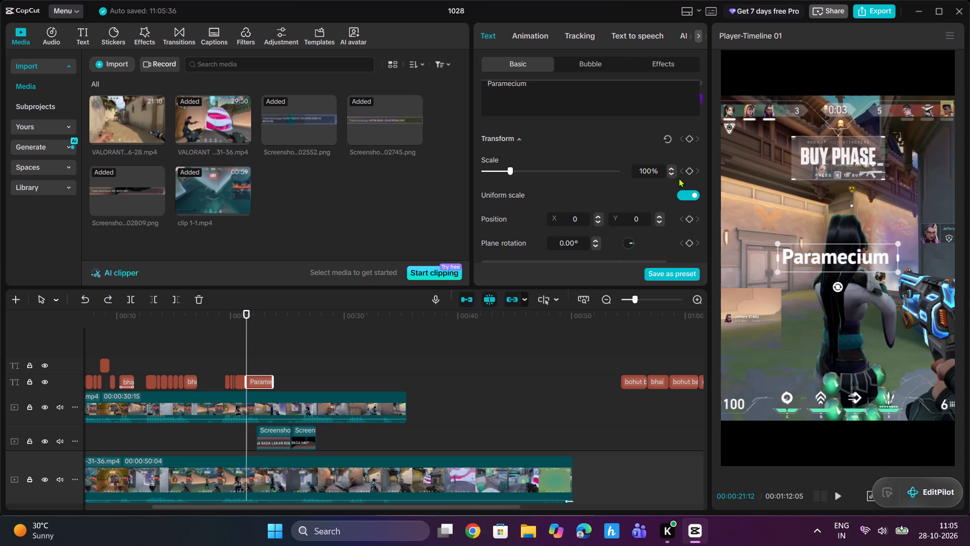
left_click(688, 172)
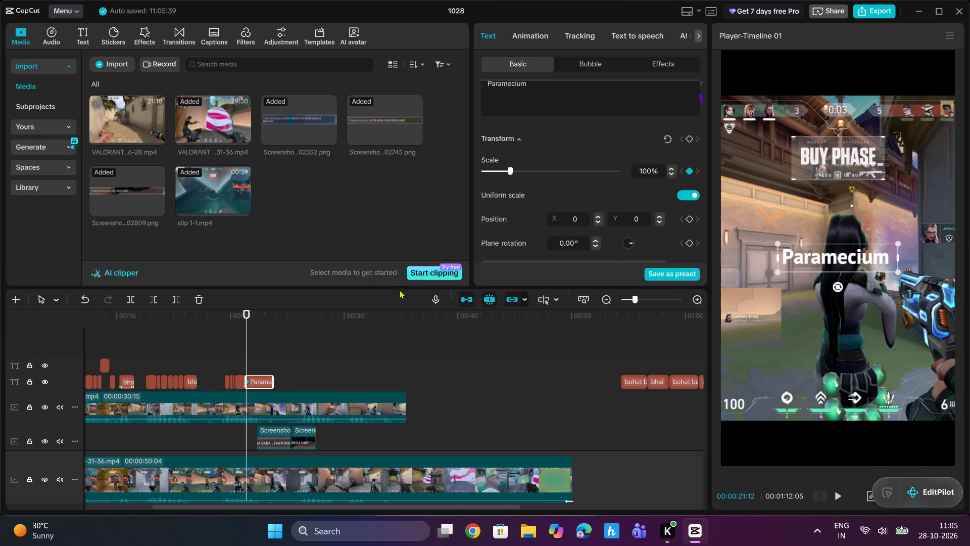
Scale the "Paramecium" caption to 500% at 00:00:23:10, keyframing the enlargement.
left_click(274, 330)
left_click_drag(274, 330, 268, 330)
left_click(259, 380)
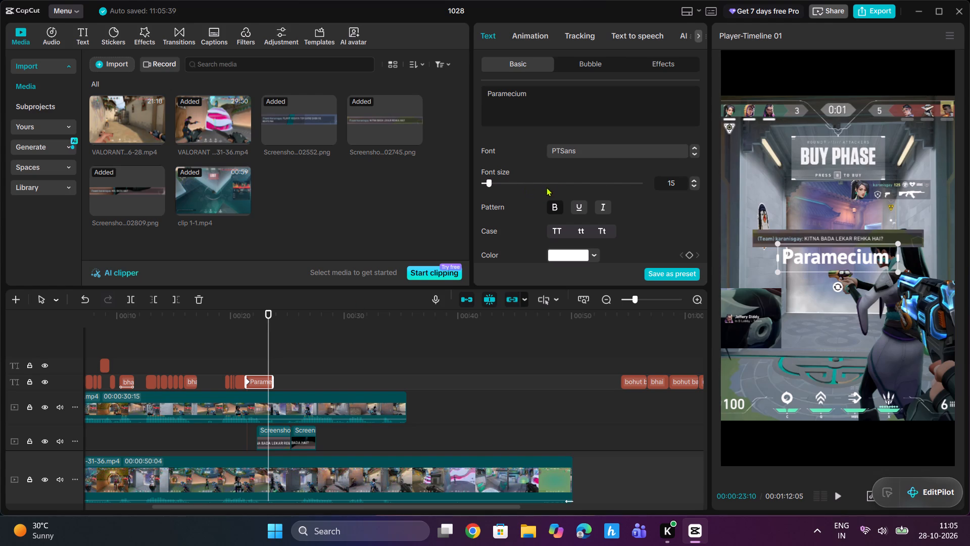
scroll(547, 188, "down", 2)
scroll(567, 199, "up", 2)
scroll(567, 199, "down", 8)
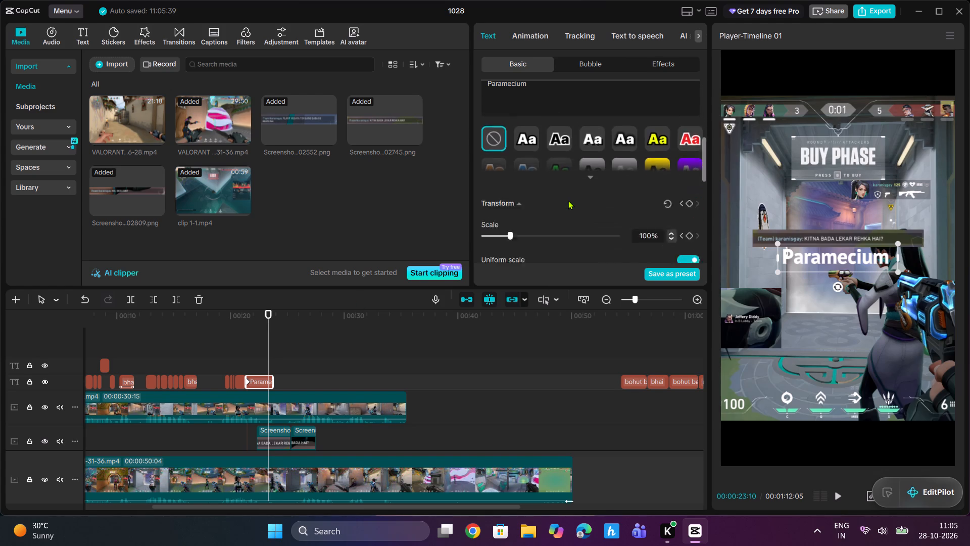
scroll(568, 200, "down", 2)
scroll(572, 167, "up", 1)
left_click_drag(511, 173, 965, 171)
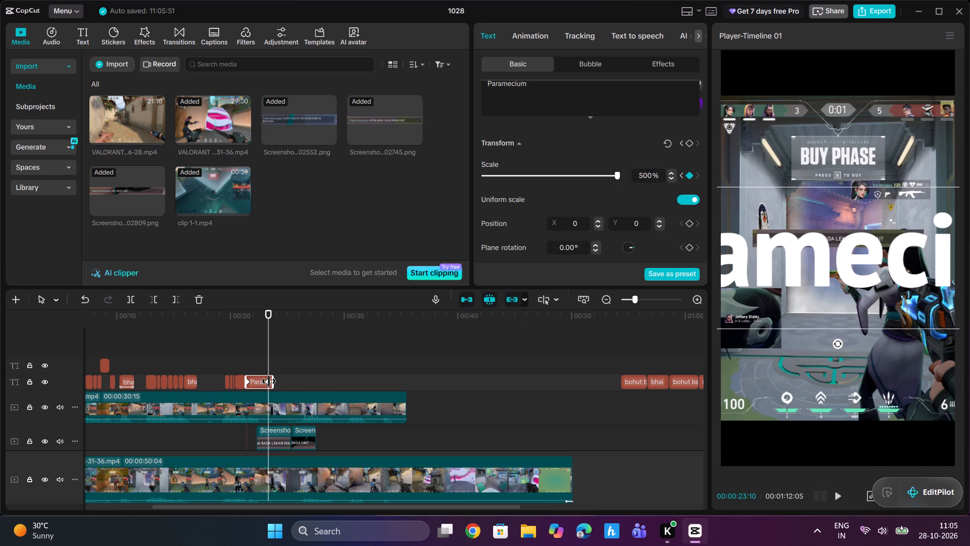
Trim the end of the "Paramecium" caption to the scale-up keyframe at 00:00:23:10.
left_click_drag(275, 381, 270, 382)
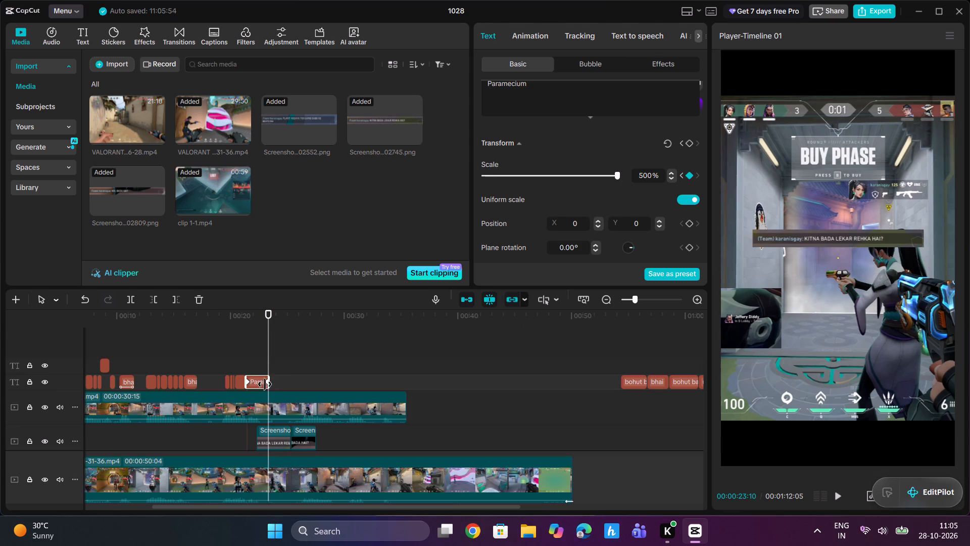
Show the variable speed animation graph for the "Paramecium" caption's Scale keyframes on the timeline.
right_click(266, 382)
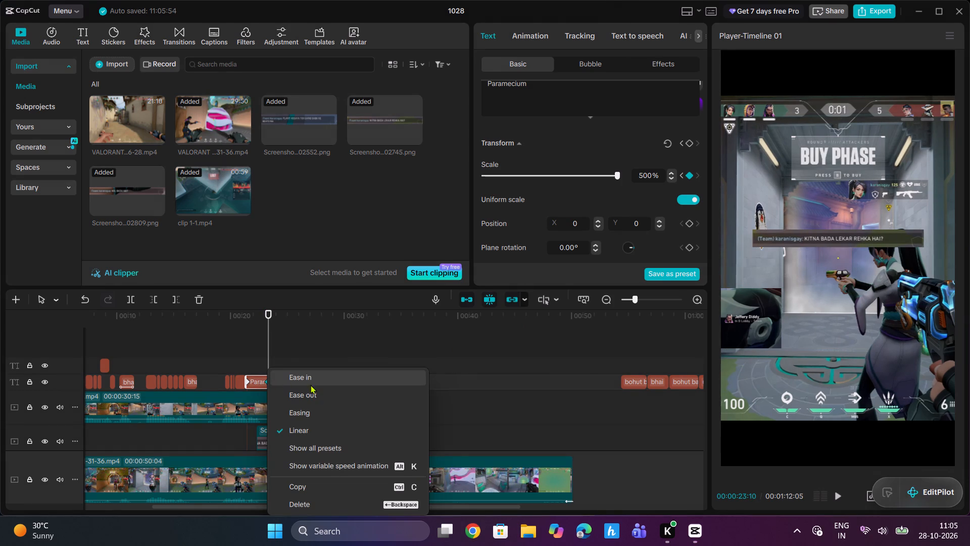
scroll(317, 482, "down", 2)
left_click(341, 464)
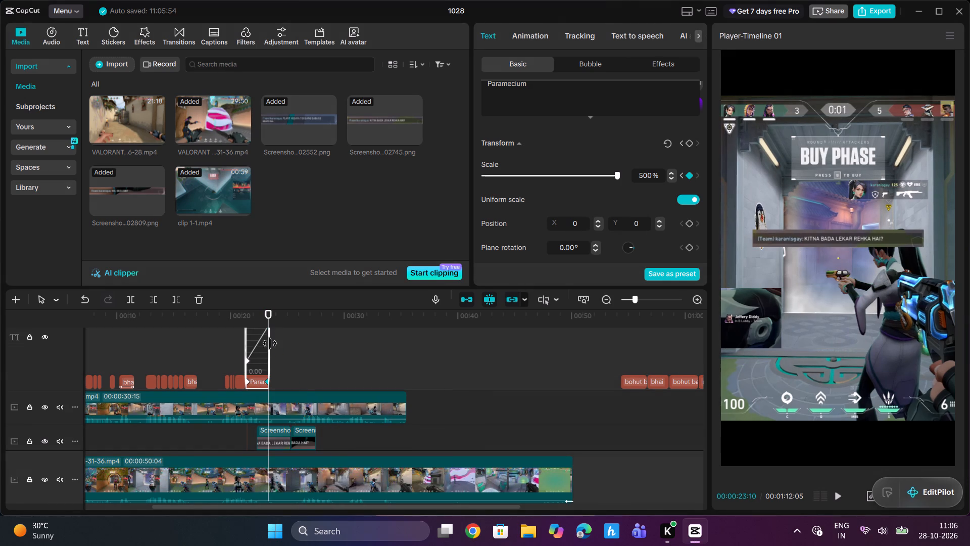
scroll(271, 345, "up", 3)
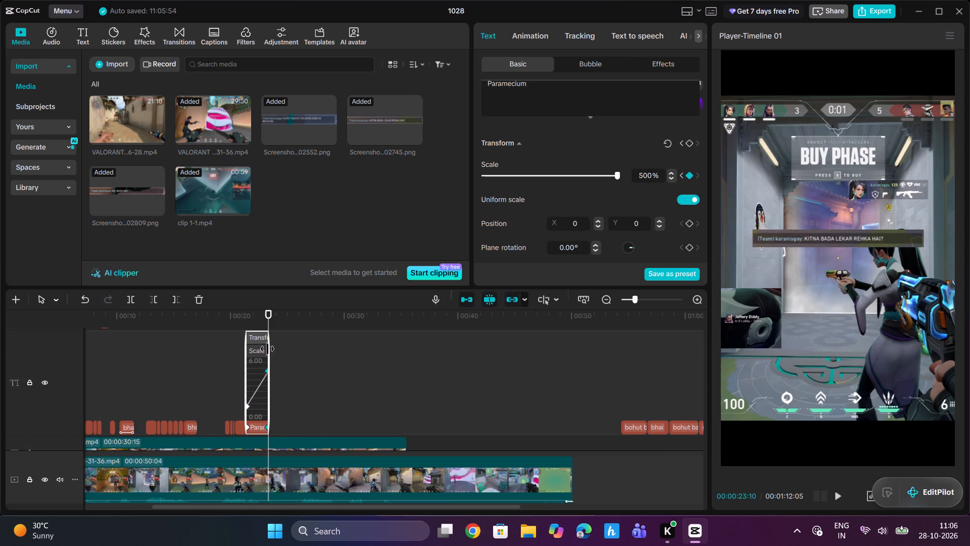
left_click(644, 299)
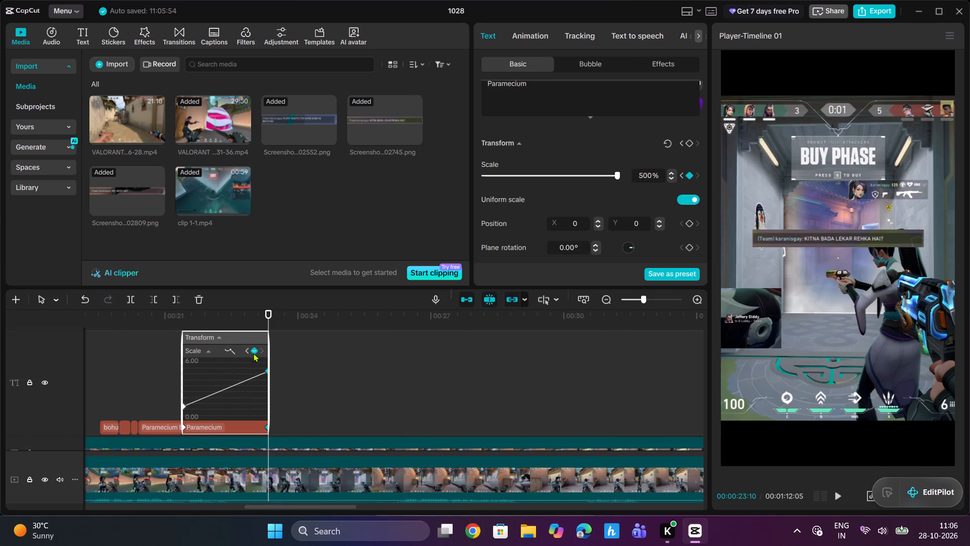
scroll(235, 350, "up", 2)
left_click(219, 364)
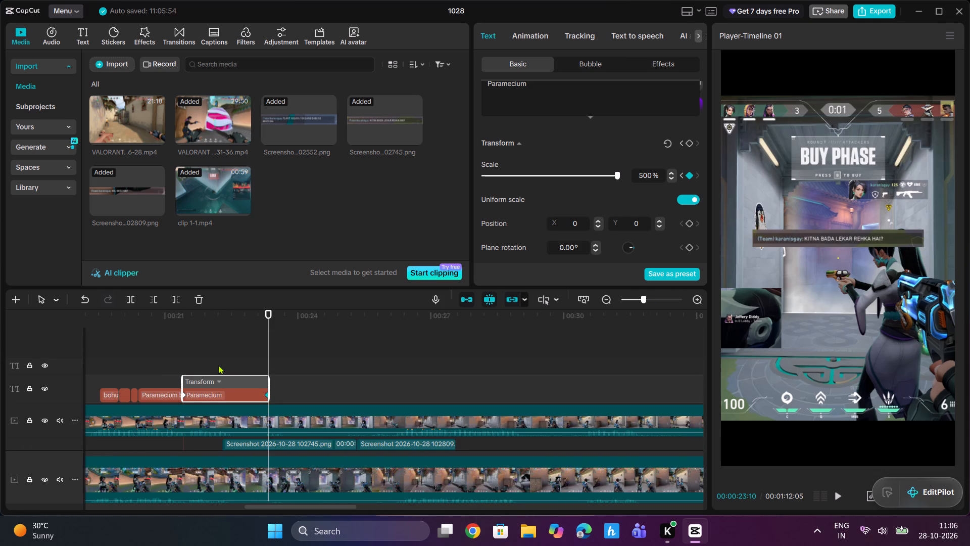
left_click(218, 377)
scroll(225, 359, "up", 2)
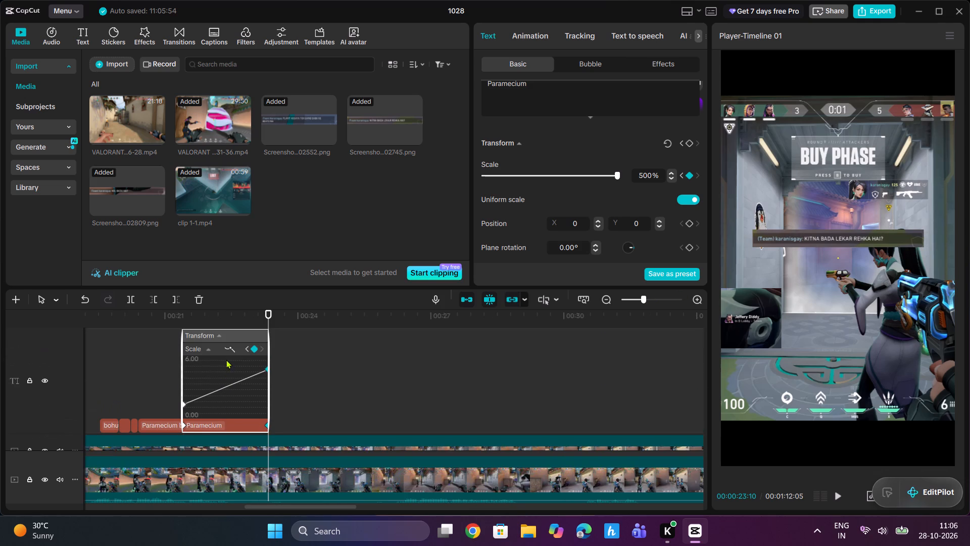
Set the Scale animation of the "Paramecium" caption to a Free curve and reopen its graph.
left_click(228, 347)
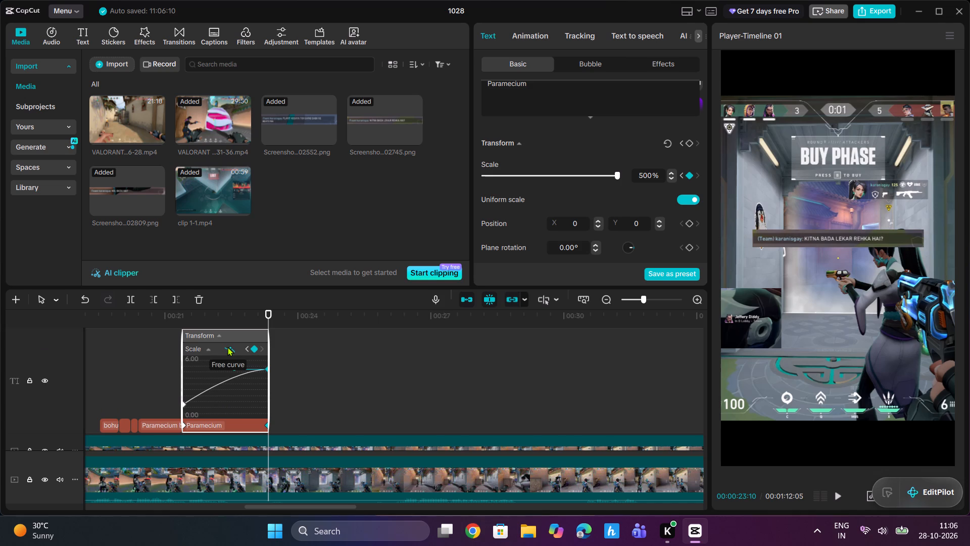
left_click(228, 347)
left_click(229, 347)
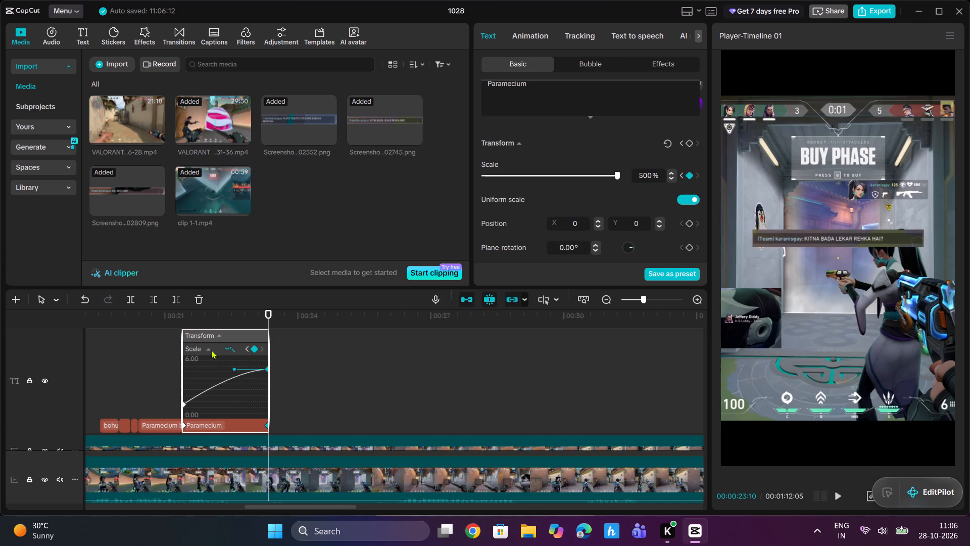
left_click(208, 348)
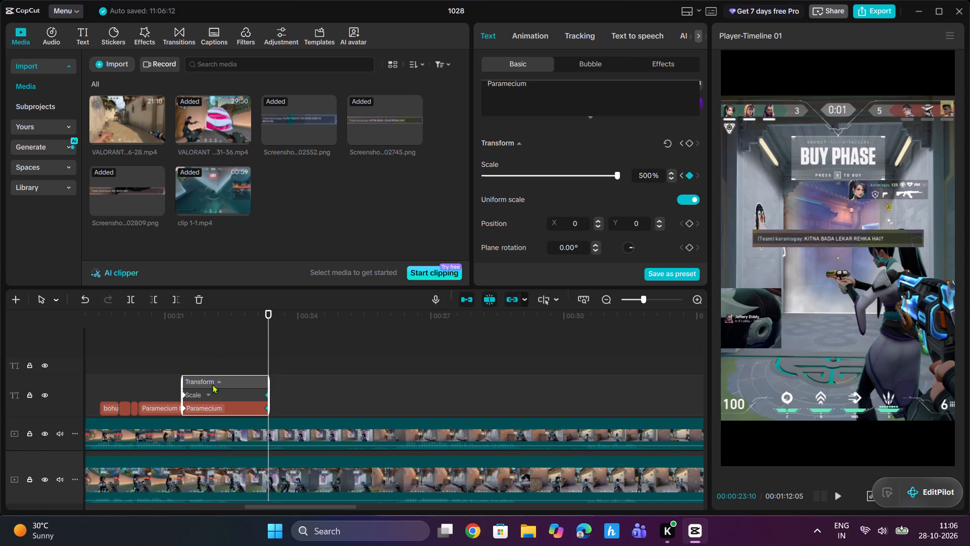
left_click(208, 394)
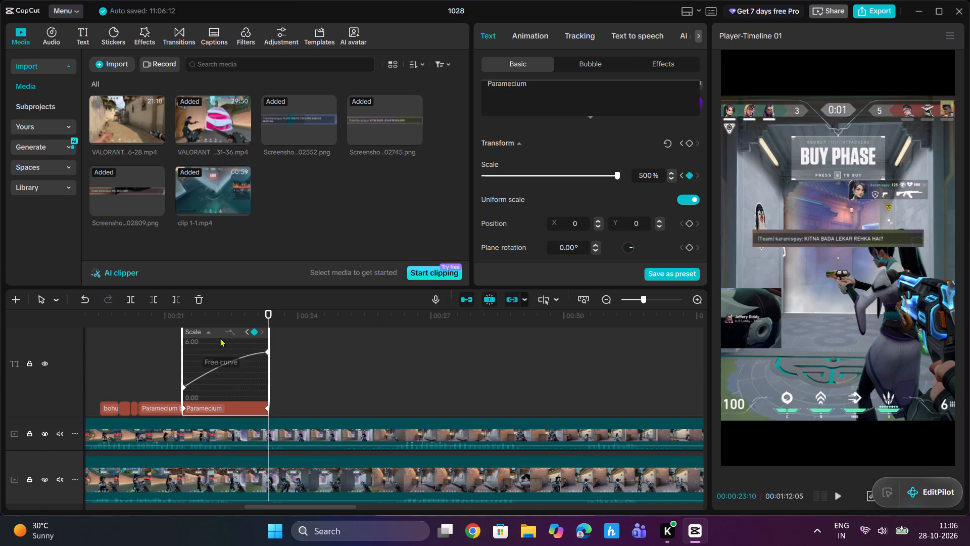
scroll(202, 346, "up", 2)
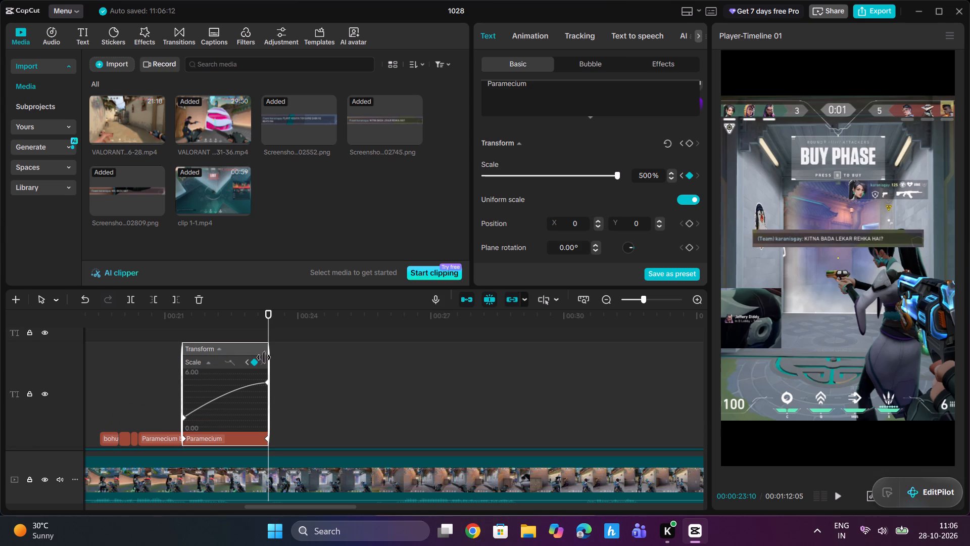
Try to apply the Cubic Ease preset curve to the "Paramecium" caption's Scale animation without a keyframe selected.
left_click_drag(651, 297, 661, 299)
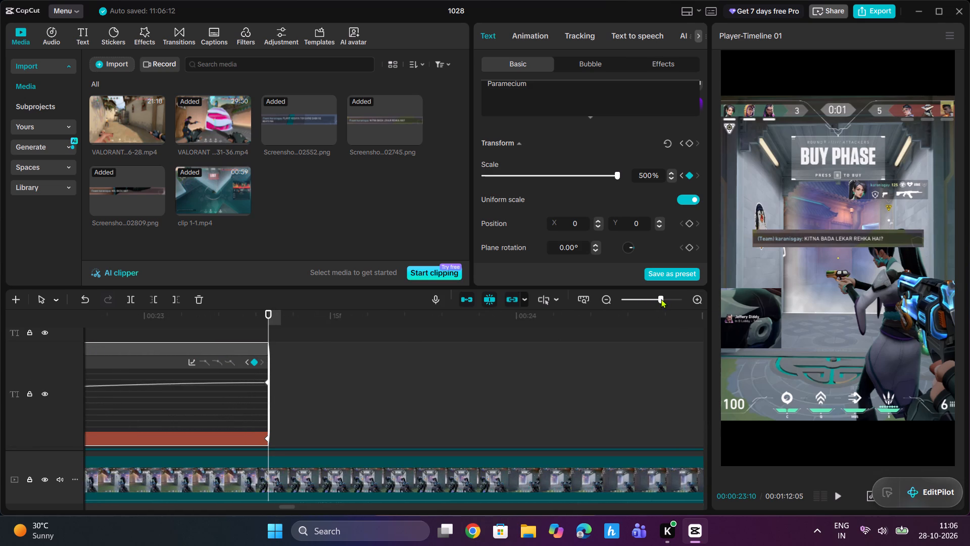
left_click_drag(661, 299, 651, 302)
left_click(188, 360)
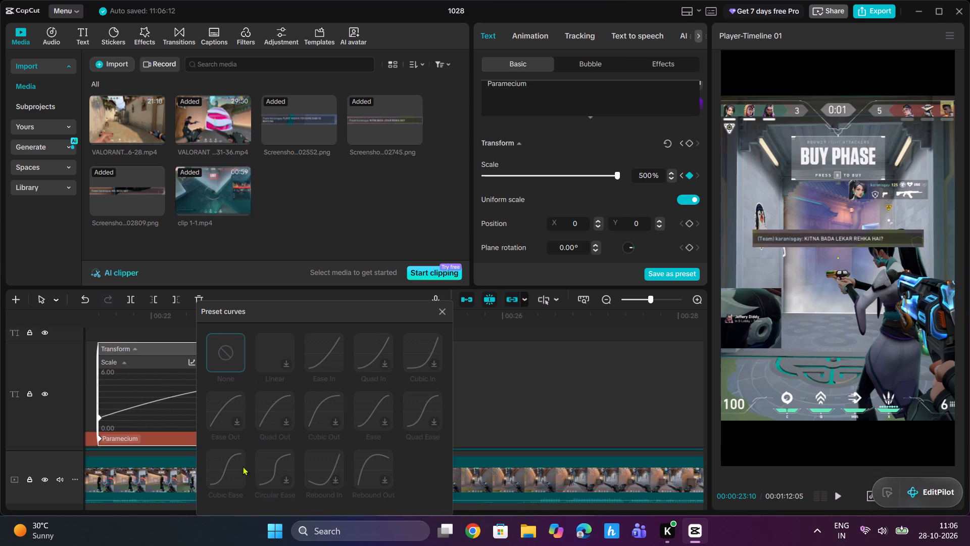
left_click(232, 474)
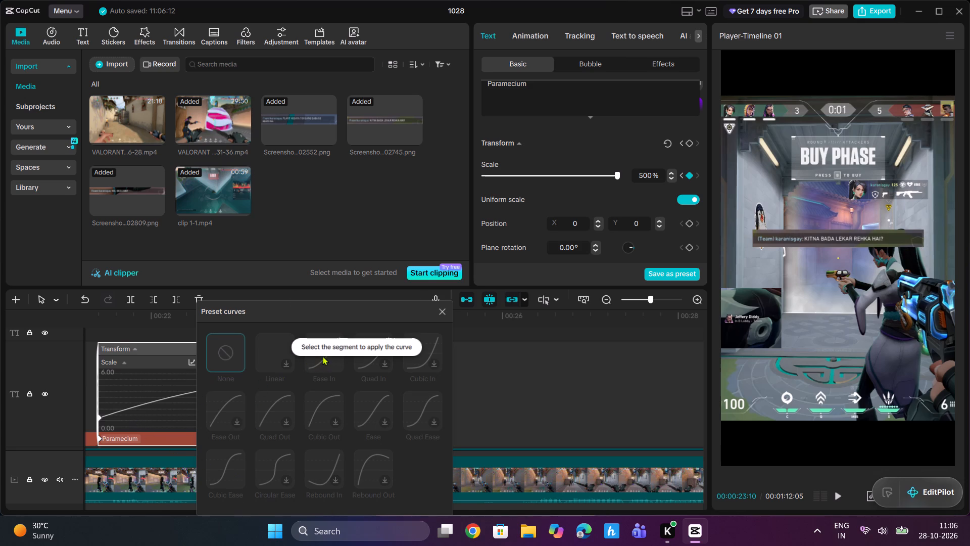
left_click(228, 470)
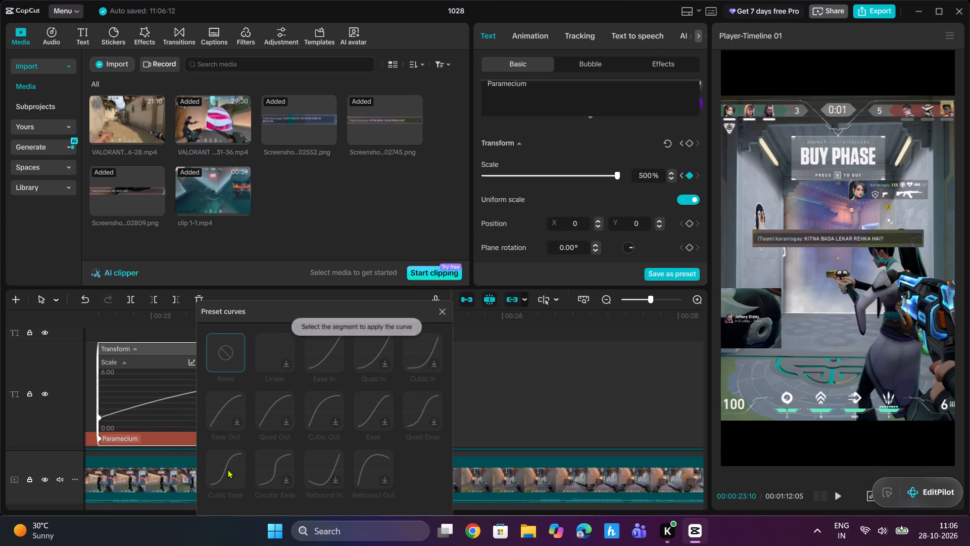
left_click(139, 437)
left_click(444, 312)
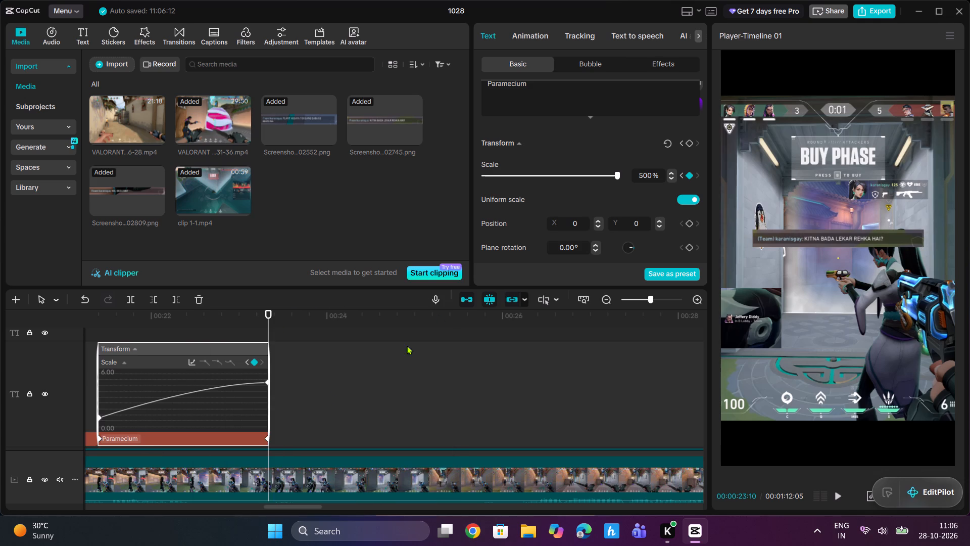
Select the end Scale keyframe of the "Paramecium" caption and apply the Cubic Ease preset curve.
left_click(265, 438)
left_click(191, 362)
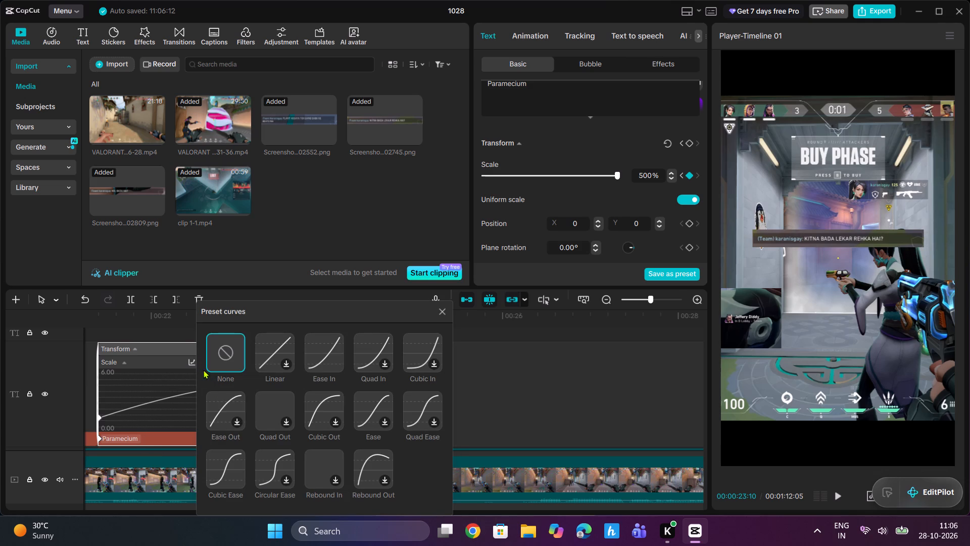
left_click(225, 467)
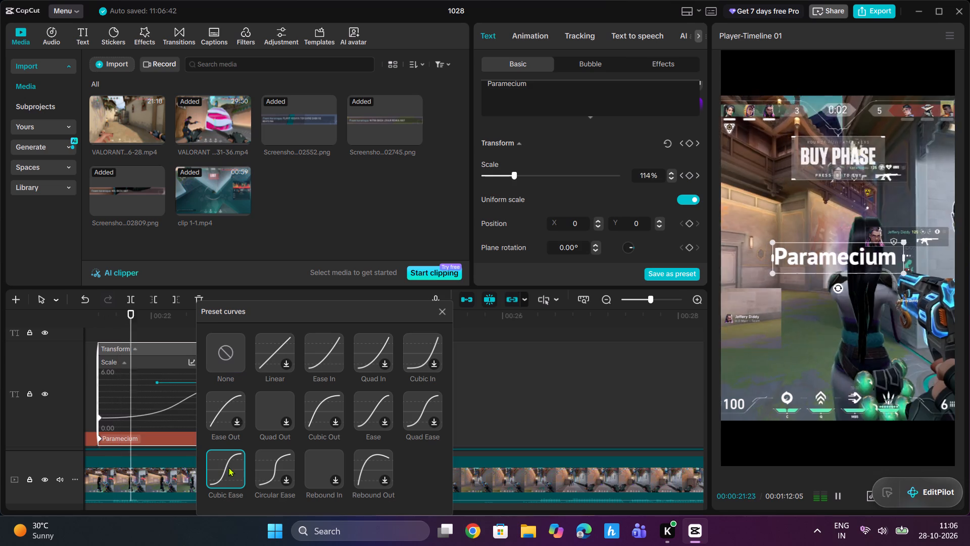
left_click(445, 312)
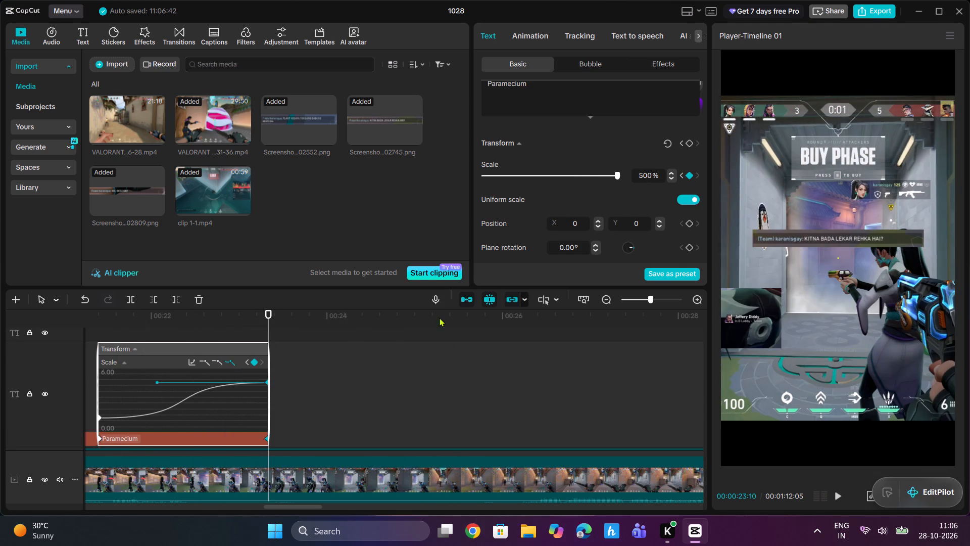
Play the captions from about 00:00:18:17 through the "Paramecium" scale-up to check the eased animation.
left_click_drag(268, 321, 173, 361)
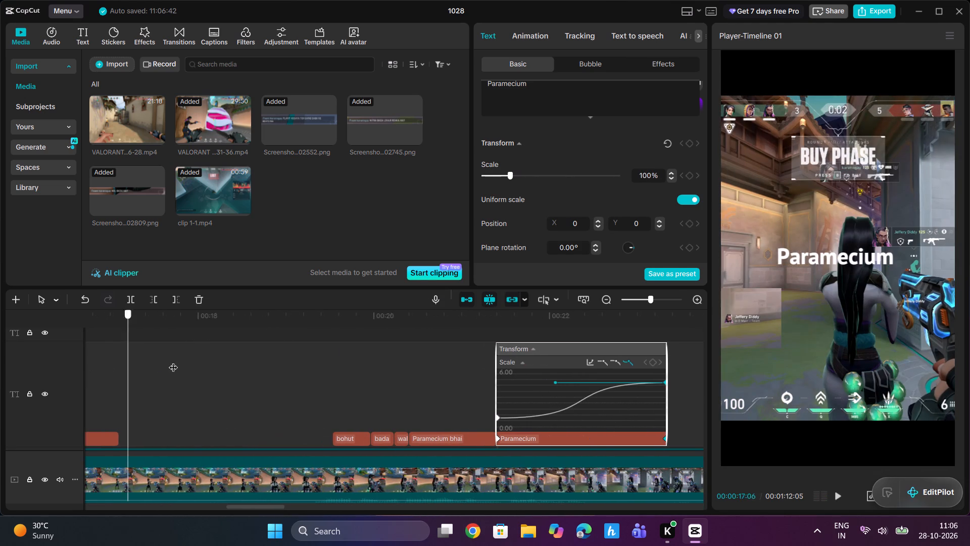
left_click_drag(173, 361, 248, 360)
left_click_drag(649, 299, 639, 301)
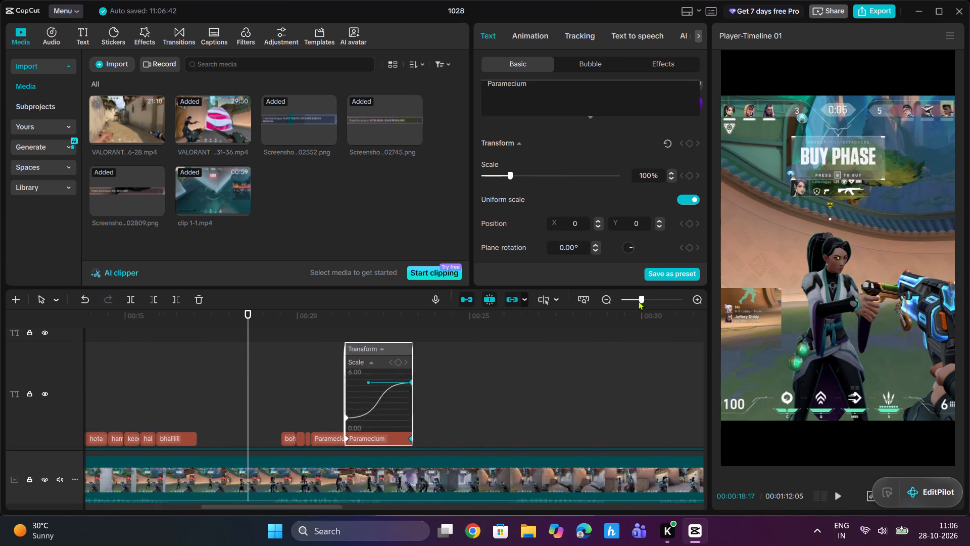
left_click_drag(639, 301, 639, 302)
key("space")
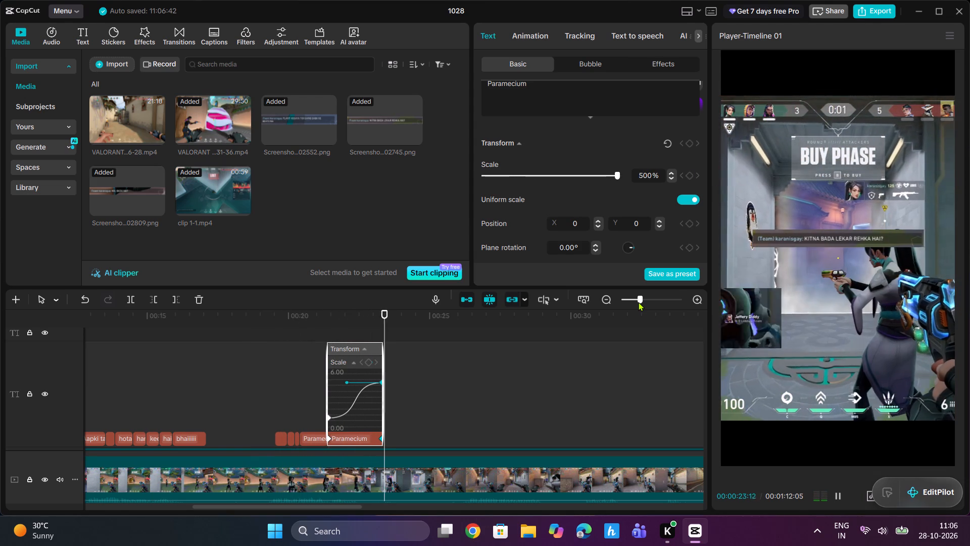
key("space")
key("space")
key("space")
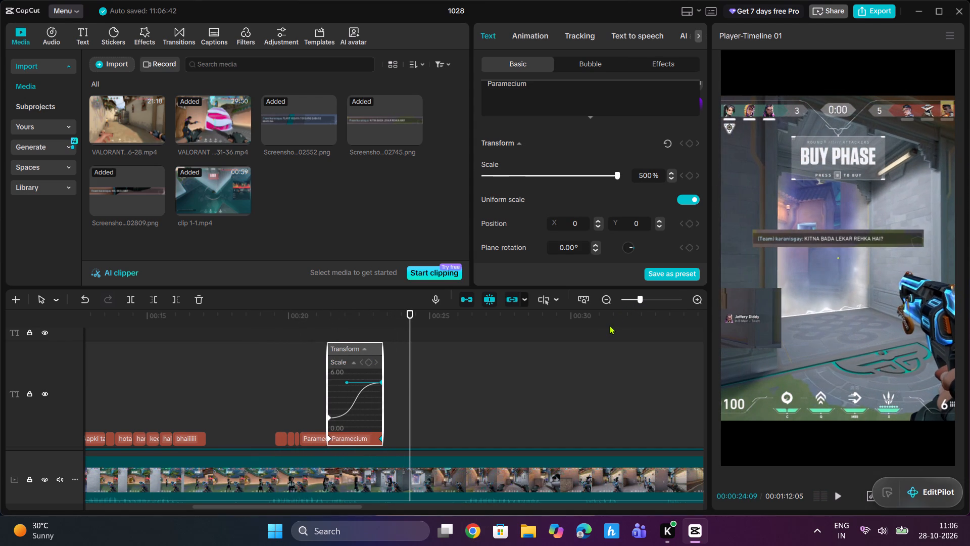
Play on from 00:00:24:09 to find the next speech and move the first unplaced "bohut bada" caption to about 00:00:26:28.
key("space")
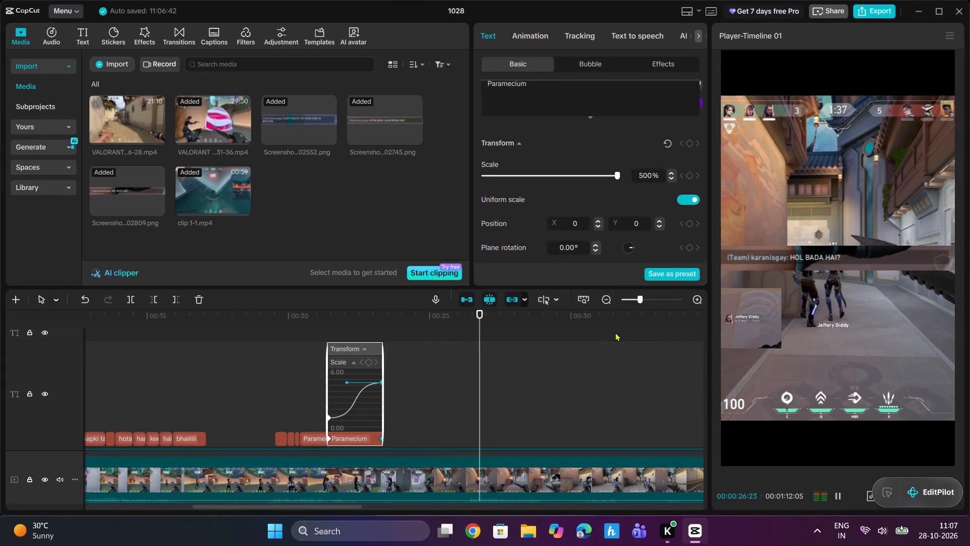
key("space")
left_click(631, 299)
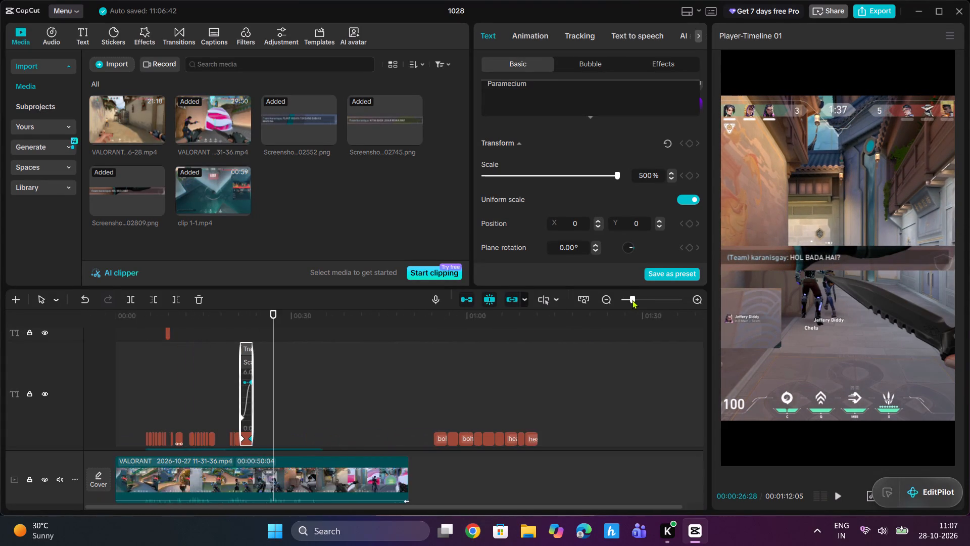
left_click(593, 437)
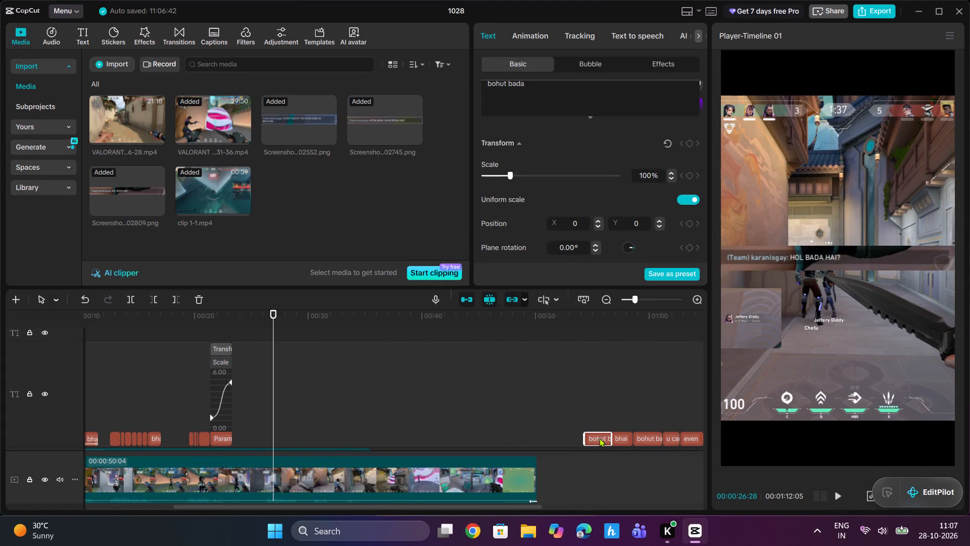
left_click_drag(600, 438, 282, 464)
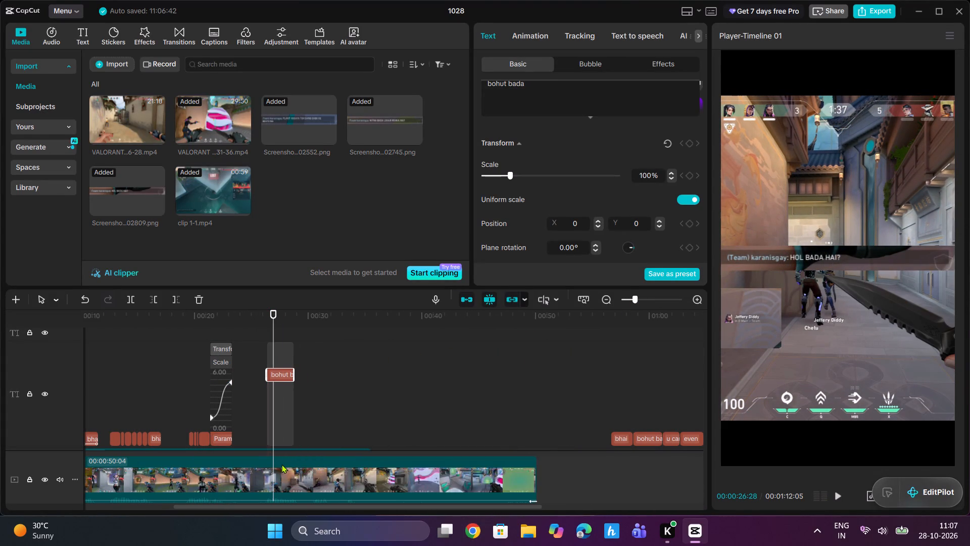
left_click_drag(282, 464, 285, 464)
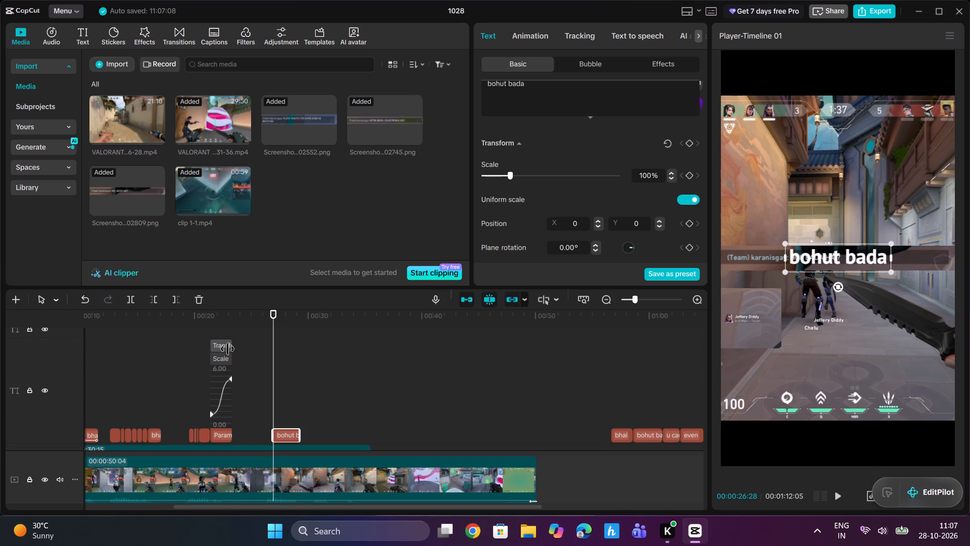
Collapse the expanded Transform keyframe graph on the "Paramecium" caption.
left_click(226, 346)
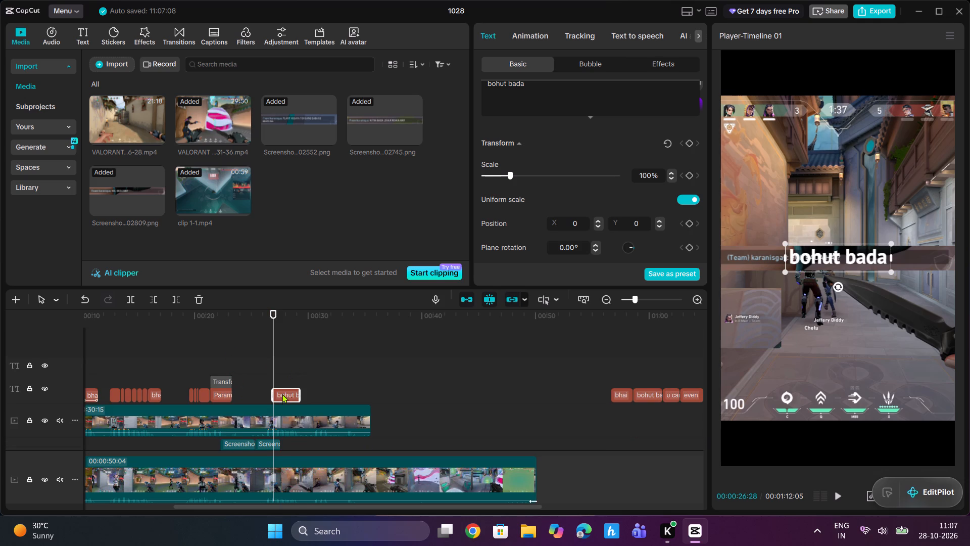
Replay the speech and retime the "bohut bada" caption to run from about 00:00:26 to about 00:00:27:17.
left_click(282, 395)
left_click_drag(274, 329, 260, 334)
key("space")
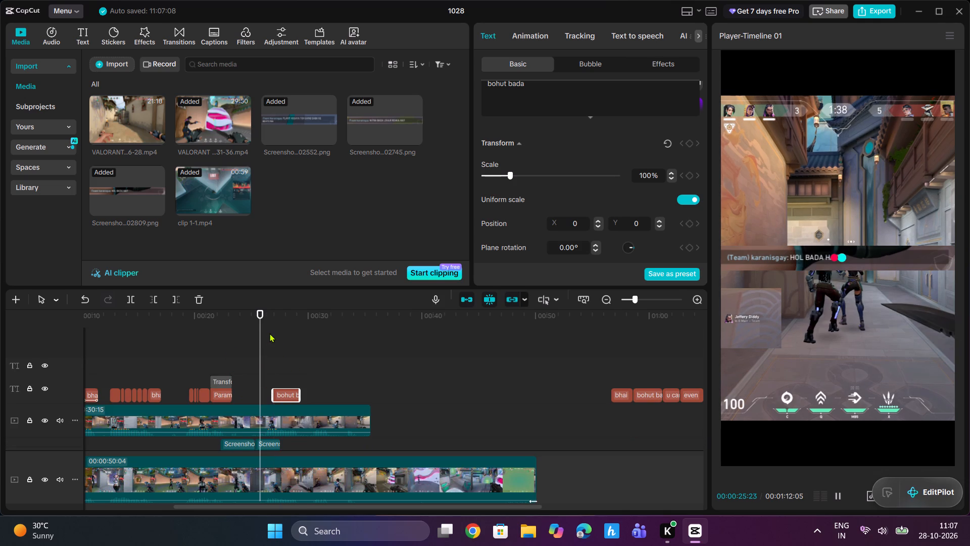
key("space")
key("space")
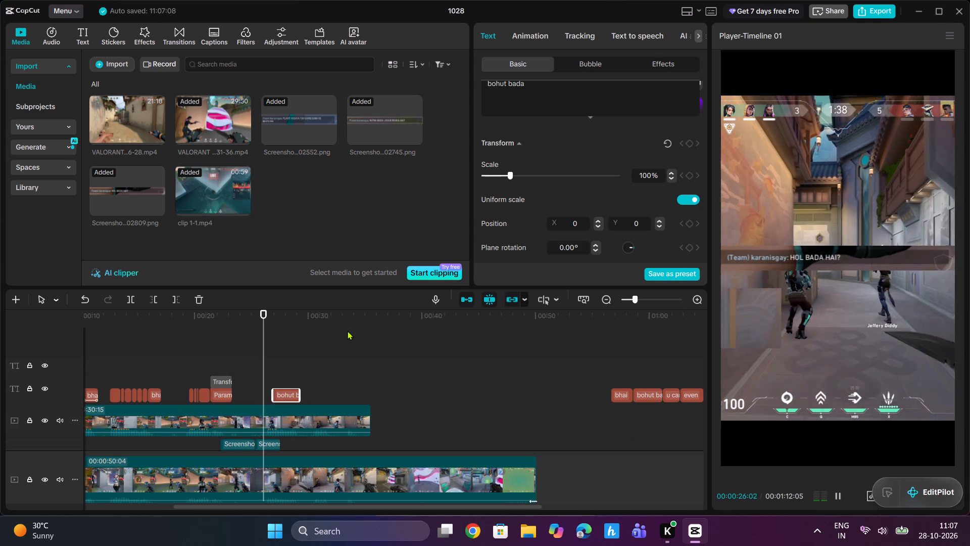
key("space")
left_click_drag(271, 395, 266, 395)
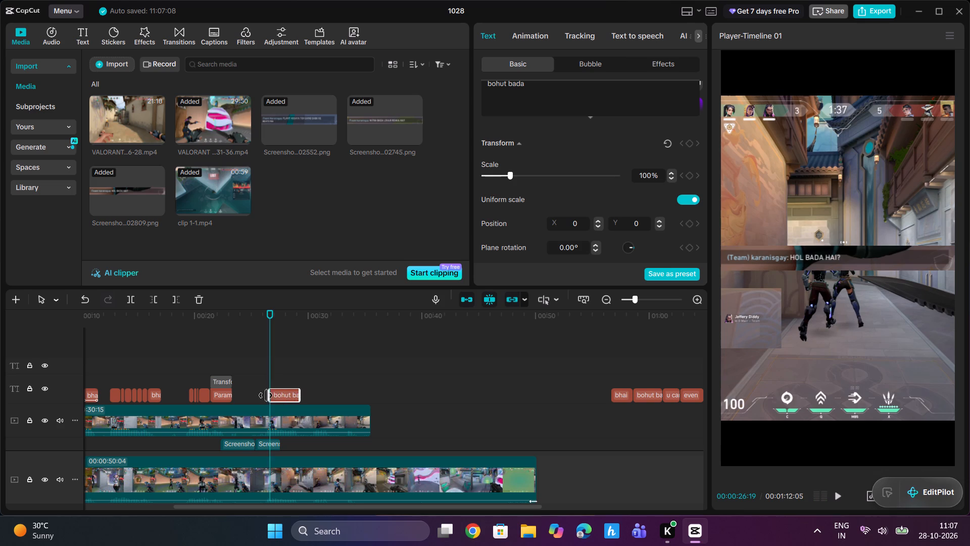
left_click_drag(266, 395, 262, 396)
left_click_drag(300, 394, 280, 396)
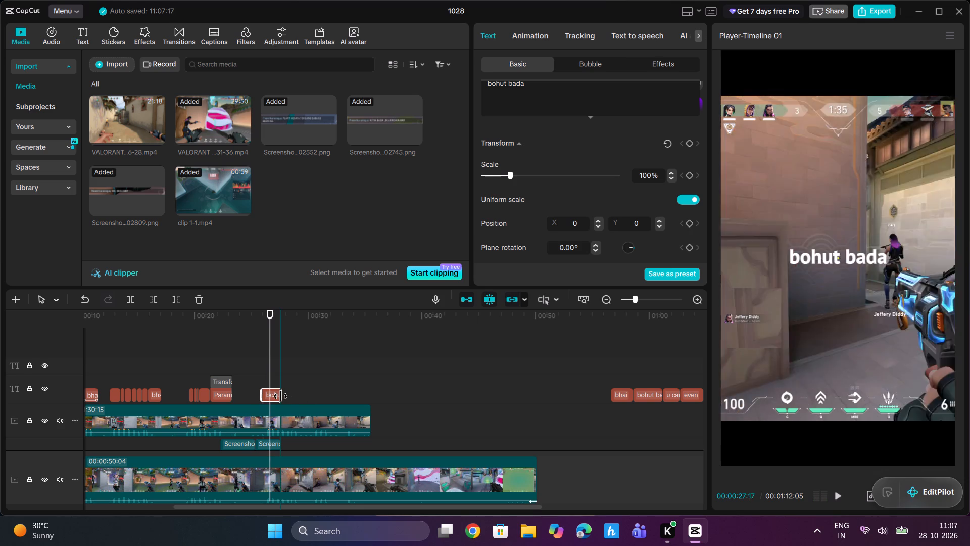
Trim the start of the "bohut bada" caption to about 00:00:26:12 and play it against the speech.
left_click_drag(273, 330, 258, 336)
key("space")
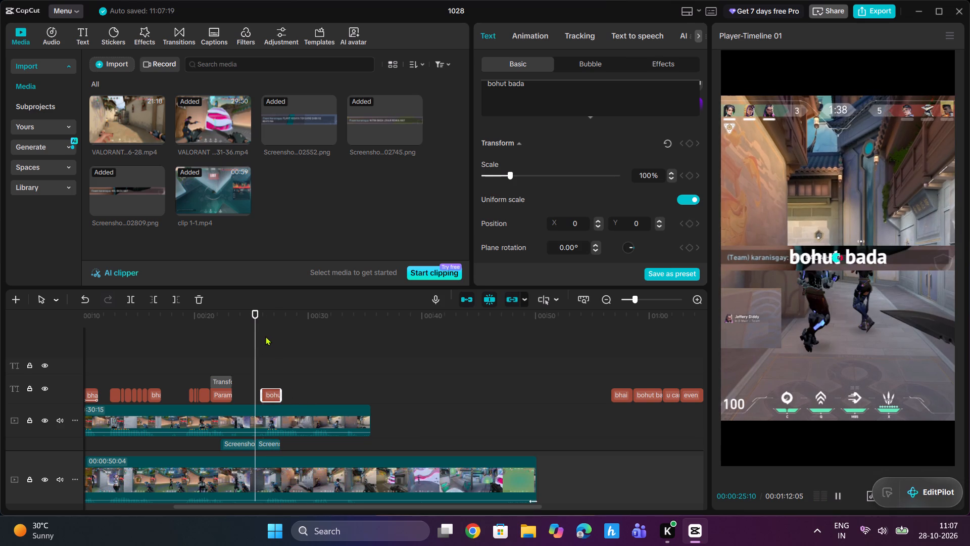
key("space")
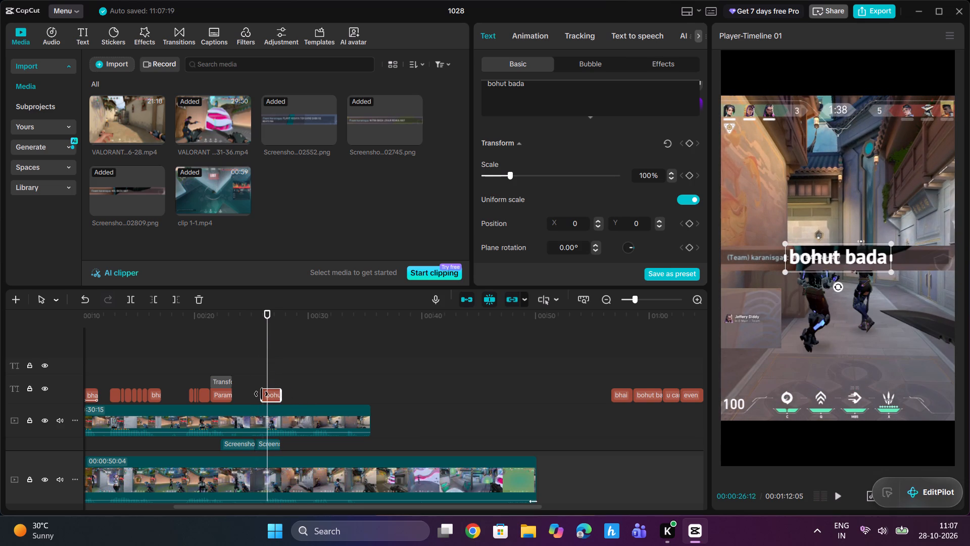
left_click_drag(261, 394, 269, 393)
left_click_drag(269, 325, 262, 328)
key("space")
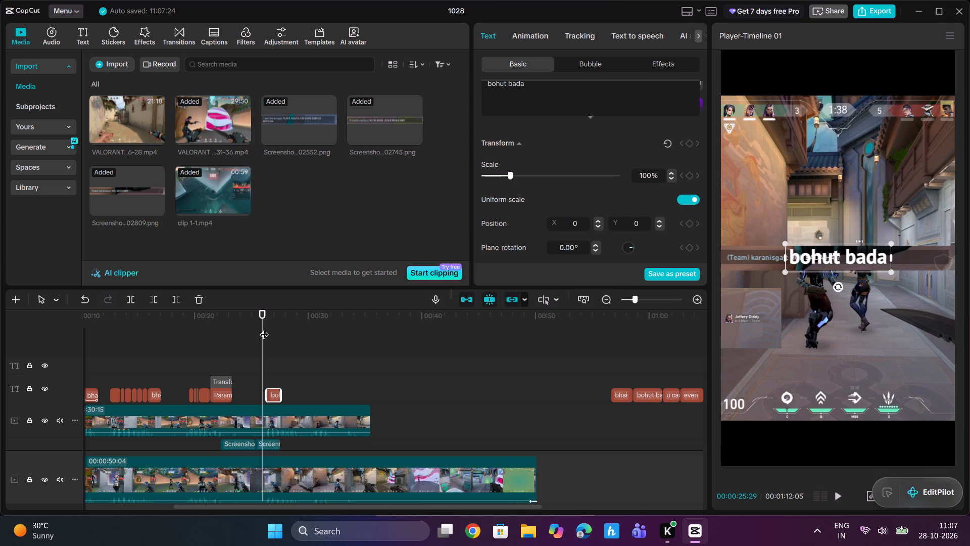
key("space")
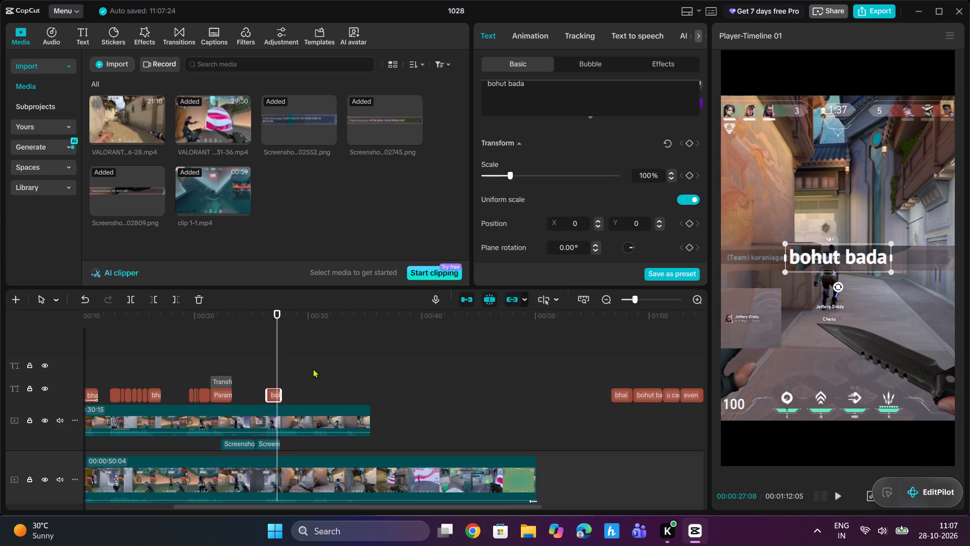
Move the next "bhai" caption to the end of the "bohut bada" caption, on a separate track below.
left_click(622, 393)
left_click_drag(622, 393, 330, 397)
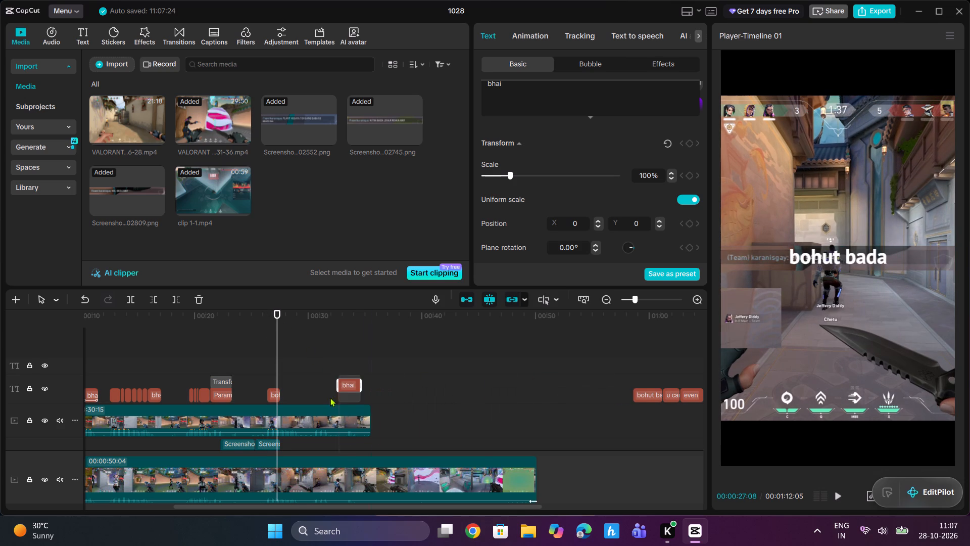
left_click_drag(330, 397, 293, 404)
Replay the phrase and trim the end of the "bohut bada" caption to about 00:00:27.
left_click_drag(277, 323, 267, 325)
key("space")
key("space")
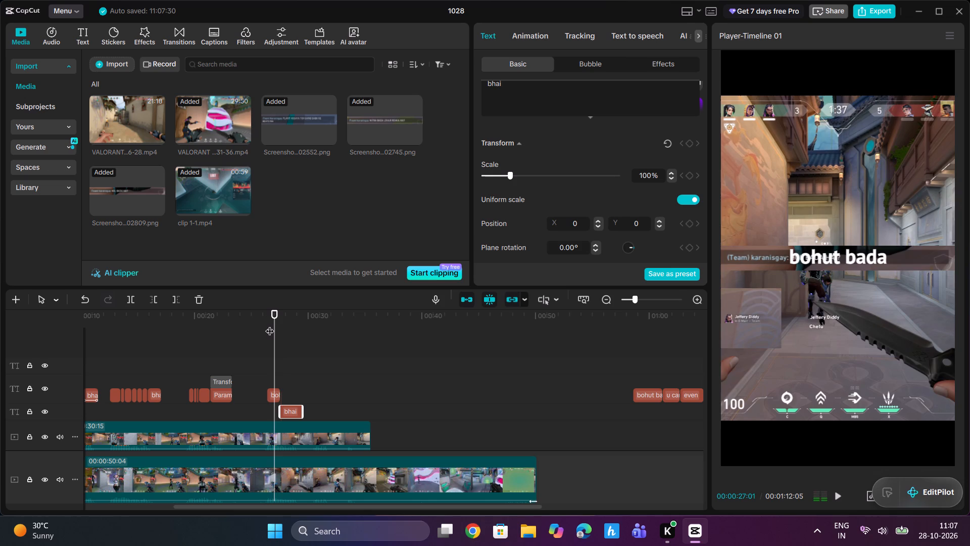
key("space")
key("space")
key("space")
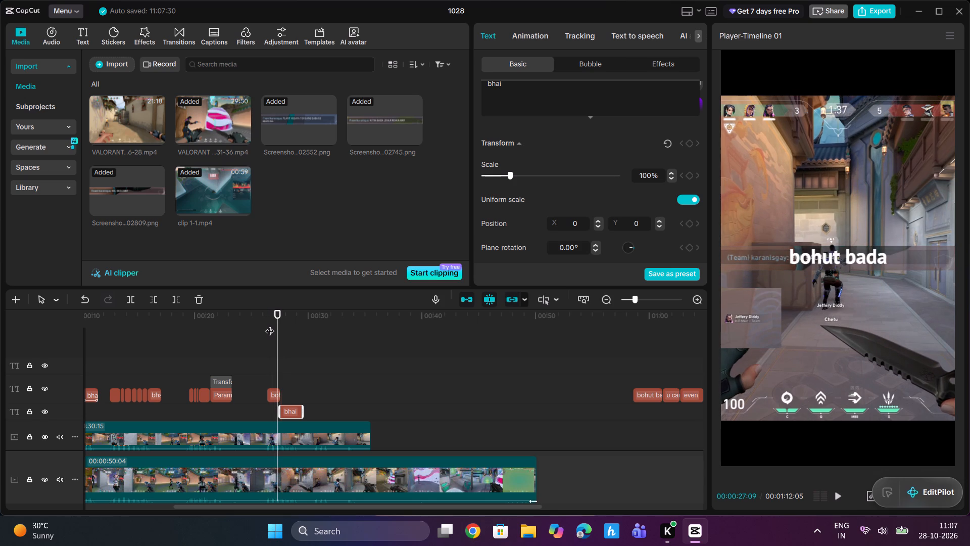
key("space")
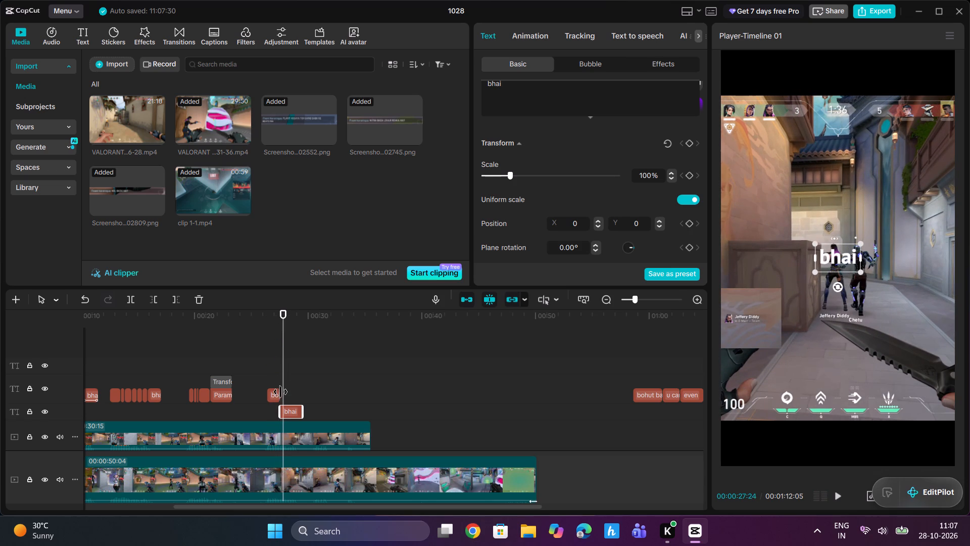
left_click_drag(279, 391, 273, 392)
Move the "bhai" caption up onto the main caption track, directly after "bohut bada".
left_click(290, 406)
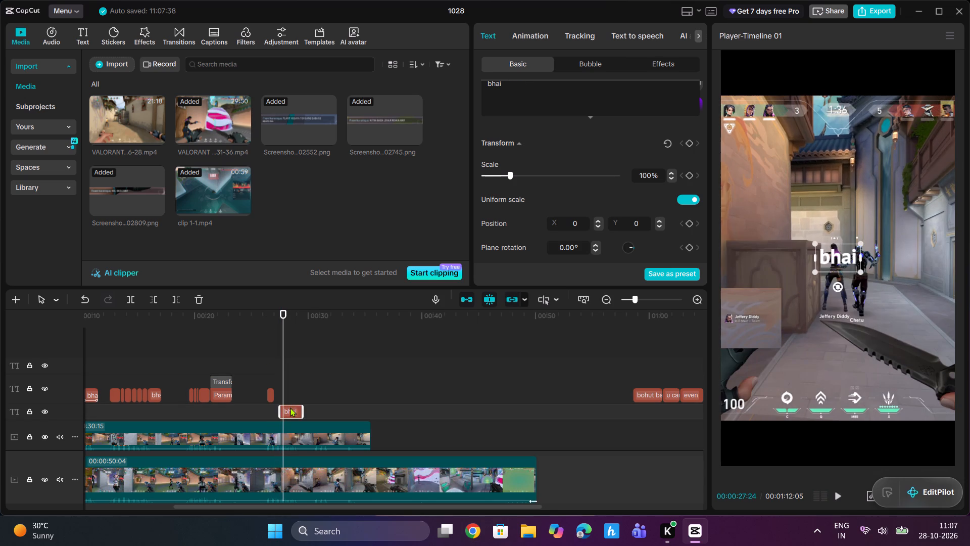
left_click_drag(290, 407, 286, 396)
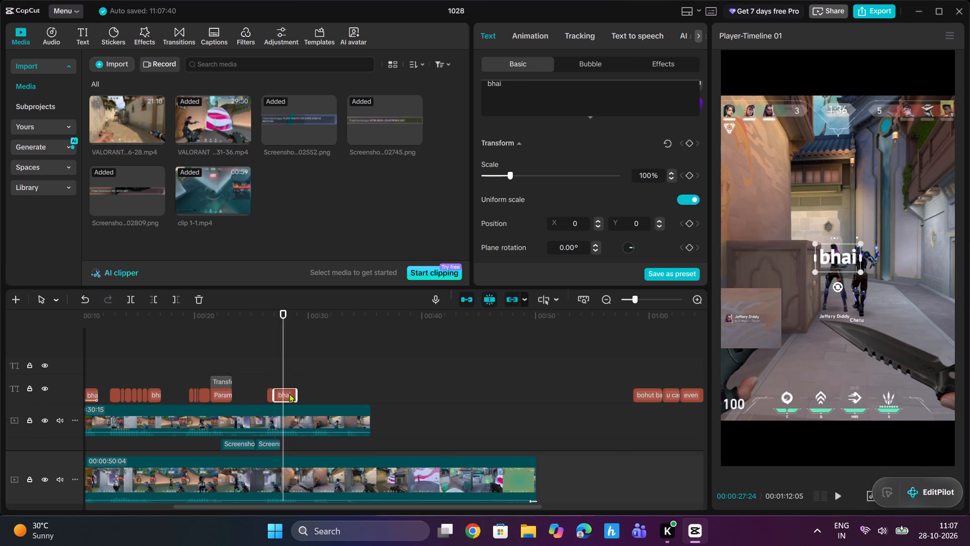
Shorten the "bhai" caption to end at about 00:00:27:16 and replay the phrase to check its timing.
left_click_drag(296, 393, 283, 394)
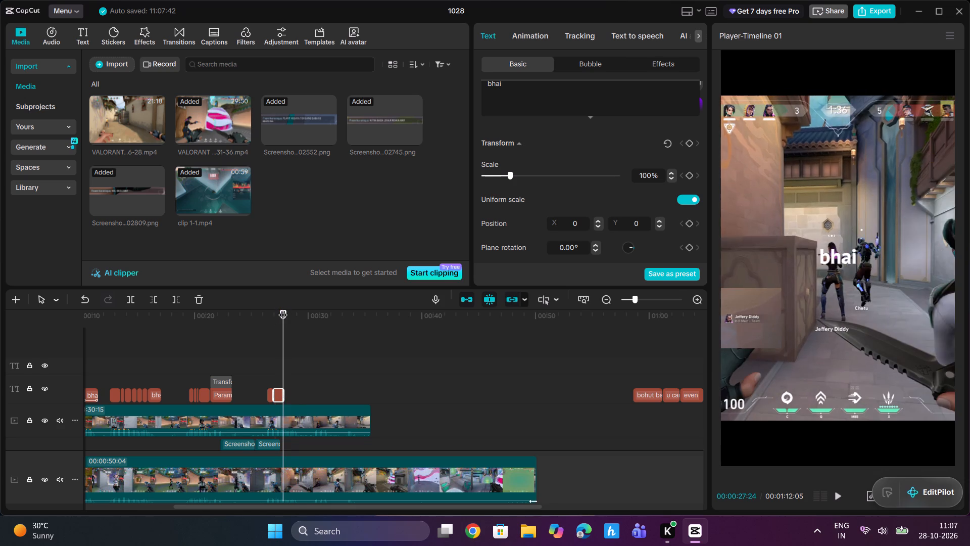
left_click_drag(284, 317, 266, 323)
key("space")
key("space")
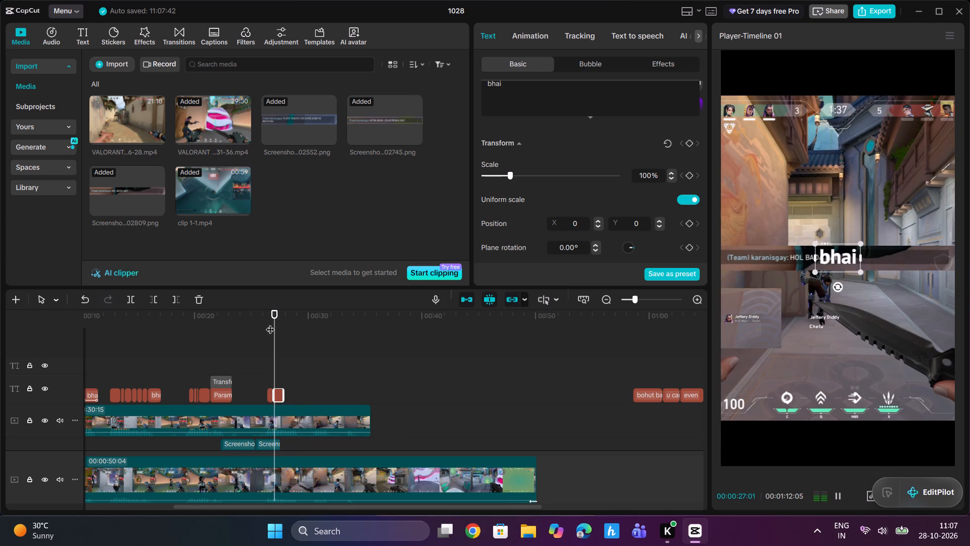
key("space")
key("space")
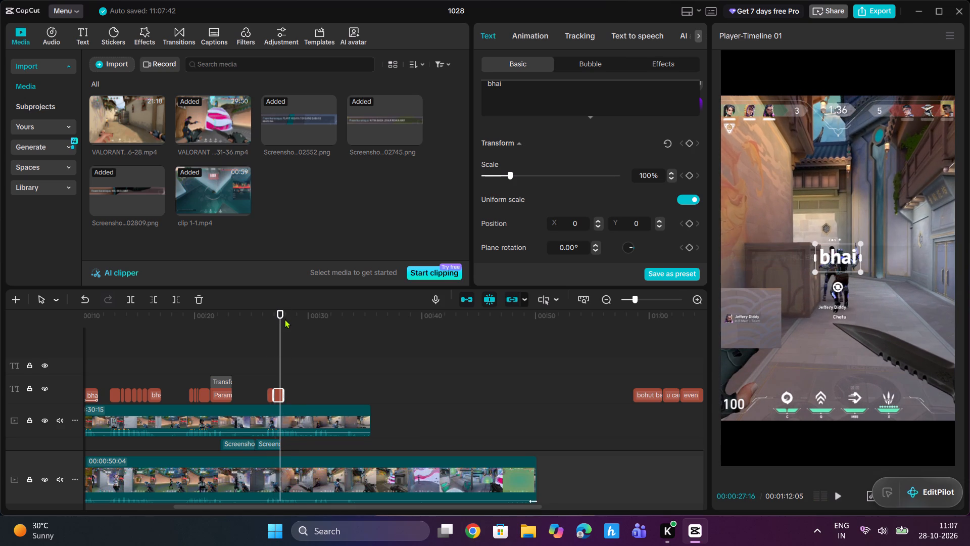
left_click(282, 393)
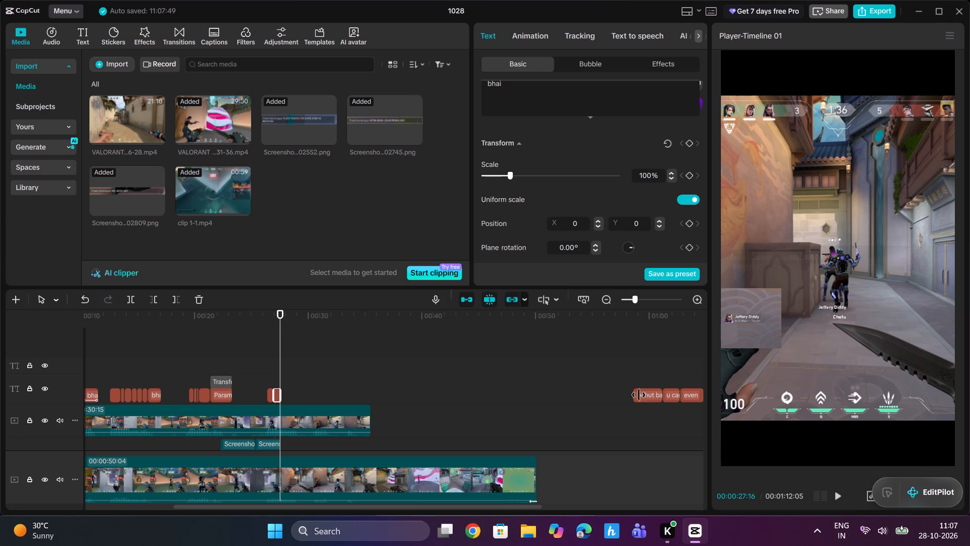
scroll(432, 363, "up", 1)
left_click_drag(276, 327, 258, 334)
key("space")
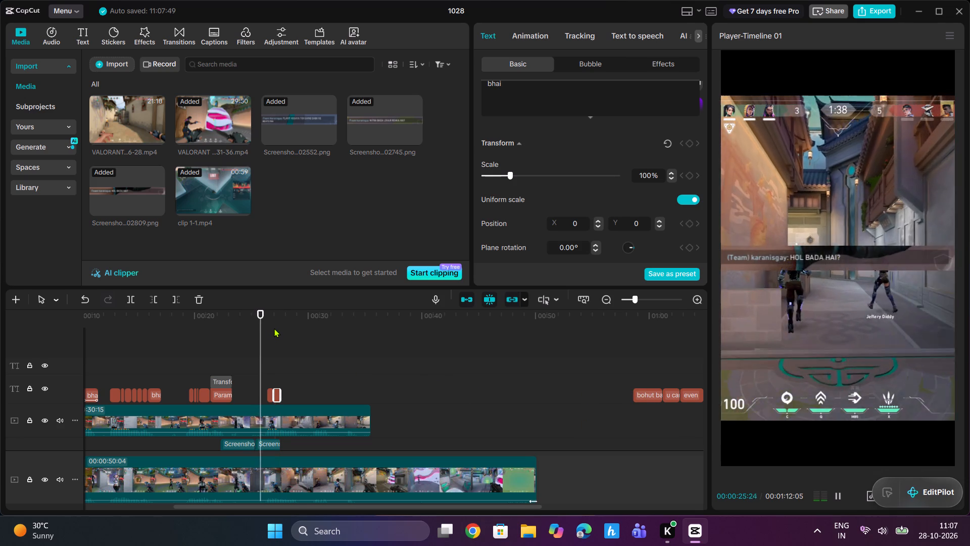
key("space")
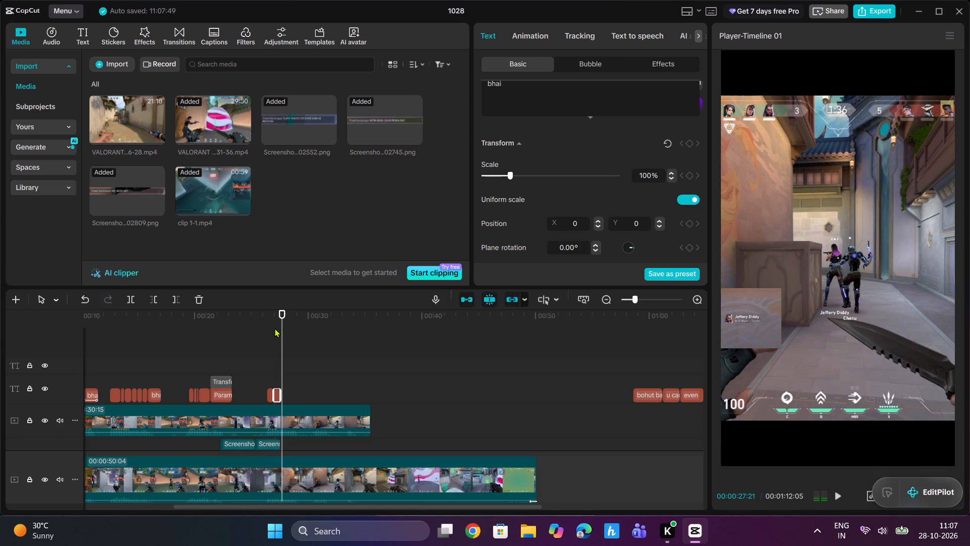
key("space")
key("space")
Delete the remaining unplaced "bohut bada" caption.
left_click(652, 396)
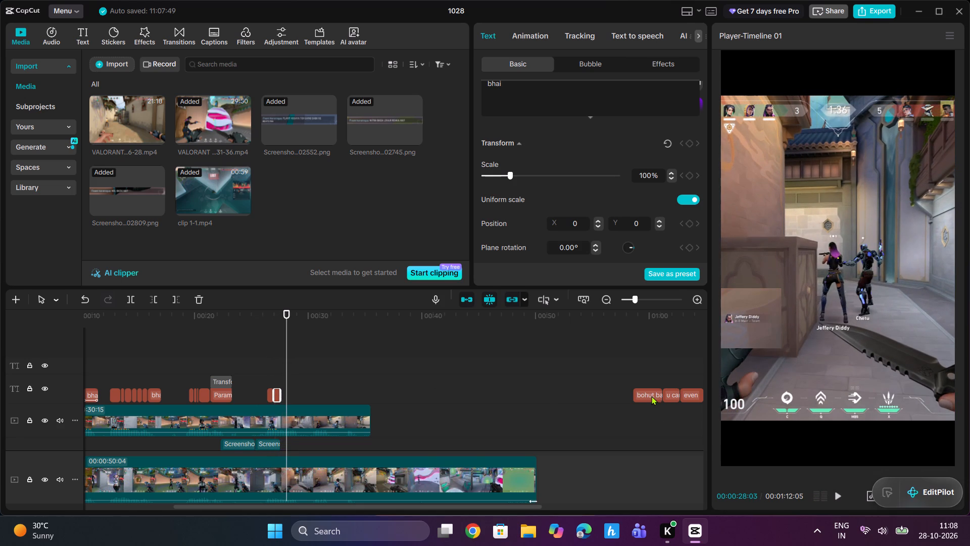
left_click(197, 299)
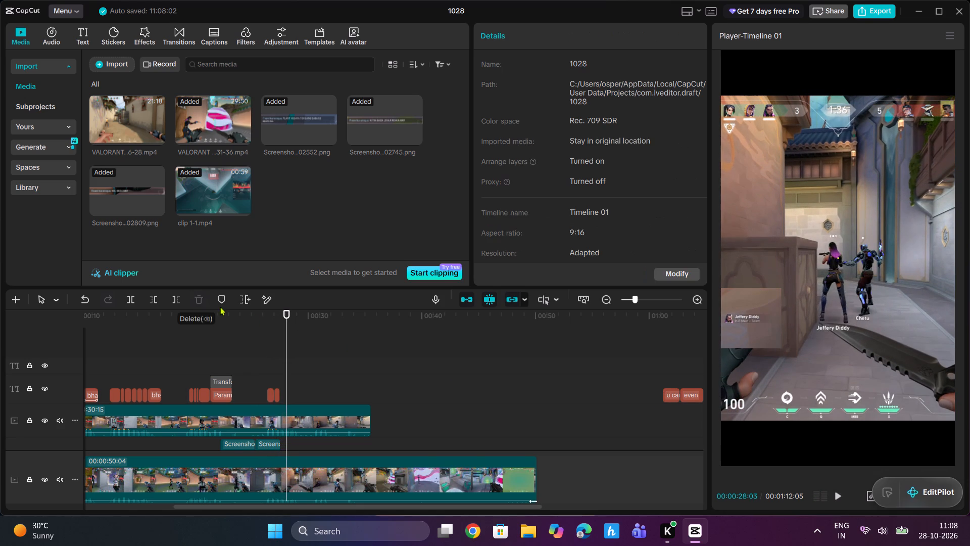
Move the "u can't" caption directly after "bhai" and trim its end to about 00:00:28:01 to match the speech.
left_click(671, 394)
left_click_drag(671, 394, 328, 405)
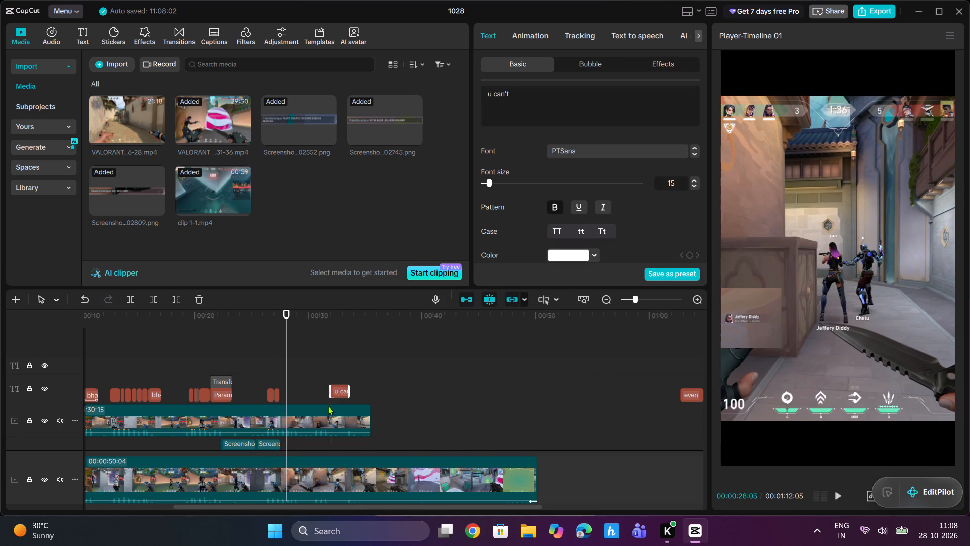
left_click_drag(328, 405, 289, 410)
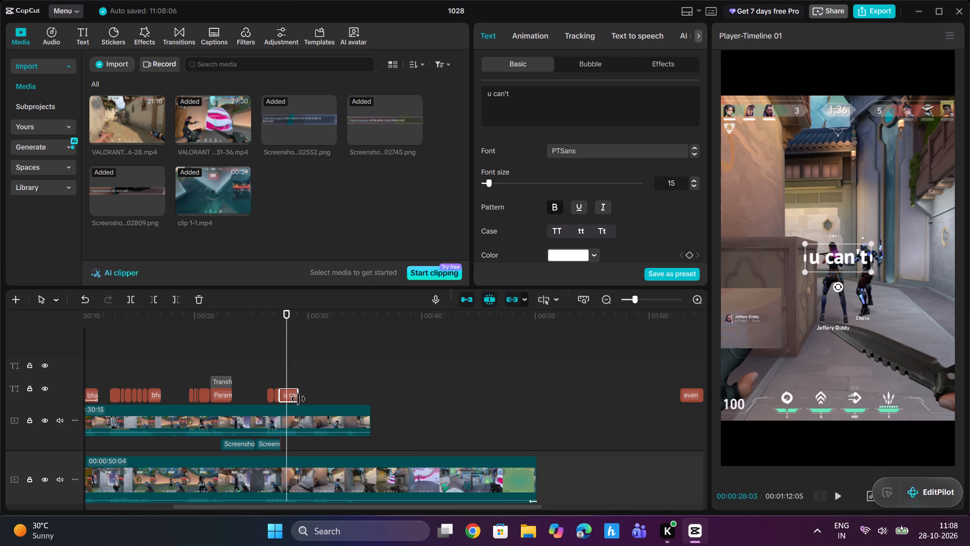
left_click_drag(298, 397, 291, 397)
left_click_drag(288, 318, 274, 327)
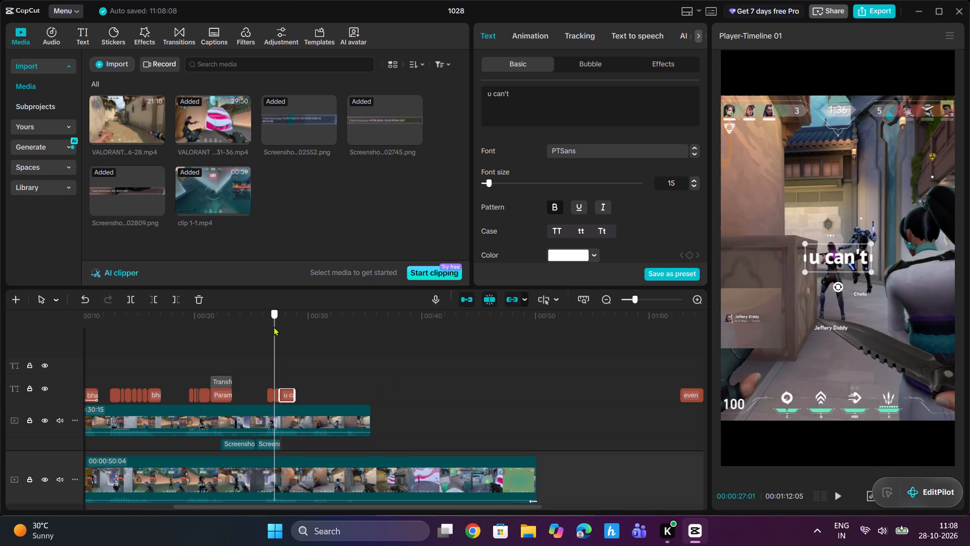
left_click_drag(274, 327, 273, 327)
key("space")
key("space")
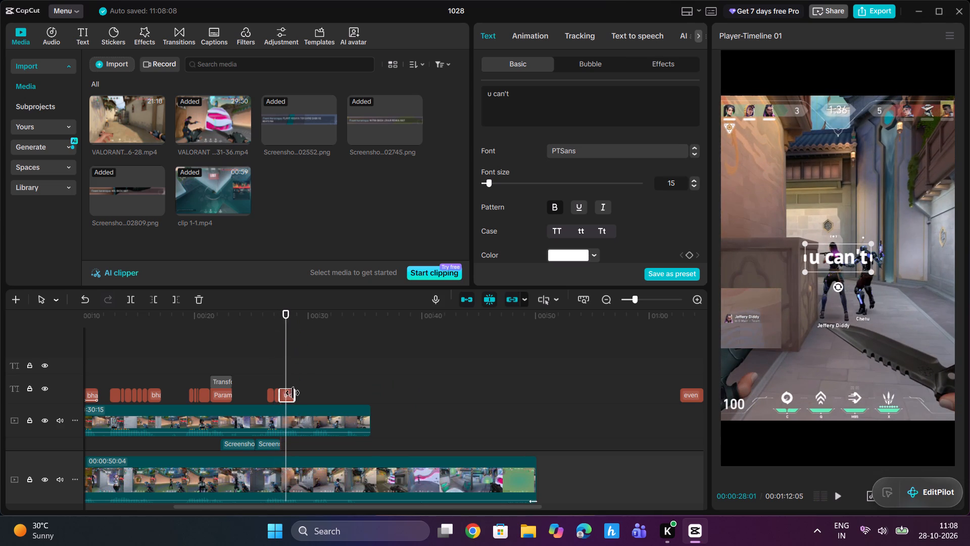
left_click_drag(294, 397, 283, 399)
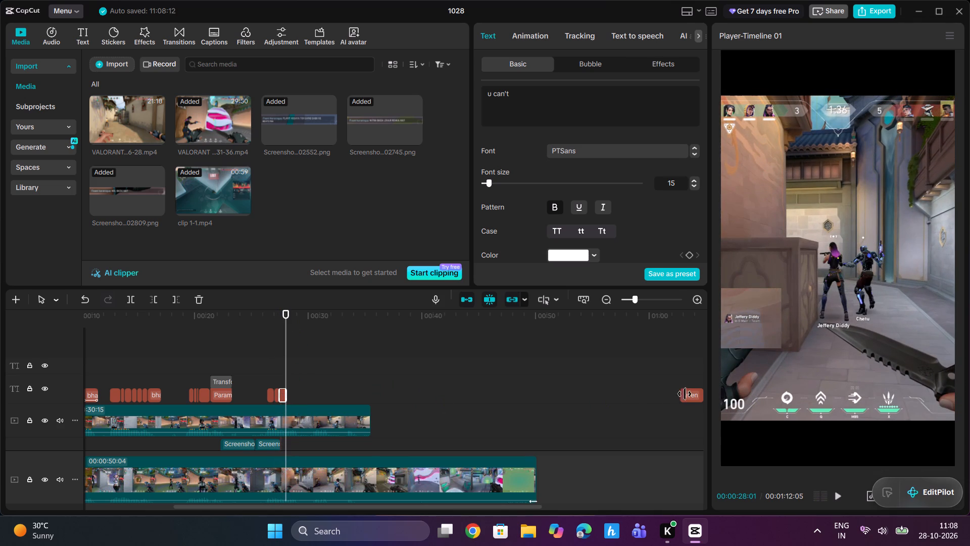
Move the "even" caption directly after the "u can't" caption, starting at about 00:00:28:01.
left_click(690, 394)
left_click_drag(691, 395, 293, 407)
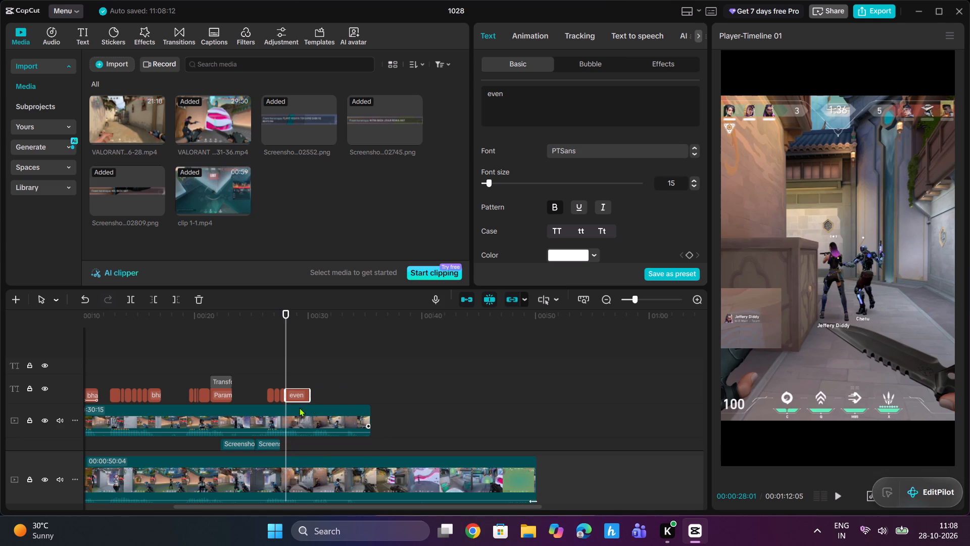
Shorten the "even" caption's end to a brief, single-word length and replay the phrase to check its timing.
left_click_drag(309, 395, 290, 398)
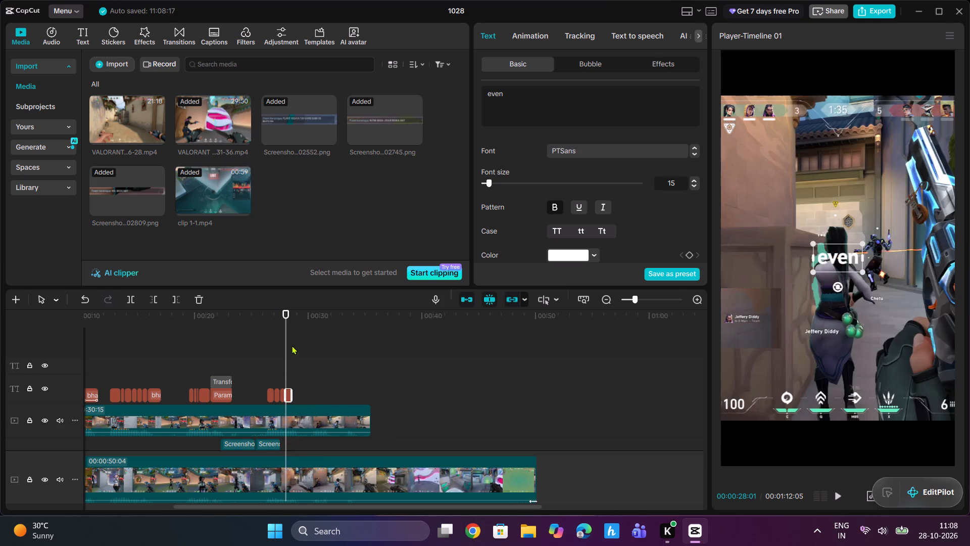
left_click_drag(285, 323, 276, 333)
key("space")
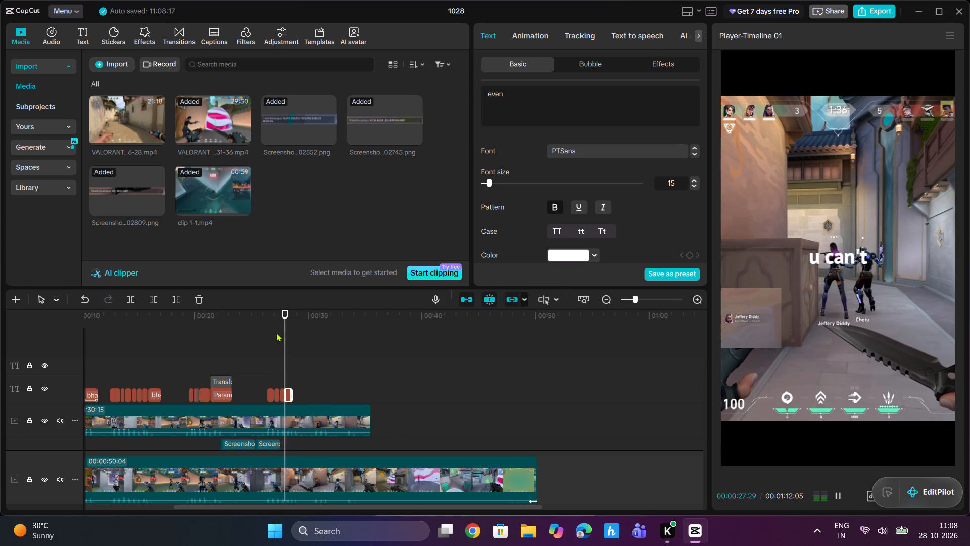
key("space")
Trim the "u can't" caption to end at about 00:00:27:26, move "even" directly after it, and replay them.
left_click(642, 297)
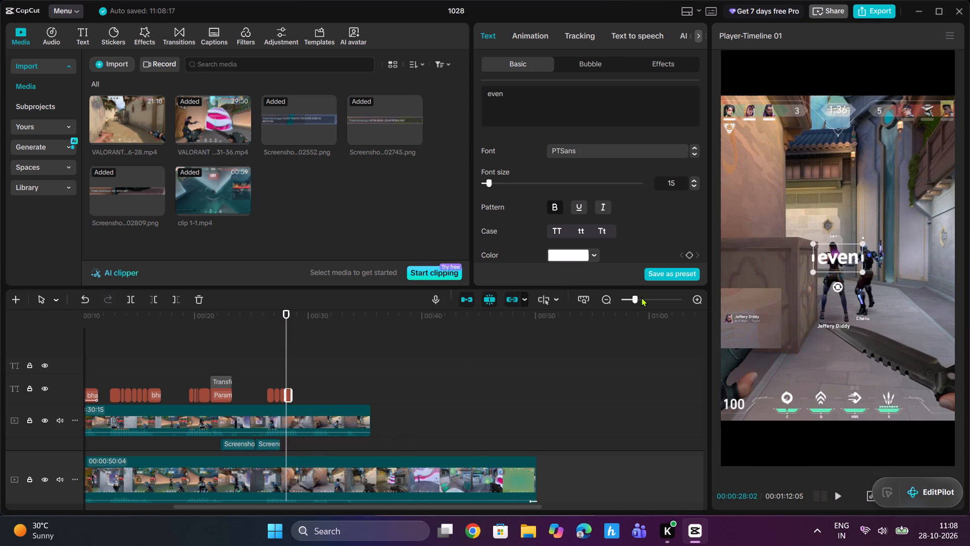
left_click(278, 393)
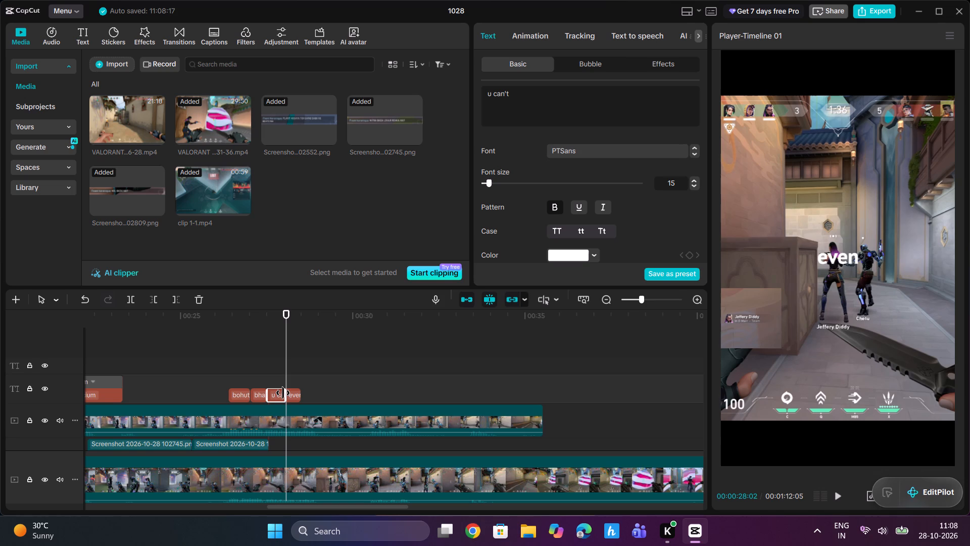
left_click_drag(283, 393, 277, 393)
left_click(296, 394)
left_click_drag(294, 394, 284, 395)
left_click_drag(284, 328, 269, 335)
key("space")
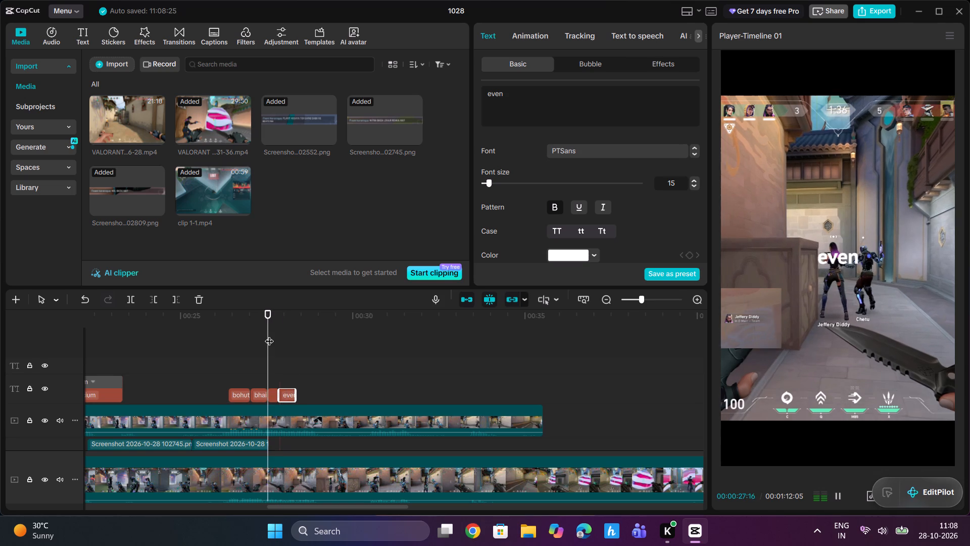
key("space")
Trim the end of the "even" caption to about 00:00:28:00.
left_click_drag(295, 396, 287, 398)
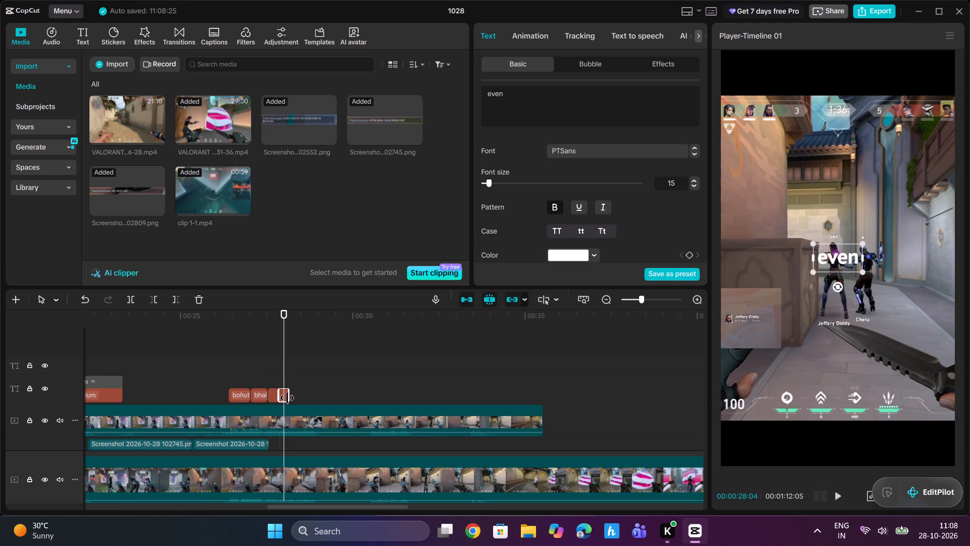
left_click_drag(287, 398, 286, 398)
Move the unplaced "ywarrr" caption directly after "even", starting at about 00:00:28:00.
left_click_drag(643, 299, 646, 302)
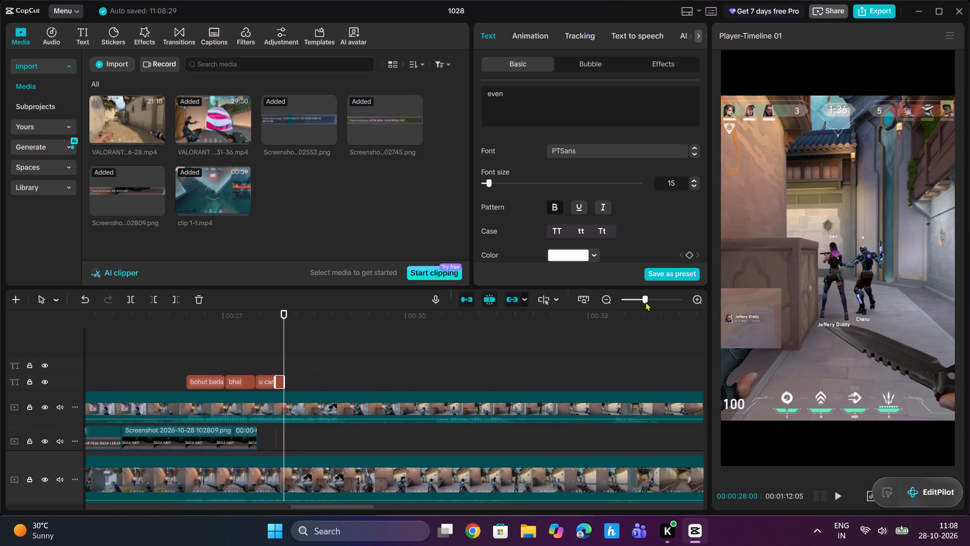
left_click_drag(646, 302, 635, 304)
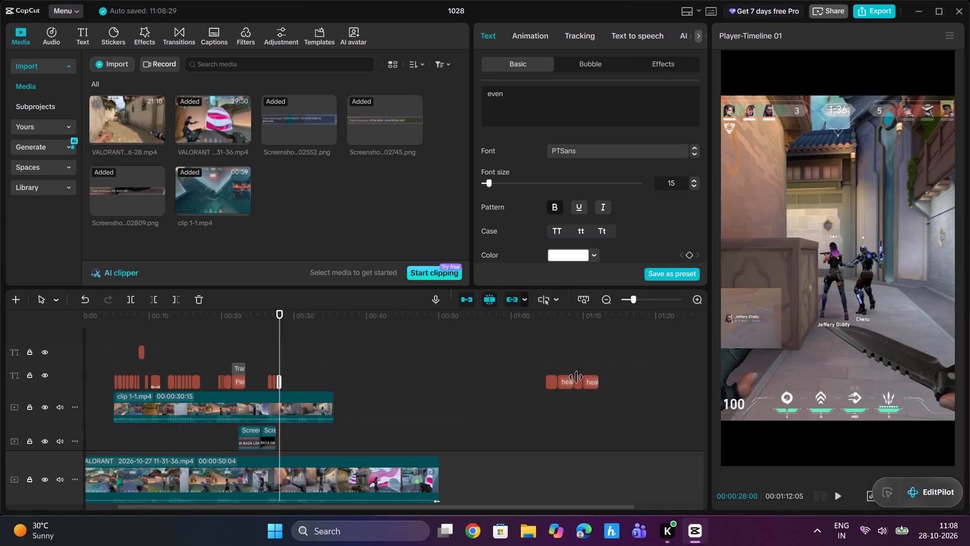
left_click(553, 380)
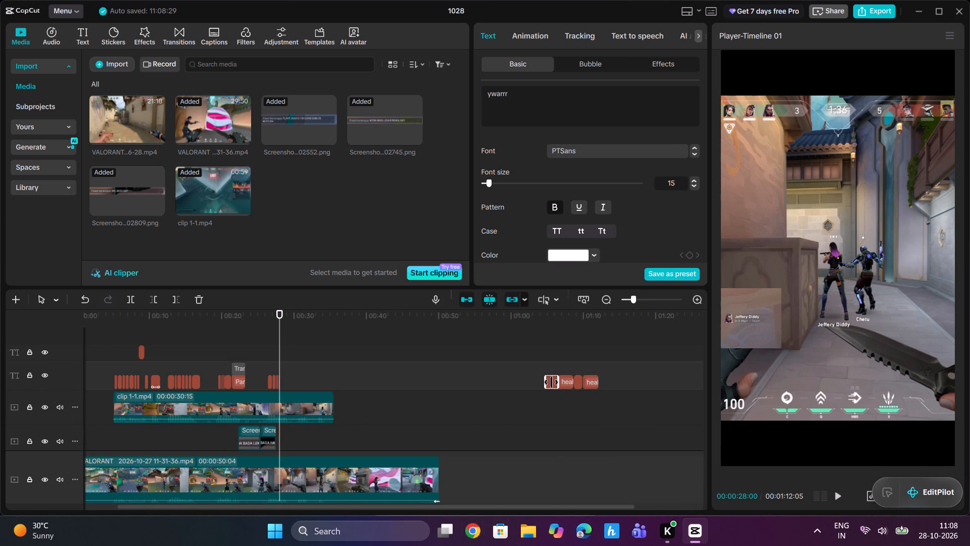
left_click(551, 382)
left_click_drag(551, 382, 283, 398)
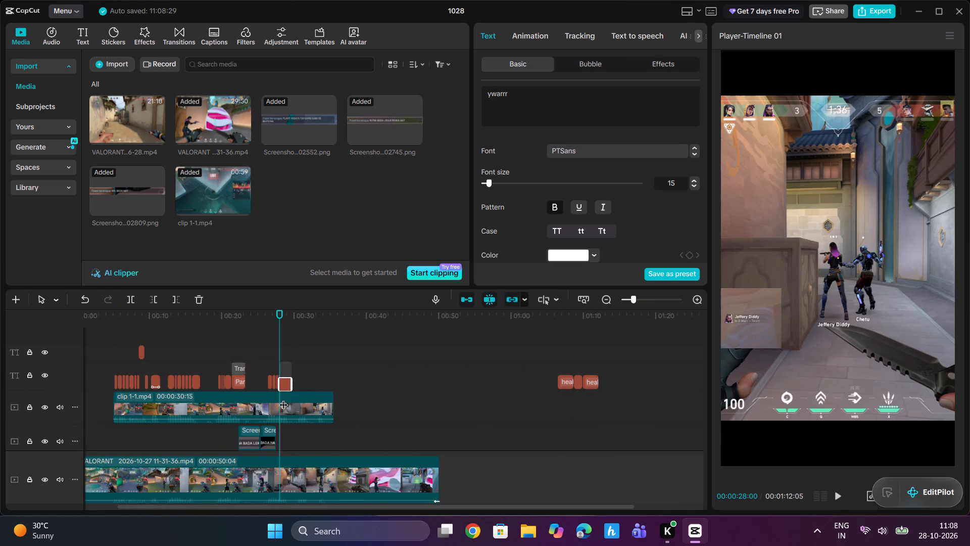
left_click_drag(283, 398, 281, 398)
Replay the phrase around the "u can't", "even" and "ywarrr" captions to check their timing against the speech.
left_click_drag(282, 326, 268, 330)
key("space")
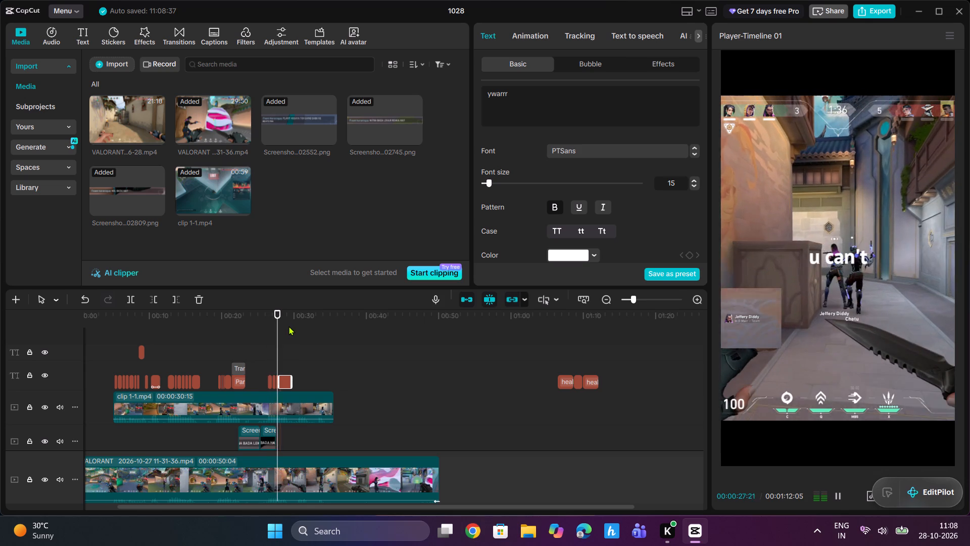
key("space")
key("space")
key("space")
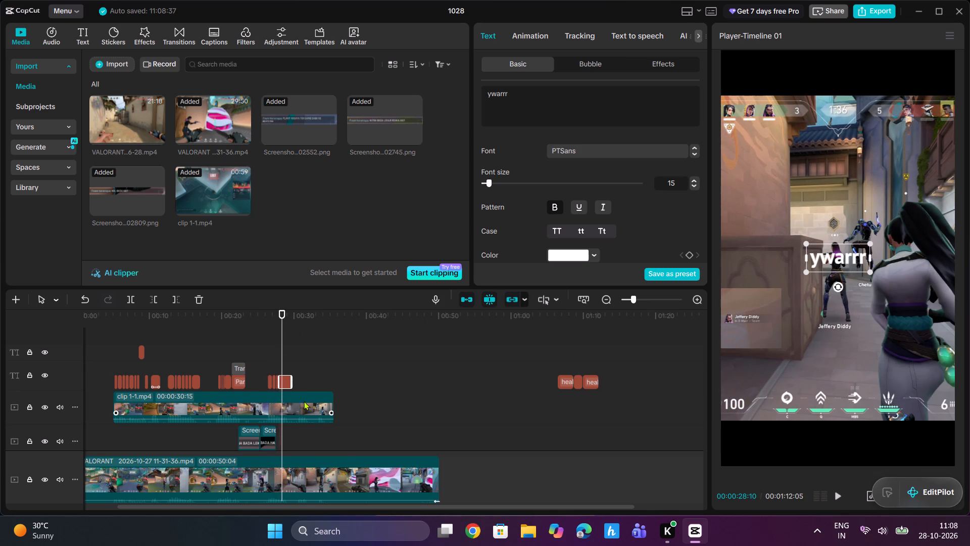
left_click_drag(276, 318, 267, 325)
key("space")
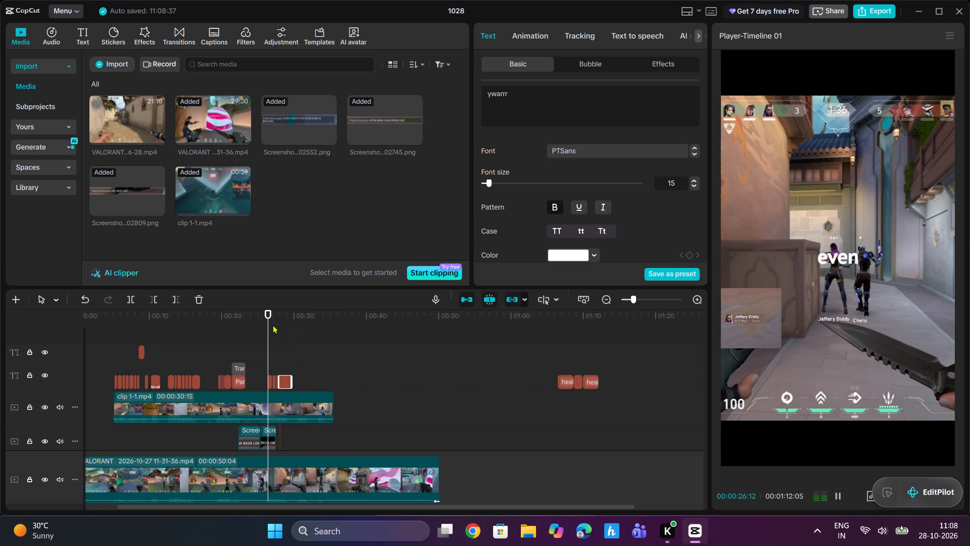
key("space")
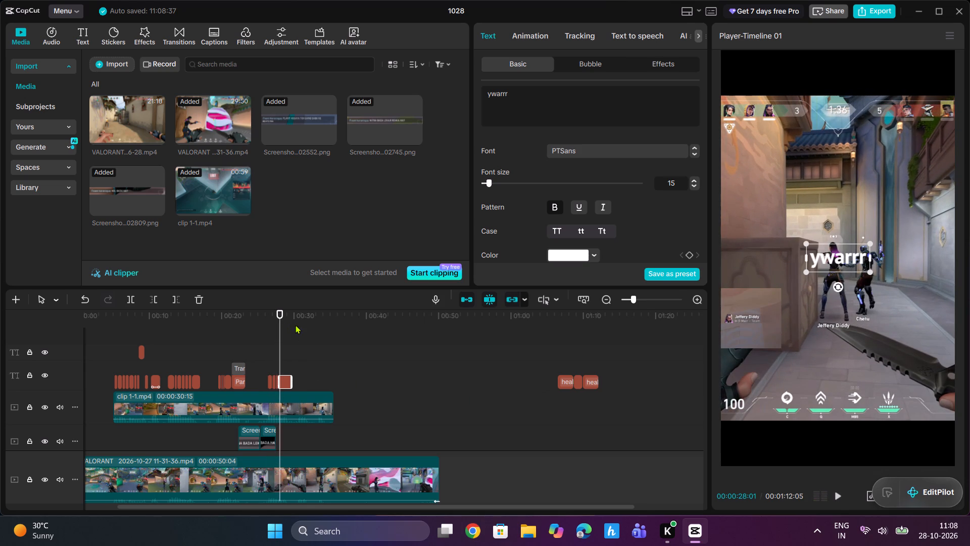
Replace the "ywarrr" caption's text with "imagine".
left_click(647, 299)
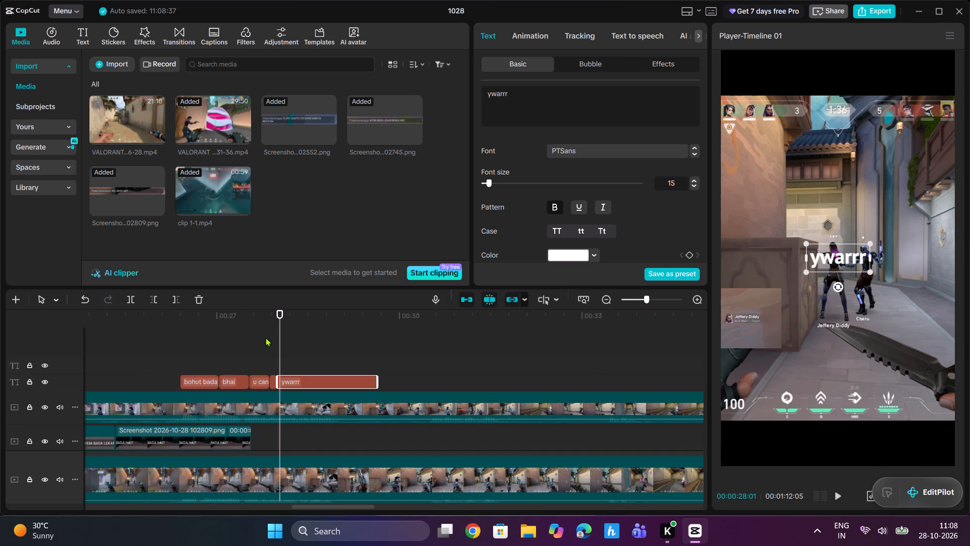
left_click_drag(280, 322, 271, 328)
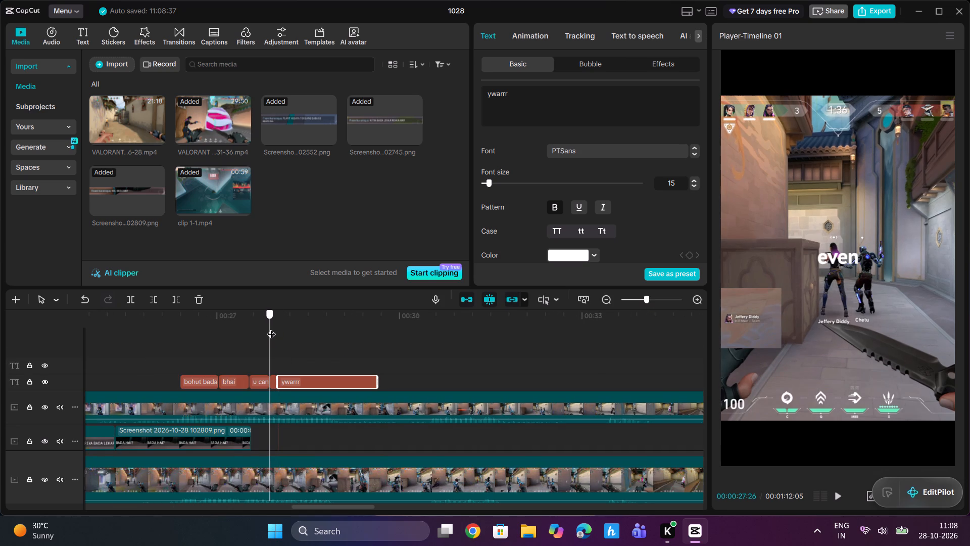
left_click_drag(271, 328, 284, 328)
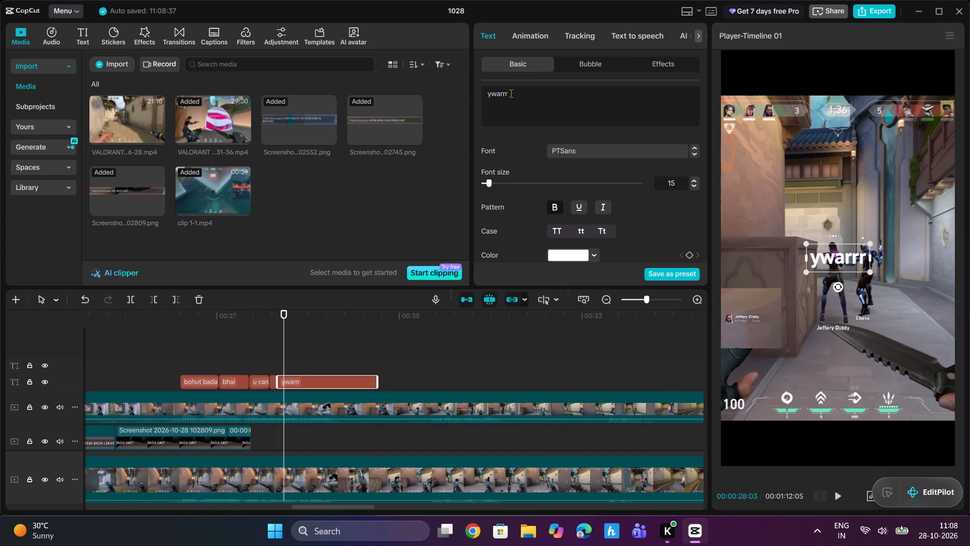
left_click_drag(525, 93, 482, 93)
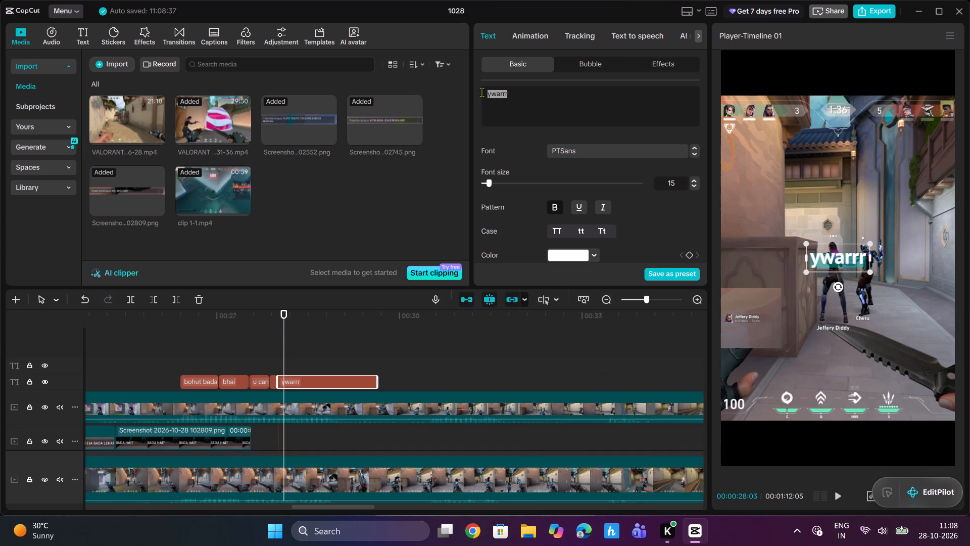
type("imagine")
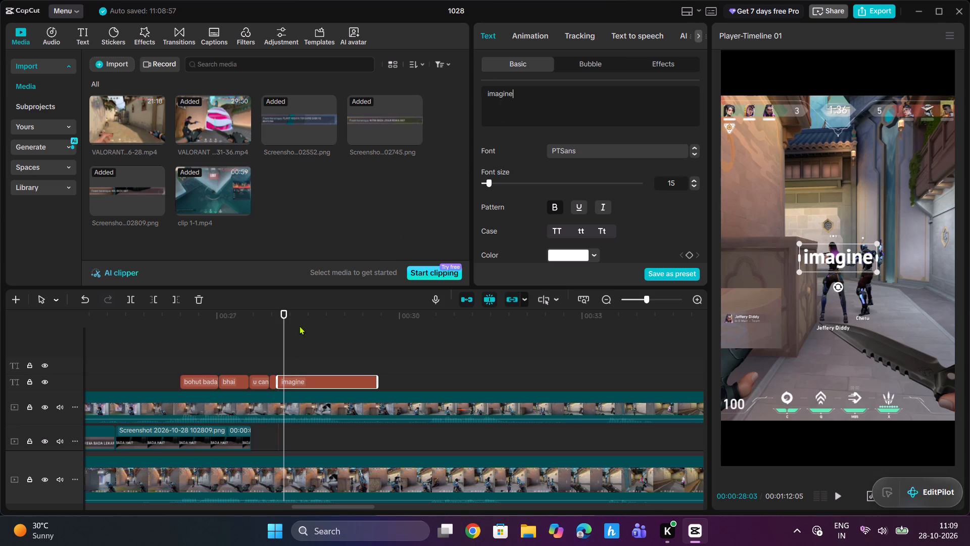
Split the "imagine" caption at 00:00:28:03 and change the second part's text to "yaar".
left_click(131, 296)
left_click_drag(533, 99, 464, 95)
type("yaar")
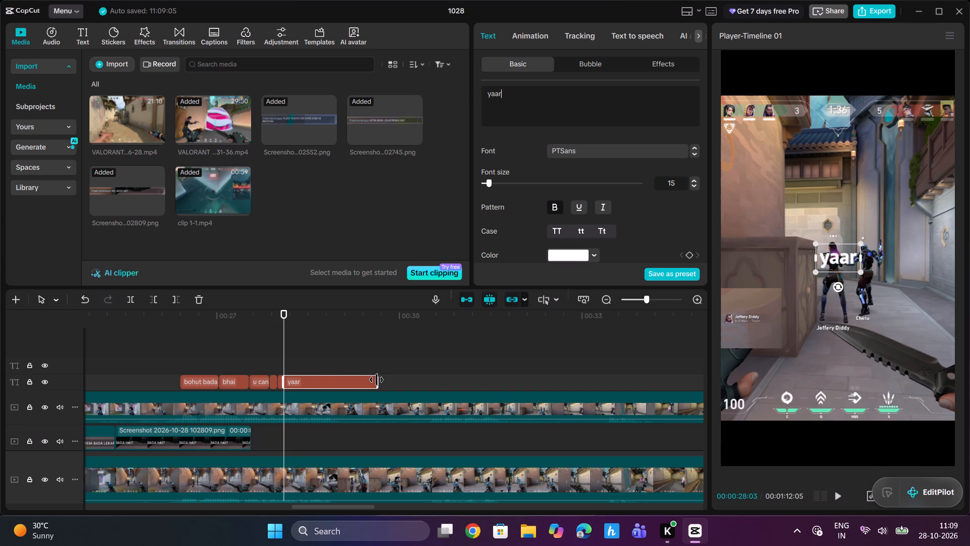
Shorten the "yaar" caption to end at about 00:00:28:09 and replay the phrase to check its timing.
left_click_drag(376, 380, 295, 382)
left_click_drag(286, 326, 174, 346)
key("space")
key("space")
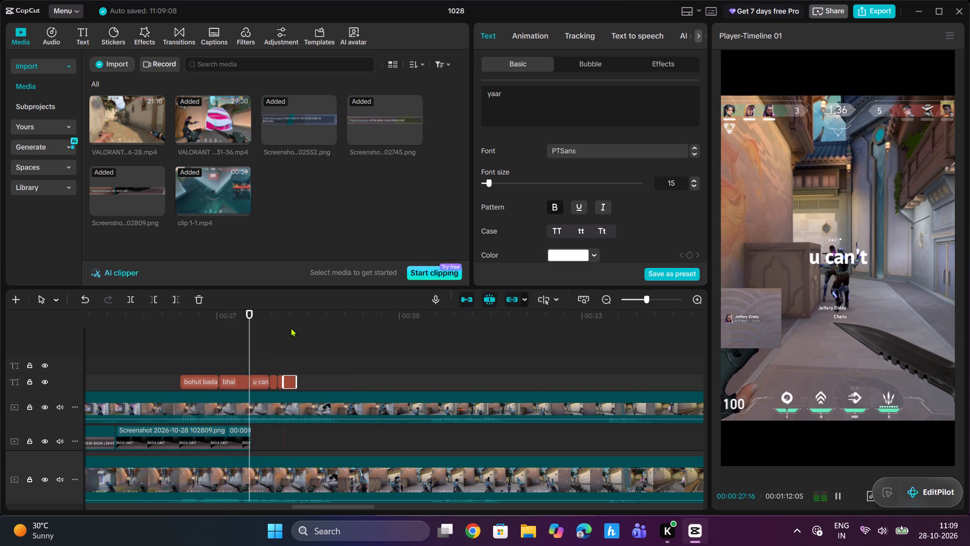
left_click_drag(245, 325, 96, 349)
key("space")
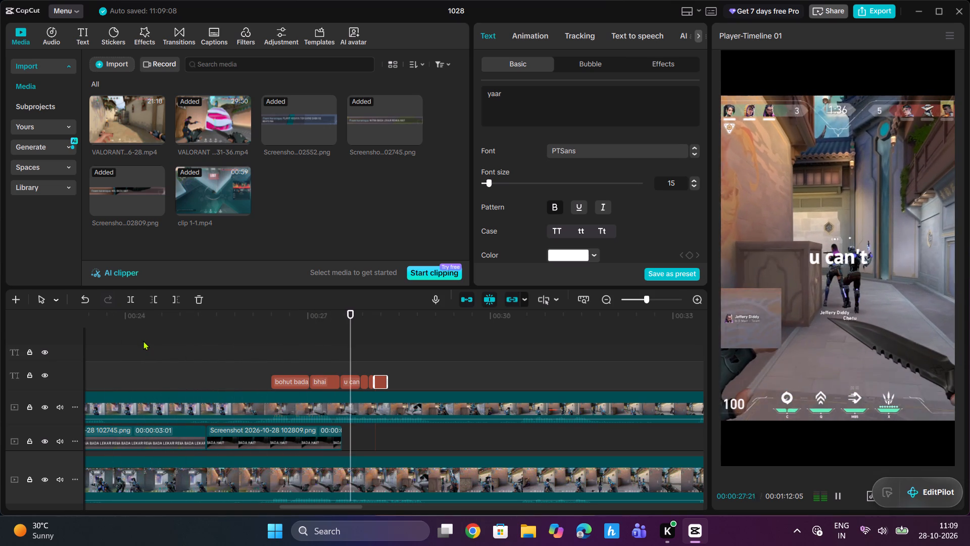
key("space")
Trim the end of "bohut bada" slightly, move "bhai" directly after it, and trim the end of "bhai" to about 00:00:27:09.
left_click_drag(307, 381, 301, 382)
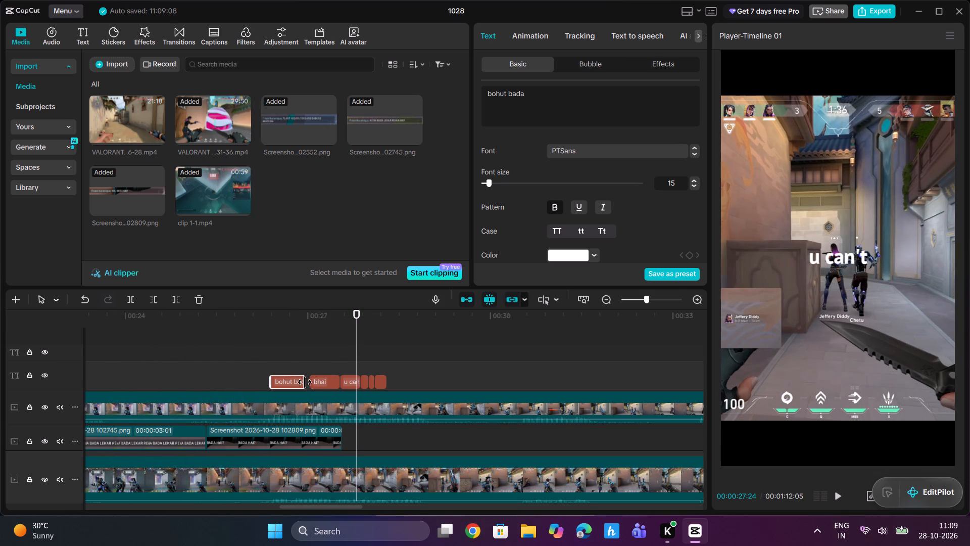
left_click(322, 382)
left_click_drag(322, 382, 314, 391)
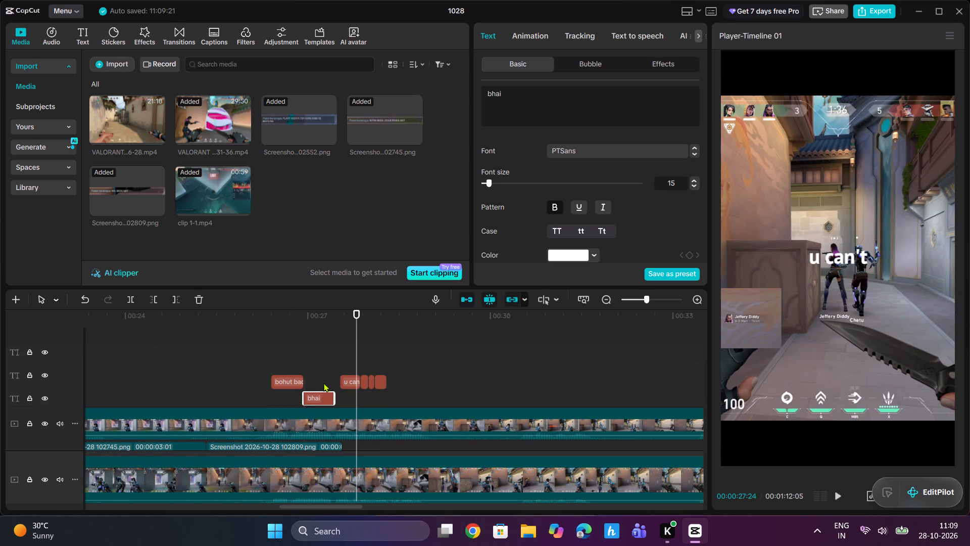
left_click_drag(312, 396, 312, 383)
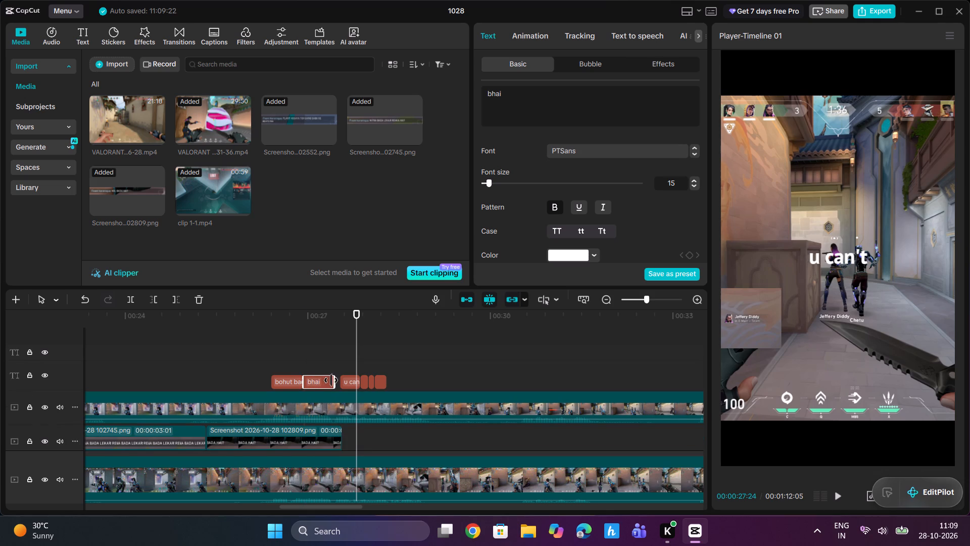
left_click_drag(332, 380, 325, 382)
Move the "u can't" caption directly after "bhai", starting at about 00:00:27:09.
left_click(353, 382)
left_click_drag(351, 381, 331, 382)
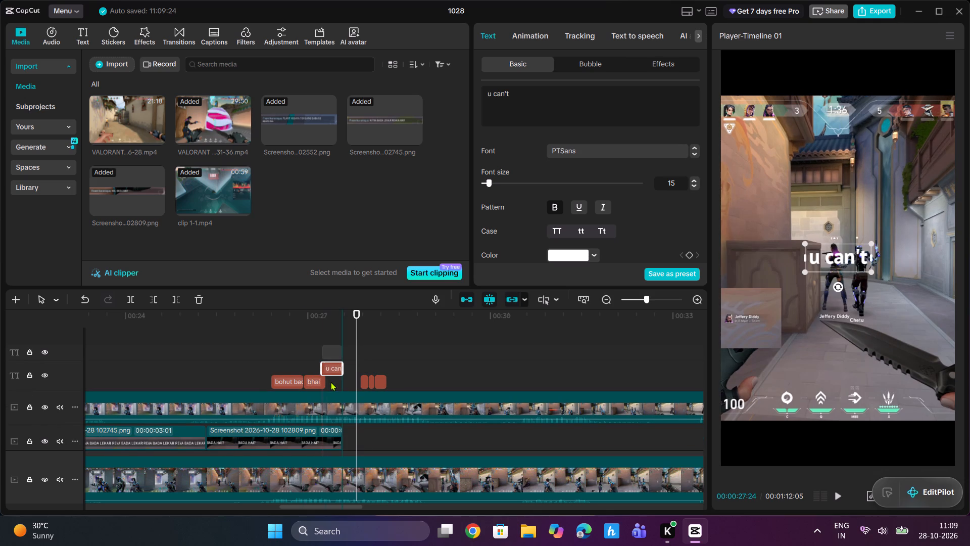
left_click_drag(331, 382, 339, 393)
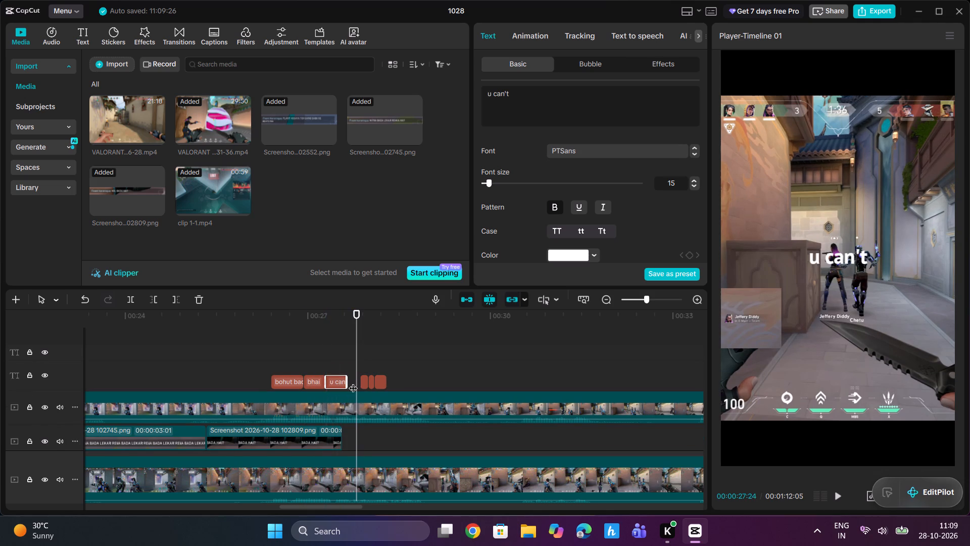
Replay from about 00:00:26:08 to check the "bohut bada", "bhai" and "u can't" captions against the speech.
left_click_drag(354, 334, 263, 354)
key("space")
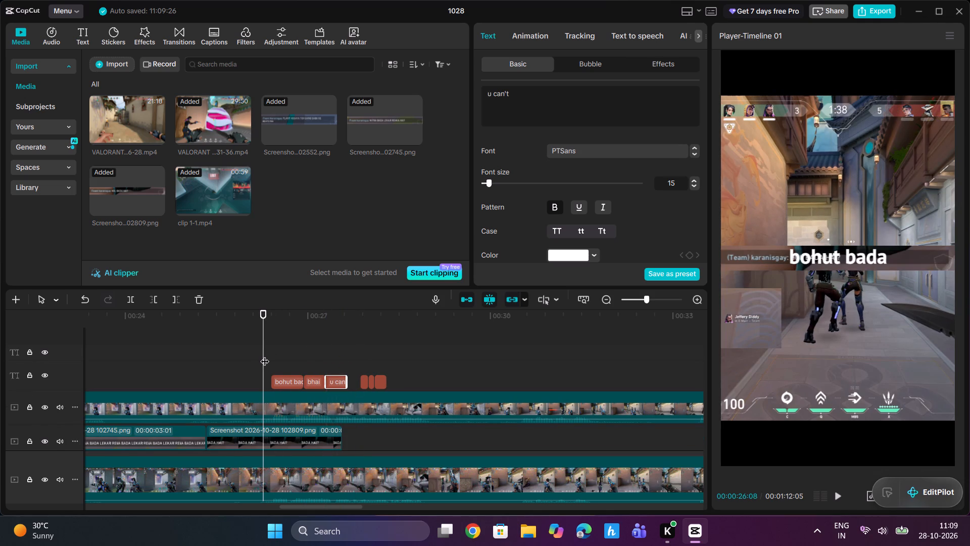
key("space")
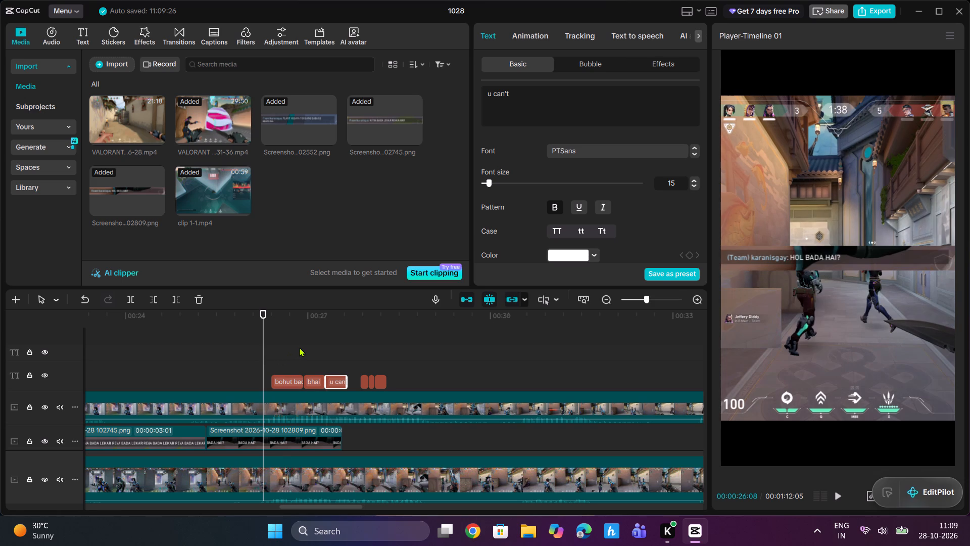
key("space")
key("space")
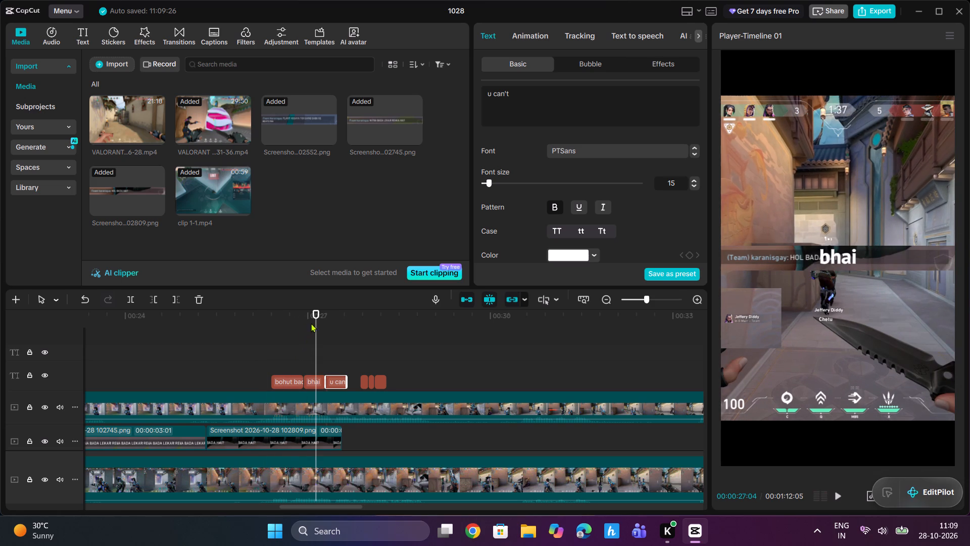
left_click_drag(313, 322, 256, 334)
key("space")
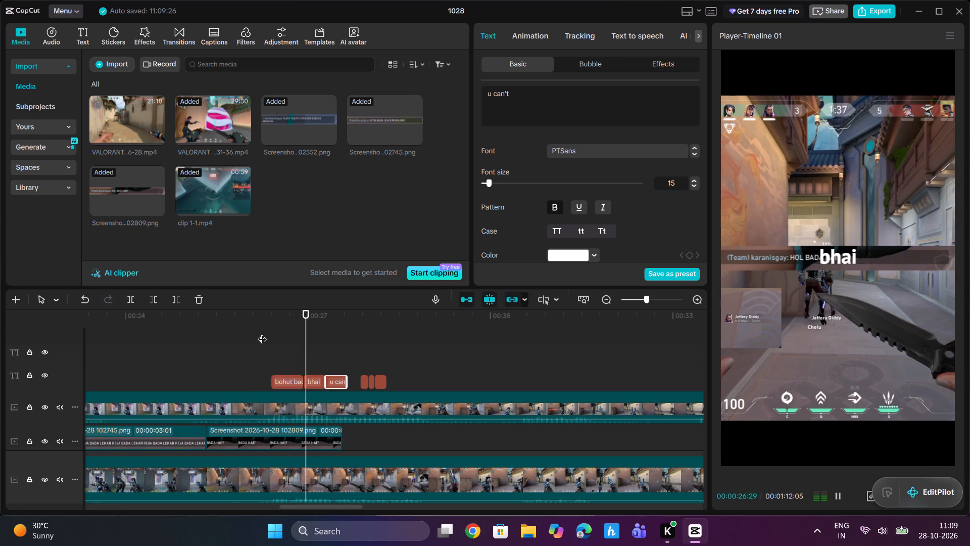
key("space")
key("space")
key("space")
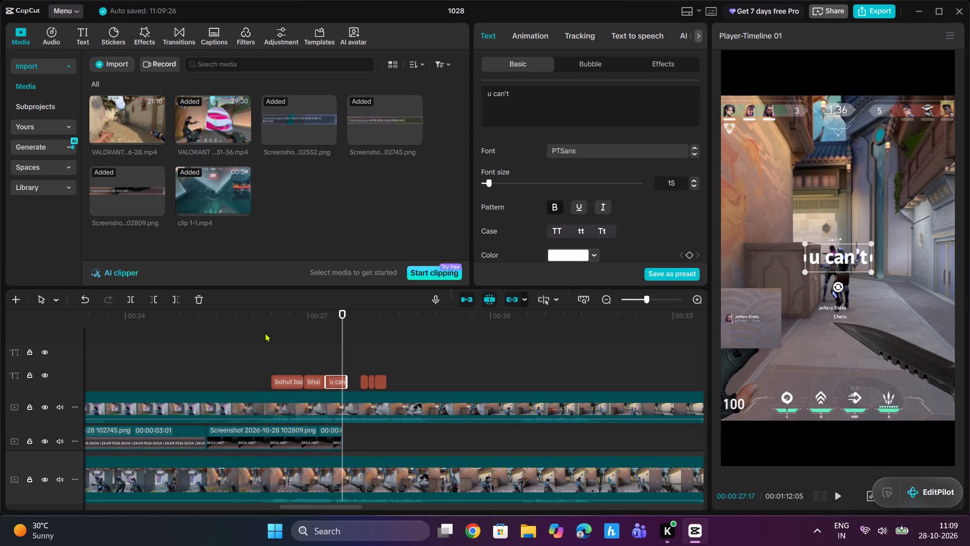
key("space")
key("space")
Move the "even", "imagine" and "yaar" captions back so they follow "u can't" without gaps, starting at about 00:00:27:19.
left_click(363, 382)
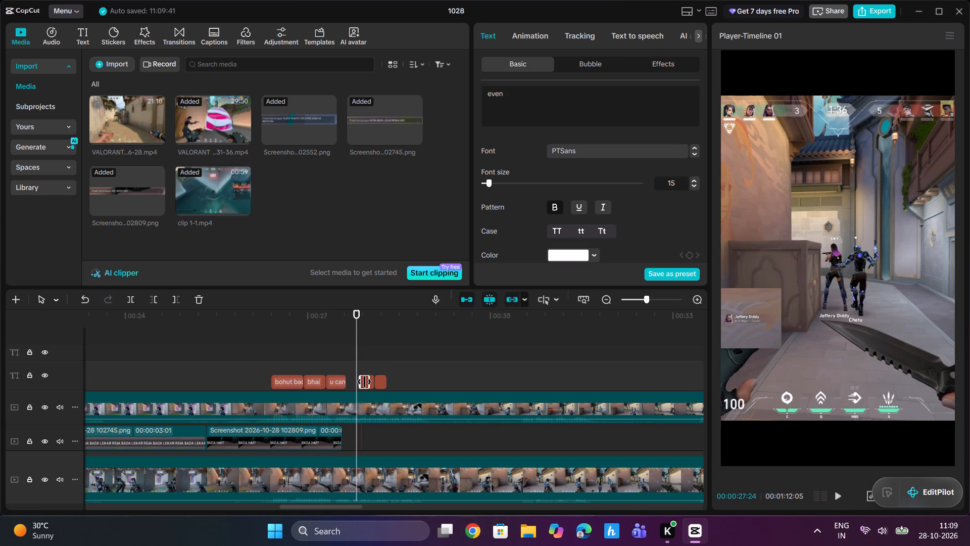
left_click(655, 297)
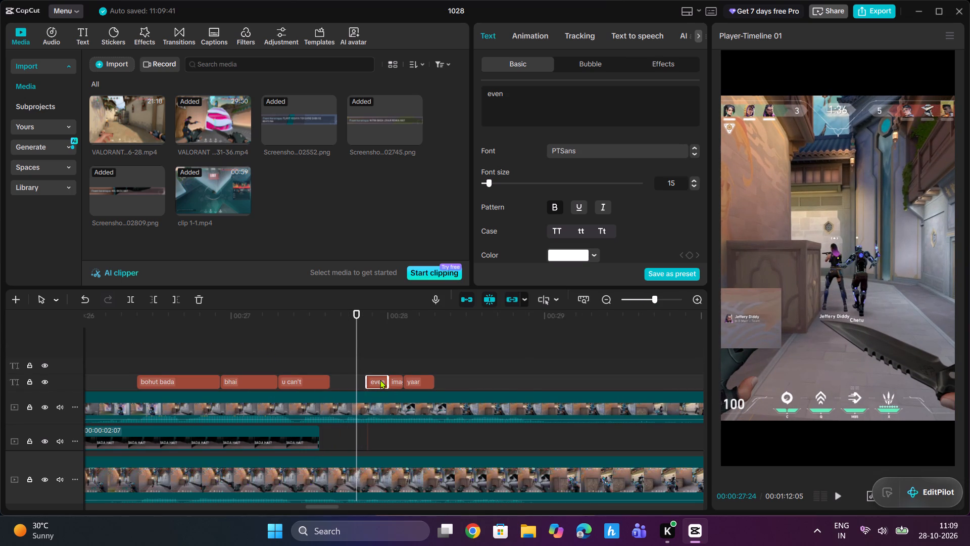
left_click(380, 380)
left_click_drag(381, 380, 346, 382)
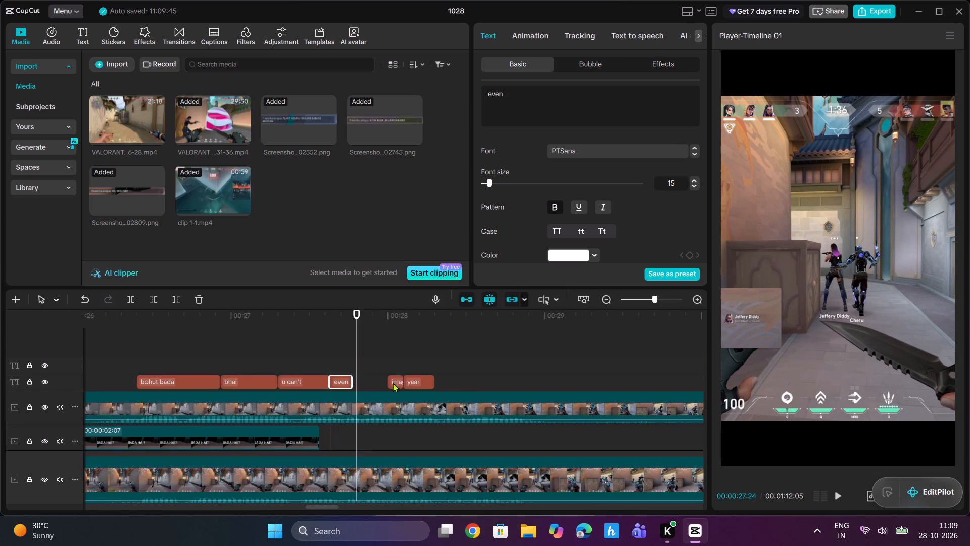
left_click(395, 383)
left_click_drag(393, 383, 356, 383)
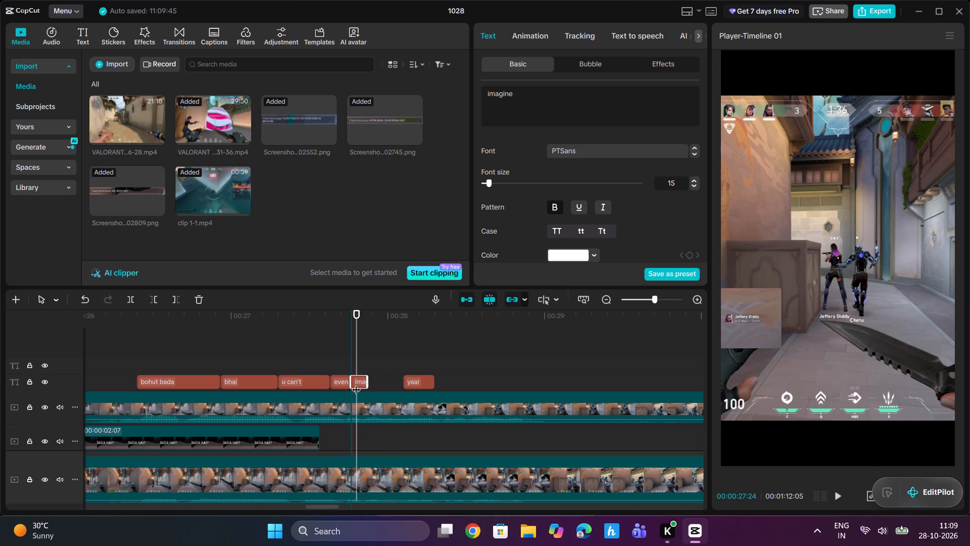
left_click(423, 384)
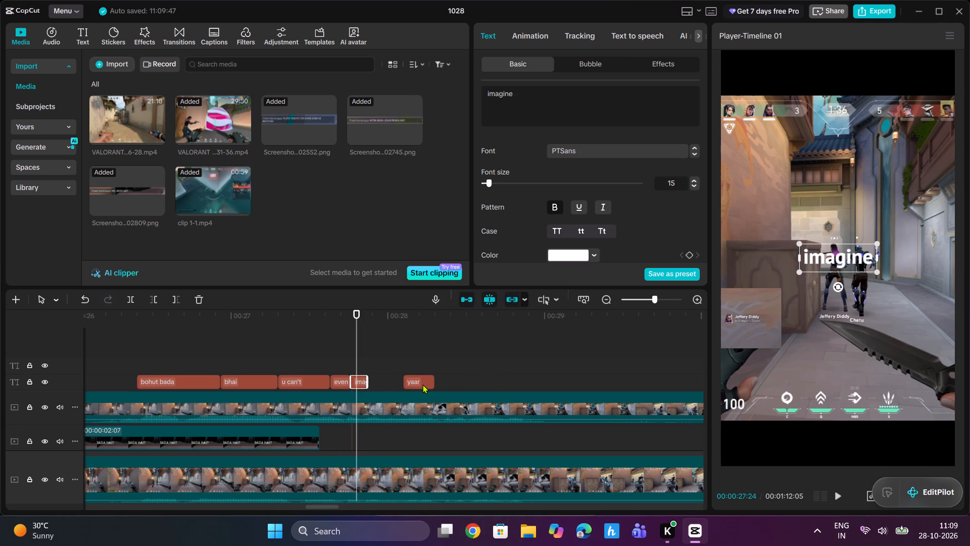
left_click_drag(418, 384, 379, 387)
Replay the phrase from "bohut bada" to "yaar" to check the caption timing against the speech.
left_click_drag(354, 329, 346, 330)
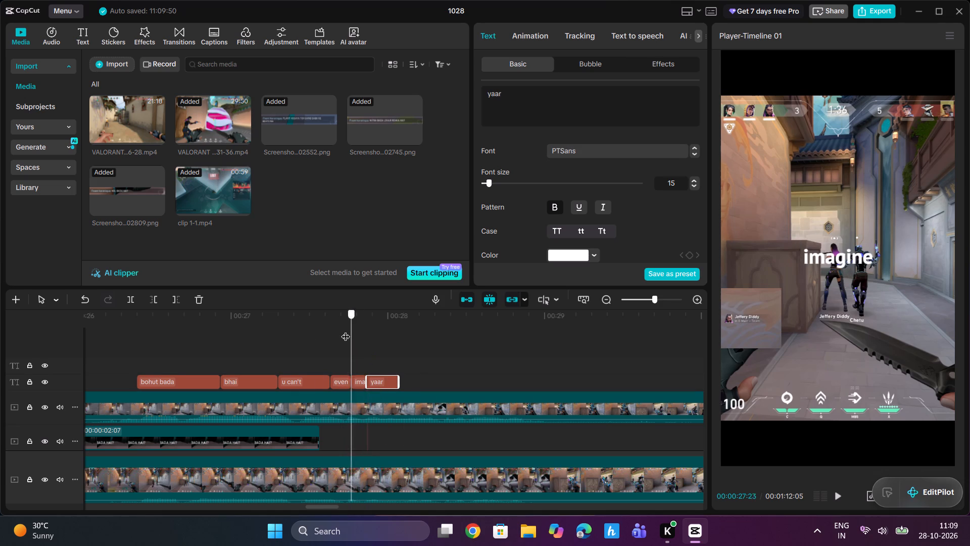
left_click_drag(346, 330, 291, 344)
key("space")
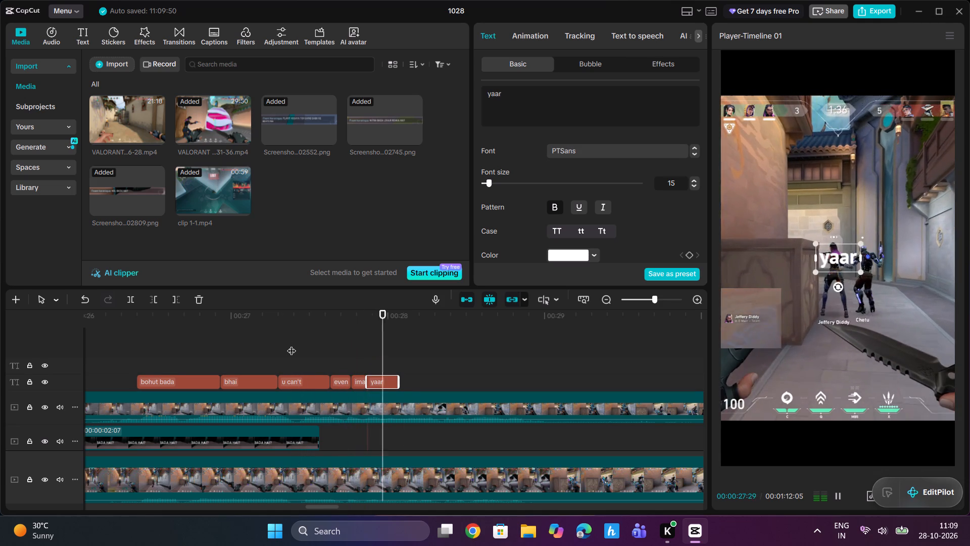
key("space")
left_click(317, 326)
left_click_drag(312, 327, 184, 335)
key("space")
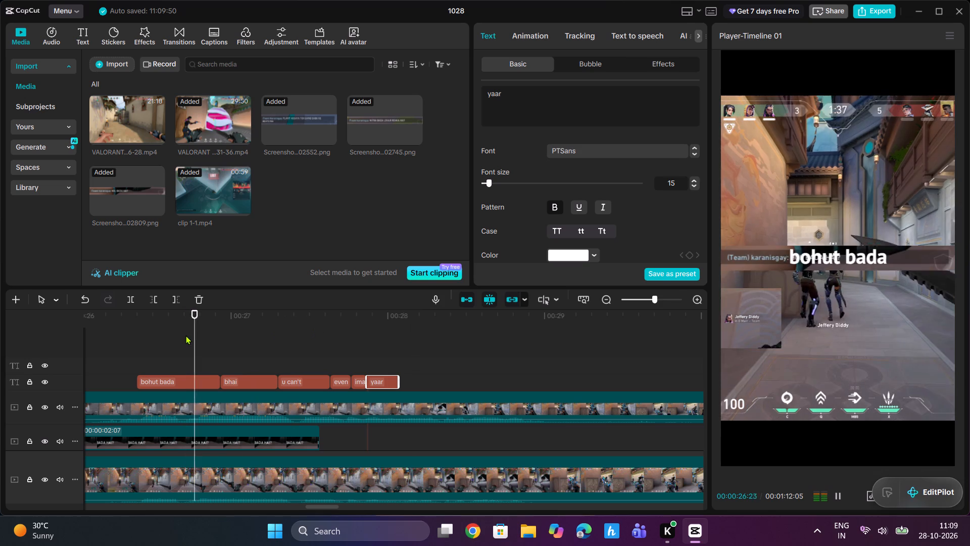
key("space")
key("space")
key("space")
key("space")
key("space")
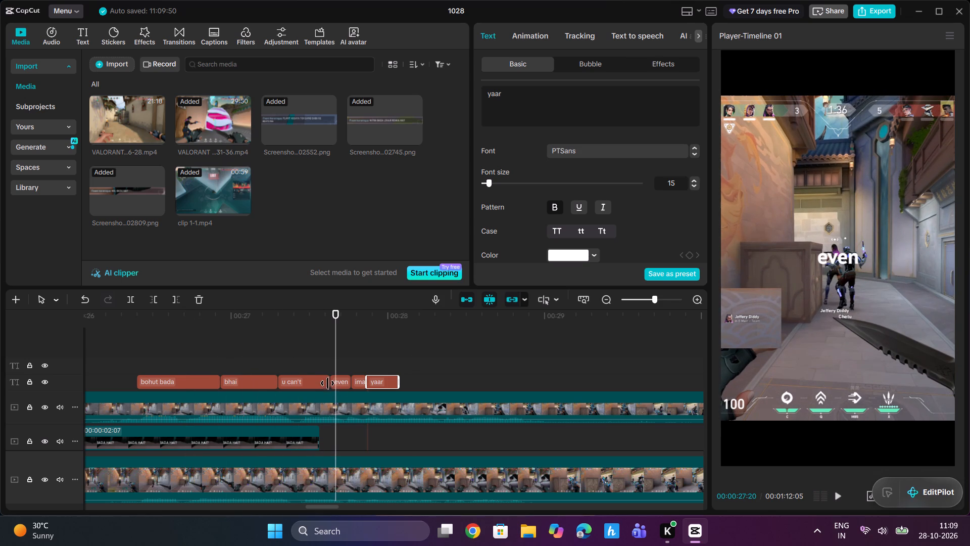
Try extending the end of "u can't", trim the start of "even" to about 00:00:27:20, and replay the words.
left_click_drag(327, 382, 335, 382)
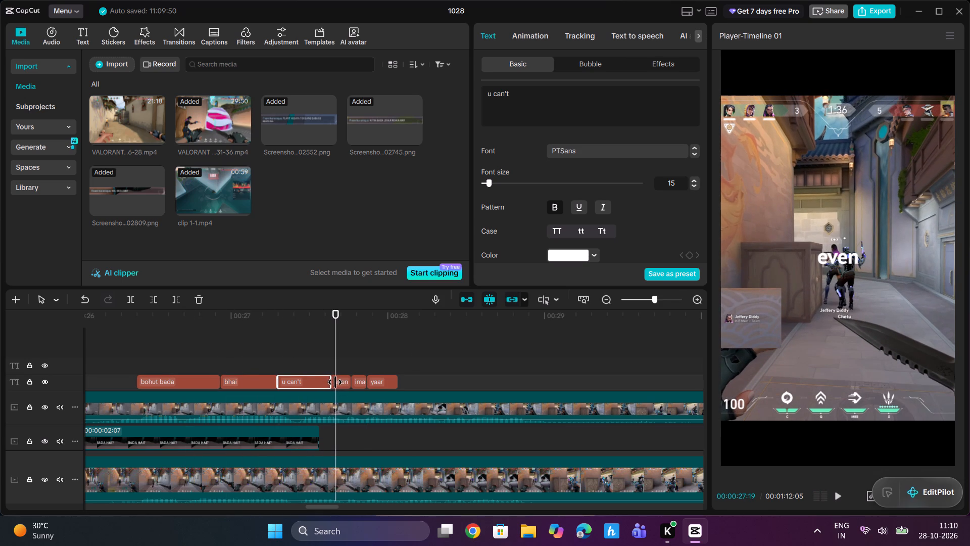
left_click_drag(335, 382, 341, 382)
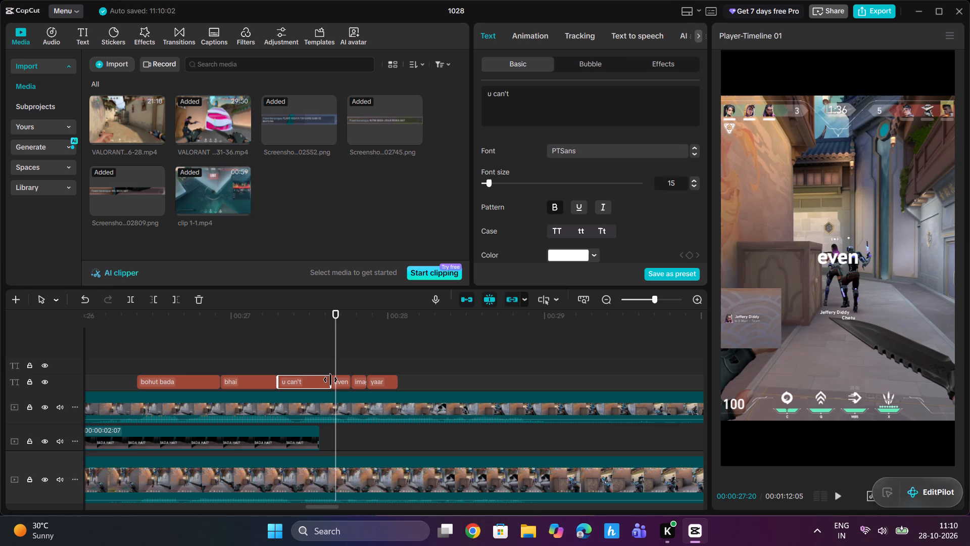
left_click_drag(330, 380, 338, 380)
left_click(342, 380)
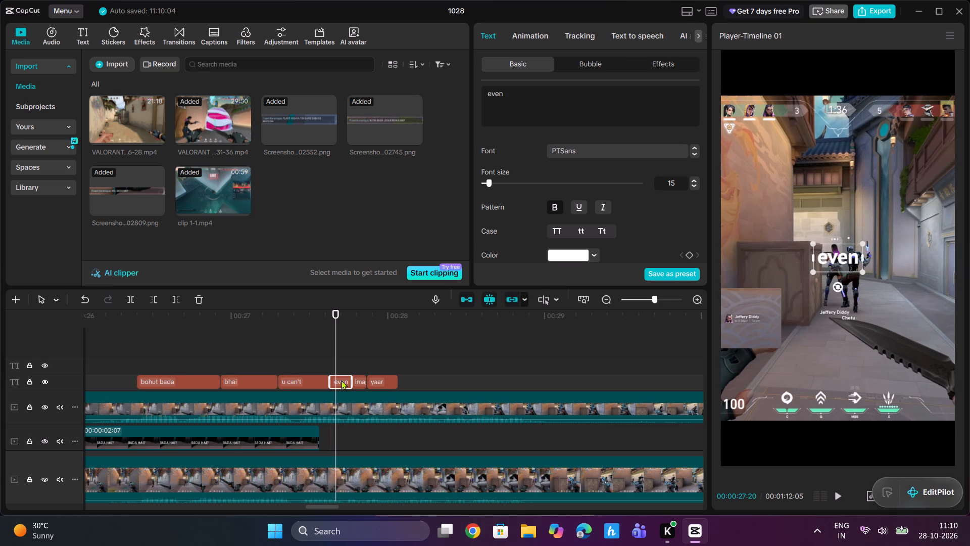
left_click_drag(337, 315, 323, 320)
left_click_drag(331, 385, 339, 385)
key("space")
key("space")
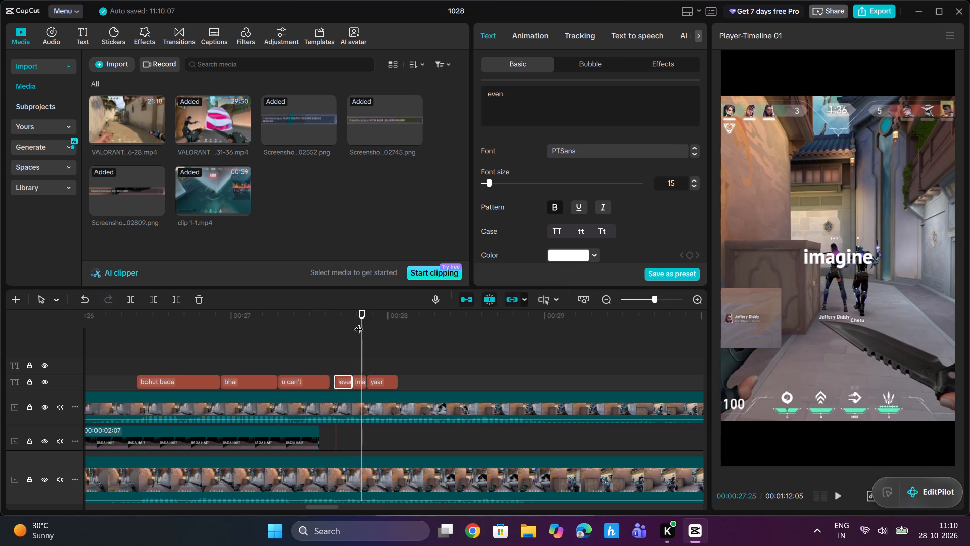
Shift "yaar" and "imagine" slightly later and extend the end of "even" to about 00:00:27:24.
left_click_drag(351, 383, 366, 383)
left_click(379, 383)
left_click_drag(381, 382, 388, 382)
left_click(362, 381)
left_click_drag(362, 381, 366, 381)
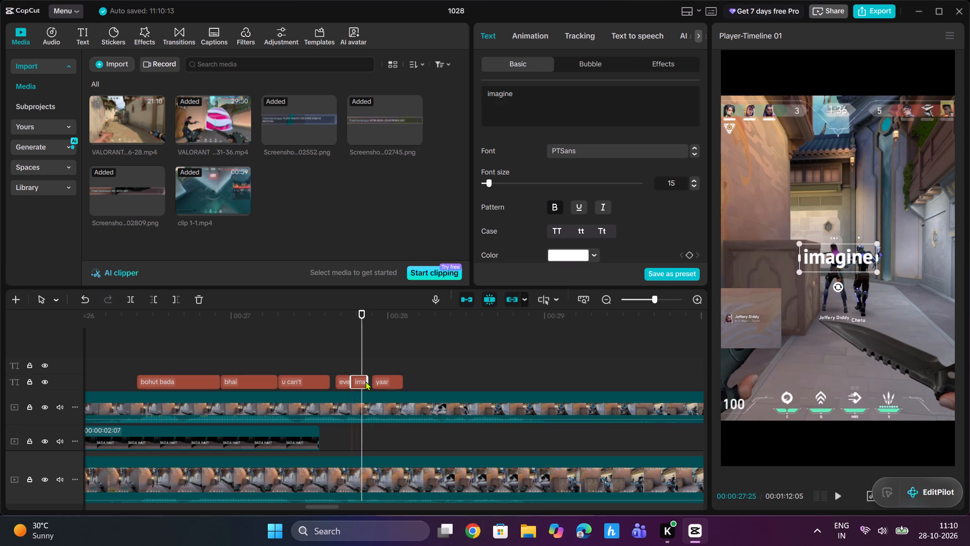
left_click_drag(366, 381, 367, 381)
left_click(350, 382)
left_click(351, 382)
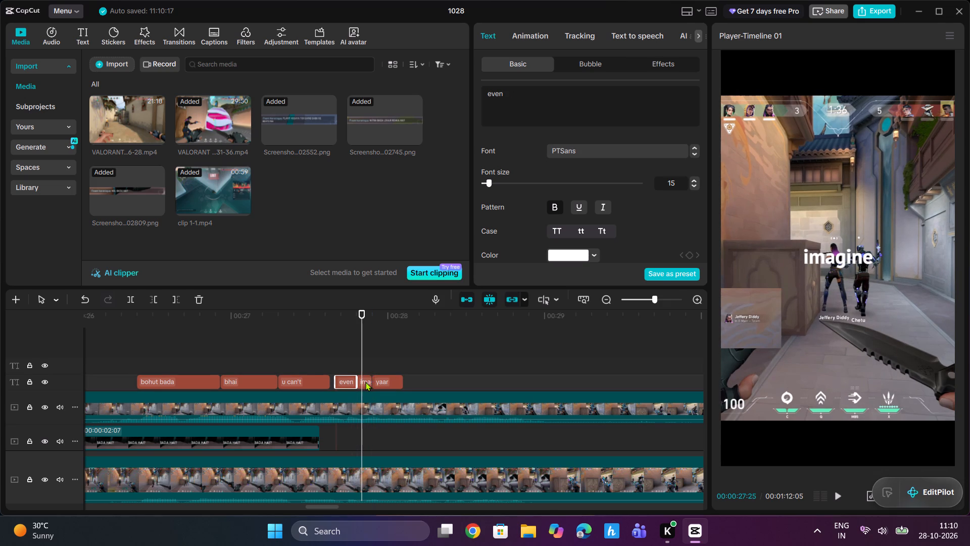
Move "yaar" to start at about 00:00:27:29, extend "imagine" to meet it, and replay the words.
left_click(382, 380)
left_click_drag(383, 380, 392, 380)
left_click(368, 380)
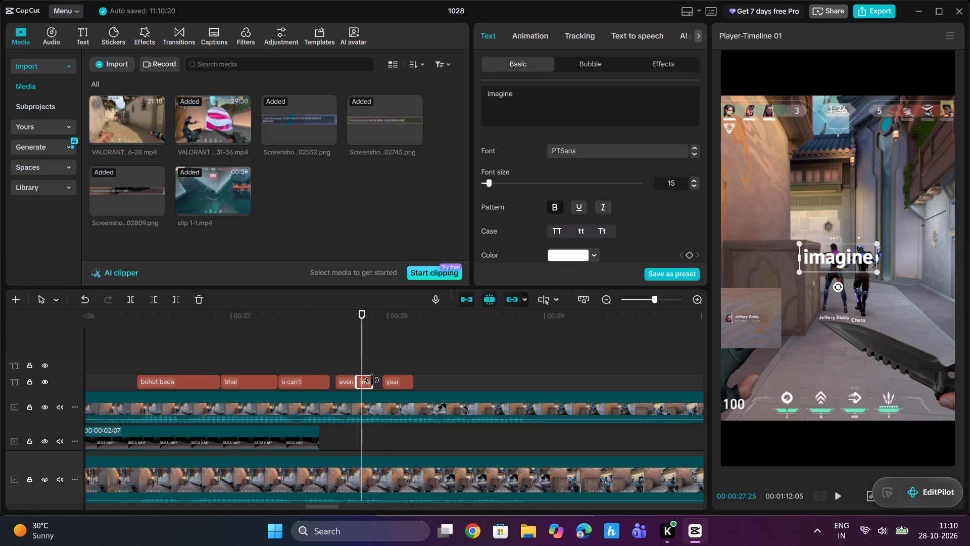
left_click_drag(373, 380, 380, 380)
left_click_drag(363, 339, 302, 354)
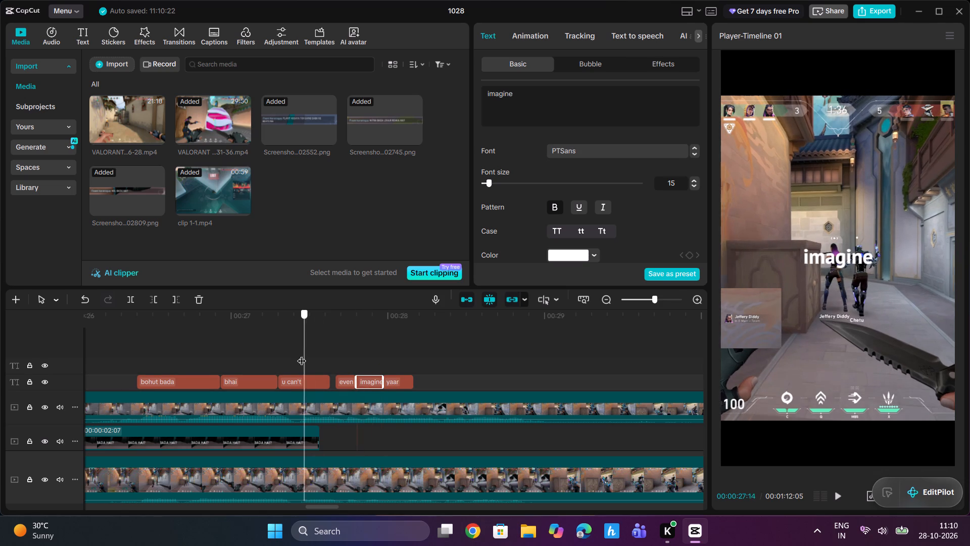
left_click_drag(302, 354, 301, 354)
key("space")
key("space")
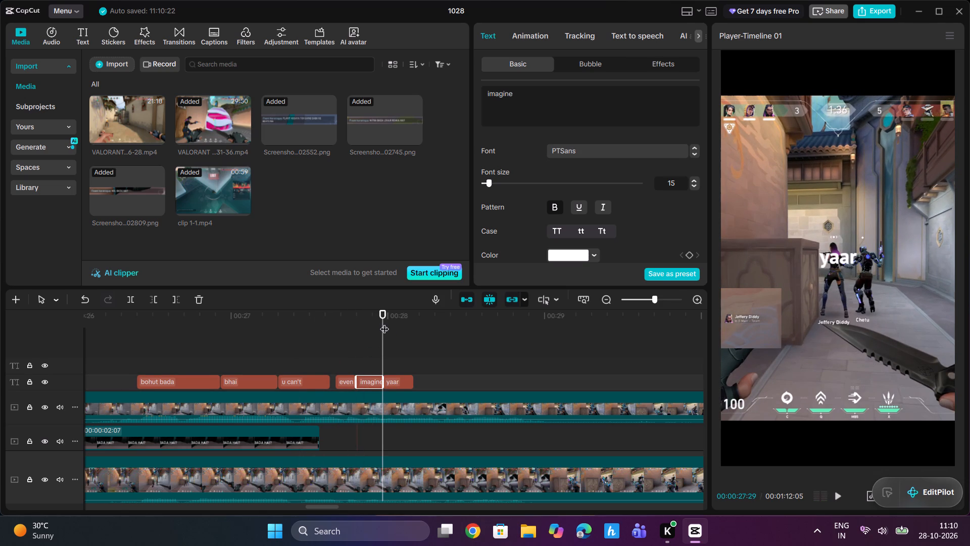
left_click_drag(383, 323, 367, 330)
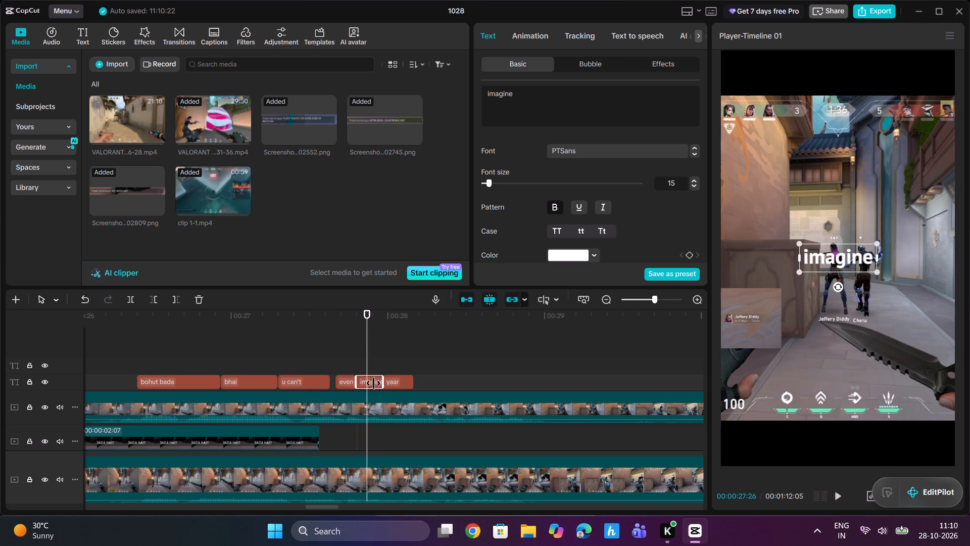
Move the "yaar" caption to start at about 00:00:28:04 and "imagine" to start at about 00:00:27:28.
left_click(394, 382)
left_click_drag(398, 382, 426, 382)
left_click(371, 382)
left_click_drag(373, 382, 392, 382)
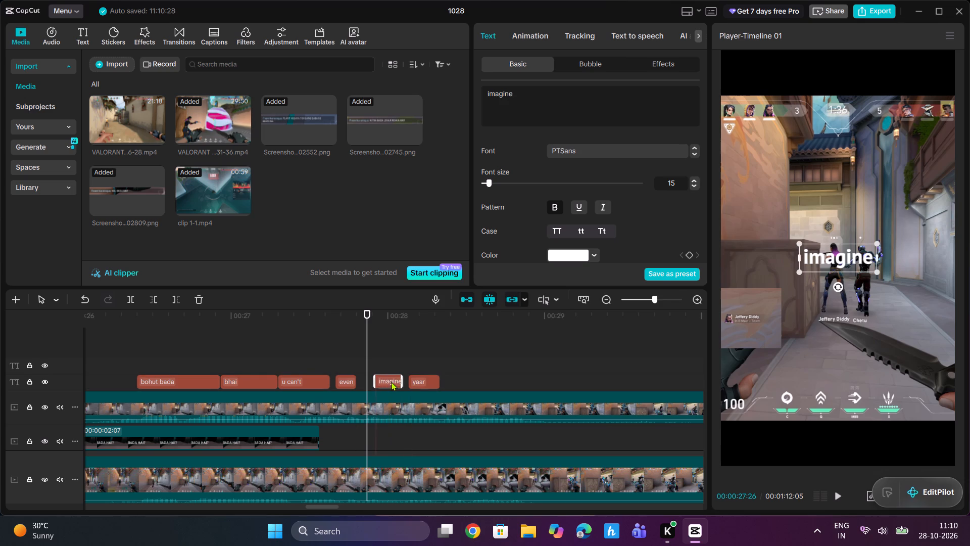
left_click_drag(392, 382, 392, 382)
Set "even" to run from about 00:00:27:21 up to "imagine" and extend "u can't" to meet it.
left_click(347, 380)
left_click_drag(355, 380, 372, 380)
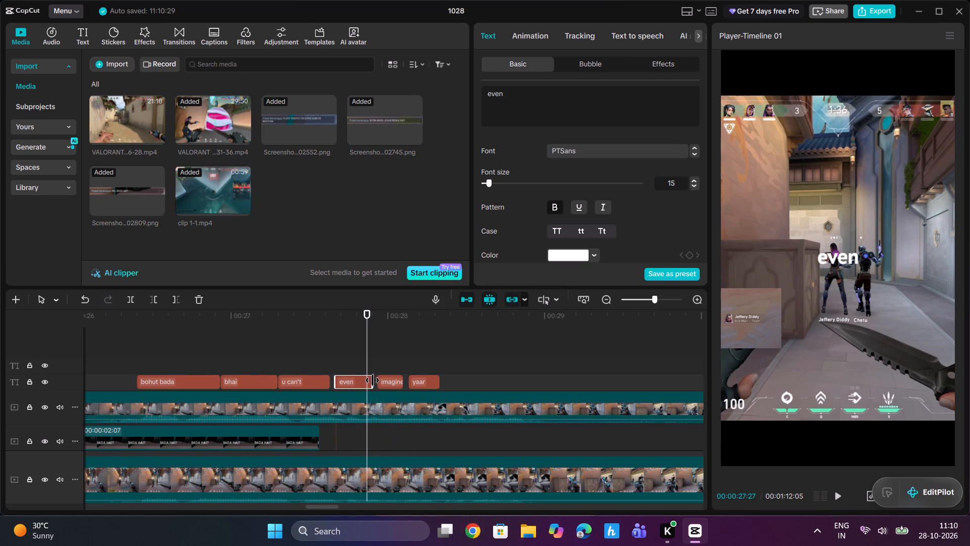
left_click_drag(372, 380, 373, 380)
left_click_drag(357, 382, 363, 382)
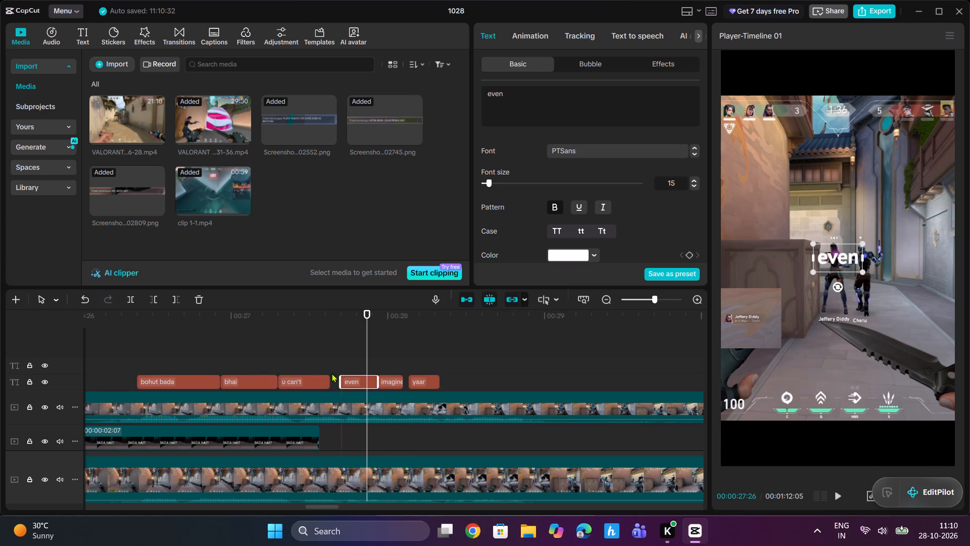
left_click_drag(329, 378, 339, 378)
Replay from "bhai" through "imagine" to compare the caption timing with the speech.
left_click(314, 352)
left_click_drag(312, 352, 282, 354)
key("space")
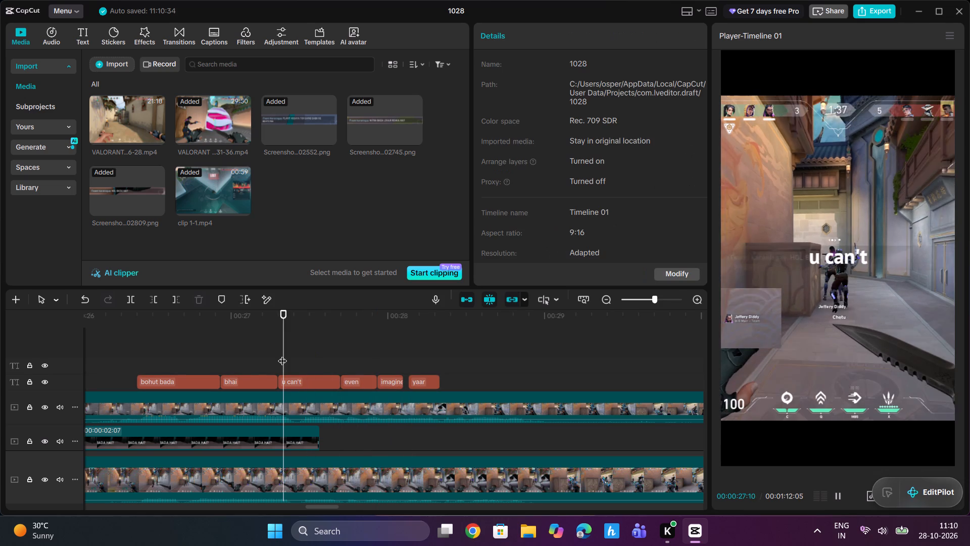
key("space")
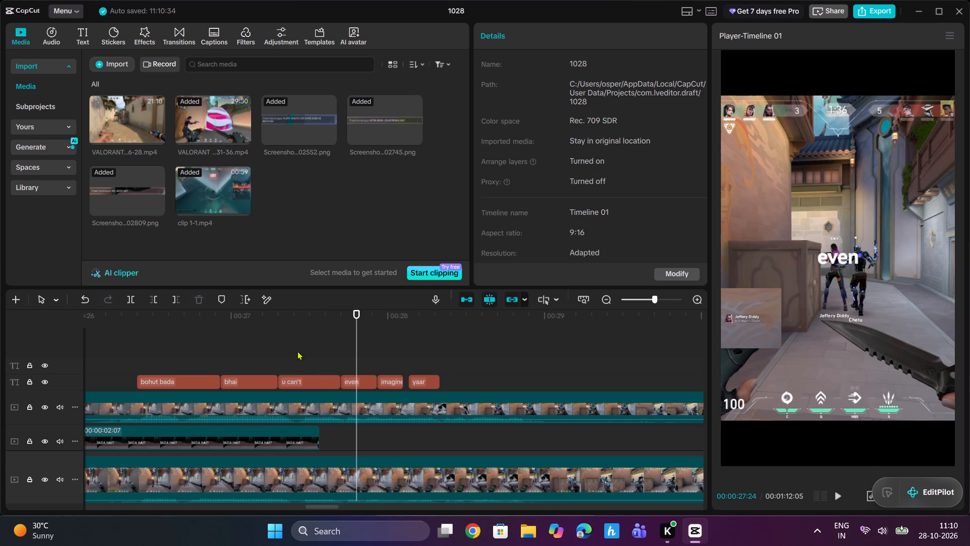
left_click(294, 342)
left_click_drag(293, 342, 248, 348)
key("space")
key("space")
key("space")
key("space")
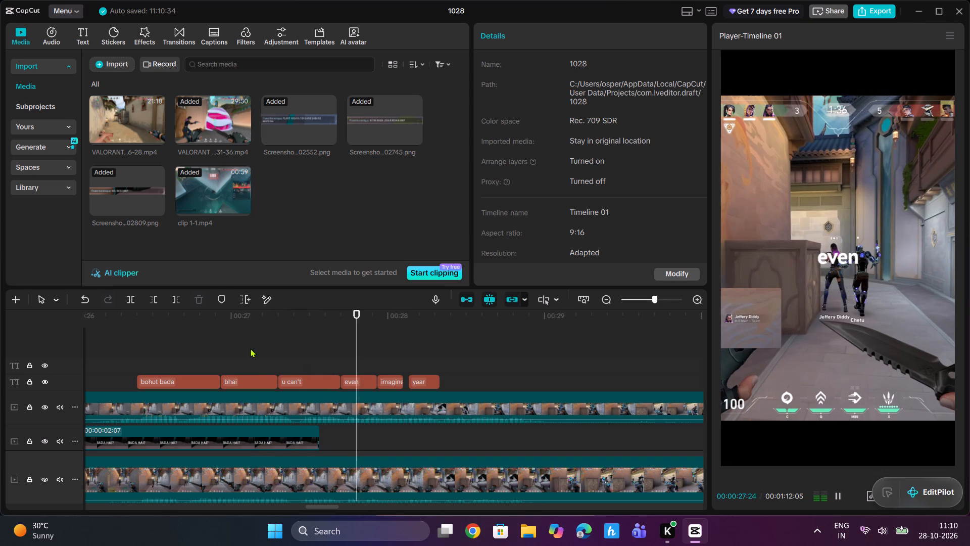
key("space")
key("space")
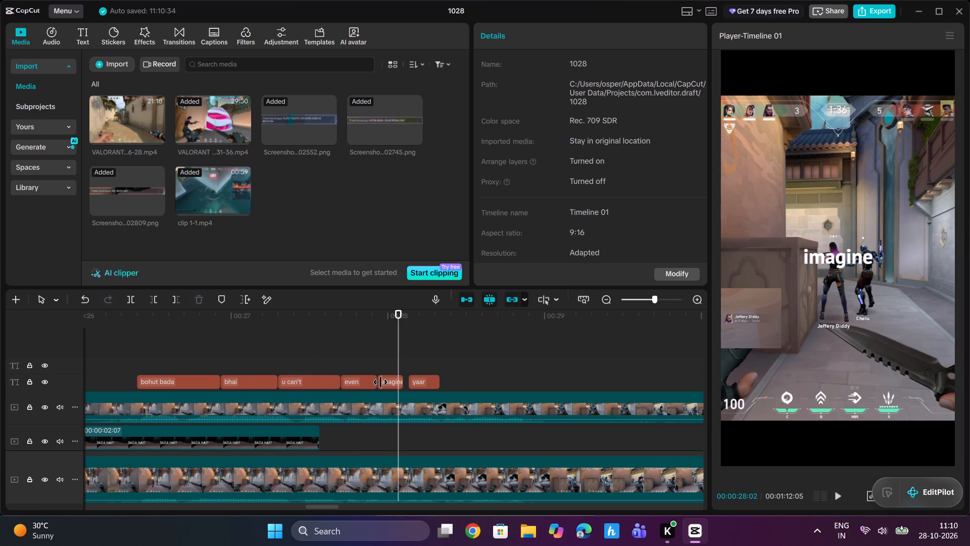
Trim the start of "imagine" to about 00:00:28:00 and extend the end of "even" to meet it.
left_click(378, 382)
left_click_drag(378, 382, 389, 382)
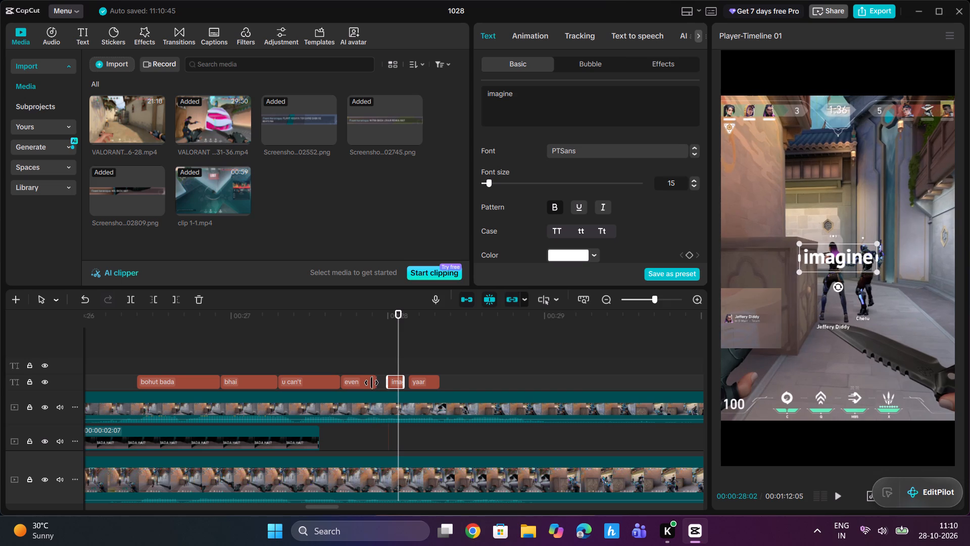
left_click(372, 383)
left_click(373, 382)
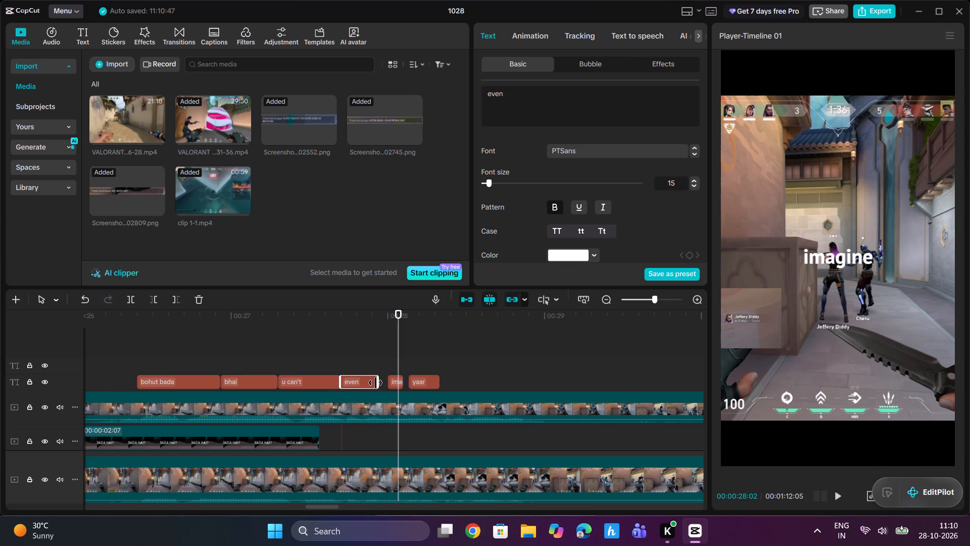
left_click_drag(377, 383, 383, 382)
Shift "yaar" to start at about 00:00:28:06, extend "imagine" to meet it, and replay the end of the phrase.
left_click(394, 382)
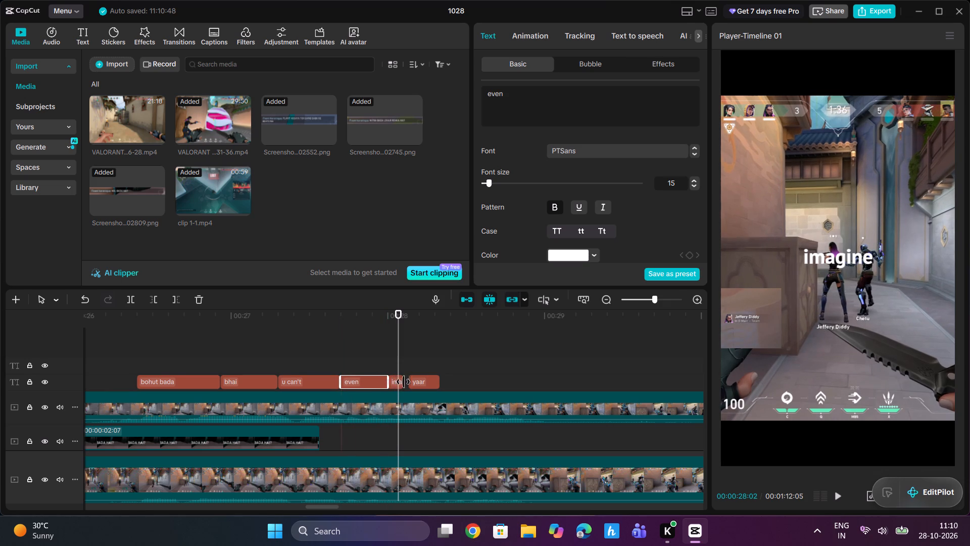
left_click(400, 382)
left_click(404, 382)
left_click(418, 382)
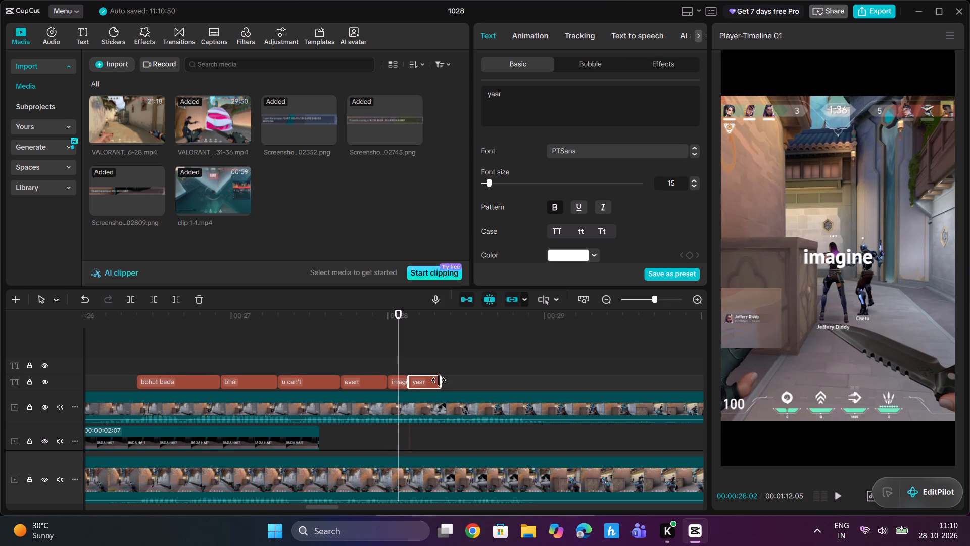
left_click_drag(429, 381, 438, 381)
left_click(407, 382)
left_click_drag(407, 382, 418, 382)
left_click_drag(392, 337, 364, 342)
left_click_drag(396, 332, 356, 335)
key("space")
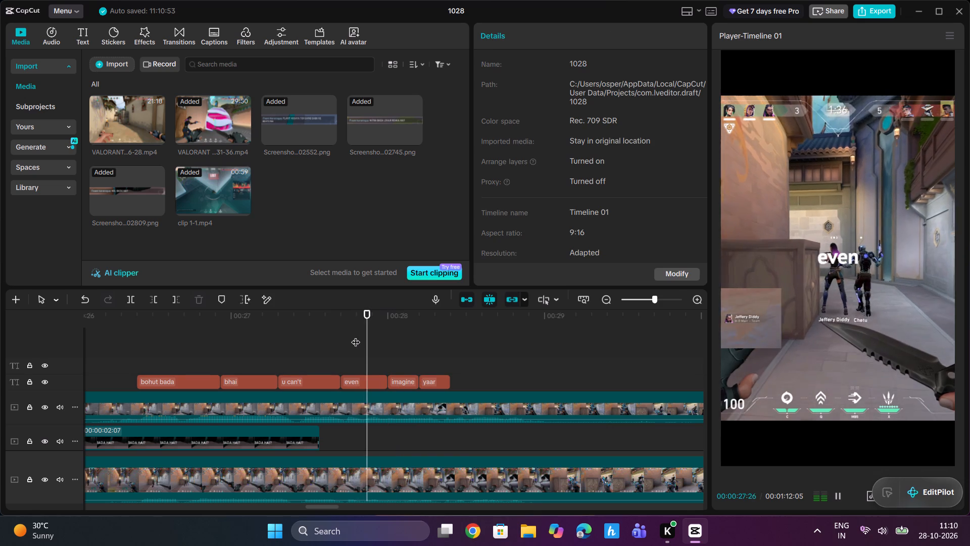
key("space")
key("space")
key("space")
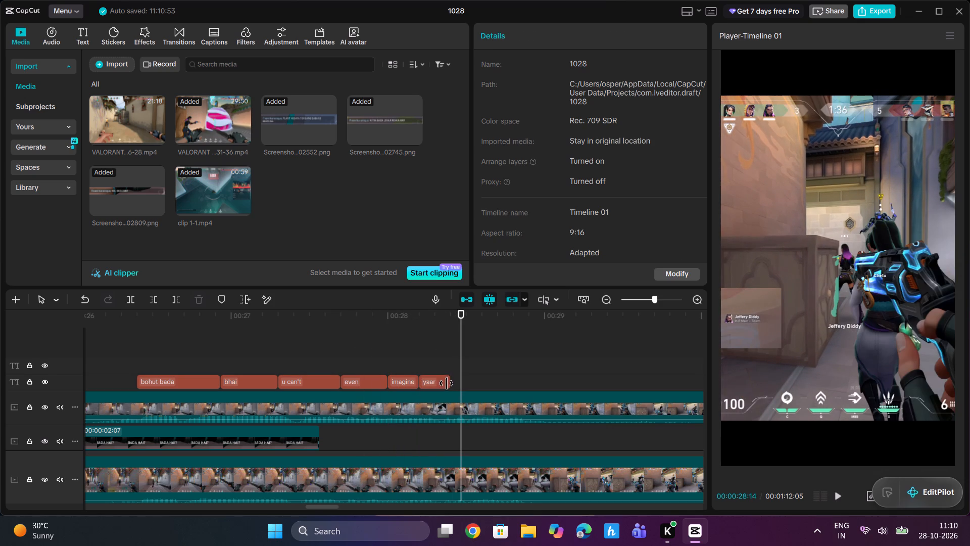
Move "yaar" to start at about 00:00:28:12 and extend the end of "imagine" to meet it.
left_click(438, 382)
left_click_drag(438, 382, 472, 383)
left_click(415, 380)
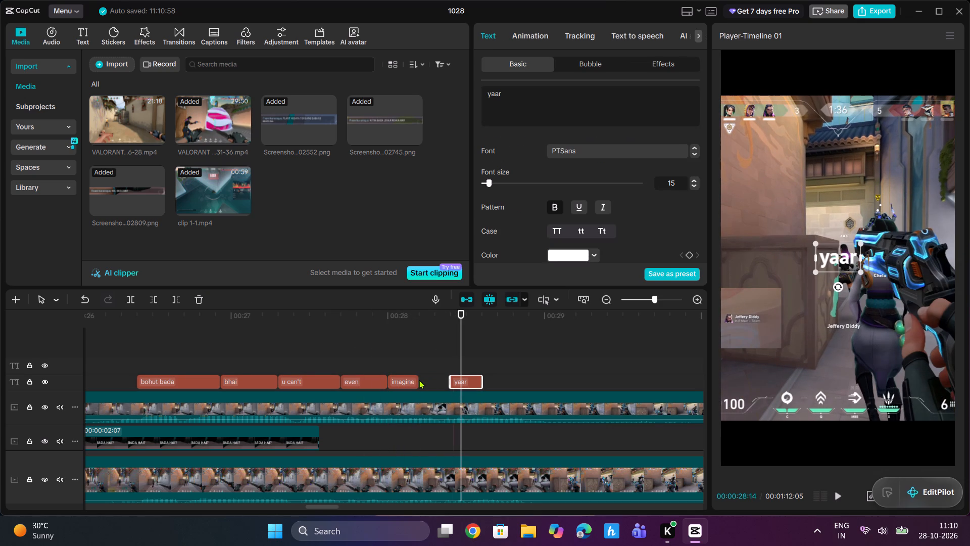
left_click(409, 381)
left_click_drag(419, 381, 444, 381)
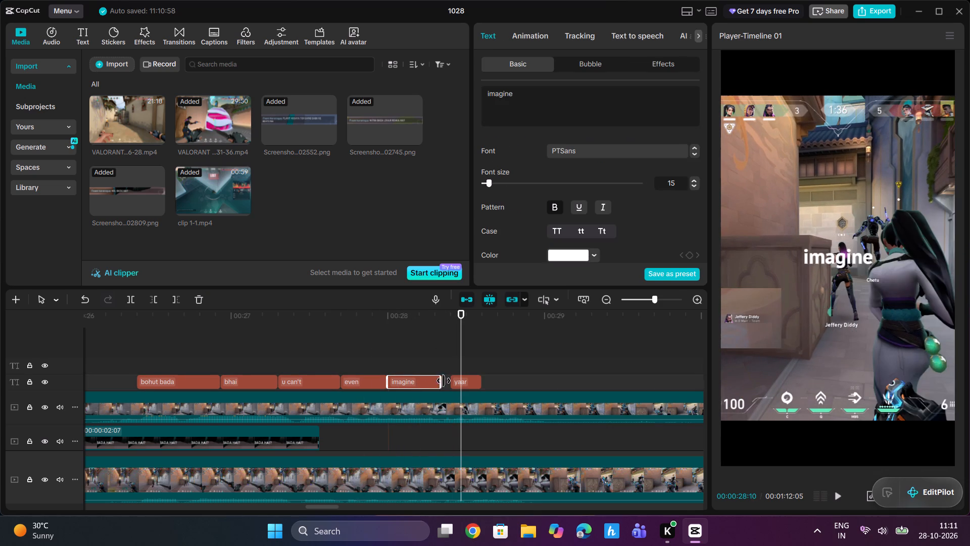
left_click_drag(444, 381, 448, 381)
Replay the phrase from before "bohut bada" past "yaar" to compare the caption timing with the speech.
left_click(468, 380)
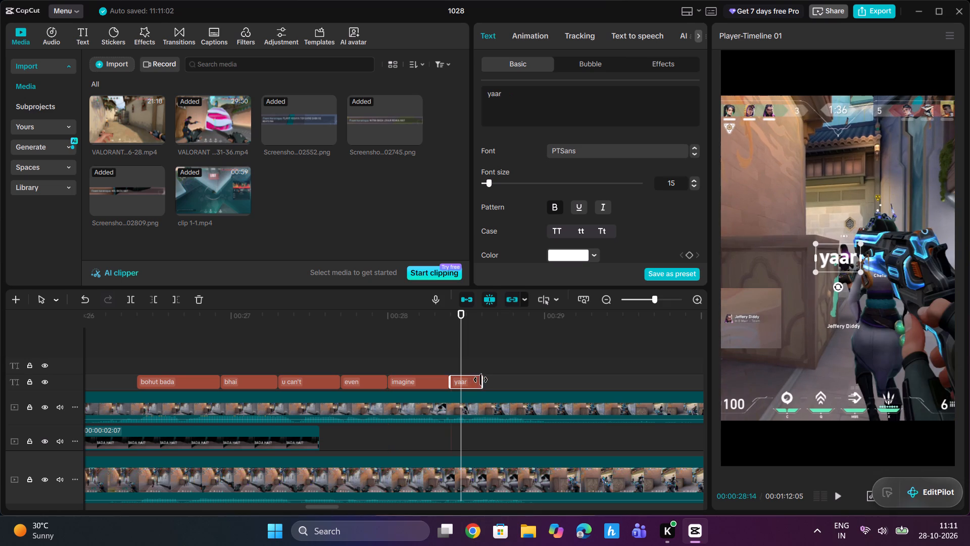
left_click(481, 380)
left_click_drag(462, 321, 125, 331)
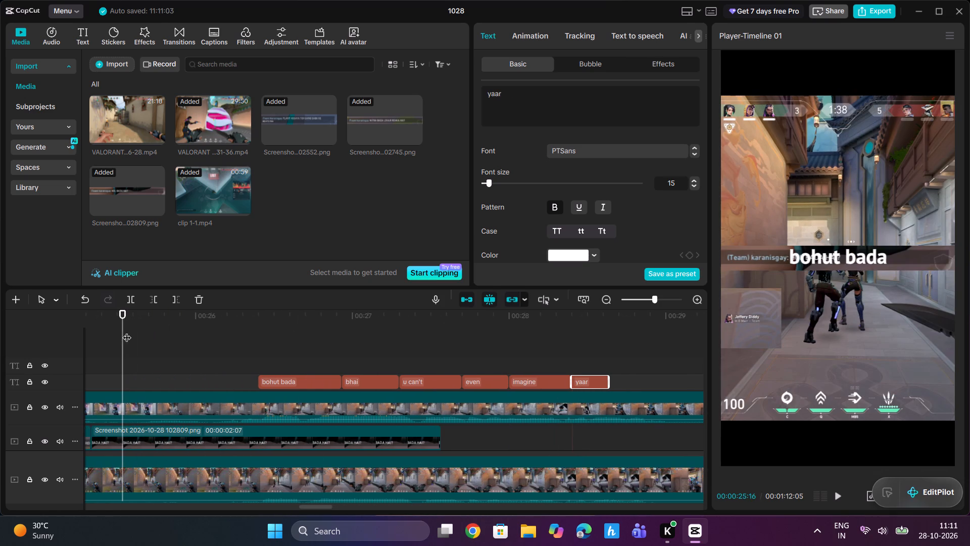
key("space")
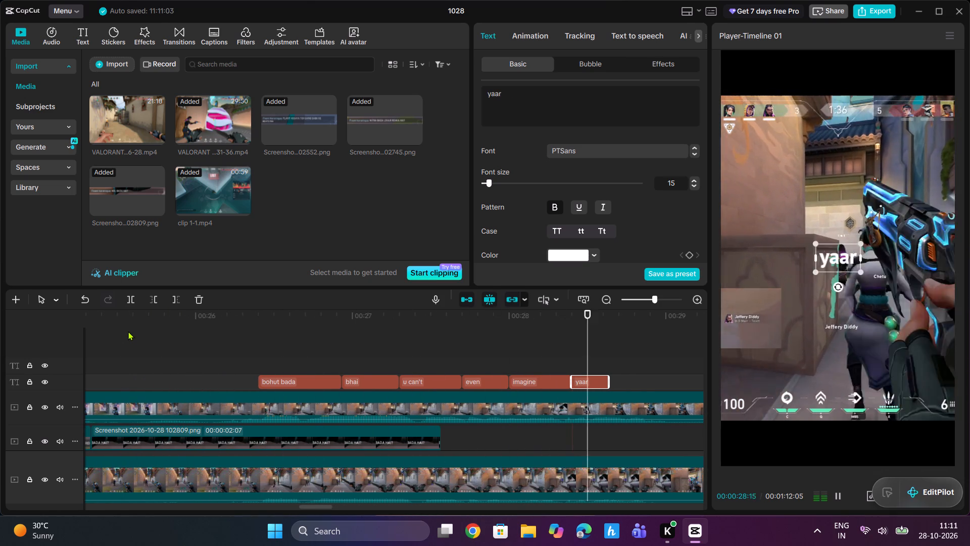
key("space")
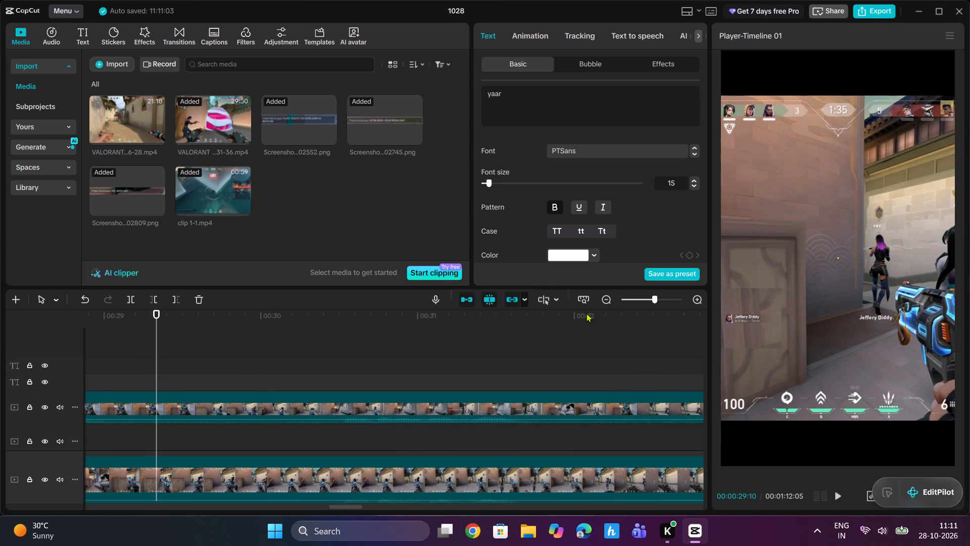
Play on to the next spoken line and move the first "heal karlo" caption to start at about 00:00:31:14.
left_click(649, 297)
left_click_drag(649, 297, 640, 299)
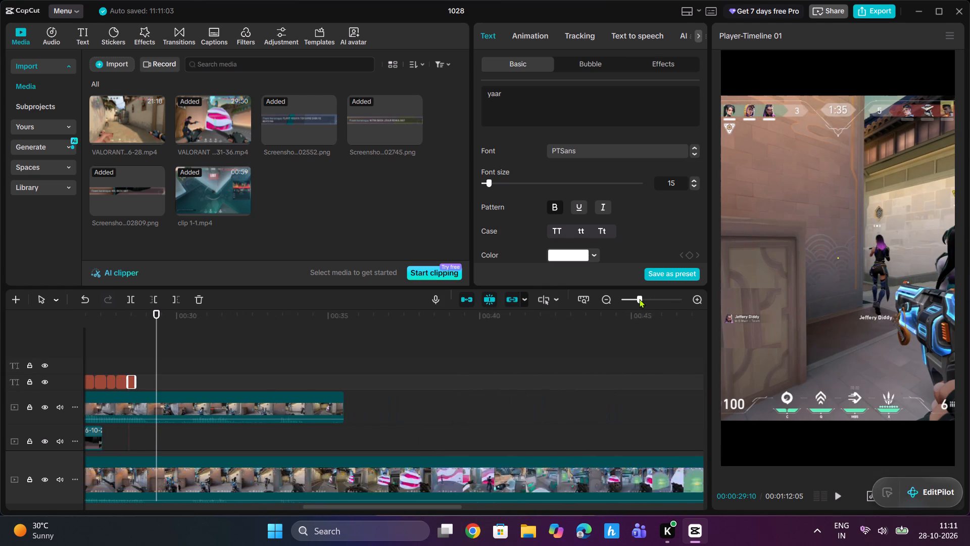
key("space")
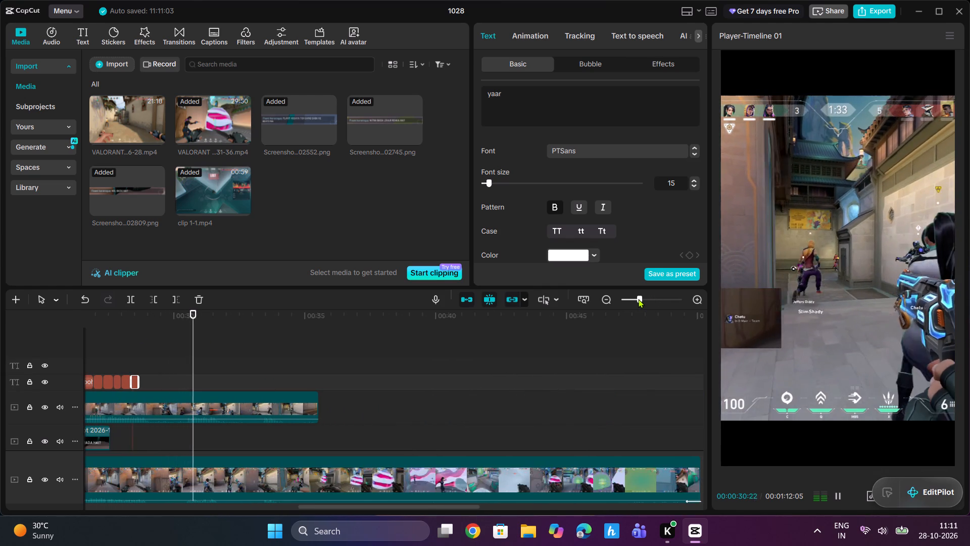
key("space")
left_click_drag(643, 300, 625, 303)
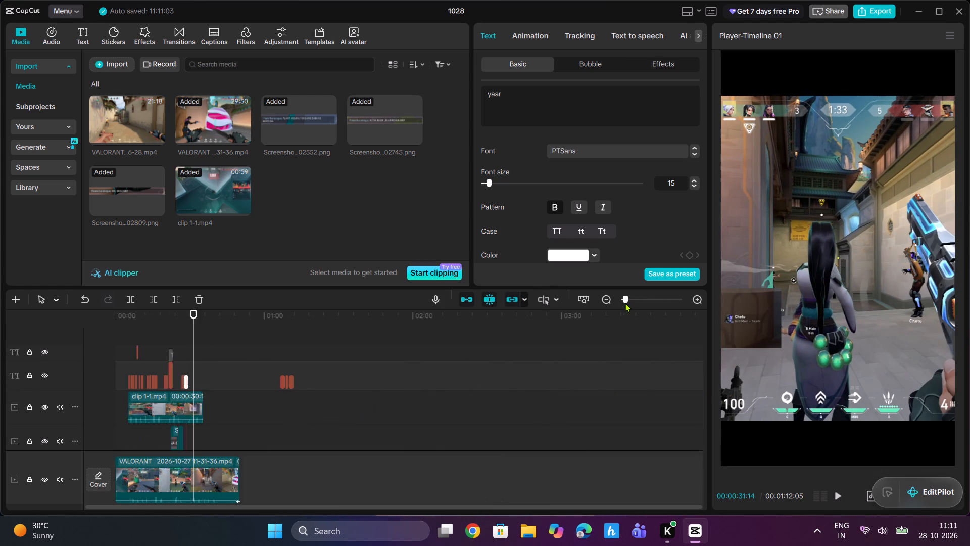
left_click_drag(625, 303, 633, 302)
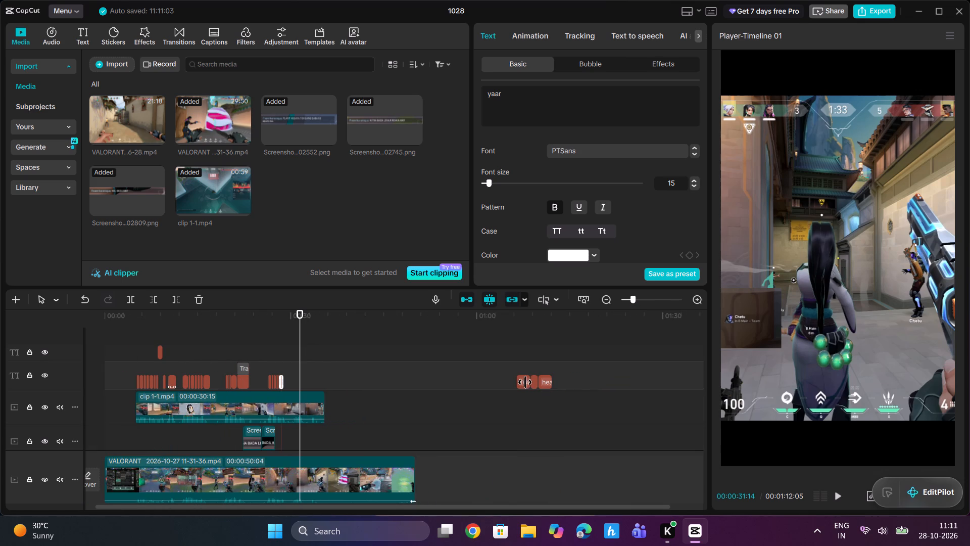
left_click(525, 382)
left_click_drag(523, 381, 321, 388)
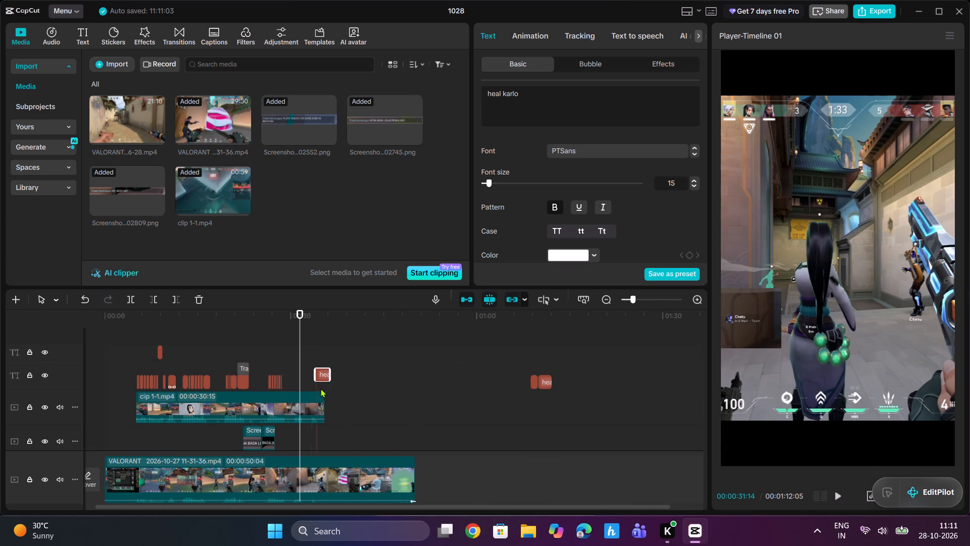
left_click_drag(321, 388, 303, 396)
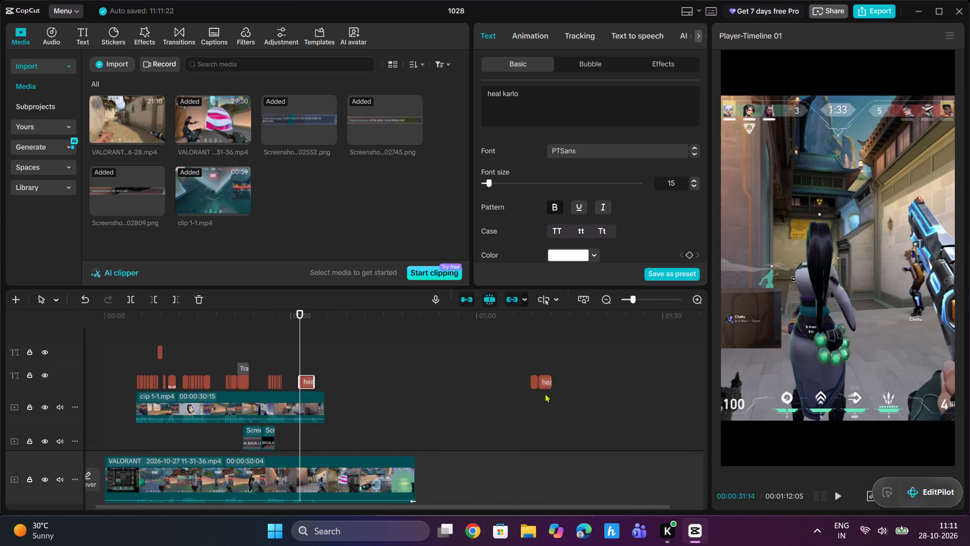
Bring the "sage bhai" caption back from beyond the video's end to about 00:00:34, after the first "heal karlo".
left_click(534, 383)
left_click(651, 299)
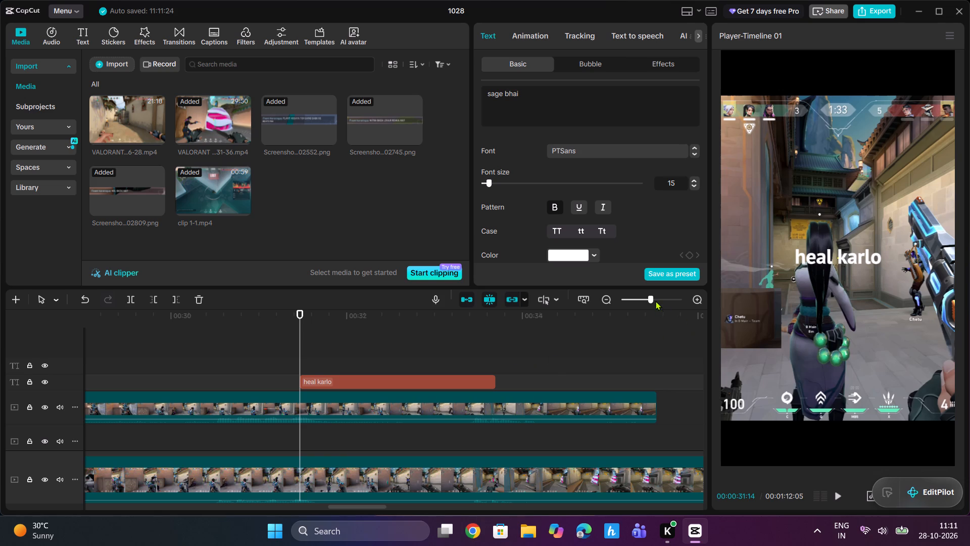
left_click_drag(655, 301, 647, 302)
left_click(636, 333)
left_click_drag(636, 333, 762, 334)
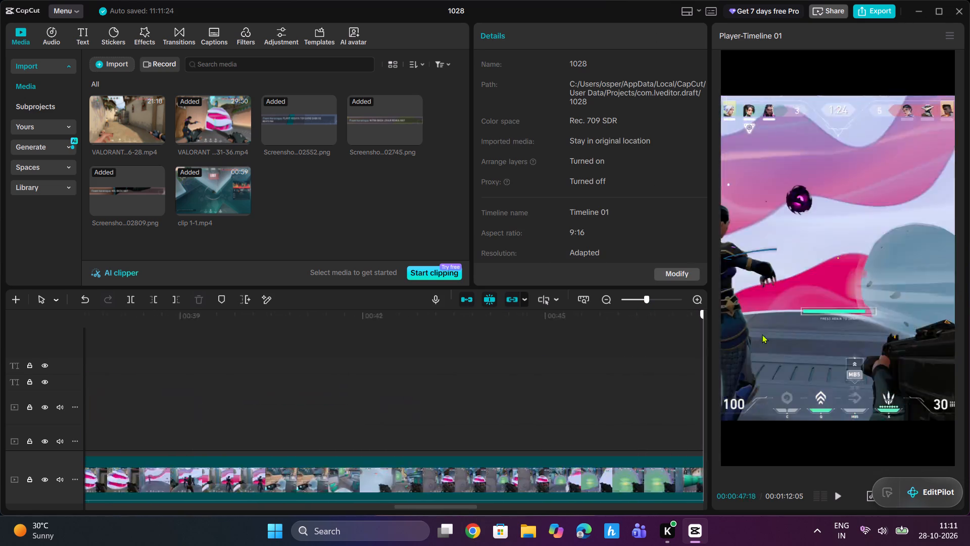
left_click_drag(762, 334, 533, 344)
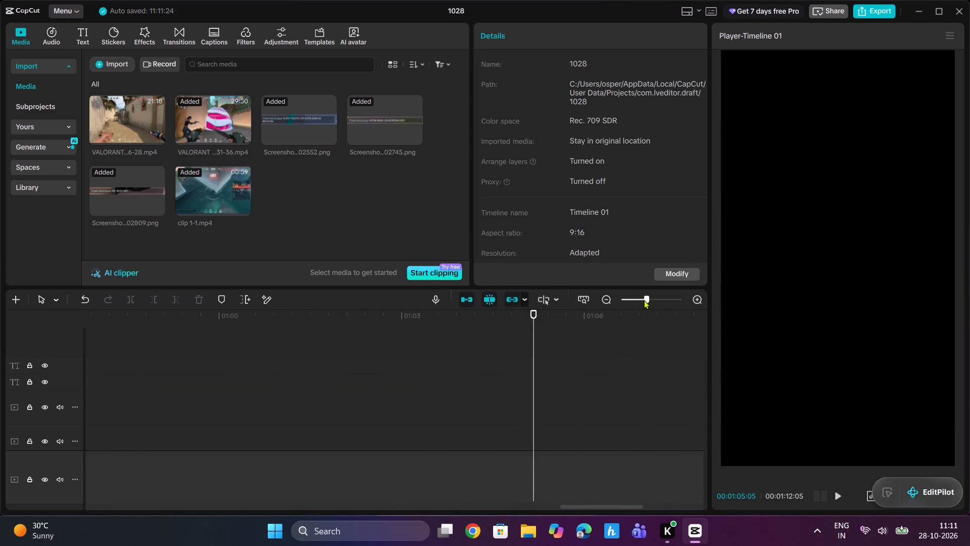
left_click(644, 300)
left_click_drag(641, 300, 635, 302)
left_click(581, 380)
left_click_drag(581, 380, 579, 380)
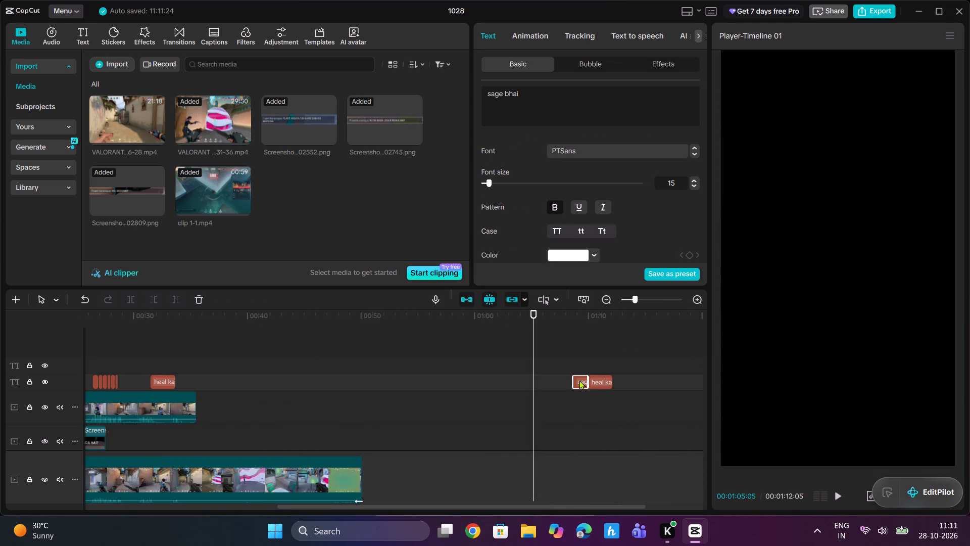
left_click_drag(579, 380, 191, 378)
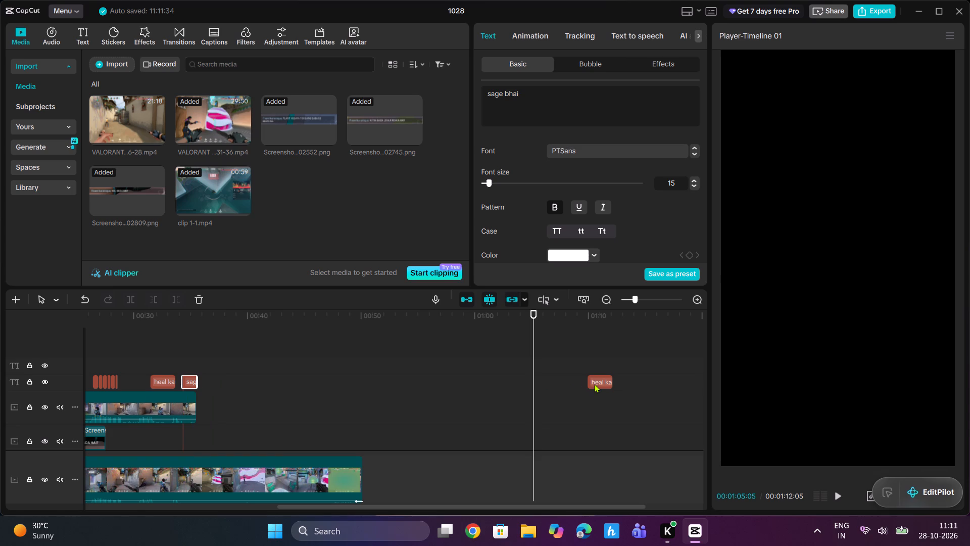
Move the "heal karlo naa" caption back to about 00:00:36, after "sage bhai".
left_click(595, 384)
left_click_drag(606, 381, 222, 378)
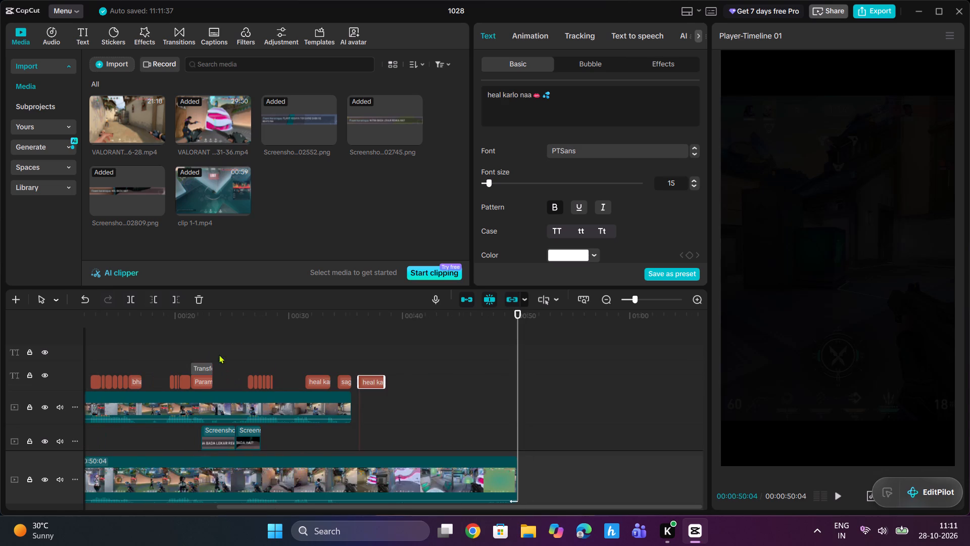
Locate the spoken line near 00:00:30 and retime "heal karlo" to run from about 00:00:30:25 to 00:00:32:21.
left_click(314, 343)
left_click_drag(316, 342, 284, 342)
key("space")
key("space")
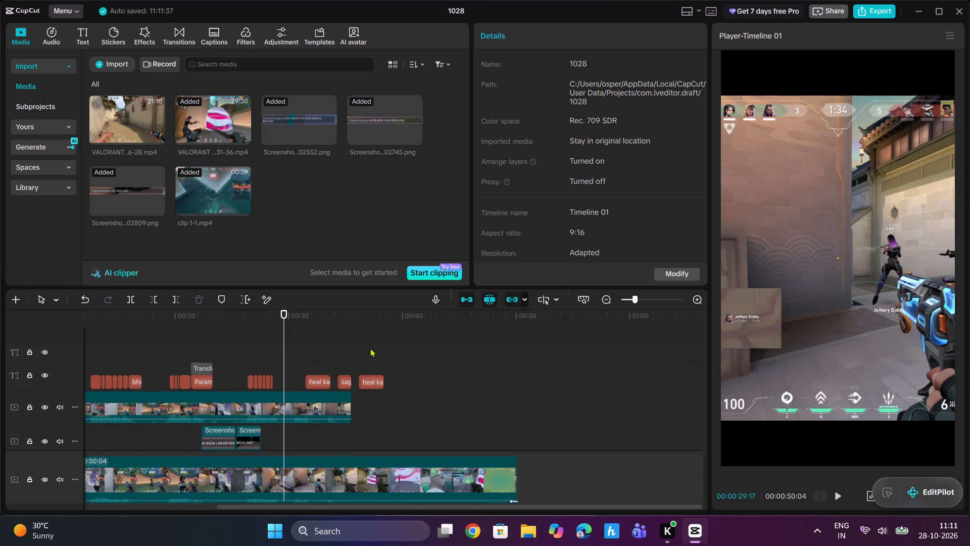
key("space")
key("space")
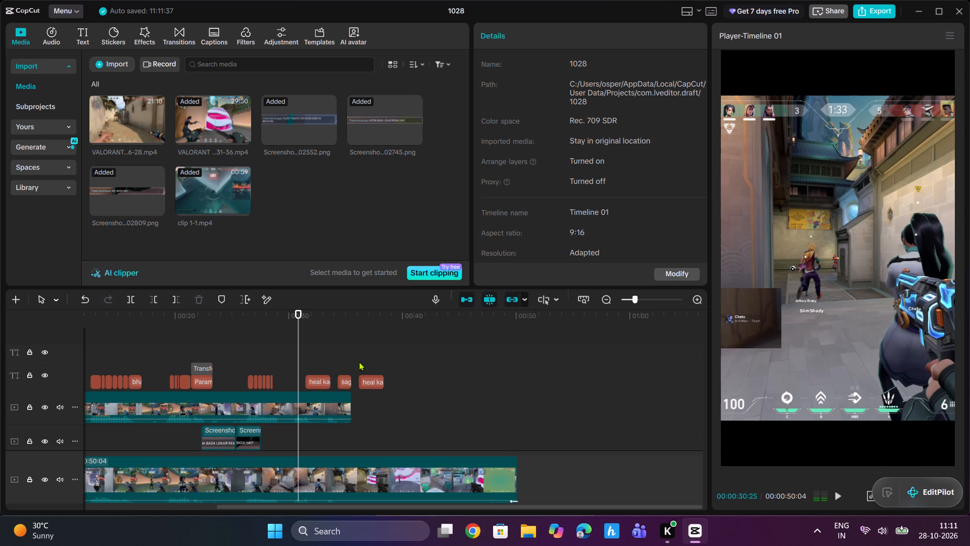
left_click(312, 381)
left_click_drag(303, 379, 294, 379)
left_click_drag(332, 383, 319, 383)
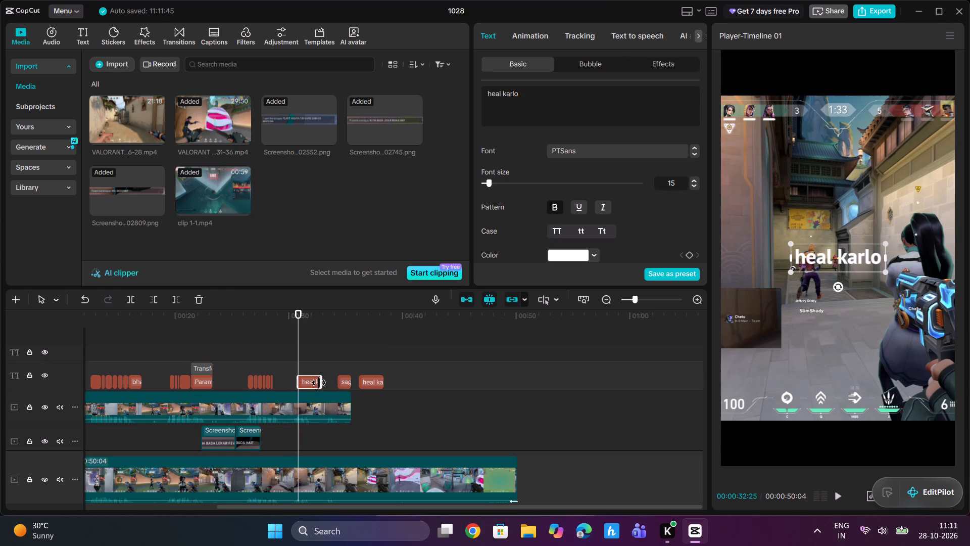
left_click_drag(319, 383, 317, 383)
Extend the start of "heal karlo" to about 00:00:30:17 and replay the line against the speech.
left_click_drag(299, 330, 293, 333)
key("space")
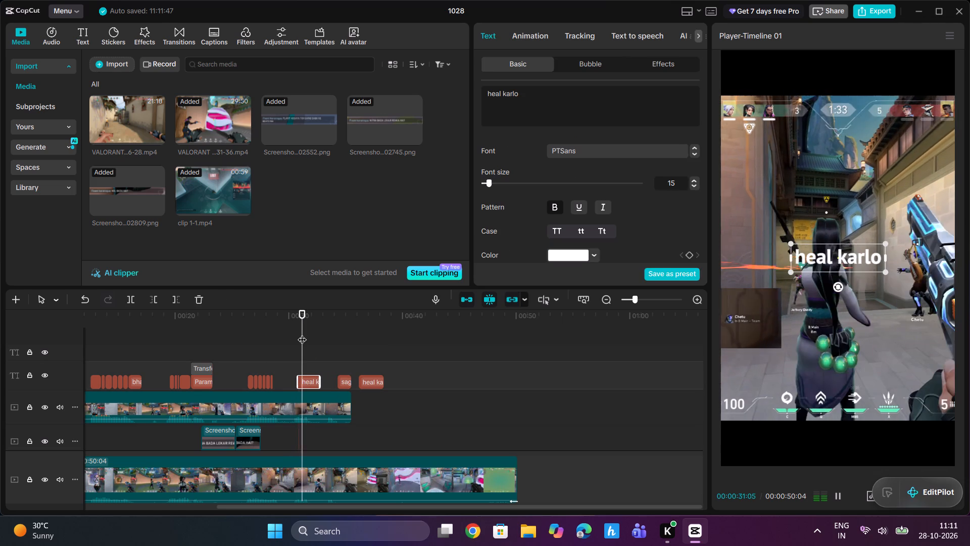
key("space")
left_click(297, 383)
double_click(295, 354)
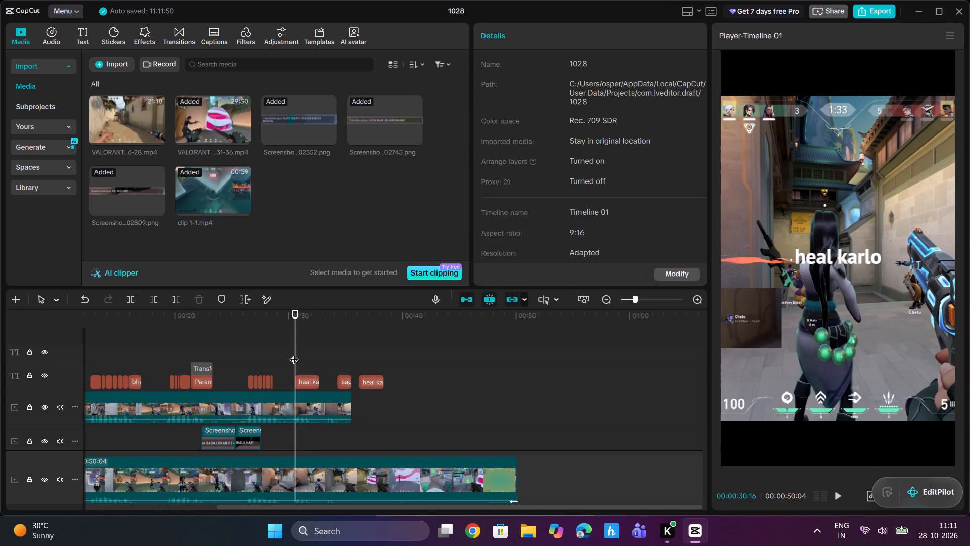
key("space")
key("space")
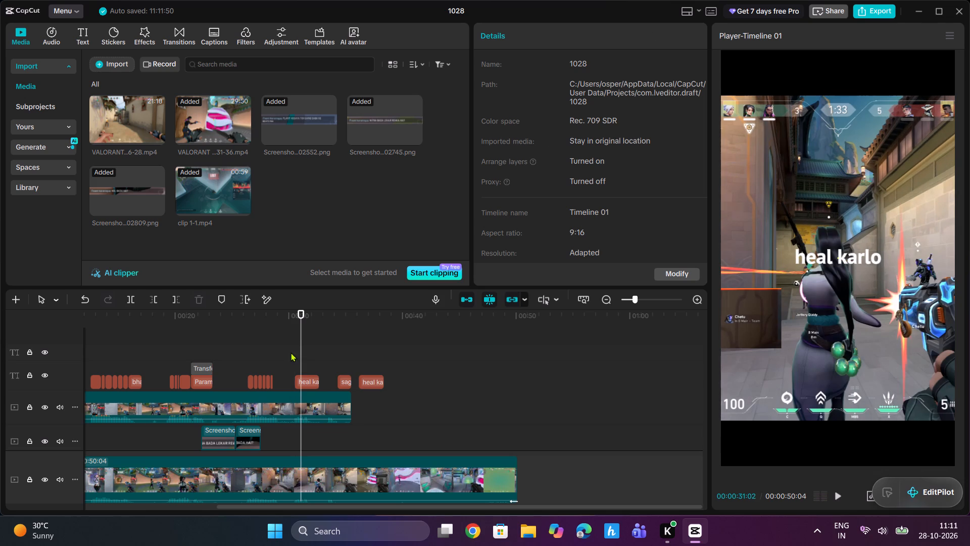
double_click(290, 350)
key("space")
key("space")
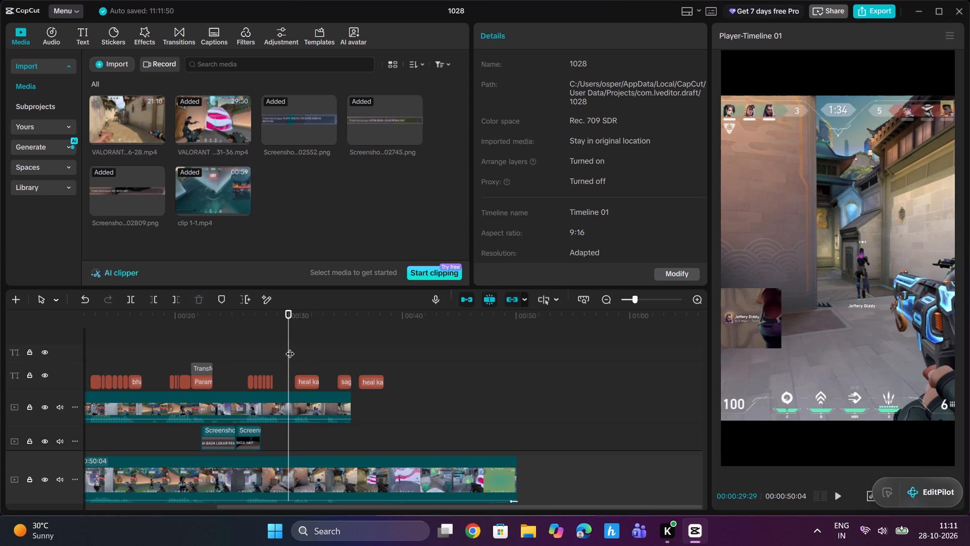
key("space")
key("space")
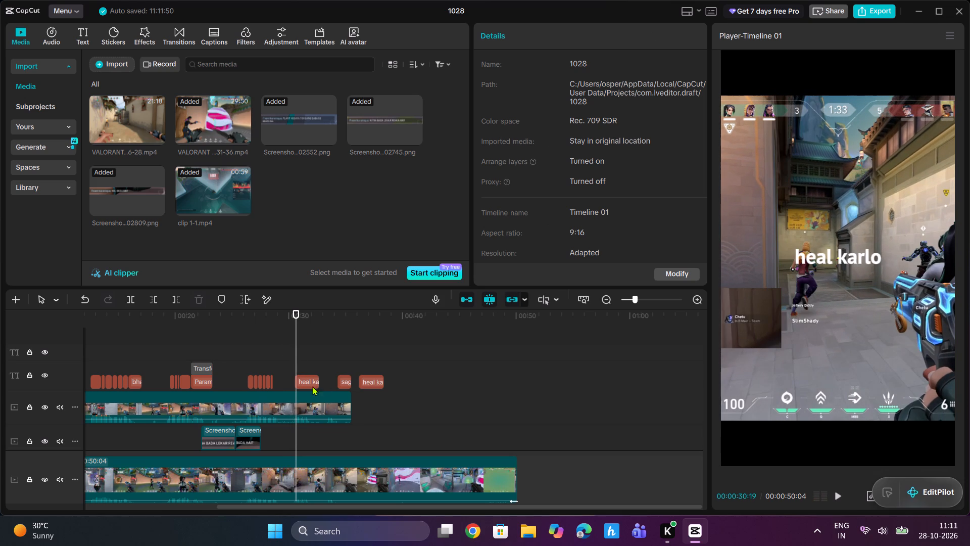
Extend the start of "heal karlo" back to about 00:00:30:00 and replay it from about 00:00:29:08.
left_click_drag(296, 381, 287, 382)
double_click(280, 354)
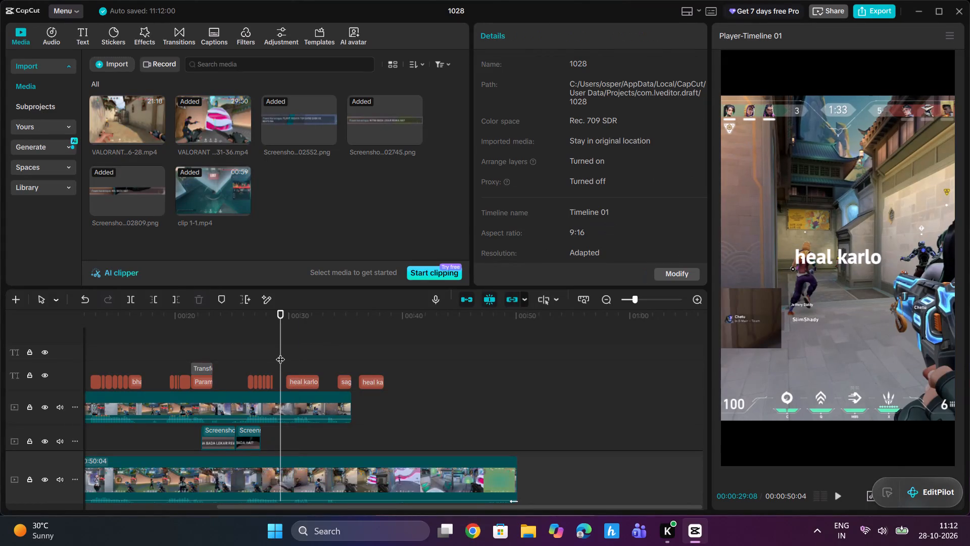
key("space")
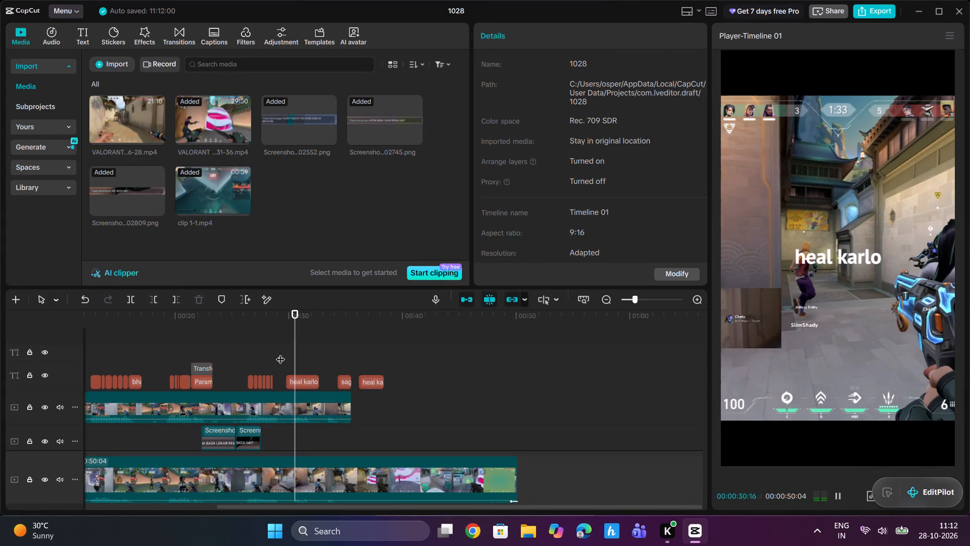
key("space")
Trim the start of "heal karlo" to about 00:00:30:20, replay it, and trim its end to about 00:00:31:16.
left_click_drag(287, 382, 295, 382)
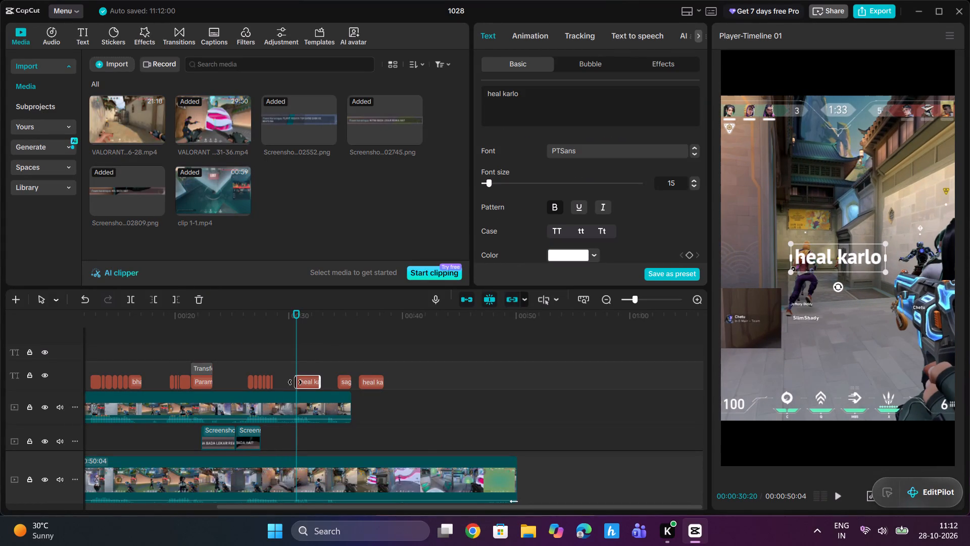
left_click_drag(295, 382, 295, 382)
key("space")
key("space")
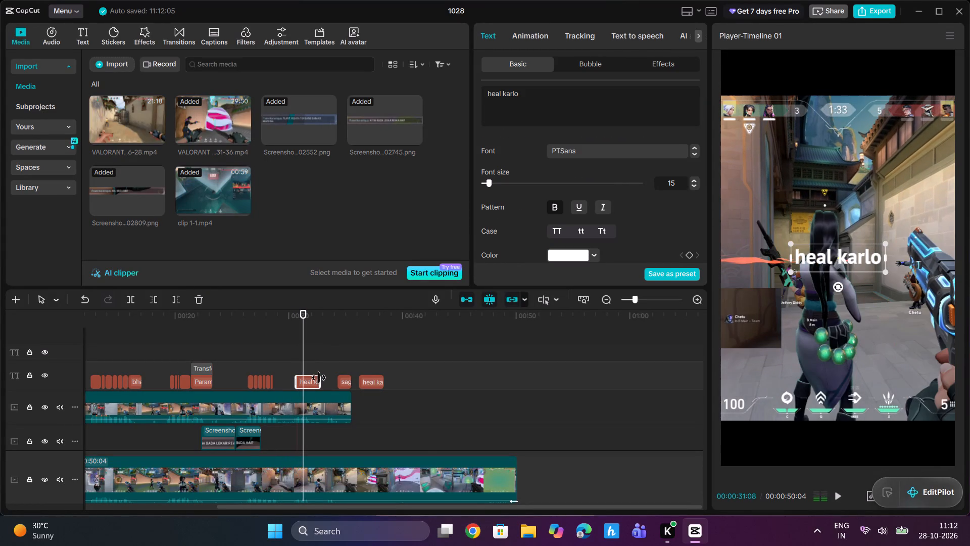
left_click_drag(304, 317, 290, 323)
key("space")
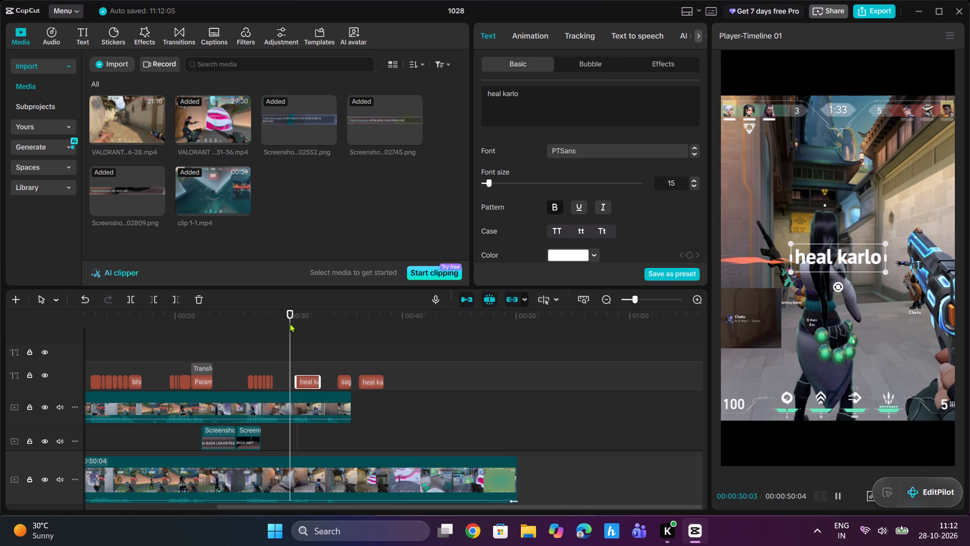
key("space")
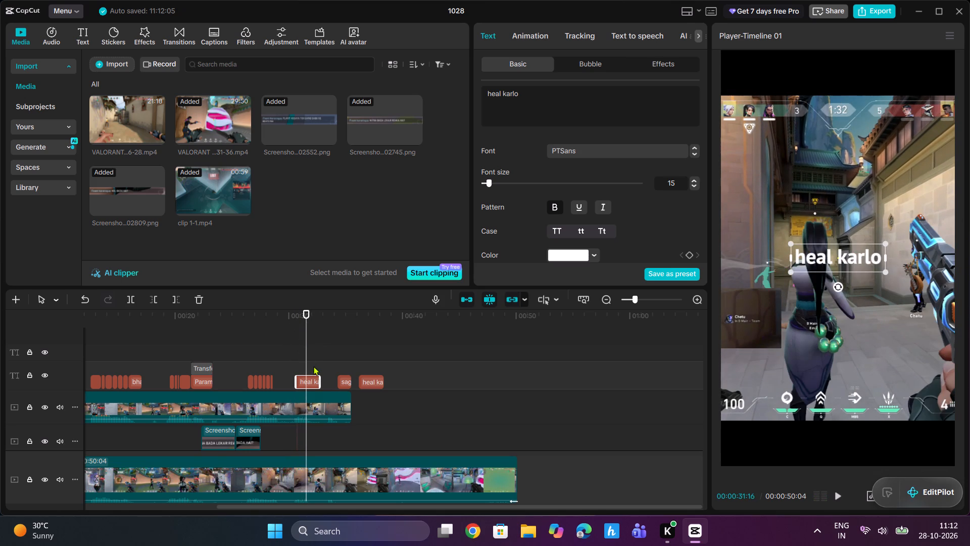
left_click_drag(319, 379, 305, 383)
Move "sage bhai" to start at 00:00:31:16, directly after "heal karlo", and trim its end to about 00:00:32:16.
left_click(342, 384)
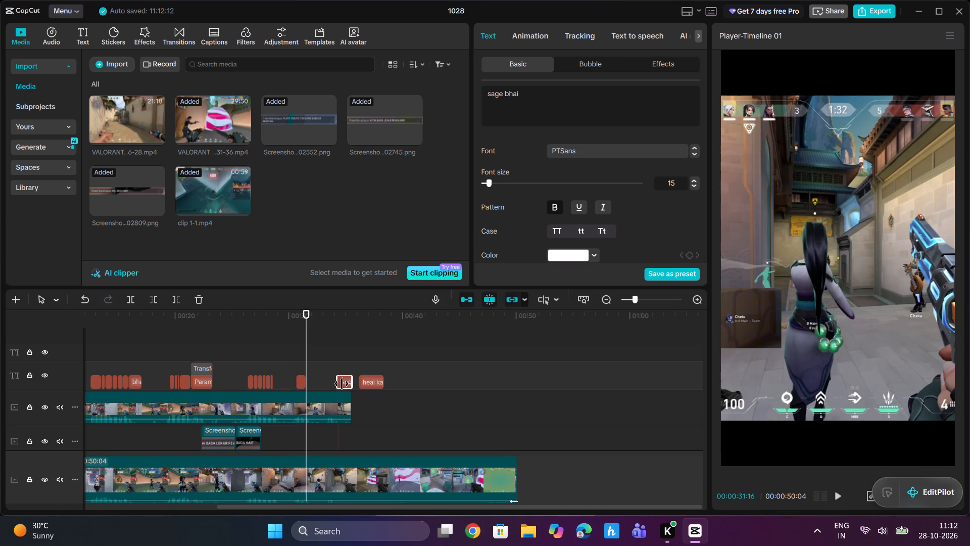
left_click_drag(343, 384, 311, 393)
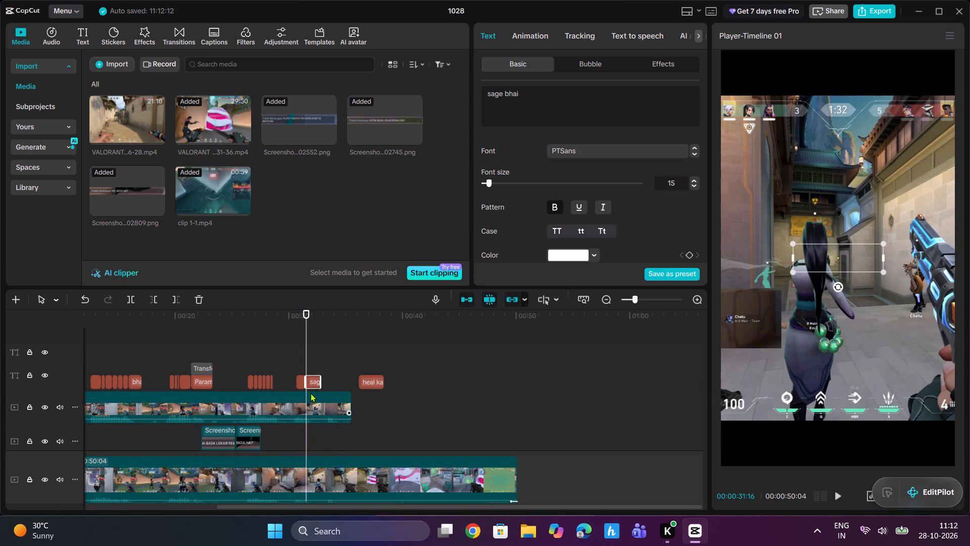
left_click_drag(320, 384, 314, 385)
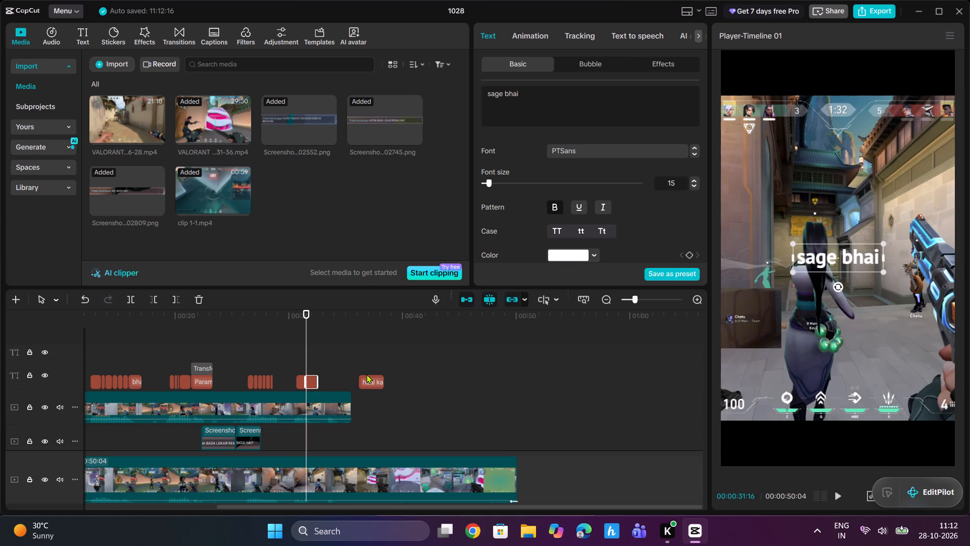
Replay the section leading through "heal karlo" into "sage bhai" to compare the captions with the speech.
left_click_drag(306, 315, 295, 319)
left_click_drag(295, 319, 240, 332)
key("space")
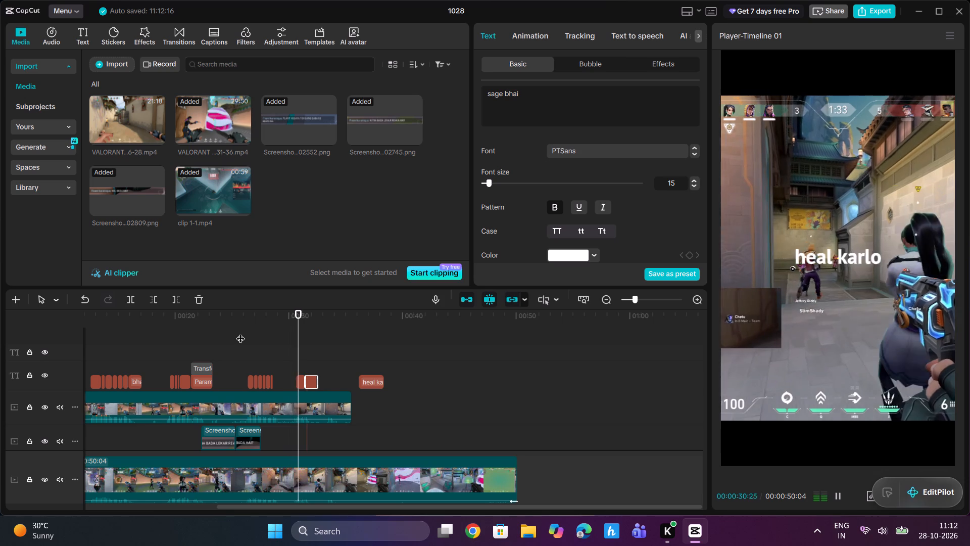
key("space")
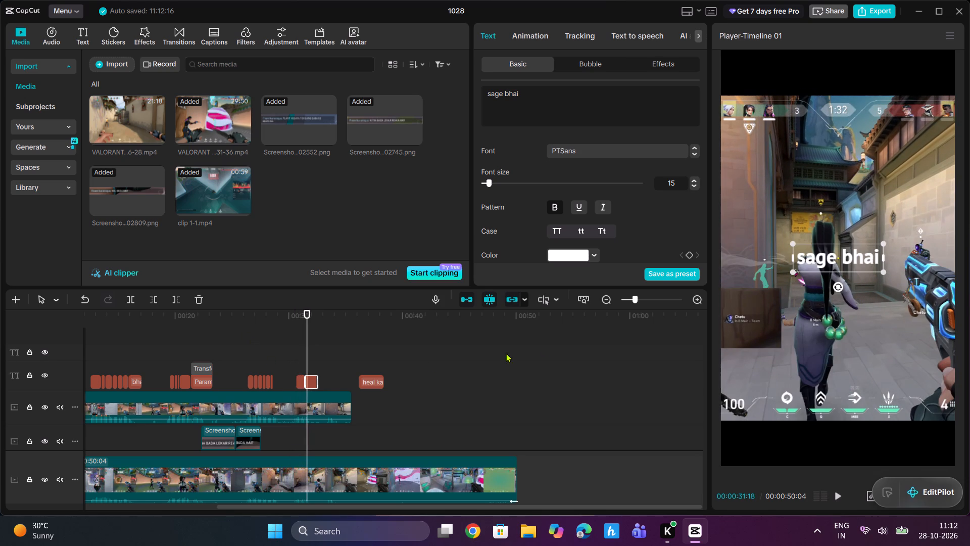
Trim the end of the "heal karlo" caption to about 00:00:31:07.
left_click(641, 297)
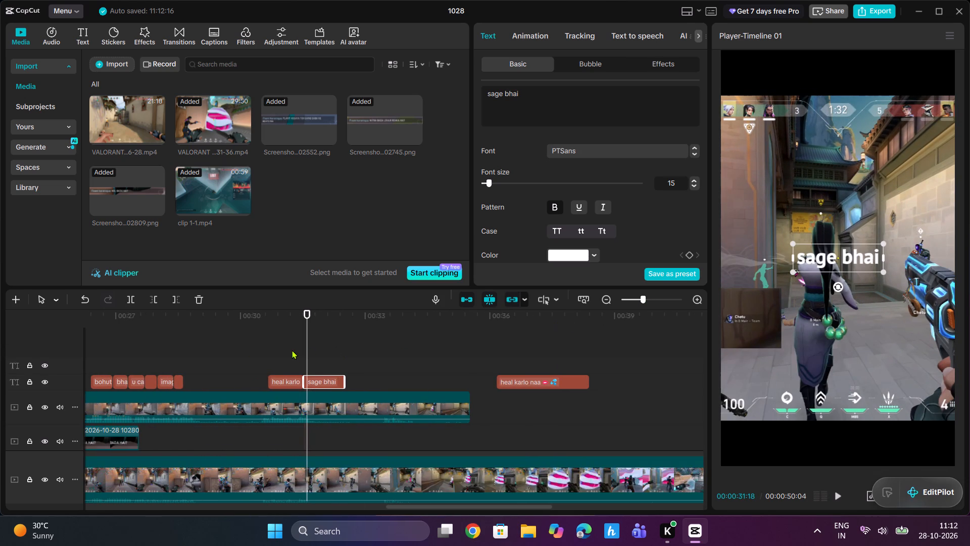
left_click(285, 381)
left_click_drag(303, 381, 291, 382)
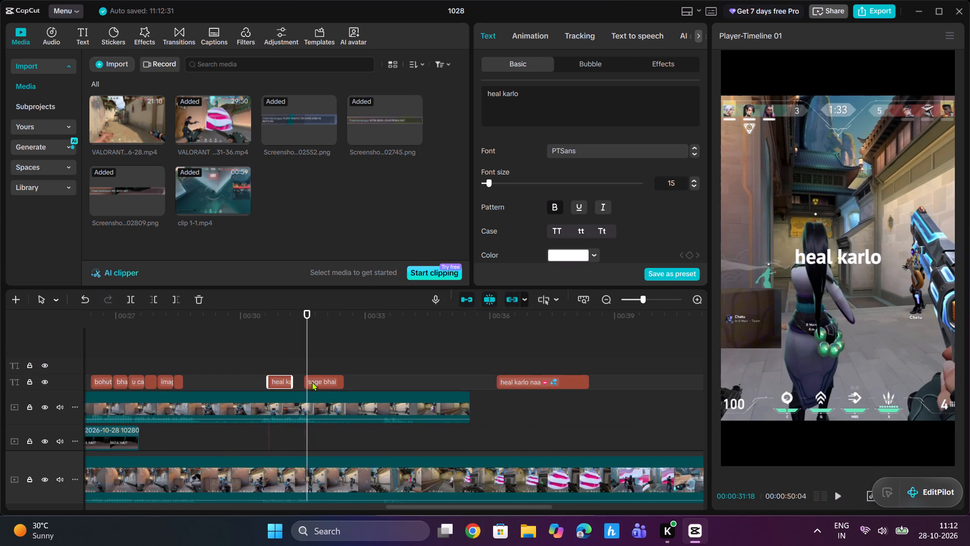
Move "sage bhai" to start at about 00:00:31:07, directly after "heal karlo", and trim its end to about 00:00:31:26.
left_click(313, 382)
left_click_drag(314, 382, 301, 382)
left_click_drag(331, 380, 320, 381)
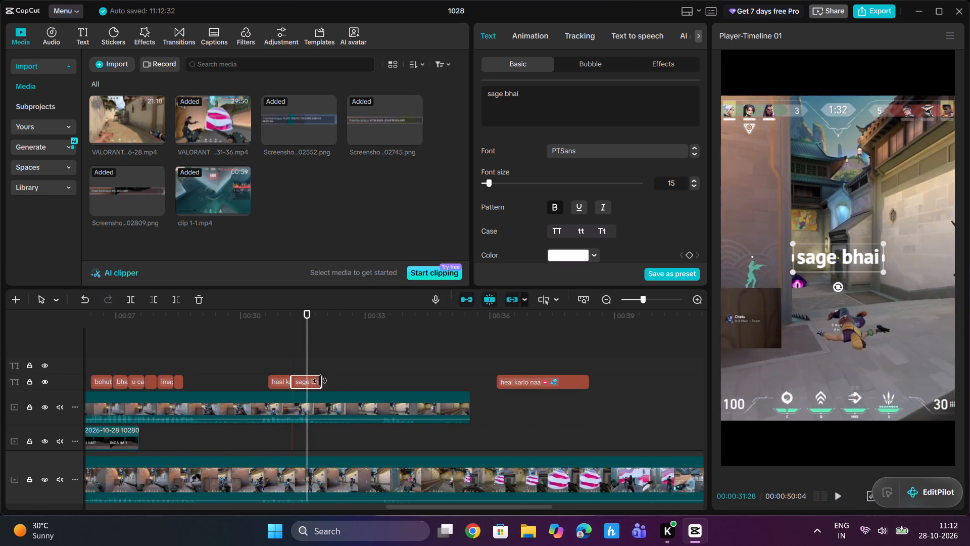
left_click_drag(320, 381, 317, 382)
Replay from before "heal karlo" through "sage bhai" to about 00:00:33:21, comparing the captions with the speech.
left_click_drag(304, 322, 221, 350)
key("space")
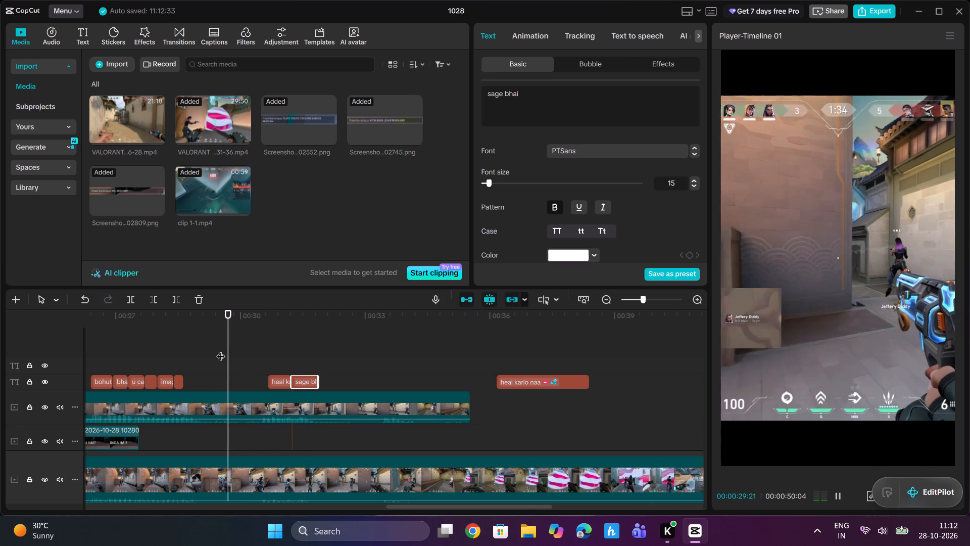
key("space")
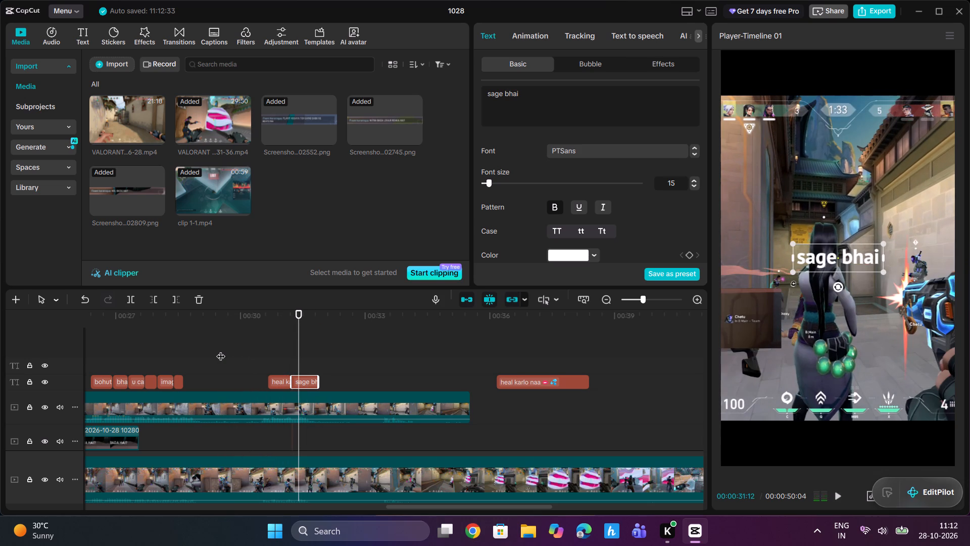
left_click_drag(295, 324, 235, 339)
key("space")
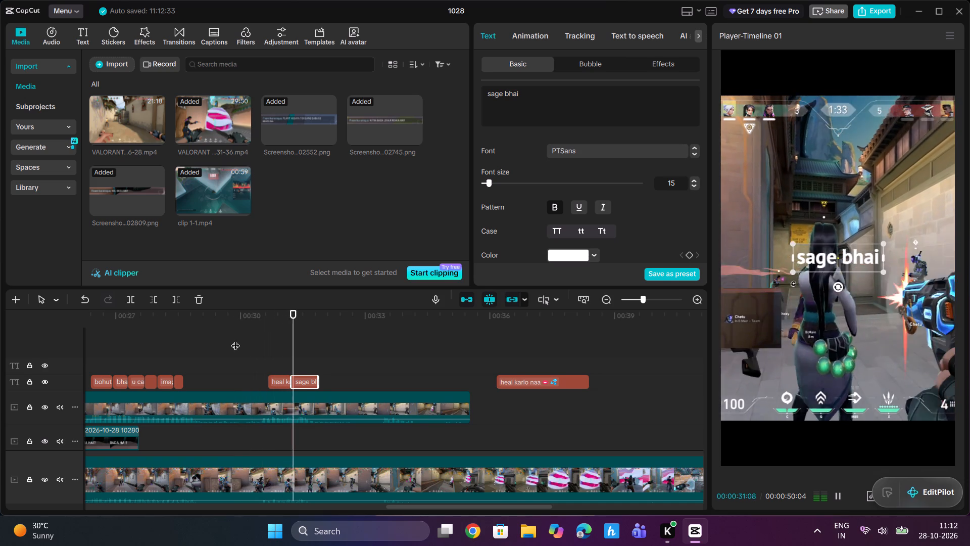
key("space")
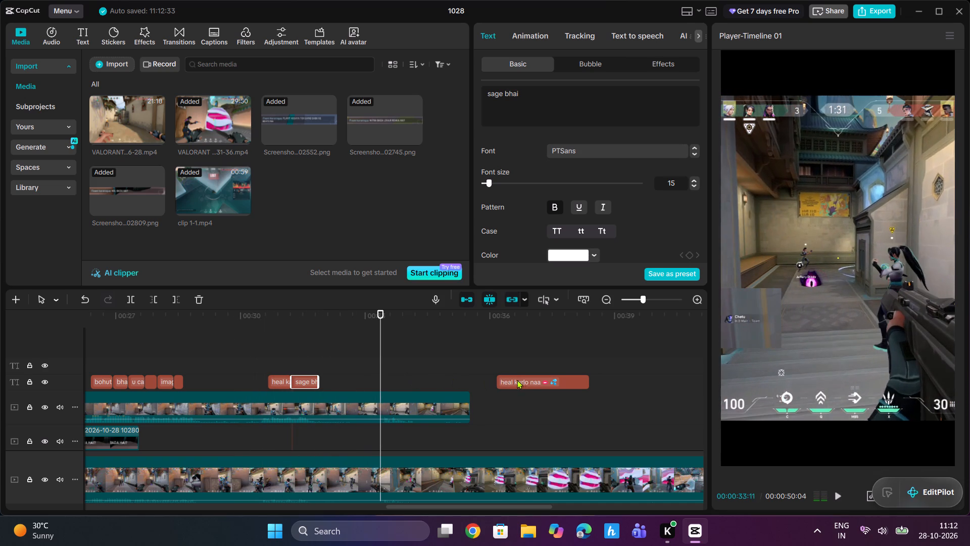
key("space")
key("space")
Move the "heal karlo naa" emoji caption to start at about 00:00:33:08 and trim its end to about 00:00:35:00.
left_click(530, 380)
left_click_drag(528, 380, 422, 380)
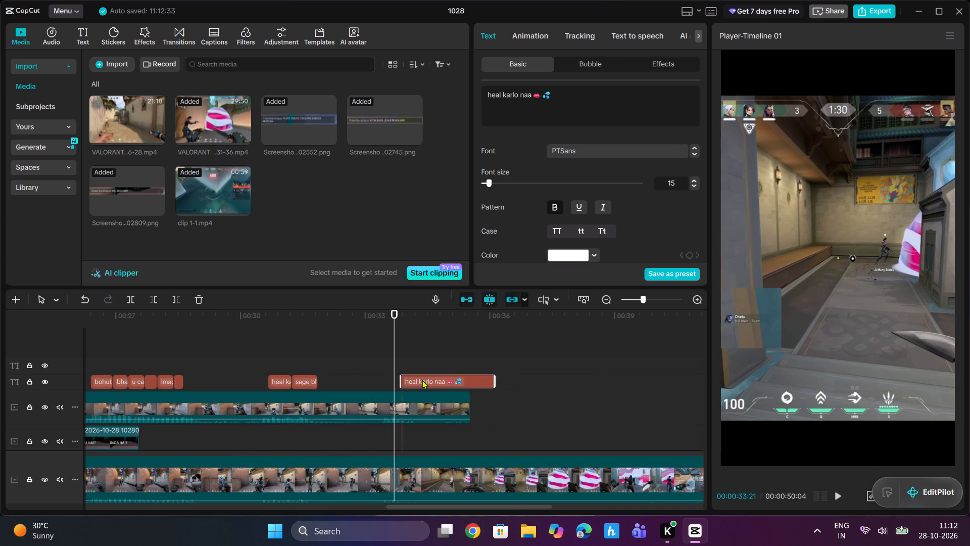
left_click_drag(422, 380, 411, 382)
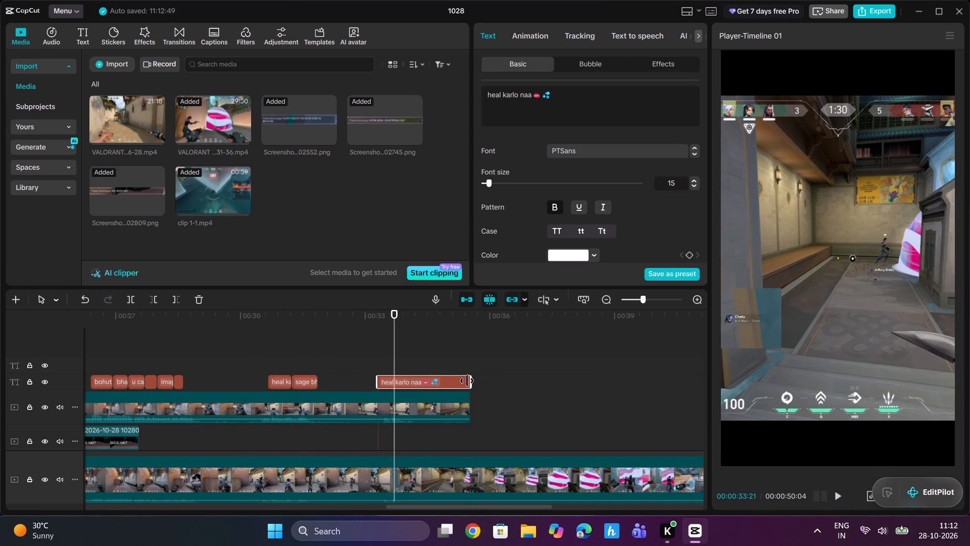
left_click_drag(469, 380, 446, 381)
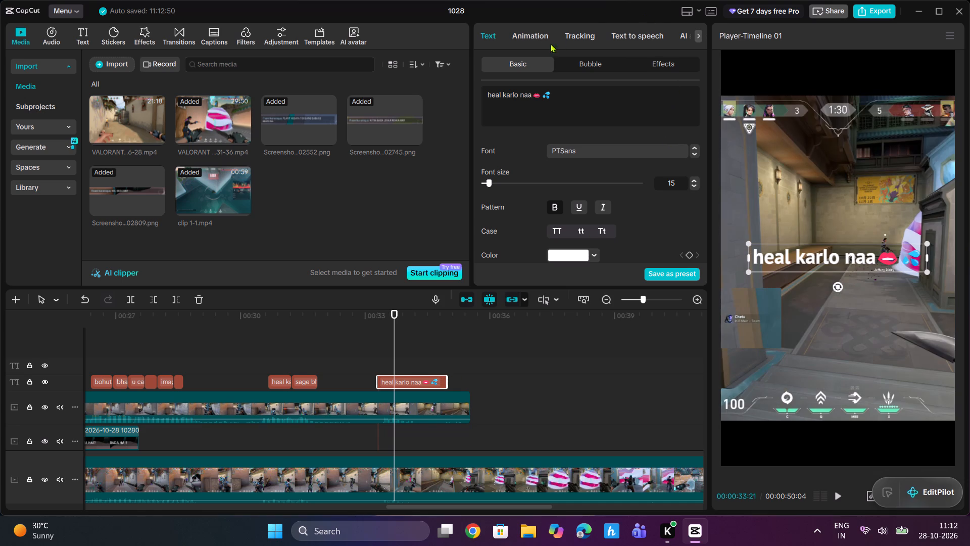
Apply the Fade Out exit animation to the "heal karlo naa" caption and replay it from about 00:00:31:19.
left_click(531, 36)
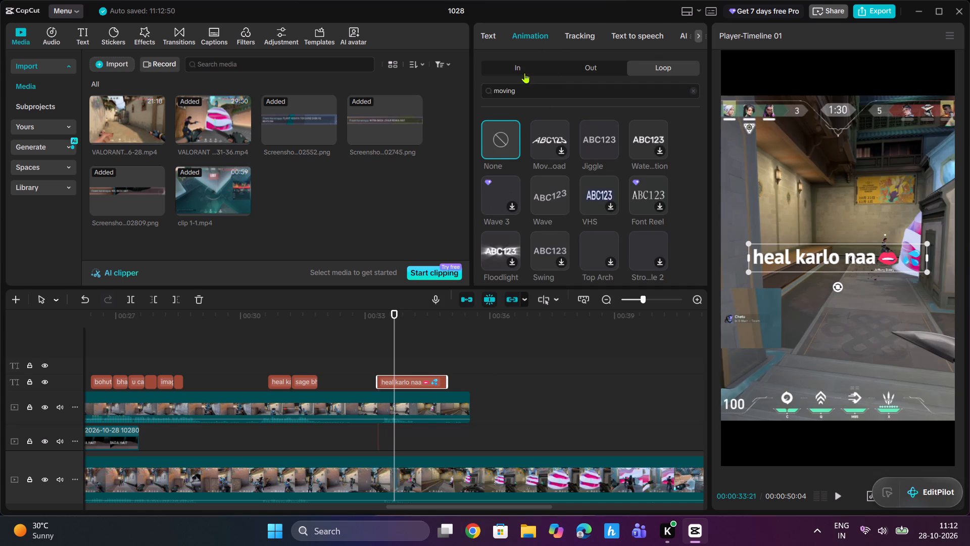
left_click(595, 69)
left_click(497, 192)
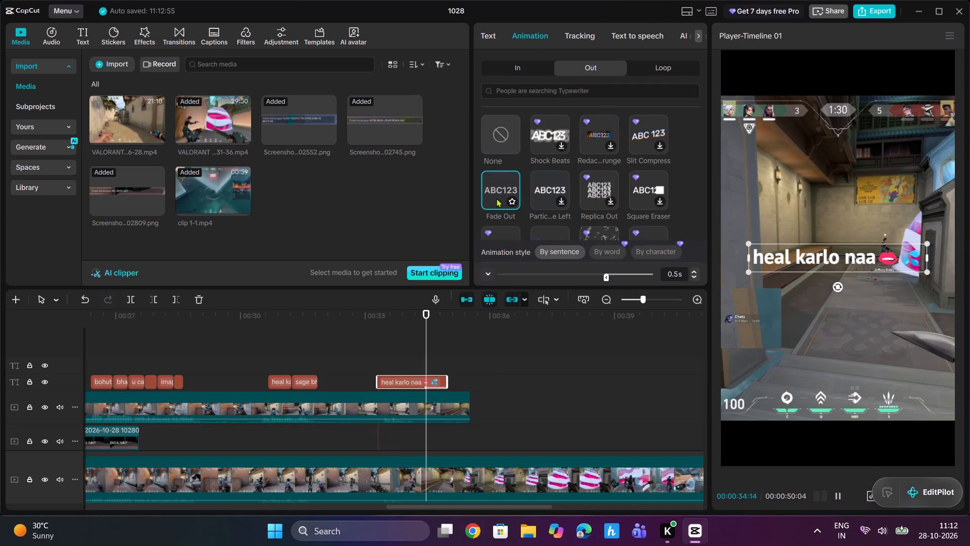
left_click_drag(448, 320, 305, 349)
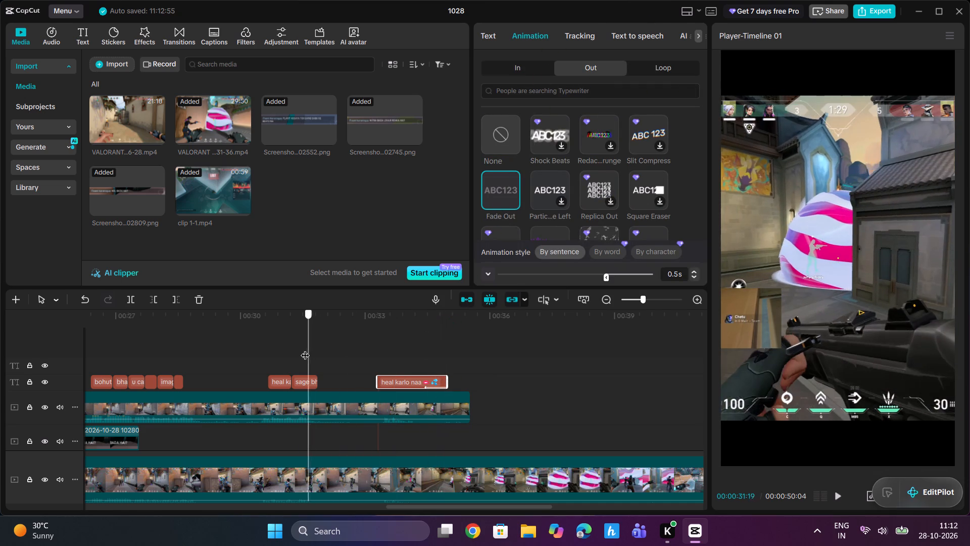
left_click_drag(305, 349, 304, 349)
key("space")
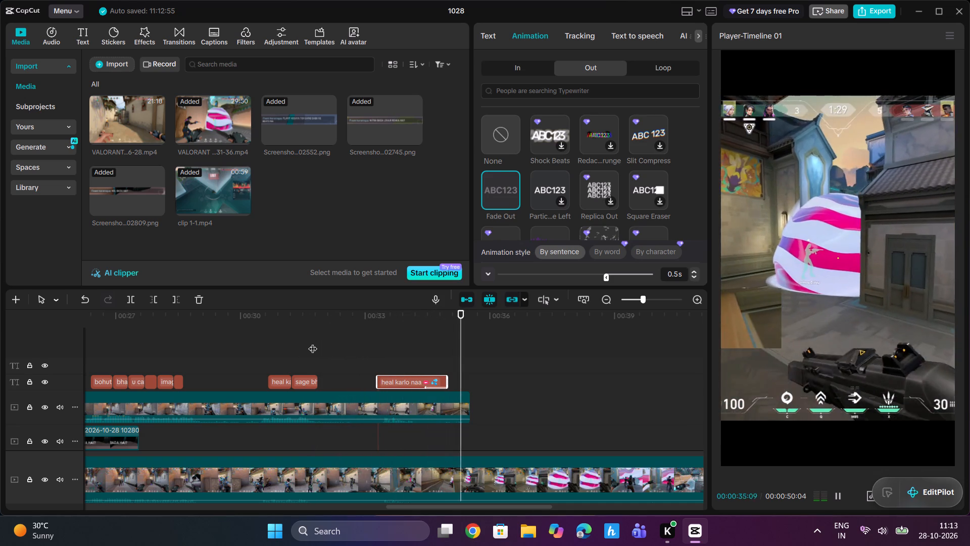
key("space")
Shrink "heal karlo naa" to about two-thirds size, place it beside the teammate label in the lower part of the frame, and replay it.
left_click(423, 376)
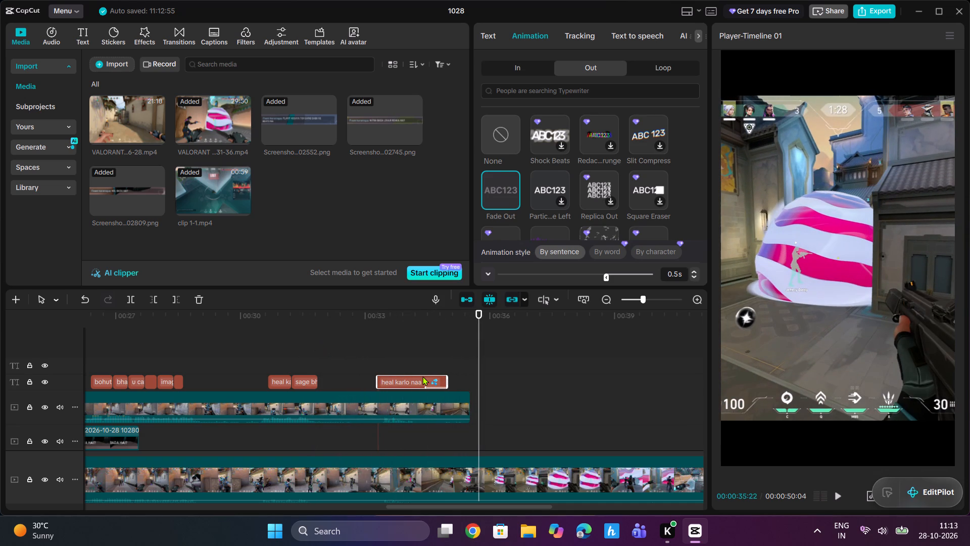
left_click_drag(479, 324, 405, 341)
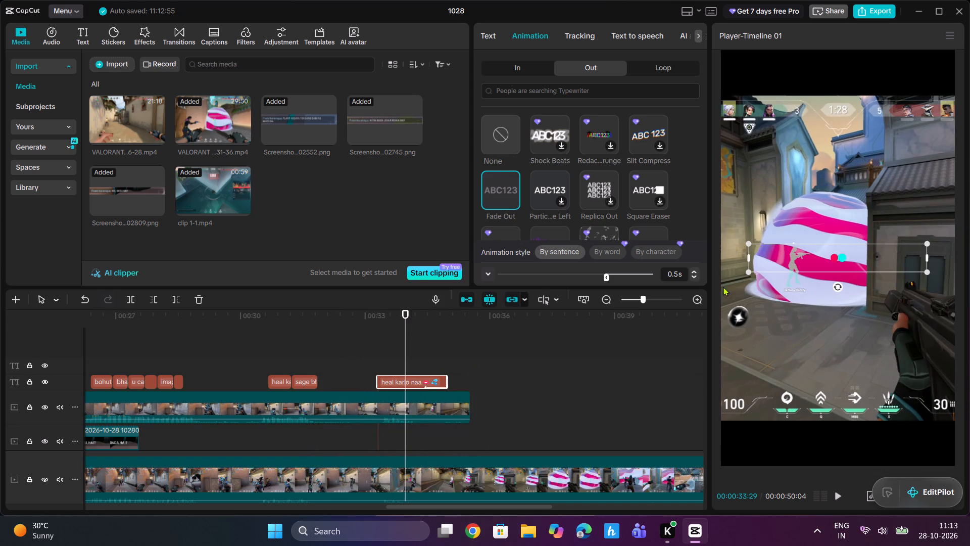
left_click_drag(749, 272, 799, 266)
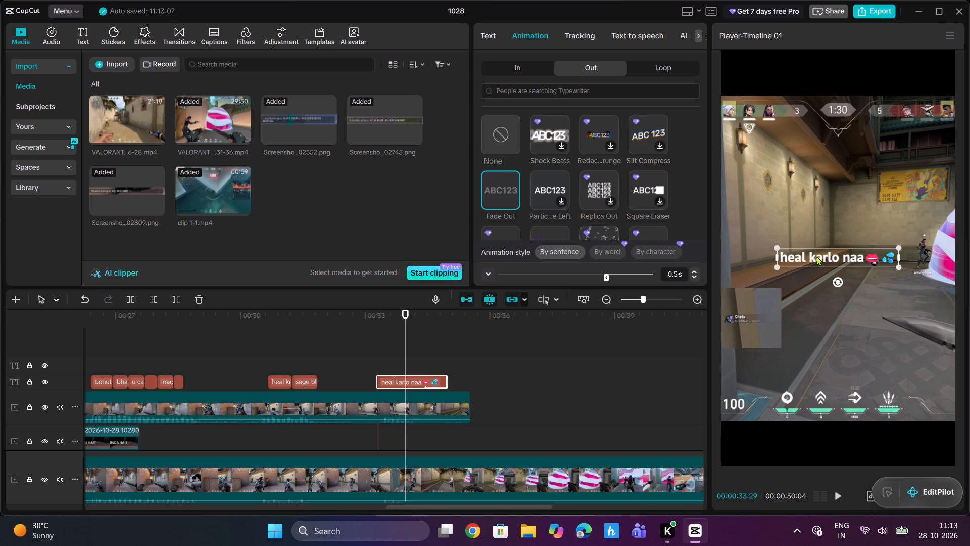
left_click_drag(820, 254, 848, 290)
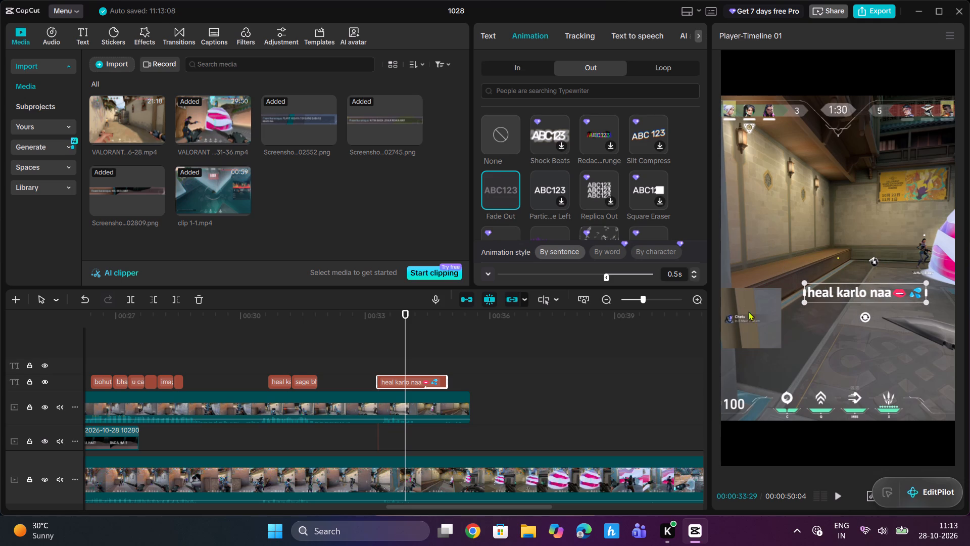
left_click_drag(861, 288, 826, 317)
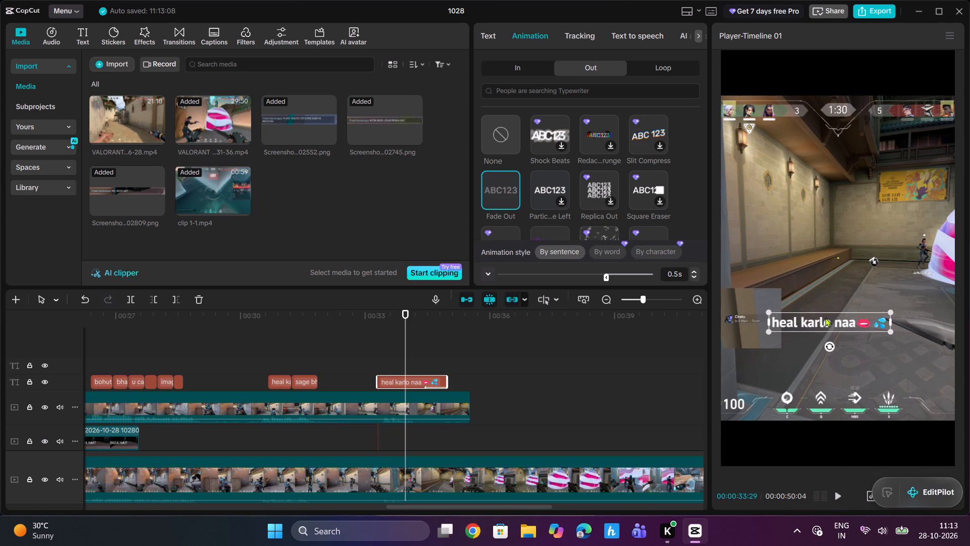
left_click_drag(826, 317, 826, 315)
left_click_drag(404, 320, 399, 321)
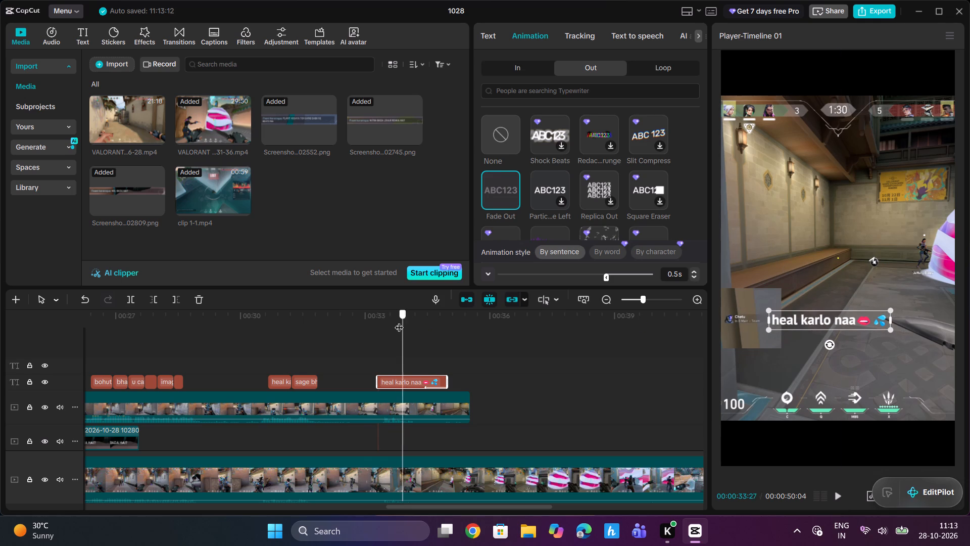
left_click_drag(399, 321, 372, 332)
key("space")
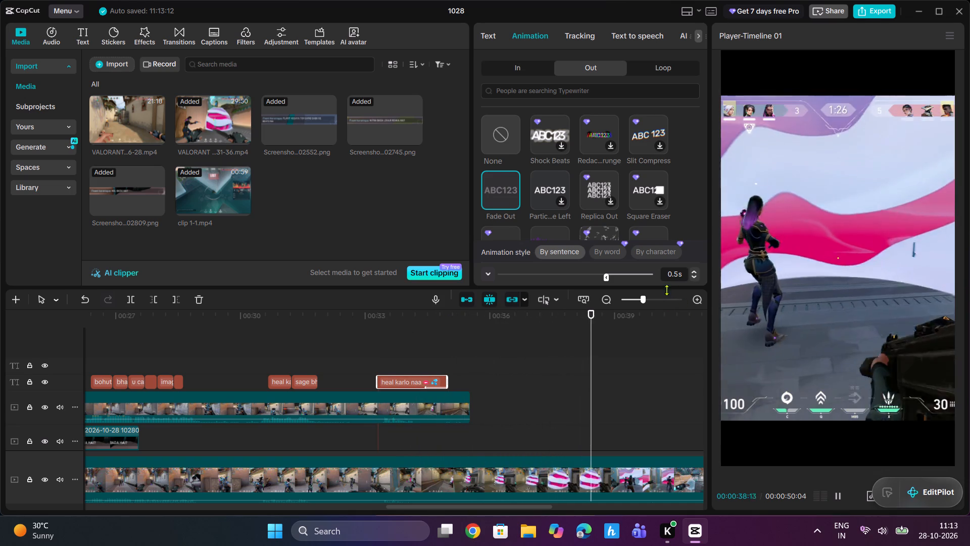
Add the Beige Dusk filter at the start of the timeline, 00:00:00:00.
left_click_drag(646, 298, 633, 302)
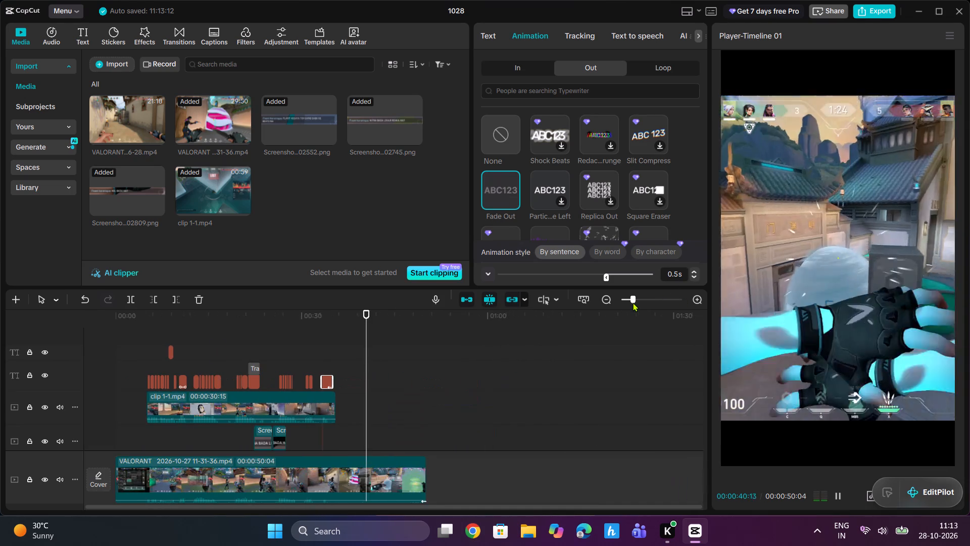
left_click_drag(633, 302, 634, 305)
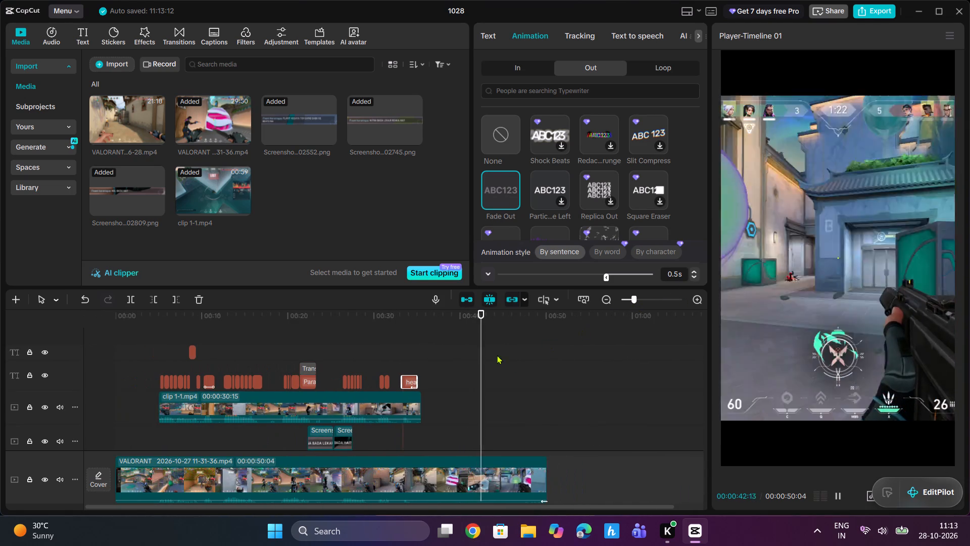
left_click_drag(488, 322, 144, 340)
left_click_drag(144, 340, 100, 341)
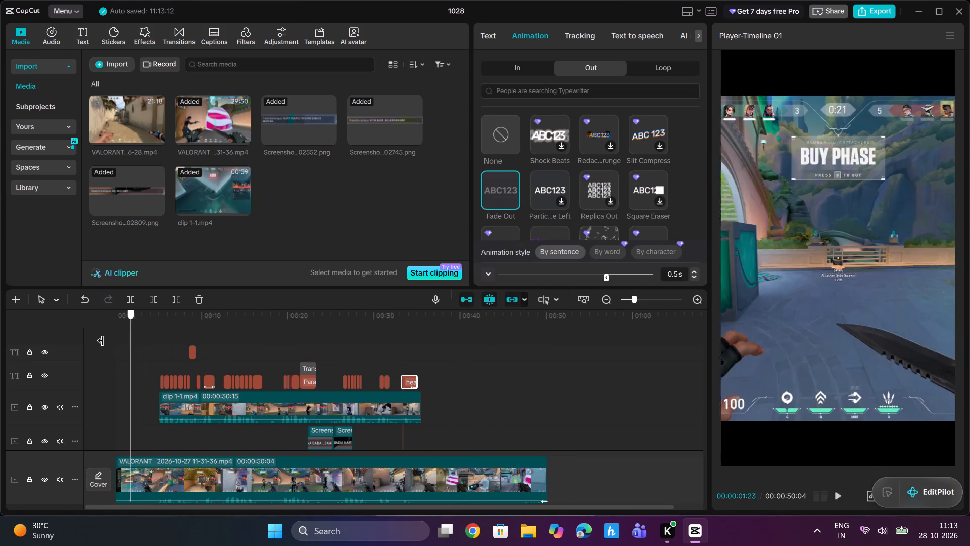
left_click_drag(100, 341, 35, 346)
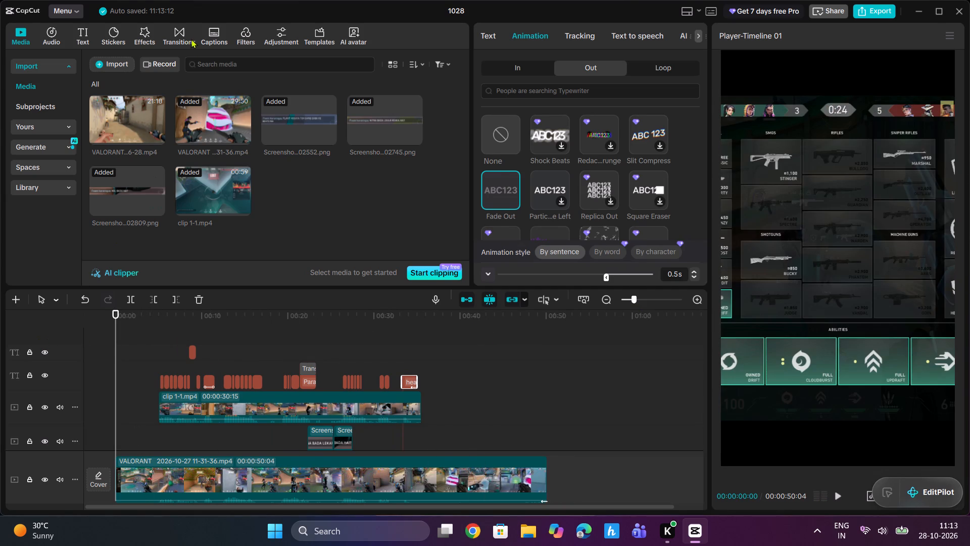
left_click(249, 37)
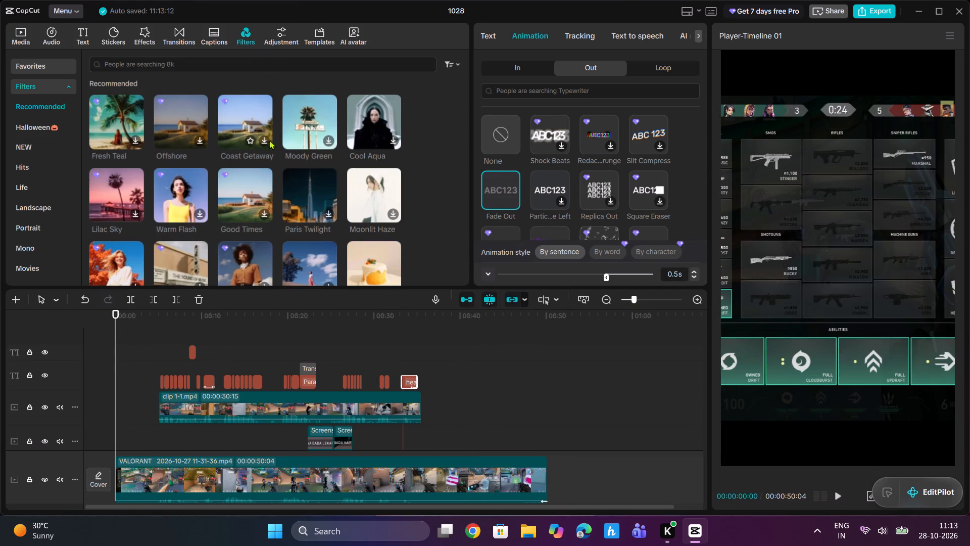
scroll(392, 229, "down", 2)
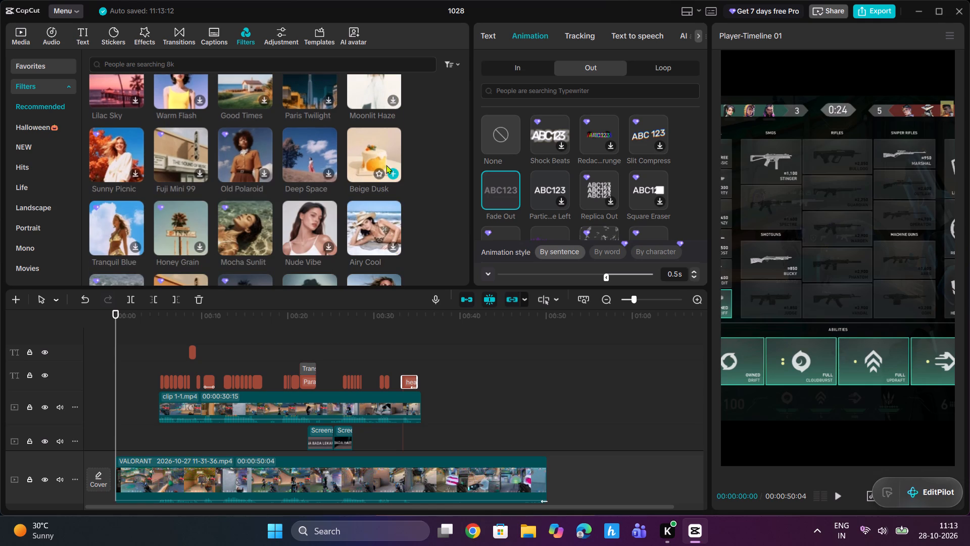
left_click(395, 174)
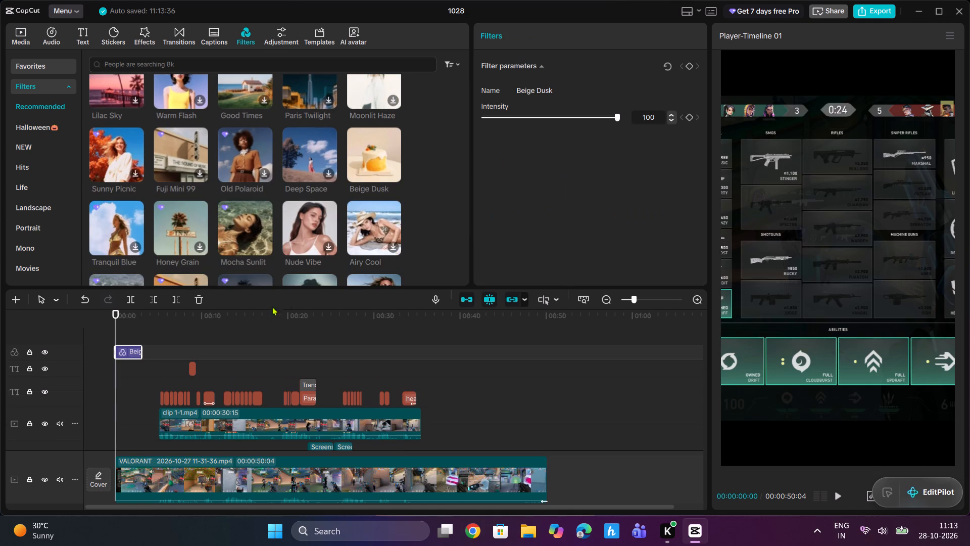
Extend the Beige Dusk filter to the end of the main VALORANT clip at about 00:00:50:04.
left_click_drag(142, 354, 434, 353)
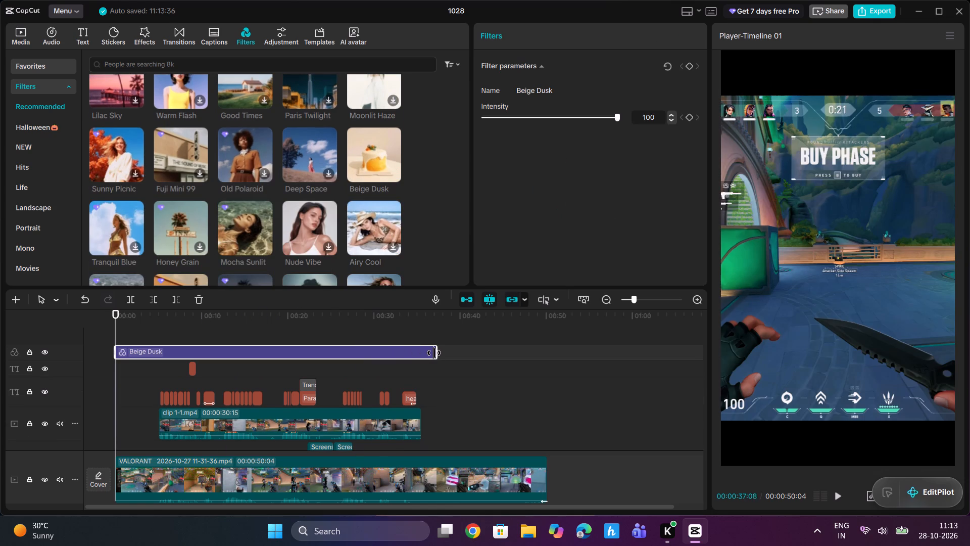
left_click_drag(434, 353, 513, 361)
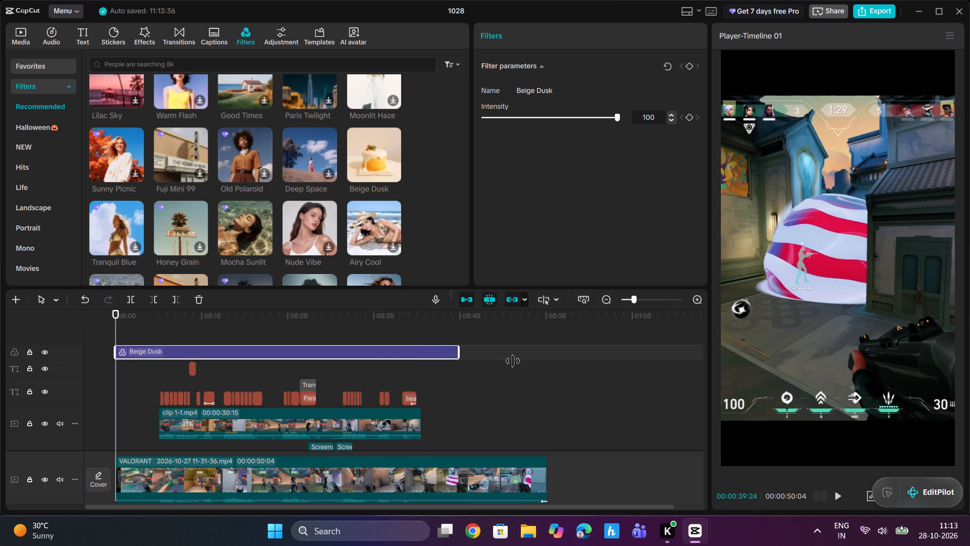
left_click_drag(513, 361, 545, 365)
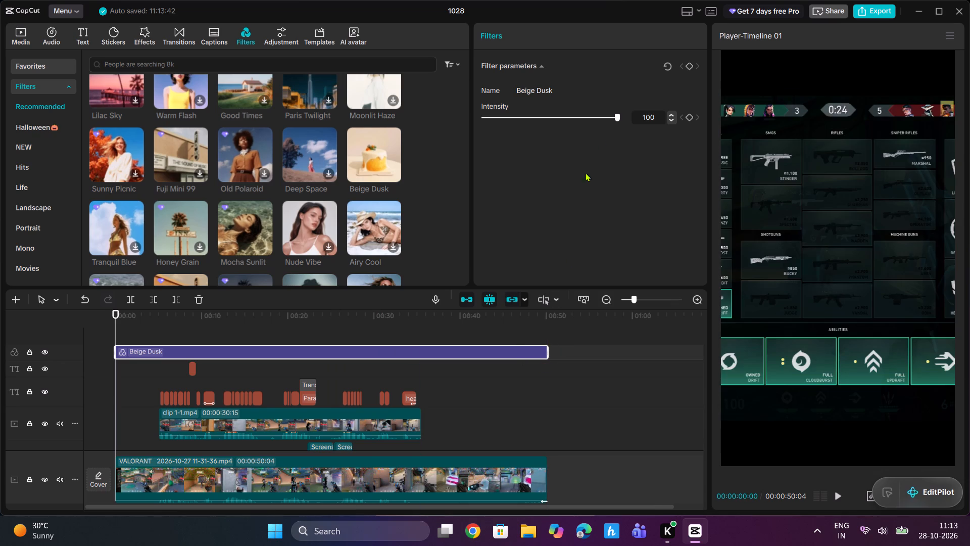
Set the Beige Dusk filter's intensity to 36 and scrub through the opening seconds to check the look.
left_click_drag(577, 115, 532, 127)
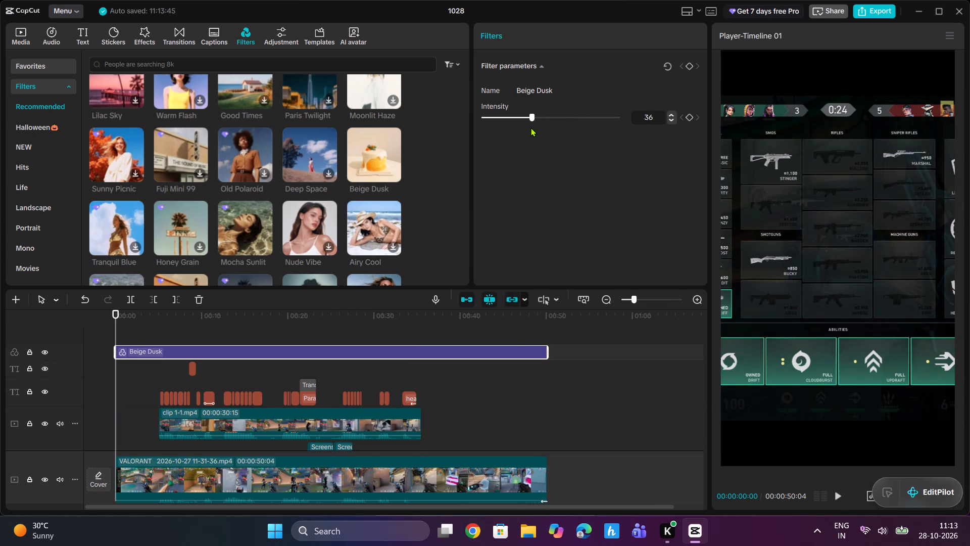
left_click_drag(115, 316, 171, 314)
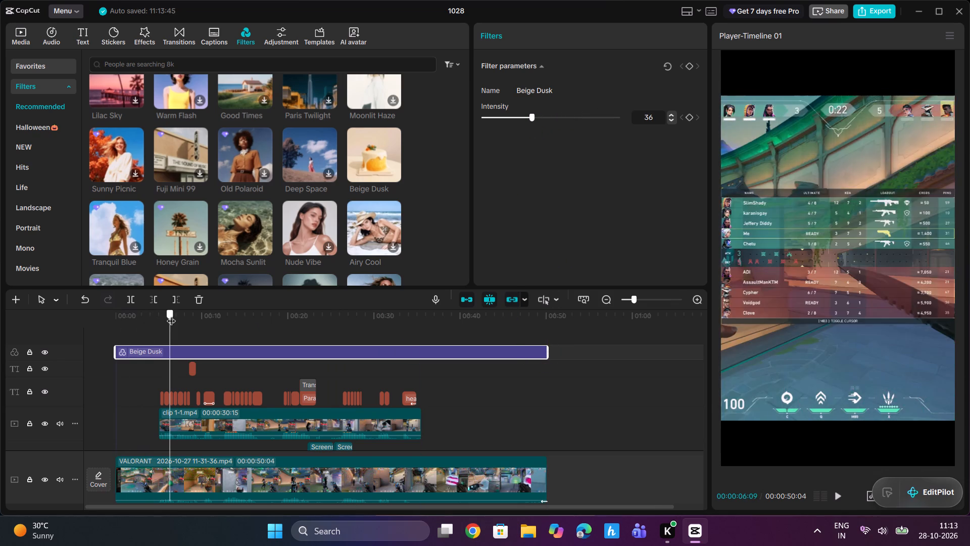
left_click_drag(171, 314, 120, 324)
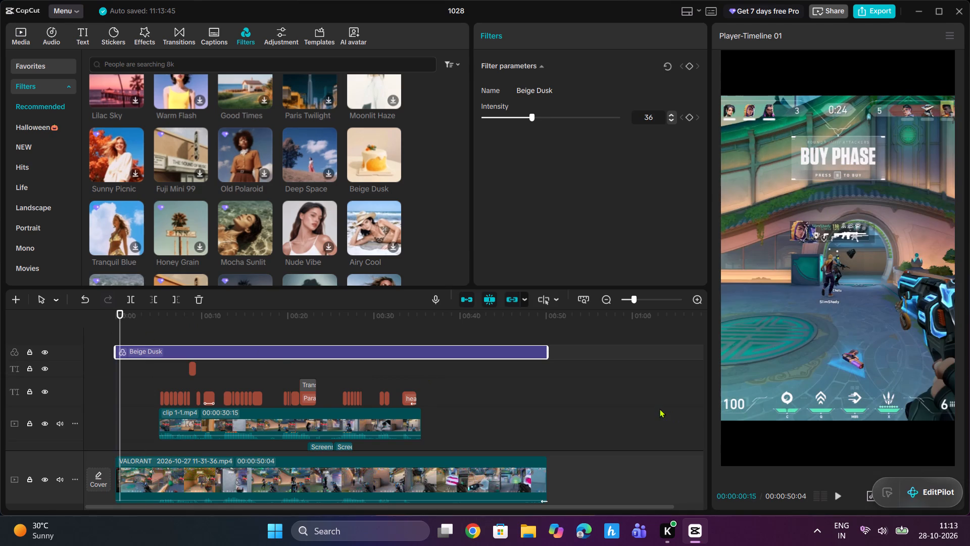
Play through the opening ten seconds and trim the start of the "ke bhaito" caption to about 00:00:08:18.
key("space")
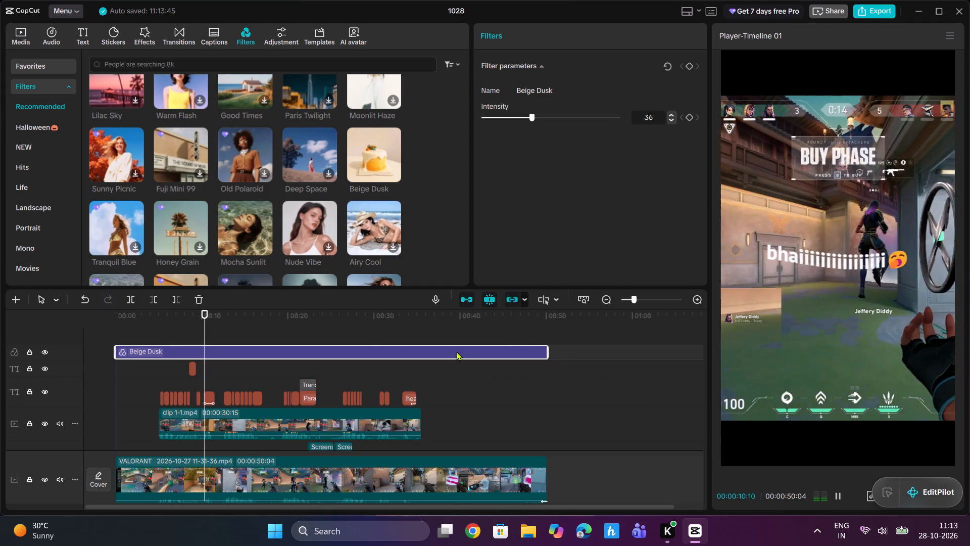
key("space")
left_click_drag(212, 313, 183, 336)
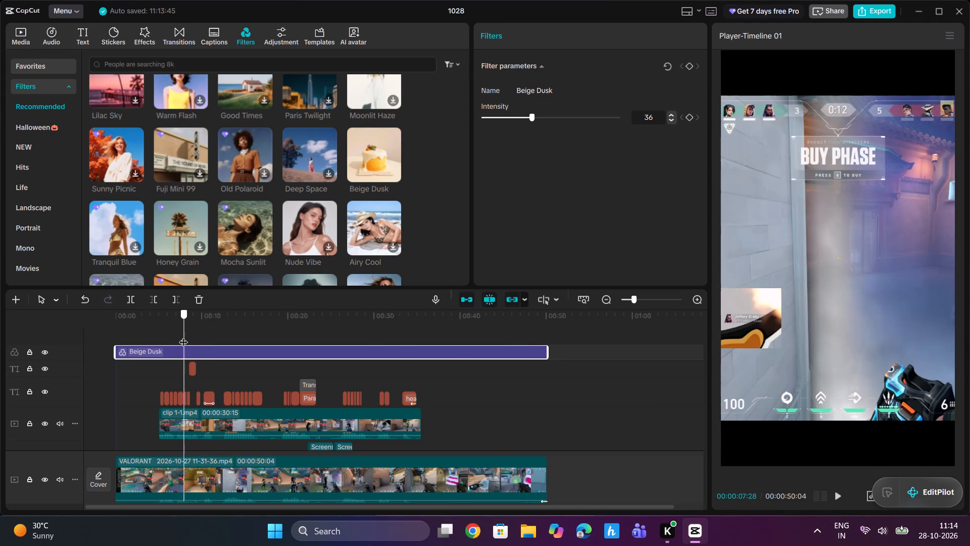
left_click_drag(183, 336, 185, 336)
left_click(638, 294)
left_click(642, 298)
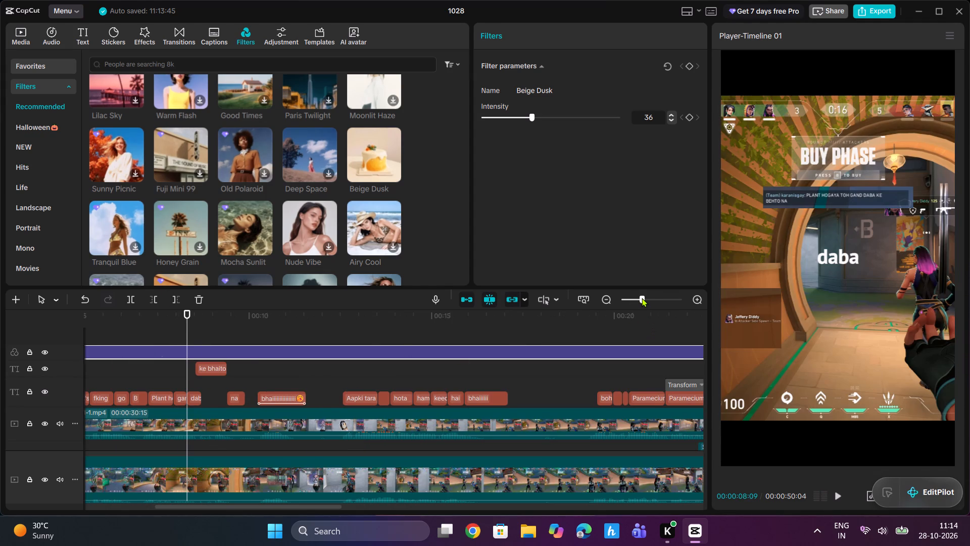
left_click(642, 298)
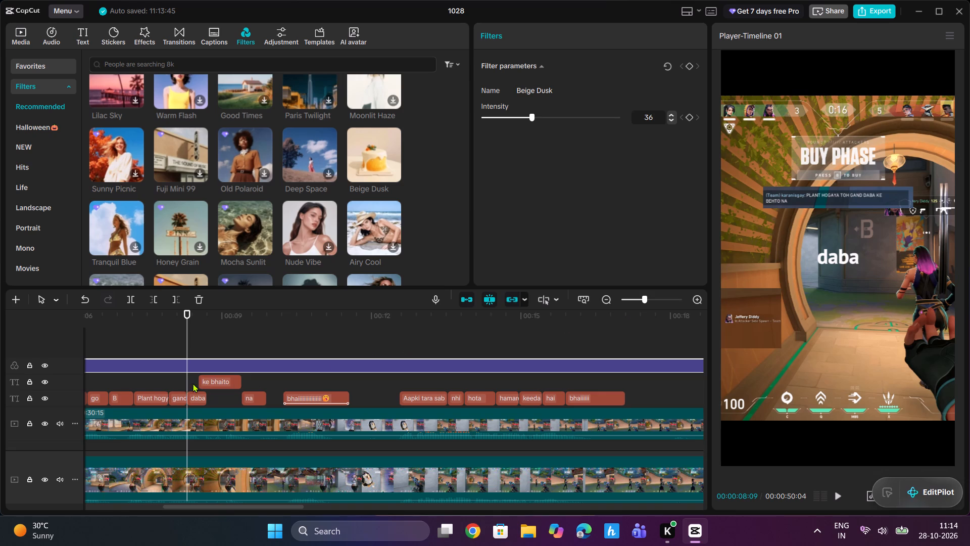
left_click_drag(199, 381, 202, 381)
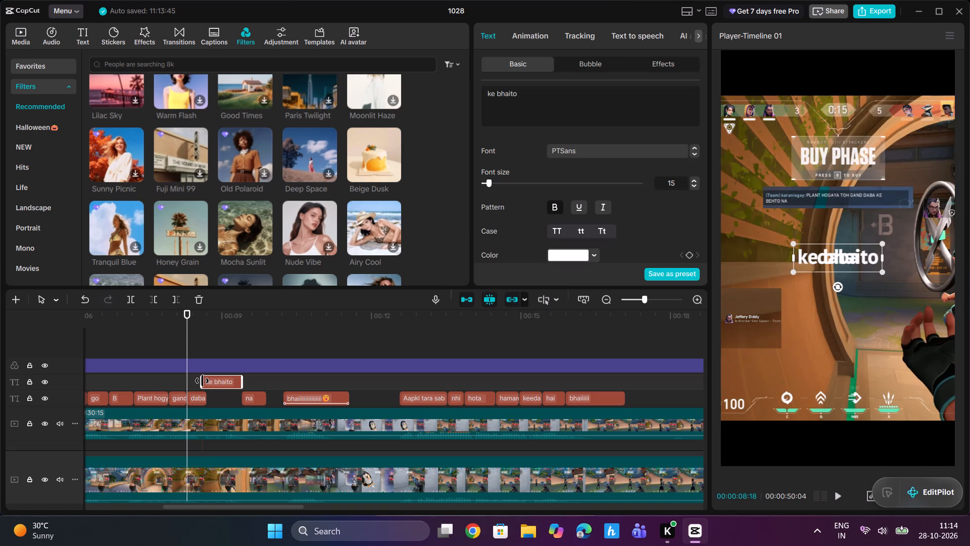
left_click_drag(202, 381, 204, 381)
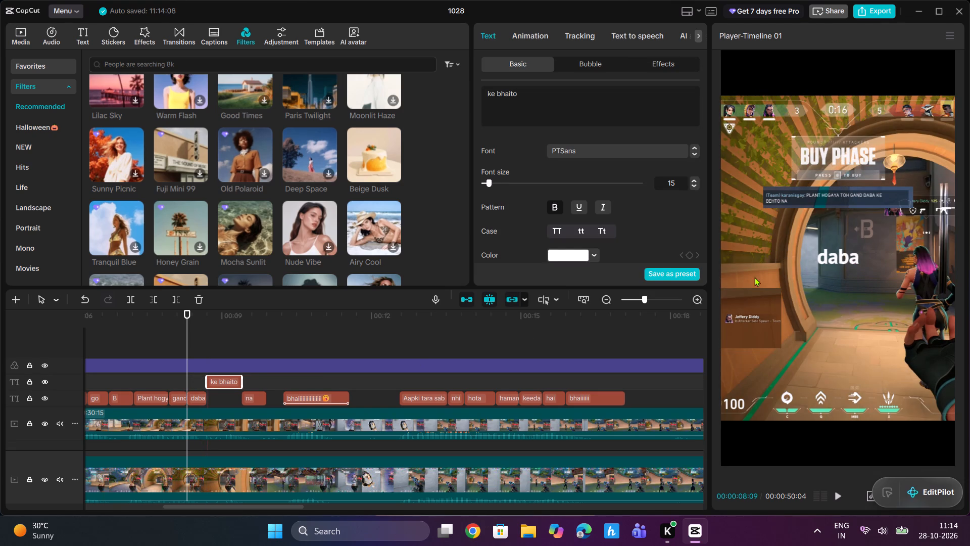
left_click(217, 336)
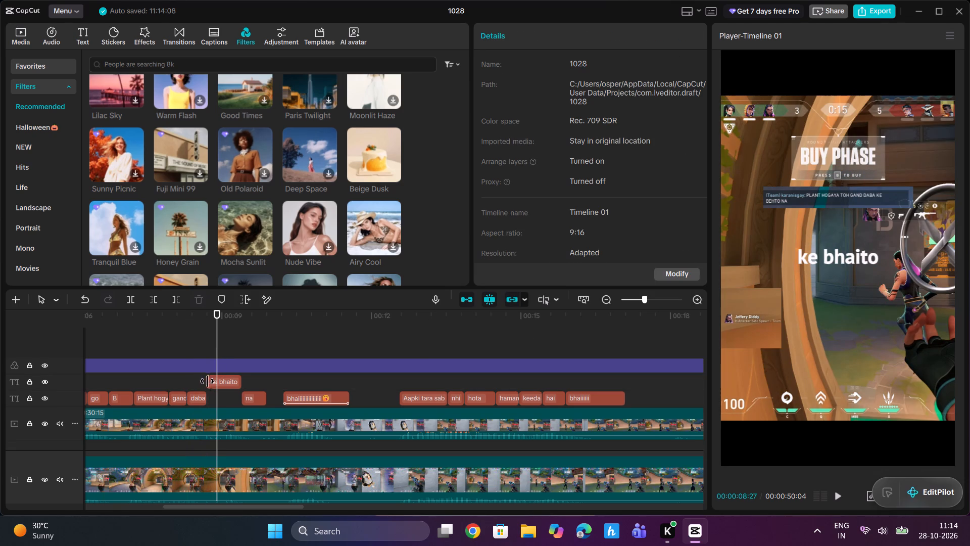
left_click(206, 382)
left_click(209, 379)
left_click(206, 381)
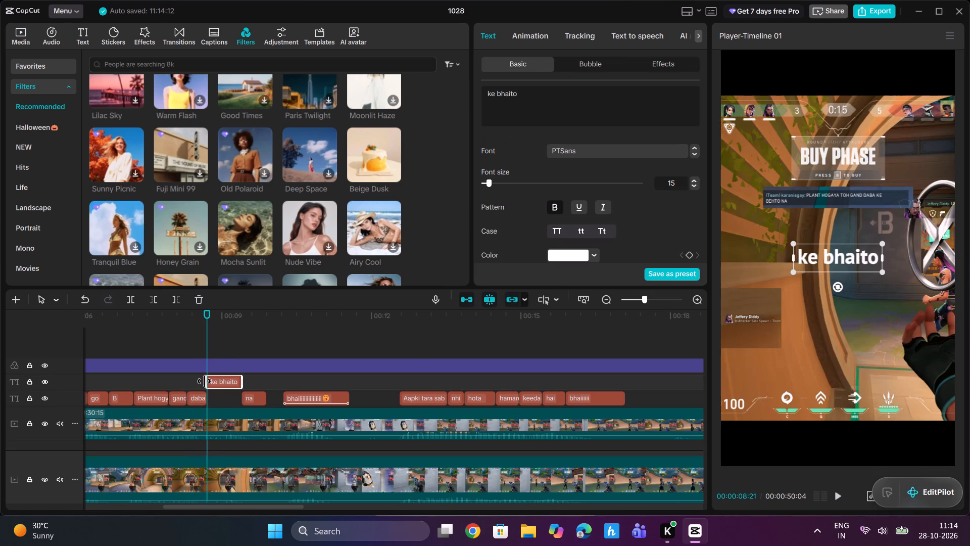
Move the "ke bhaito" caption slightly up and right of the frame's centre, clear of "daba", and replay it.
left_click_drag(835, 256, 858, 237)
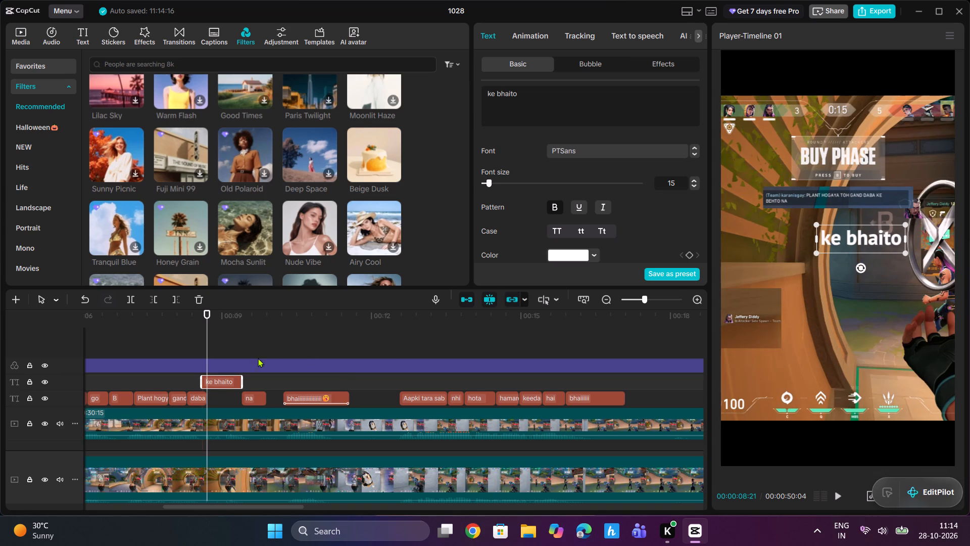
key("space")
key("space")
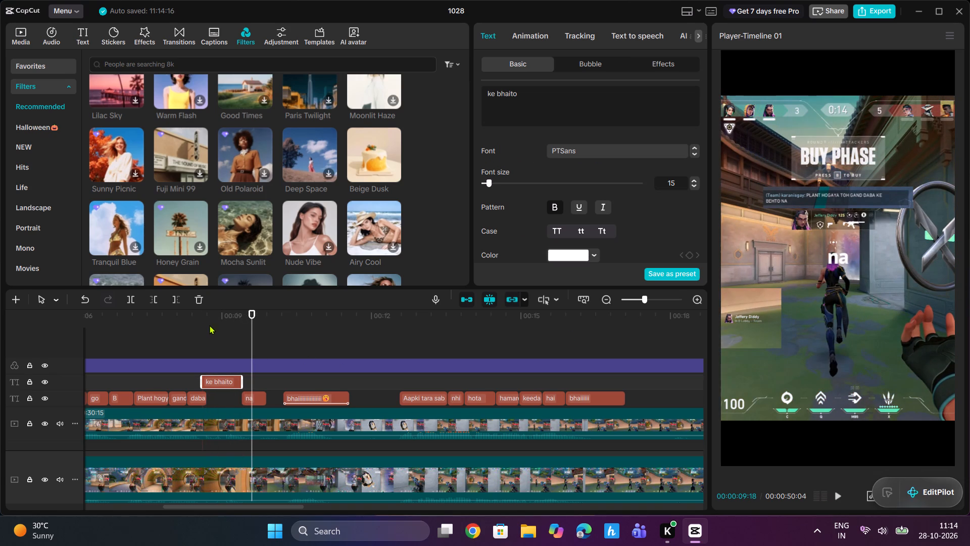
left_click_drag(249, 315, 189, 328)
key("space")
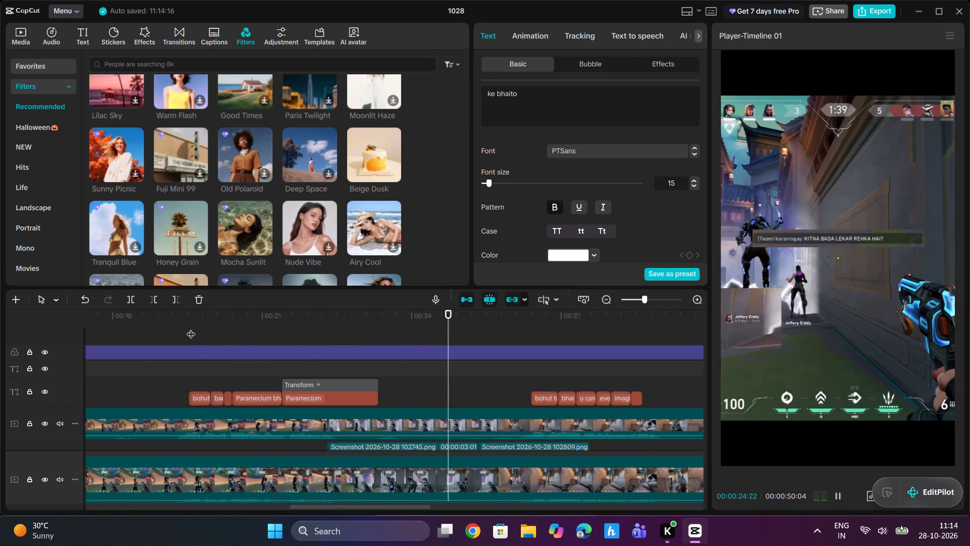
Scale the second chat screenshot, at 00:00:26:21, to 78% and place it above "bohut bada" at X 90, Y 327, then play on to the end.
key("space")
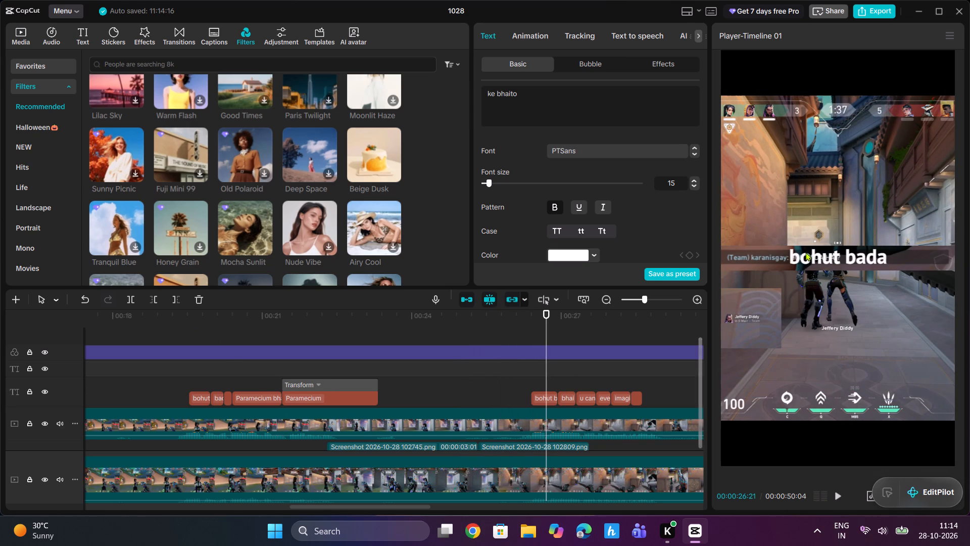
left_click(773, 256)
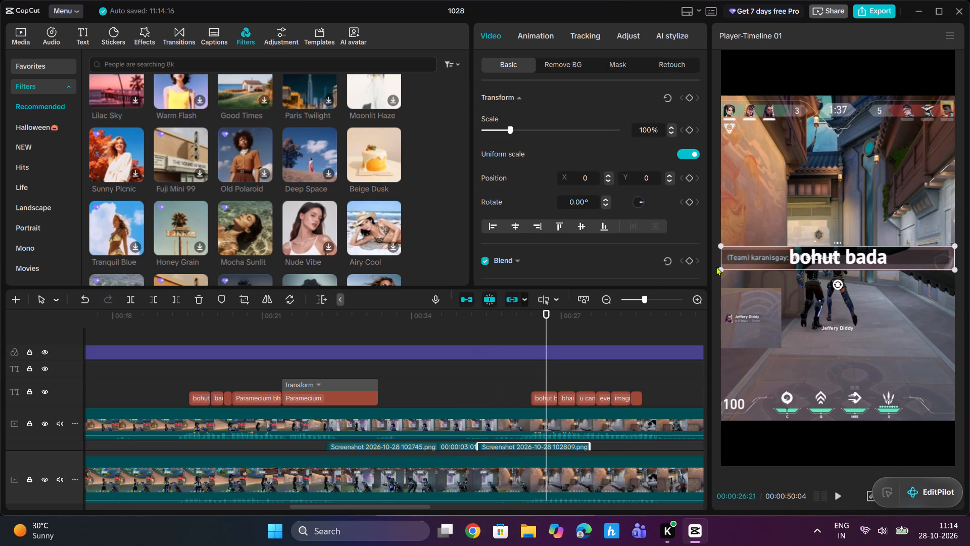
left_click_drag(720, 266, 764, 260)
left_click_drag(765, 255, 775, 220)
key("space")
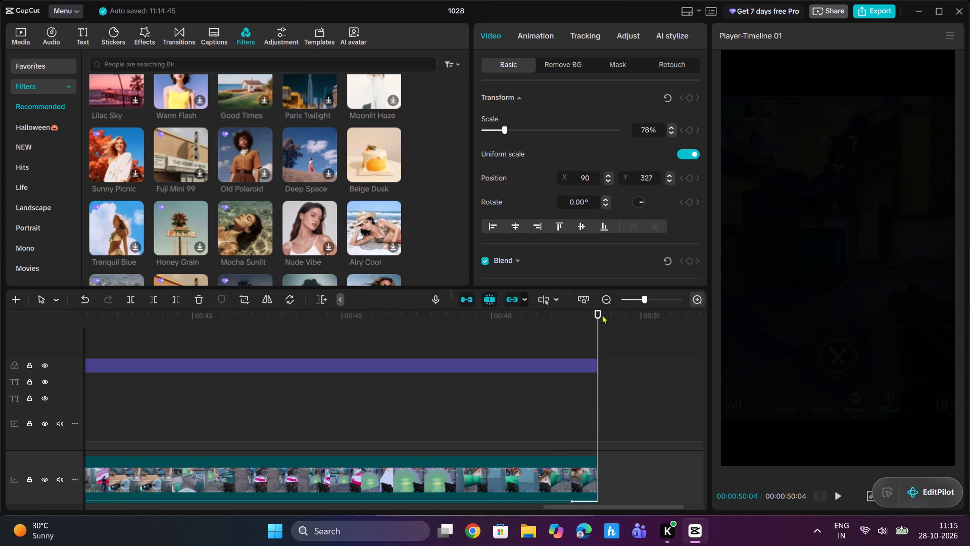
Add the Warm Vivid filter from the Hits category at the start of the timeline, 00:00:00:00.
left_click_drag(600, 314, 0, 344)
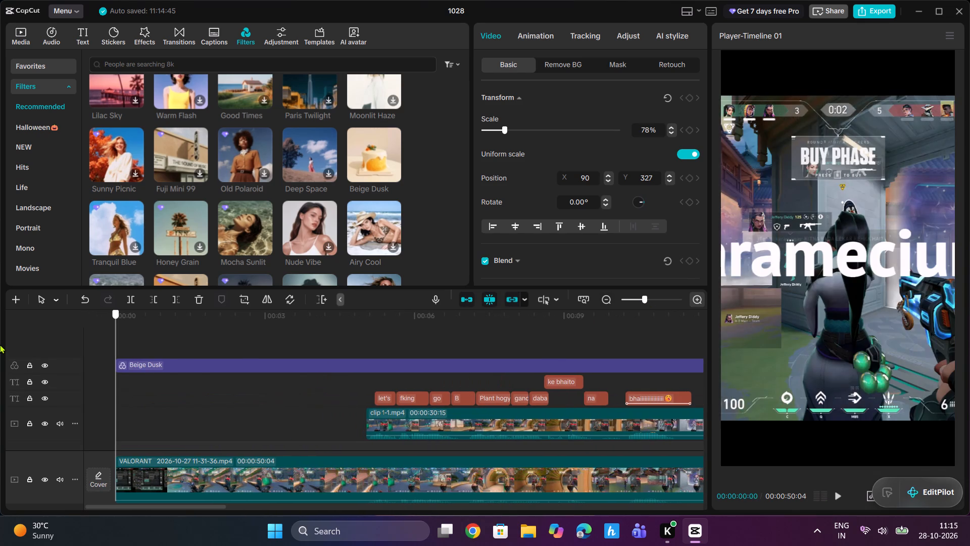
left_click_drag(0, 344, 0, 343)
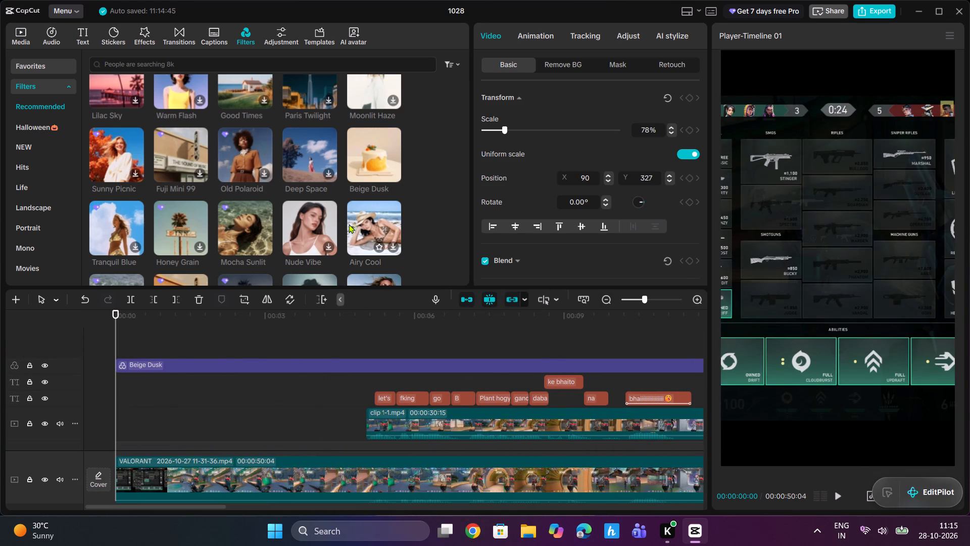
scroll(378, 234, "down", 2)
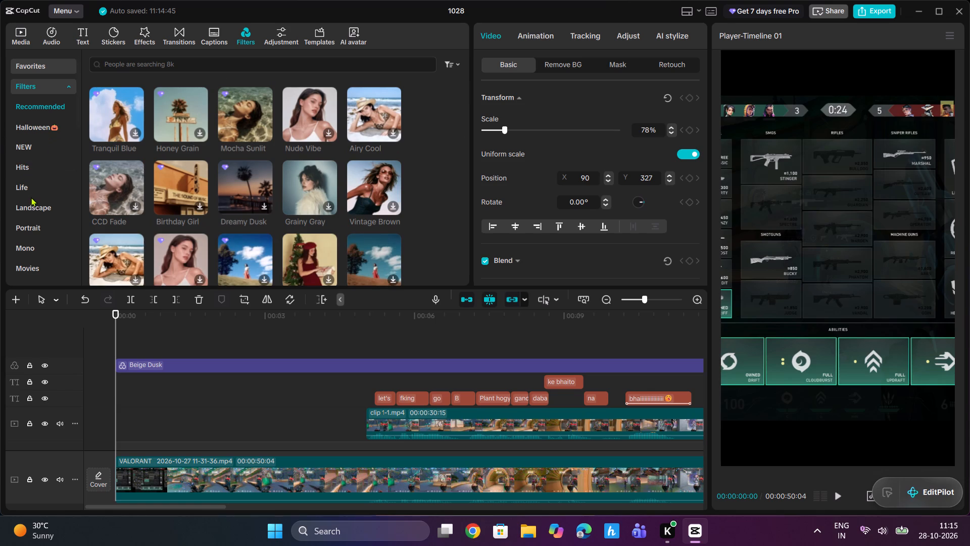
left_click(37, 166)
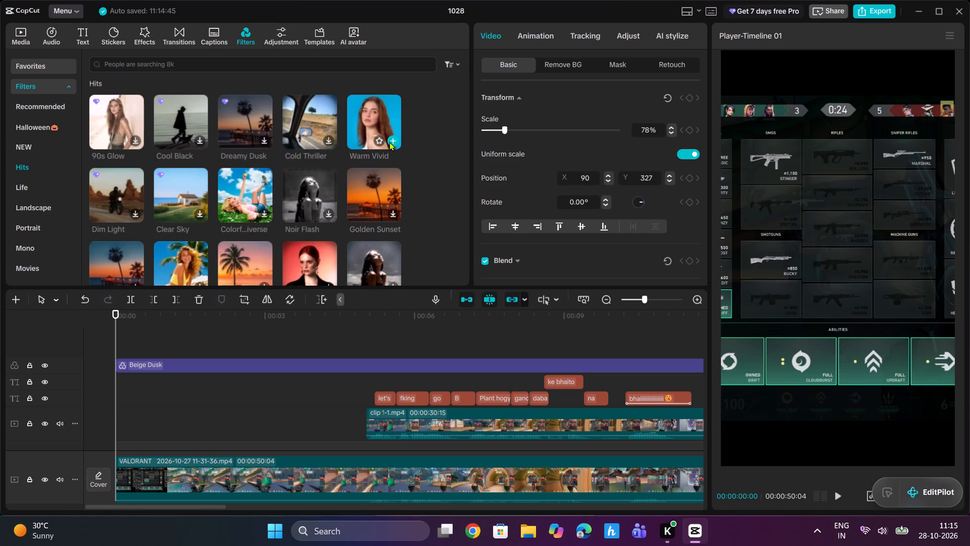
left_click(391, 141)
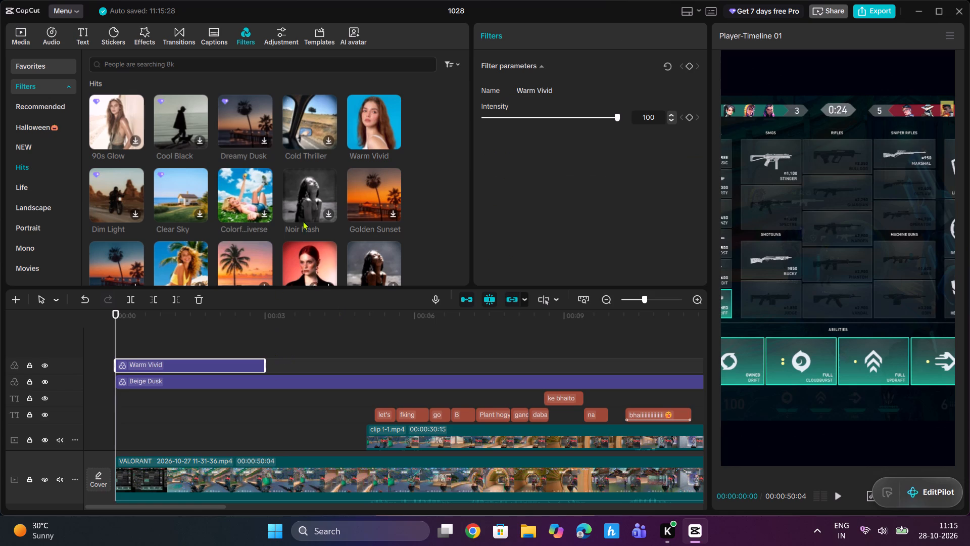
Add the Deep Cyan filter from the Hits category at 00:00:00:00.
scroll(368, 210, "down", 2)
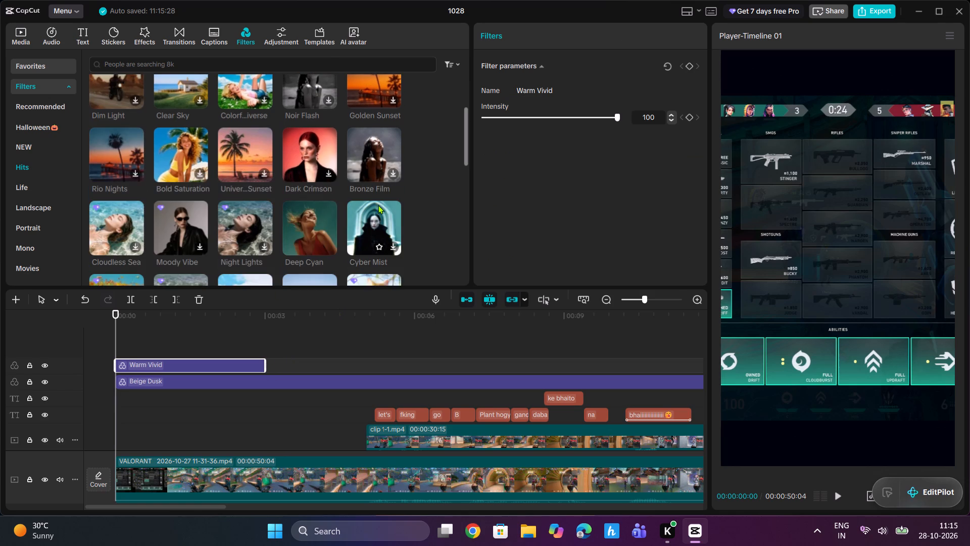
left_click(328, 248)
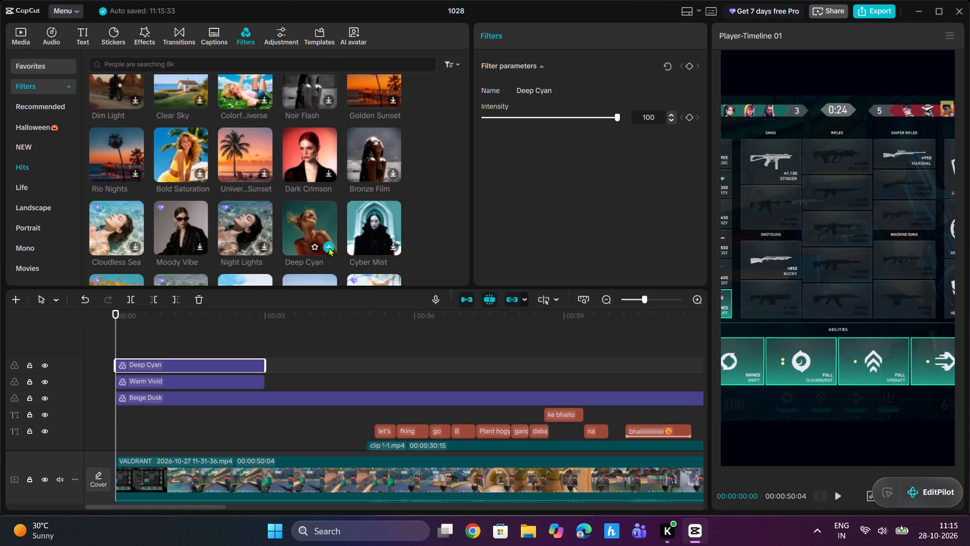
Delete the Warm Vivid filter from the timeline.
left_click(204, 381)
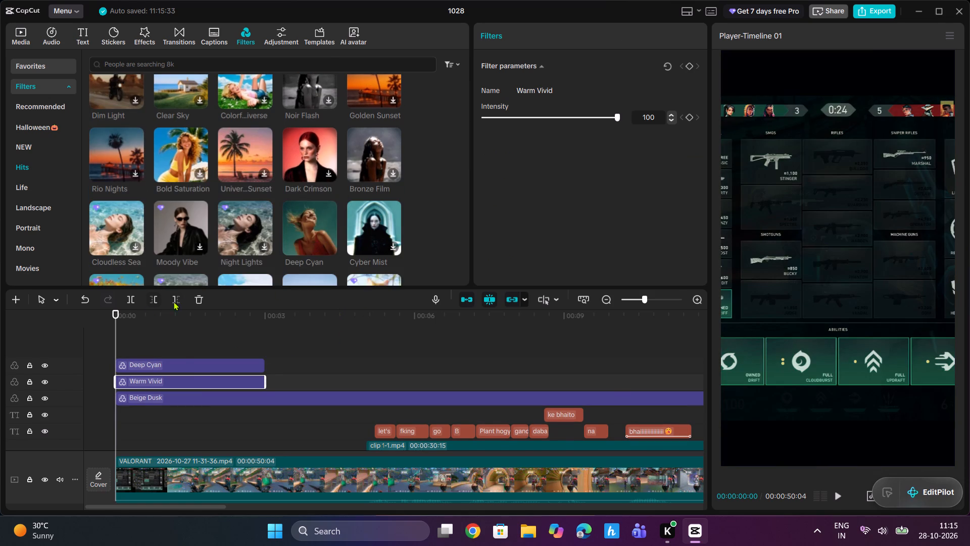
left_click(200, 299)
Extend the Deep Cyan filter to the end of the main VALORANT clip at 00:00:50:04, matching the Beige Dusk filter.
left_click(178, 368)
left_click_drag(264, 365, 419, 352)
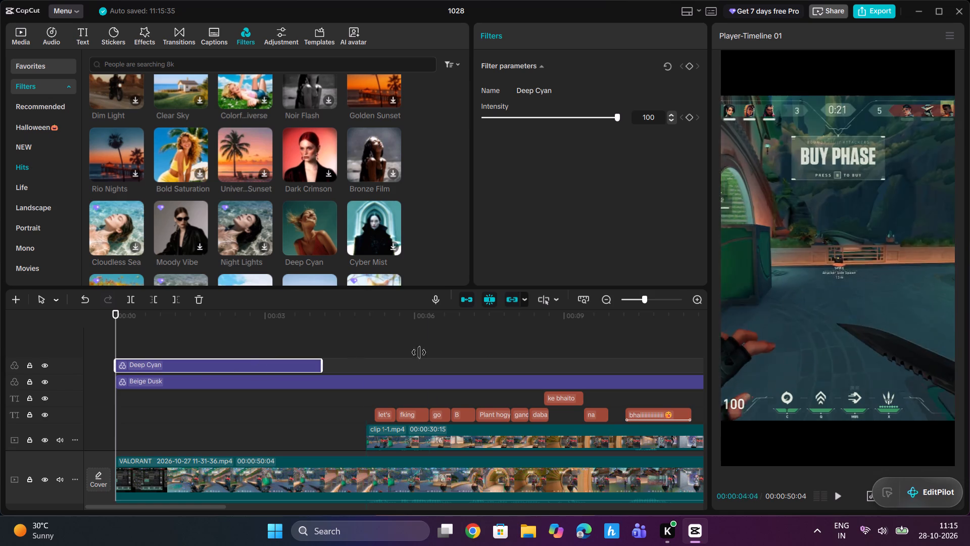
left_click_drag(419, 352, 849, 343)
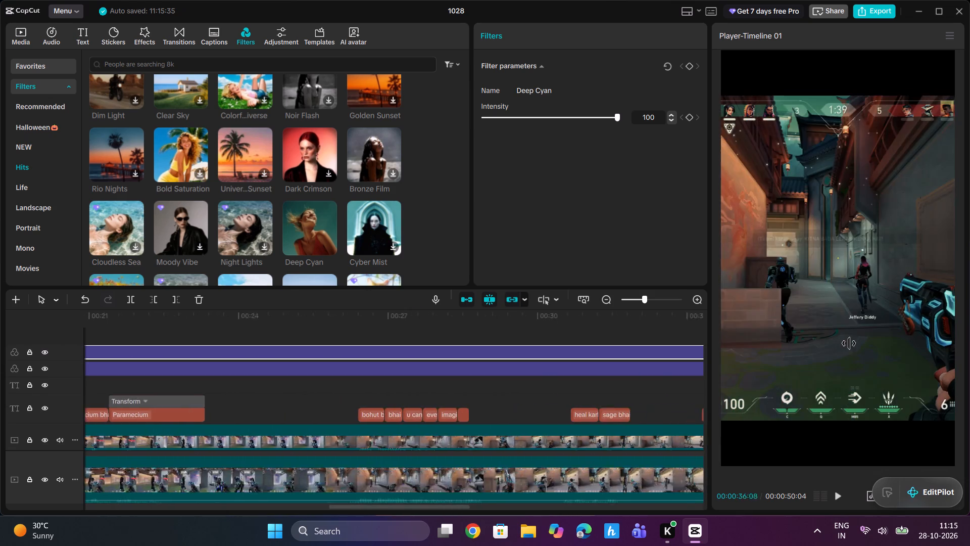
left_click_drag(849, 343, 70, 359)
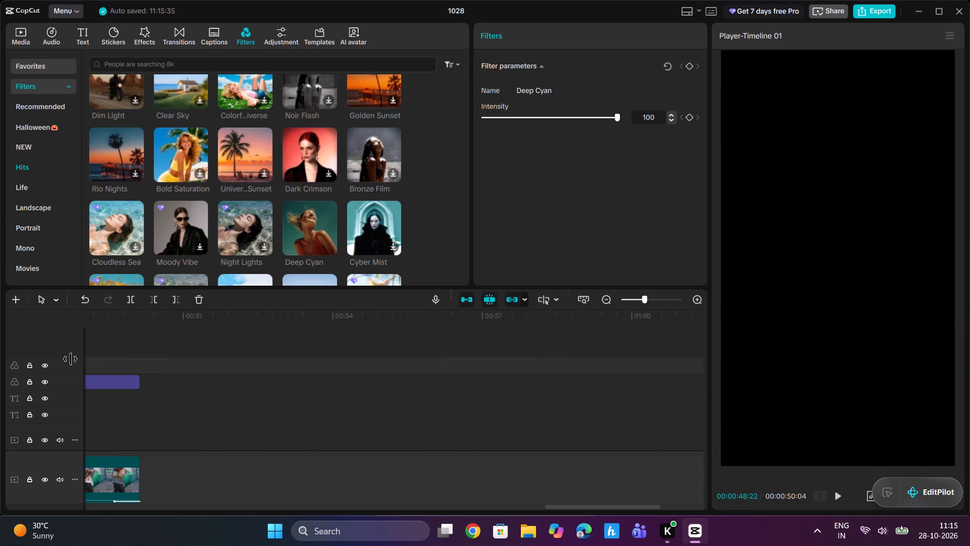
left_click_drag(70, 359, 237, 359)
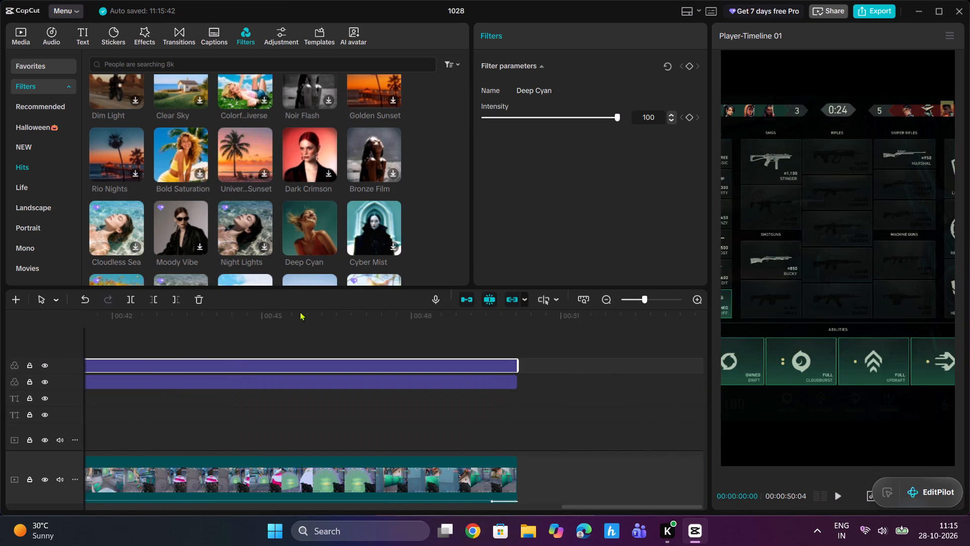
left_click_drag(638, 298, 634, 298)
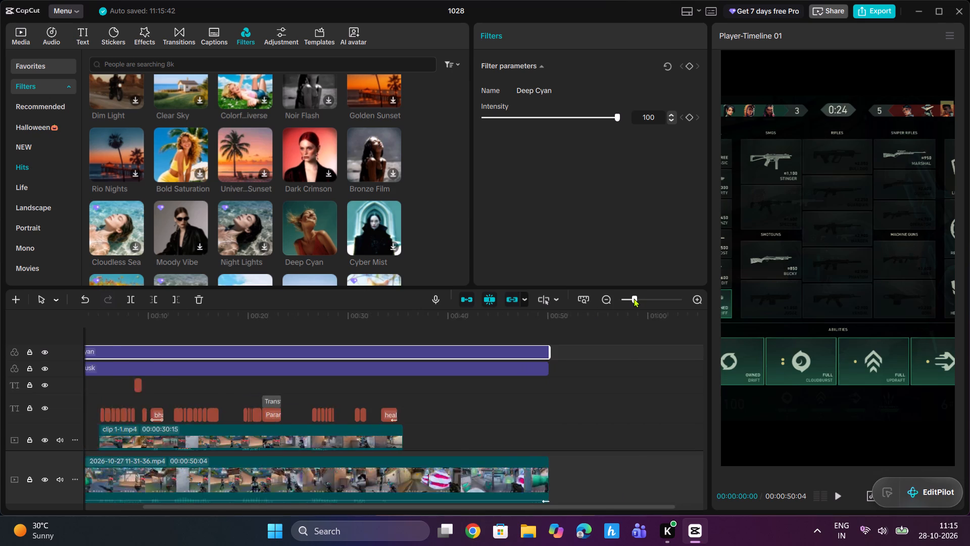
left_click_drag(634, 298, 632, 299)
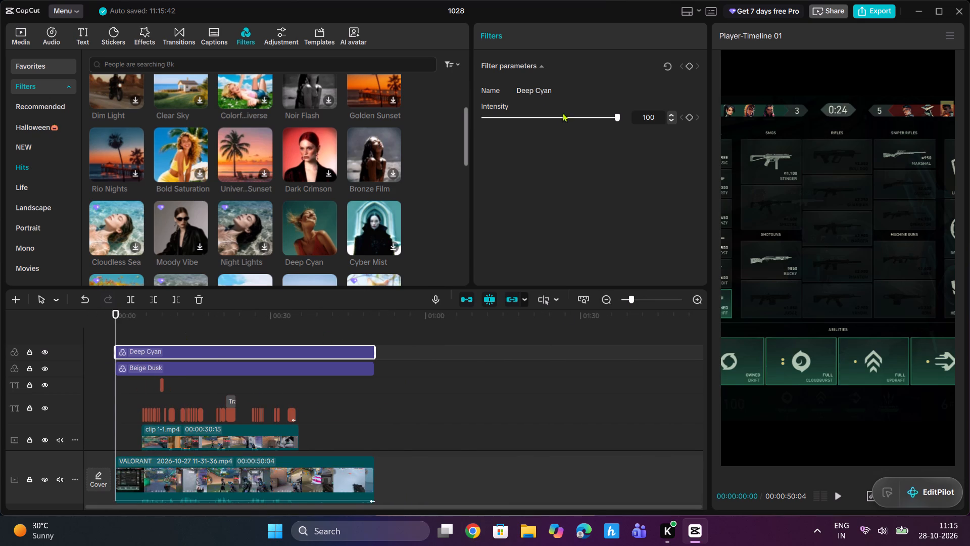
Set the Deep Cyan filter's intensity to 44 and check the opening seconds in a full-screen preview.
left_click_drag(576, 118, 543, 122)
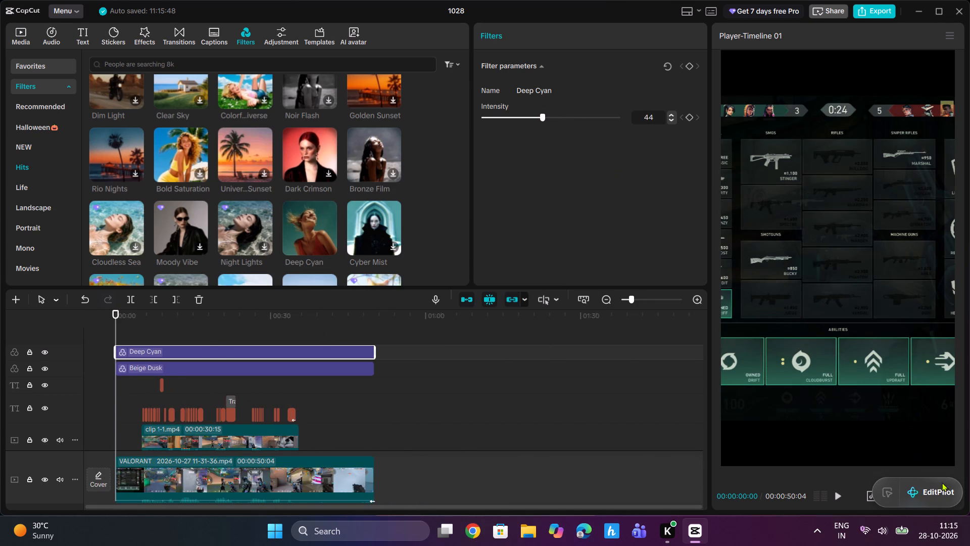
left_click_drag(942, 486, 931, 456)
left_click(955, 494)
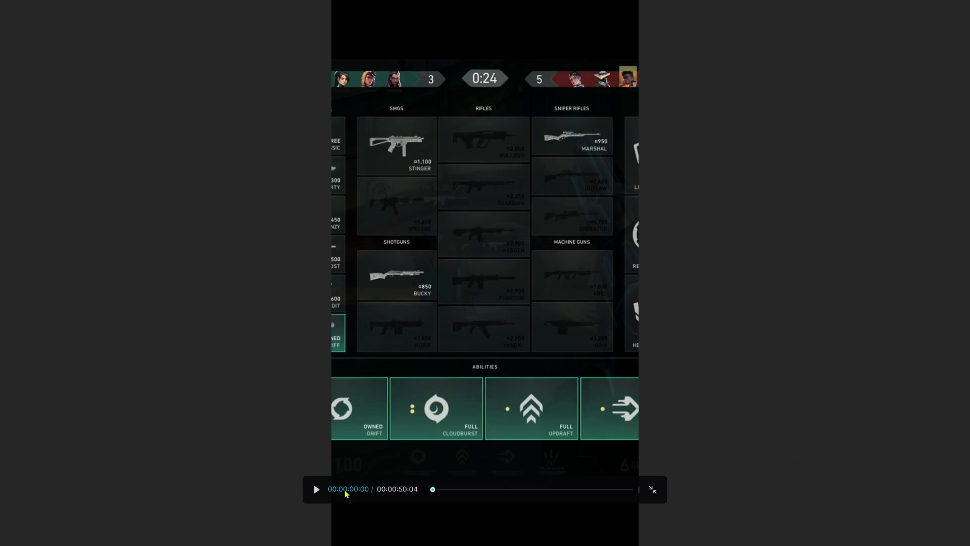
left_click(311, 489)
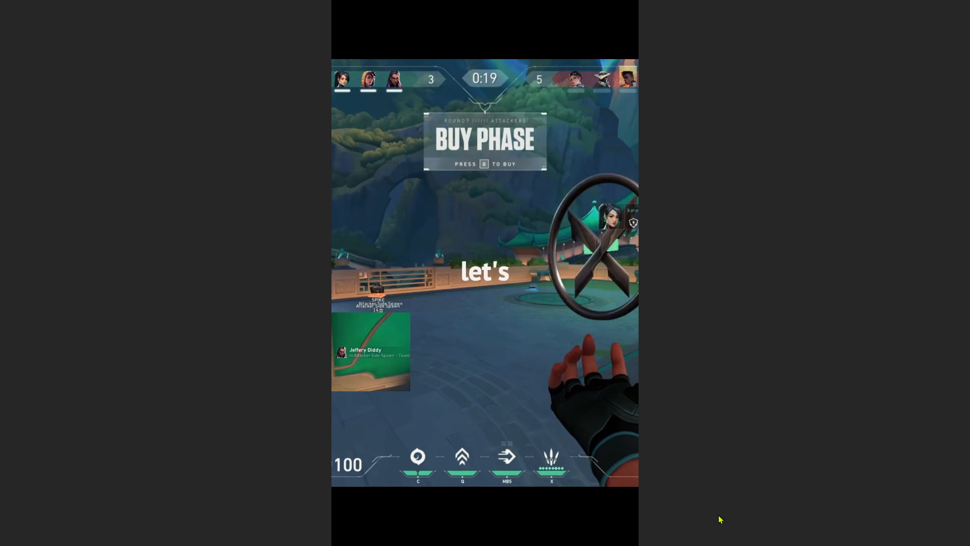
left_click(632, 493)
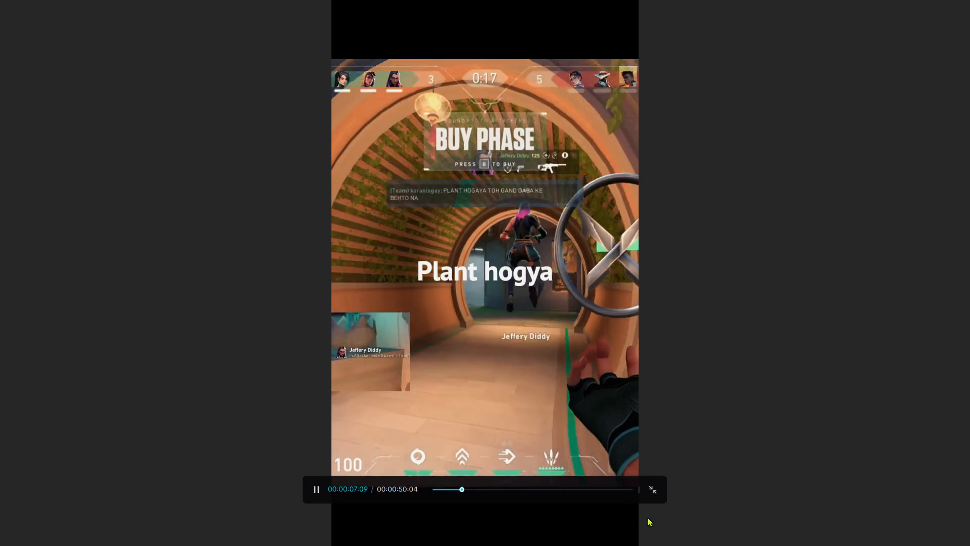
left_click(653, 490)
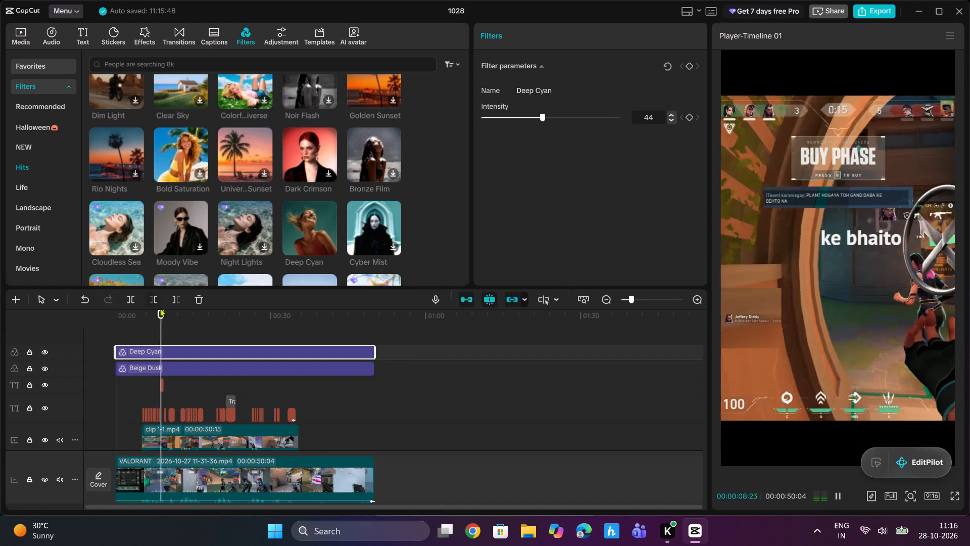
Lower the Deep Cyan filter's intensity to 22 and then to 0 to compare the look at 00:00:10:02.
left_click_drag(529, 115, 513, 119)
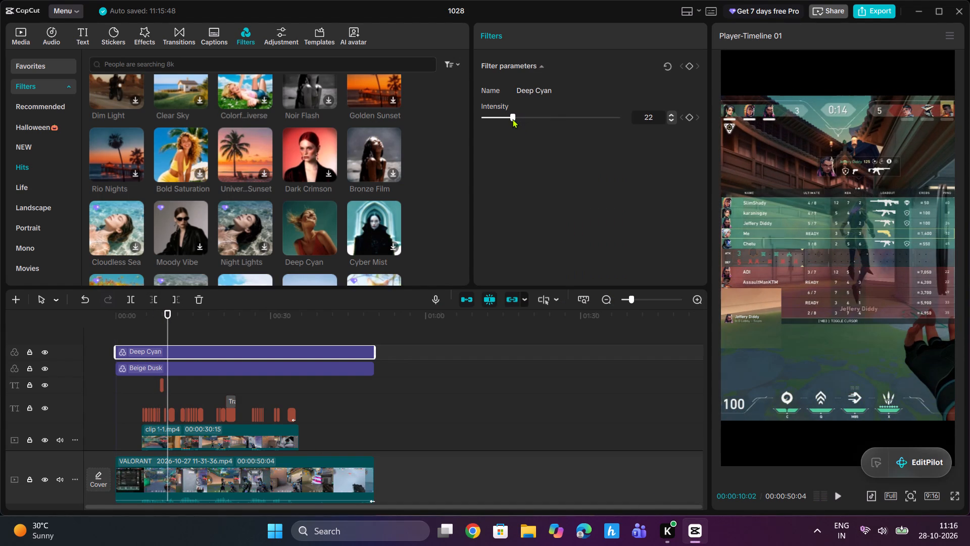
left_click_drag(512, 116, 467, 123)
Delete the Deep Cyan and Beige Dusk filters from the timeline.
left_click(200, 295)
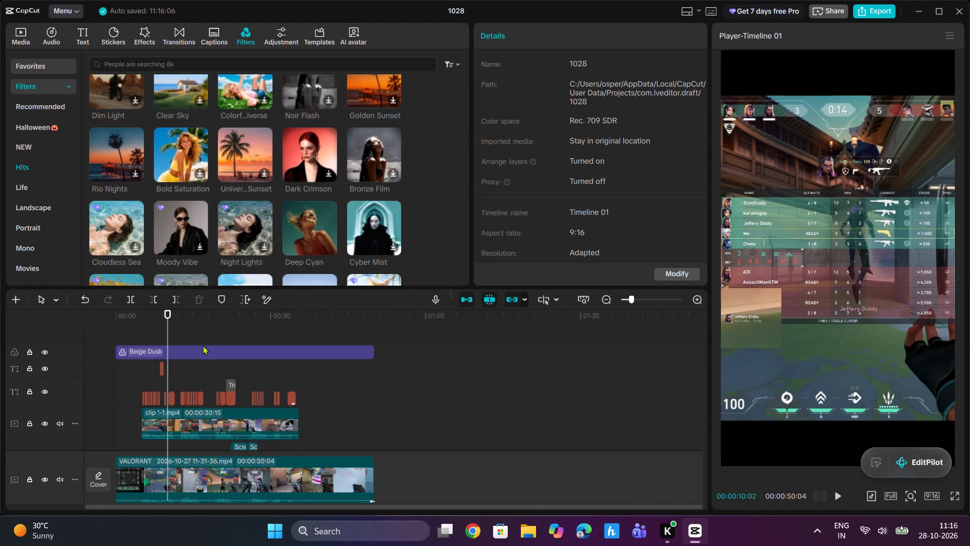
left_click(199, 347)
left_click(196, 298)
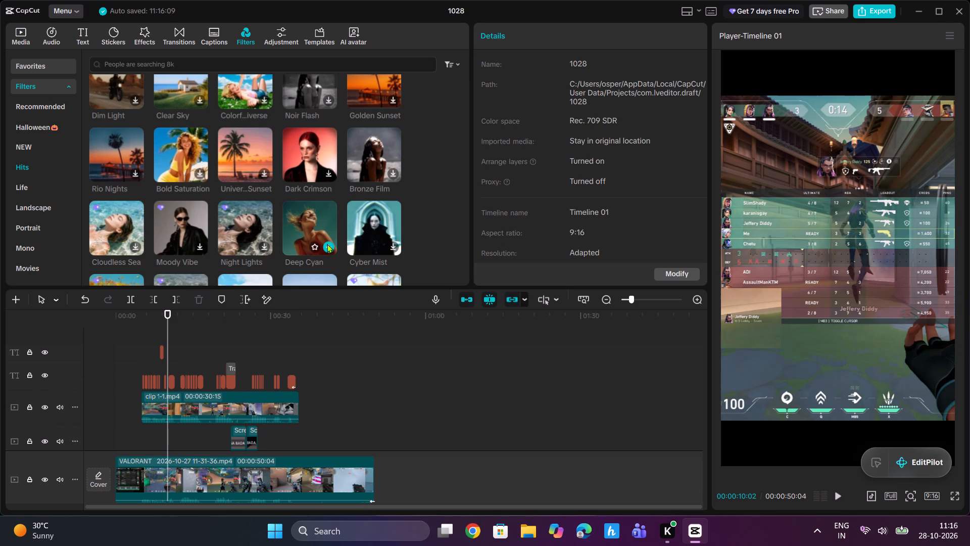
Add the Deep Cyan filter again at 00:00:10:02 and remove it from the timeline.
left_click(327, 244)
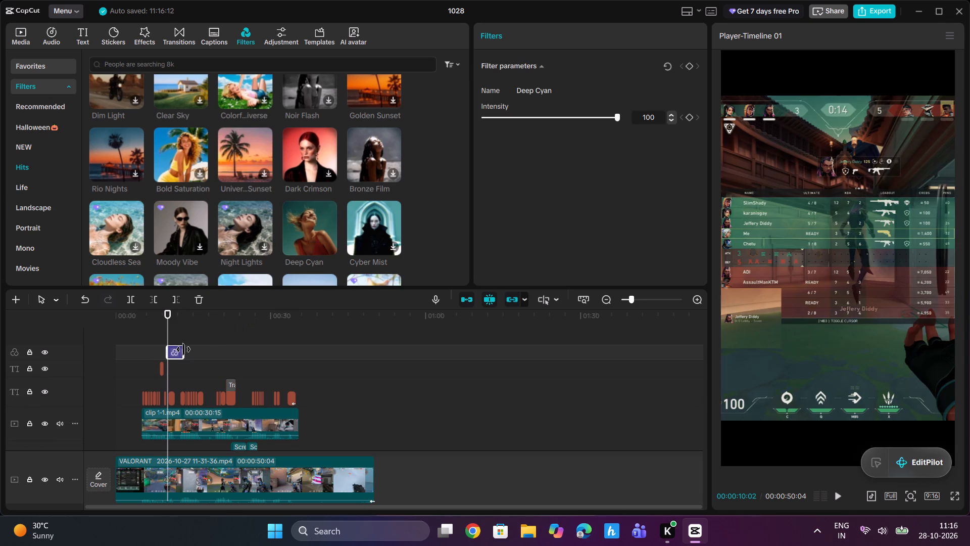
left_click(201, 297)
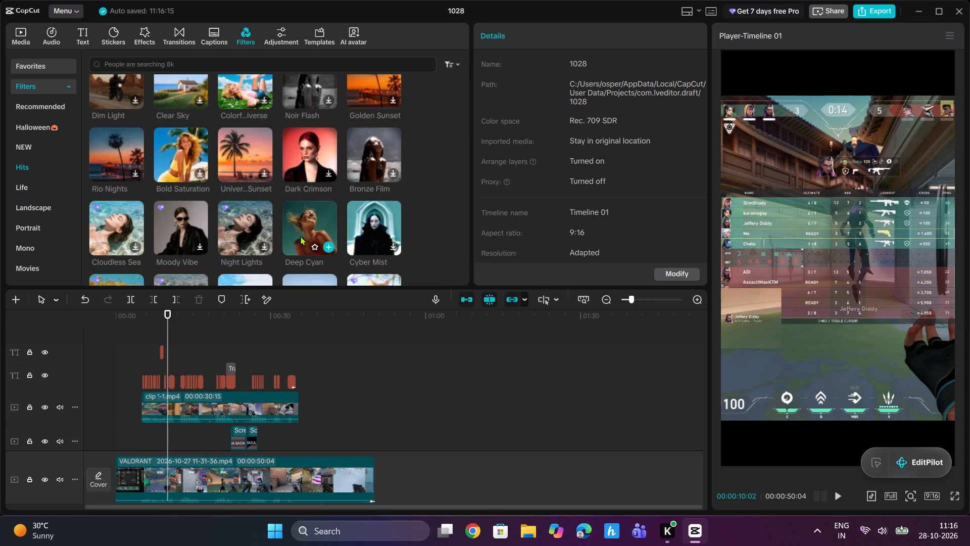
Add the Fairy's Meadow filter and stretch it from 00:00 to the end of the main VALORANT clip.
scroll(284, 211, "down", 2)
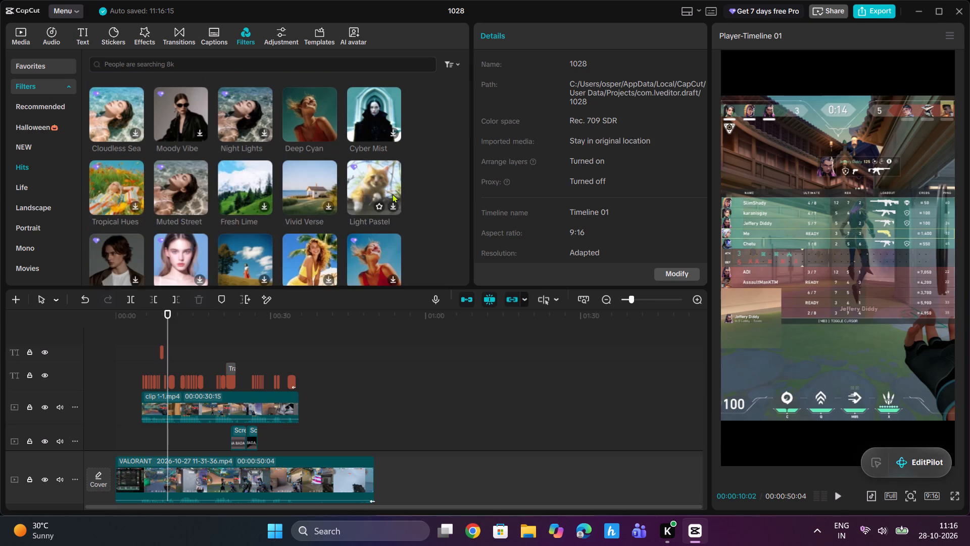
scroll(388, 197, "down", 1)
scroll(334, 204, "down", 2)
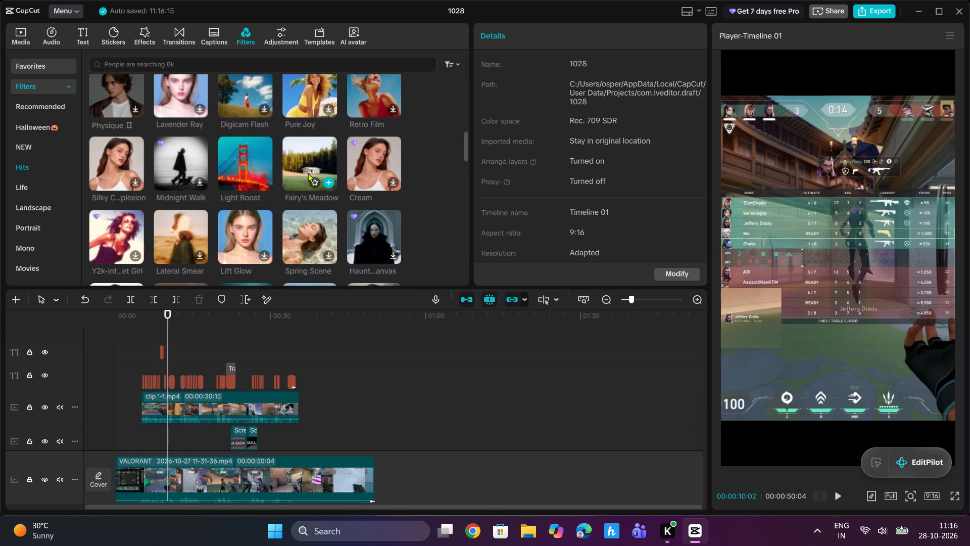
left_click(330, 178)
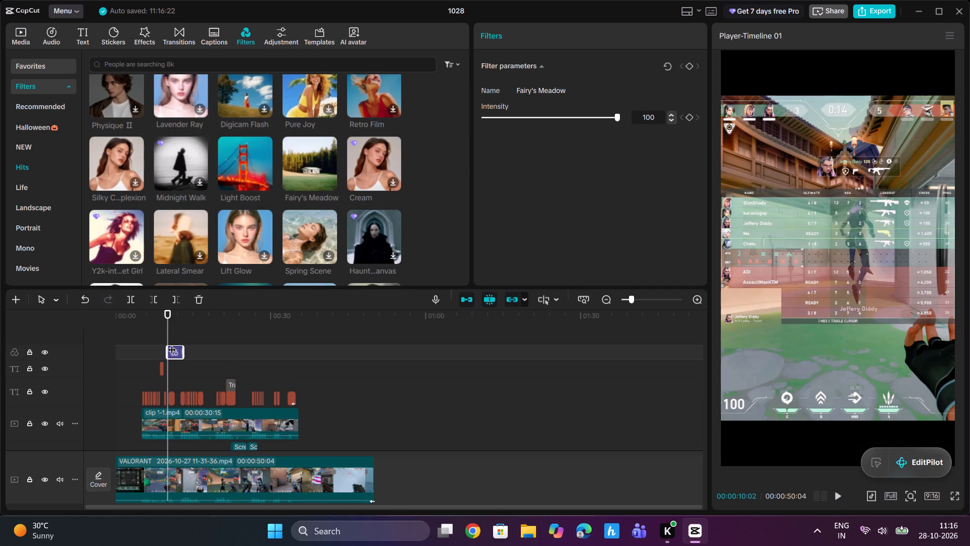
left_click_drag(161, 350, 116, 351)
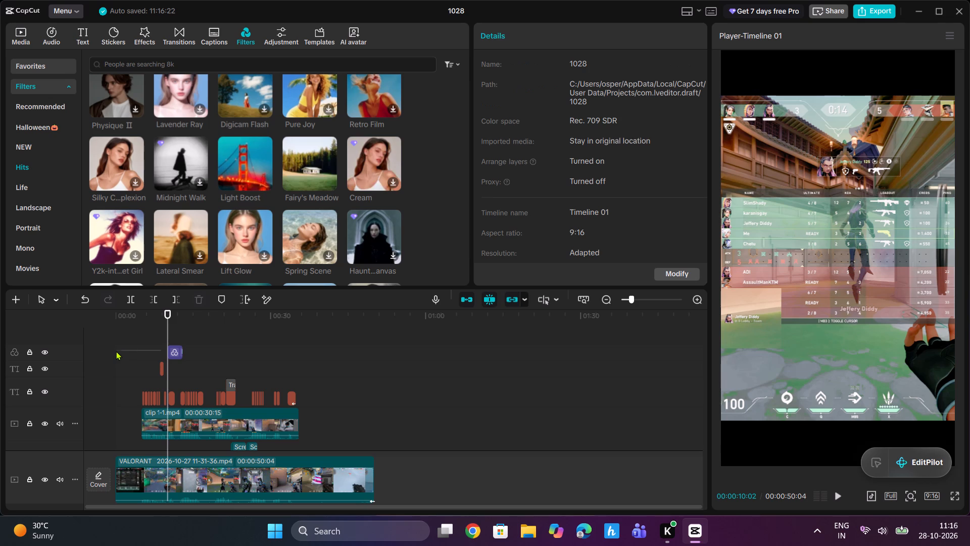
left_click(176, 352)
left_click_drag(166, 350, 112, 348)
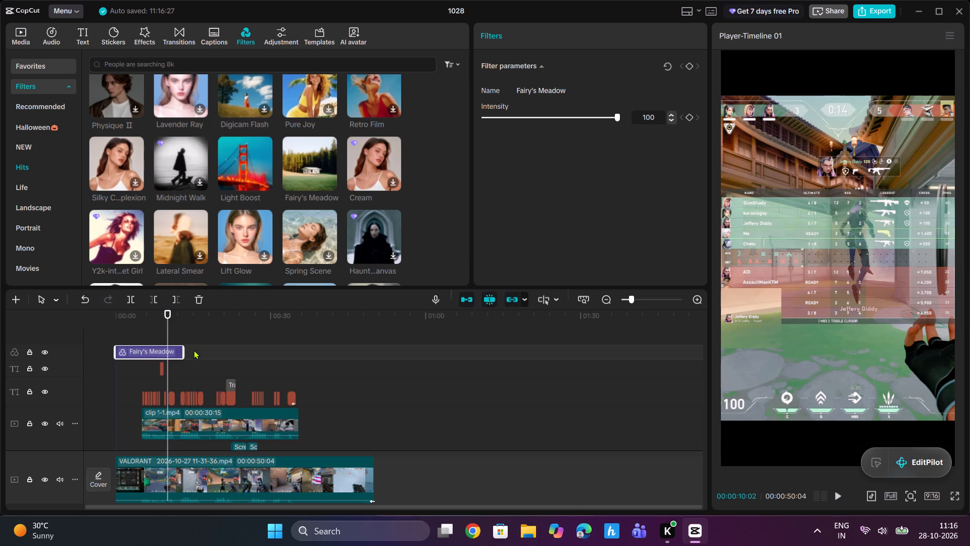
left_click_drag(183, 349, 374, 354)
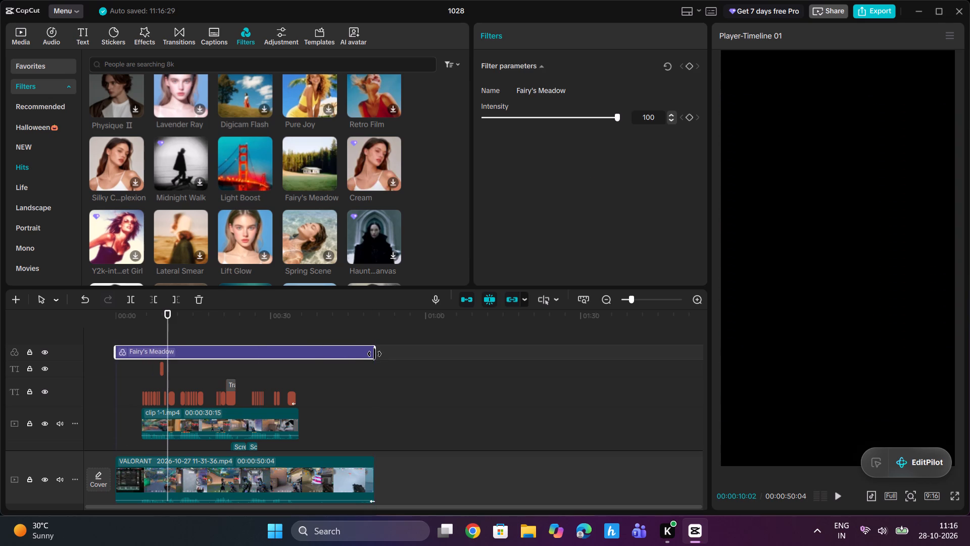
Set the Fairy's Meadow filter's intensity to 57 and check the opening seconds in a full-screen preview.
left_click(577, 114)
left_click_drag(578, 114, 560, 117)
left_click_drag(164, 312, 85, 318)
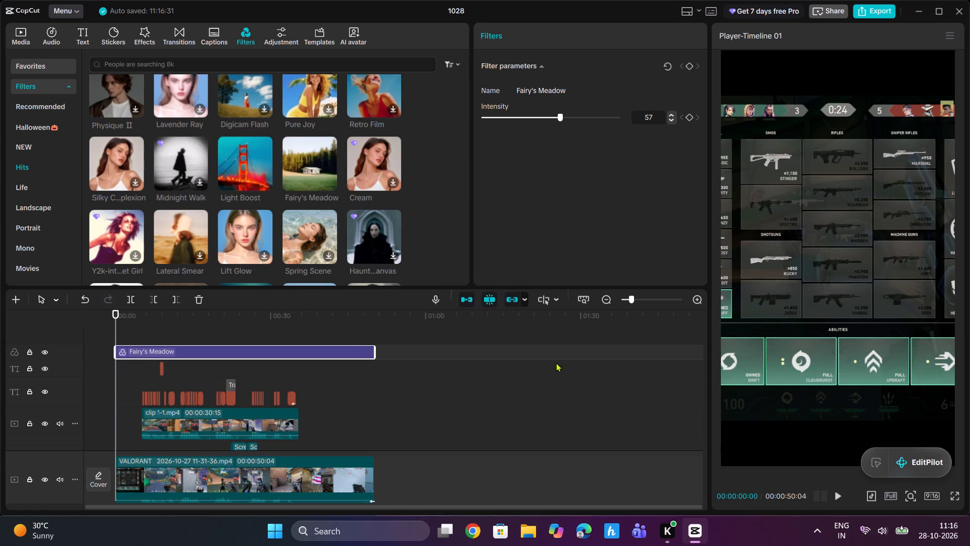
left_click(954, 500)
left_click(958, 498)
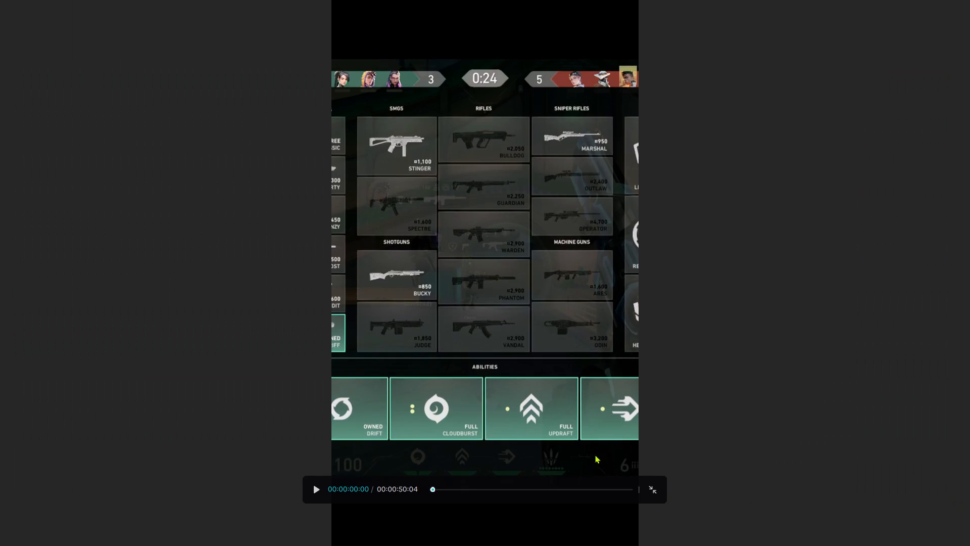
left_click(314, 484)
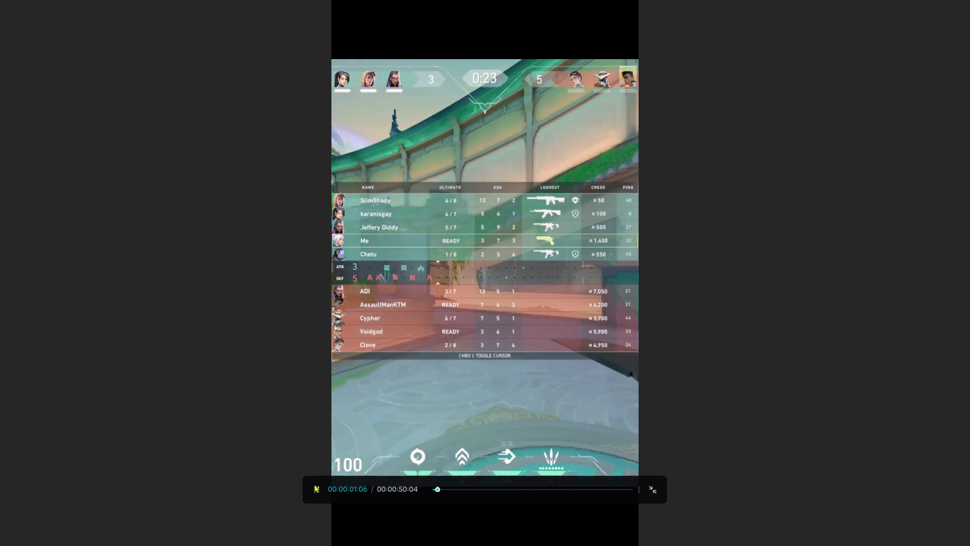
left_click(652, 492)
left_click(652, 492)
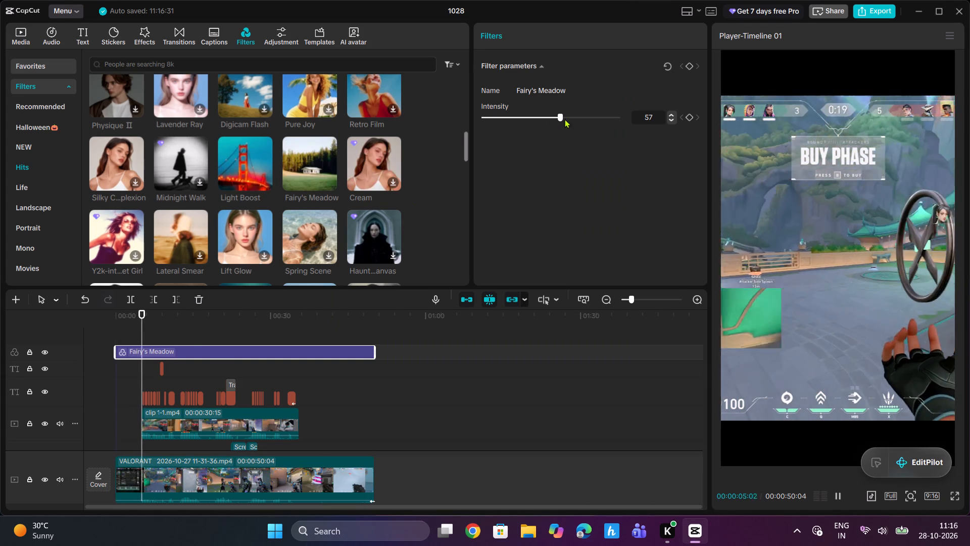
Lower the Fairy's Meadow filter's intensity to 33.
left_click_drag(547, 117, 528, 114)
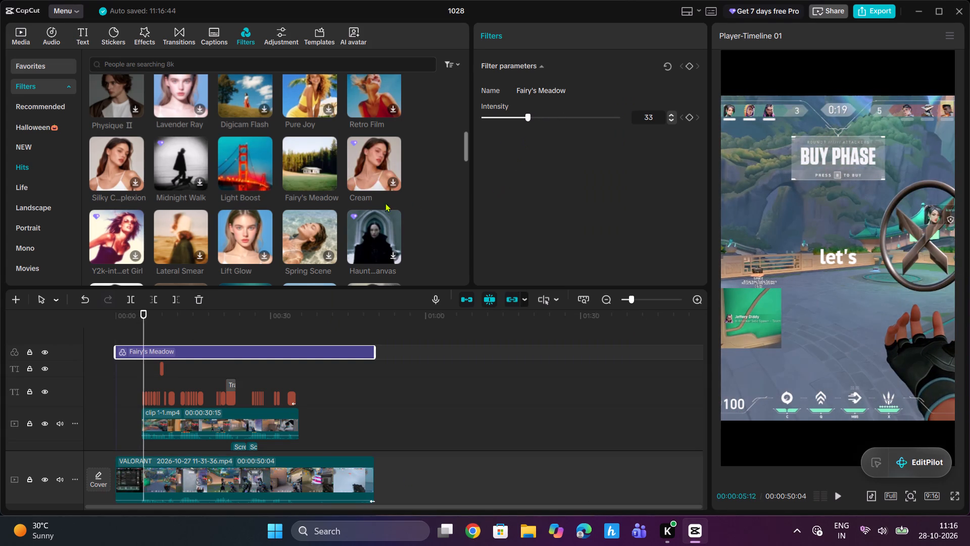
Add the Light Boost filter above Fairy's Meadow and stretch it over the full length of the main VALORANT clip.
left_click(264, 180)
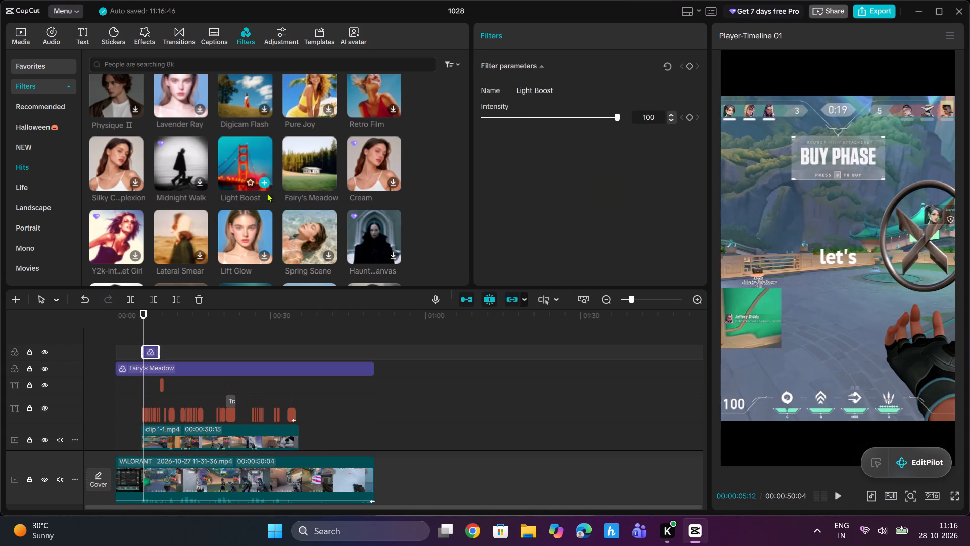
left_click_drag(159, 347, 366, 344)
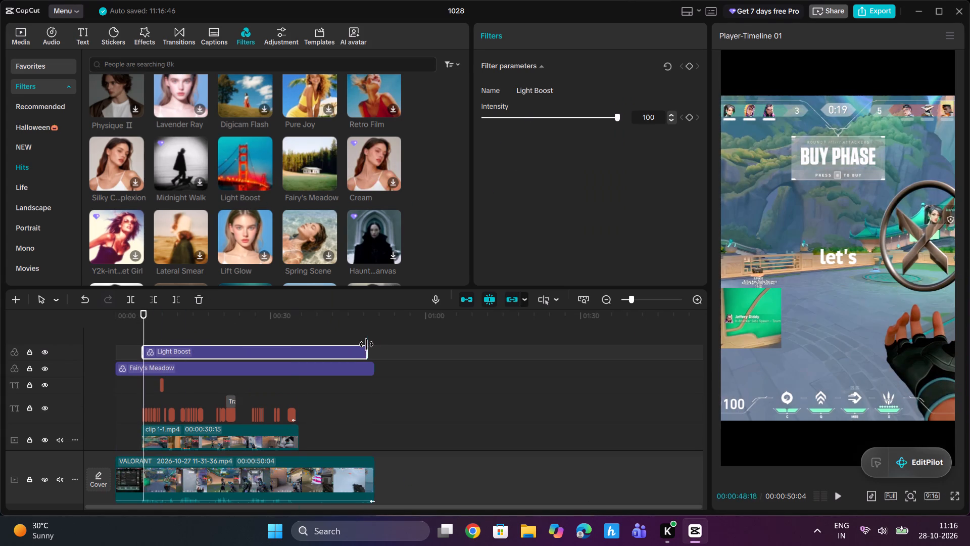
left_click_drag(366, 344, 374, 344)
left_click_drag(143, 351, 109, 352)
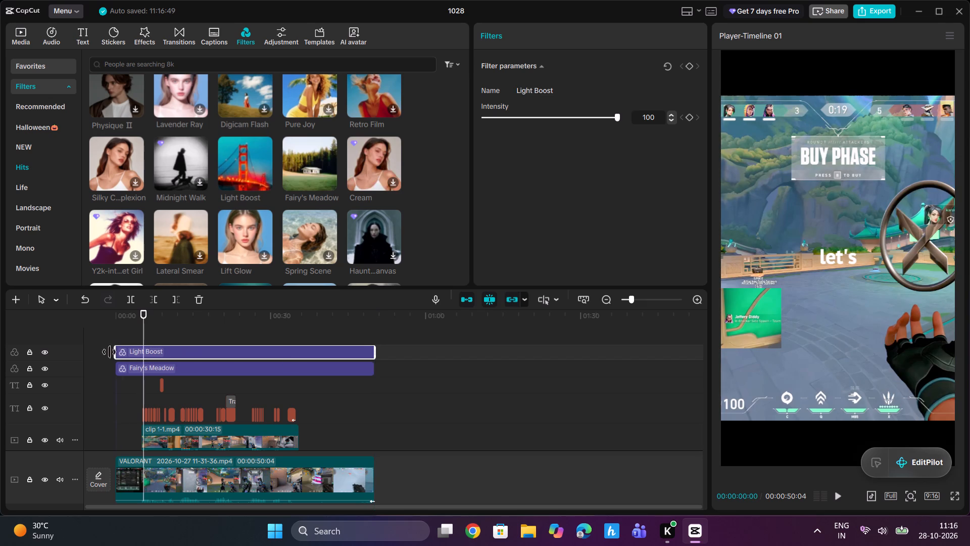
left_click_drag(109, 352, 99, 352)
Play the video from 00:00:05:12 in a full-screen preview to check the combined Light Boost and Fairy's Meadow look.
left_click(952, 496)
left_click(310, 487)
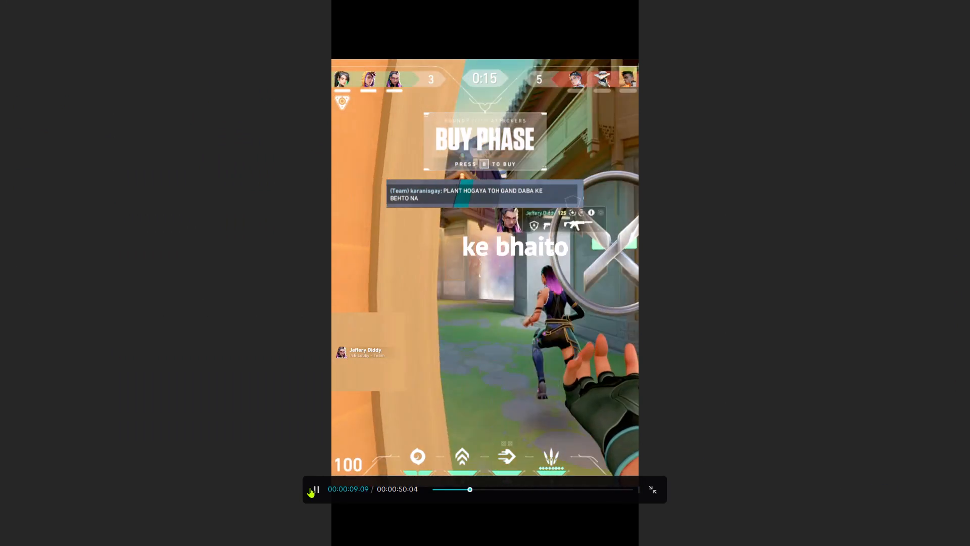
left_click(653, 490)
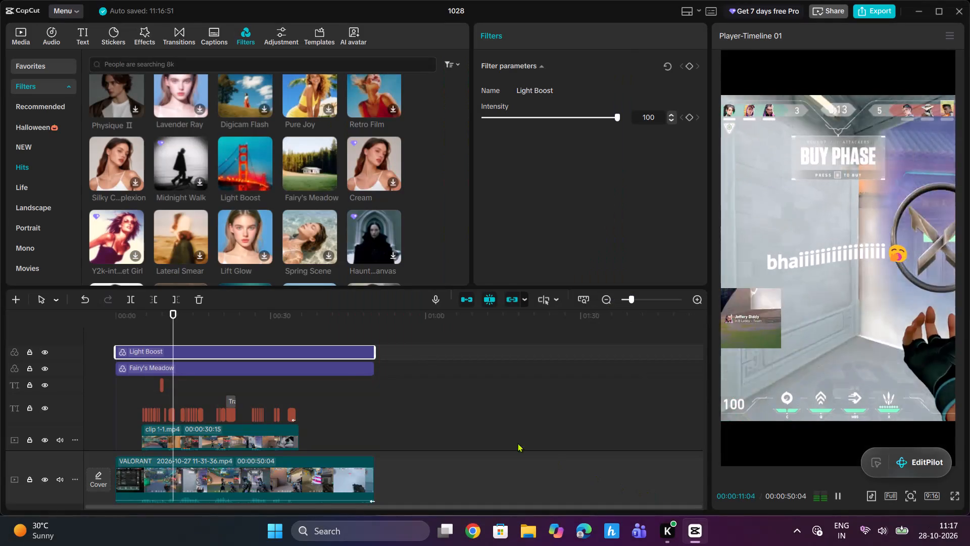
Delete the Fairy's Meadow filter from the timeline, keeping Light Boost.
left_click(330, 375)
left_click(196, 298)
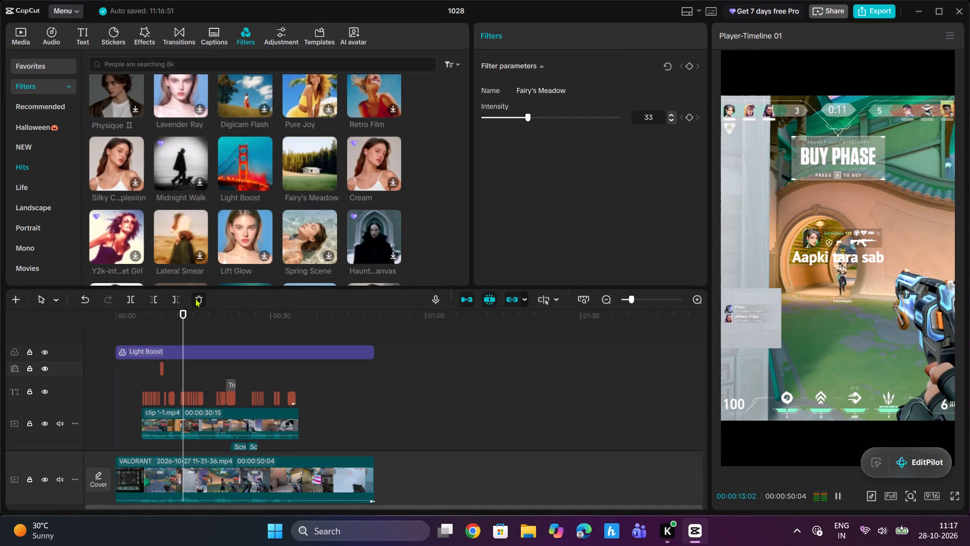
Check the opening seconds with only the Light Boost filter in a full-screen preview and return to the start.
left_click_drag(174, 323, 108, 324)
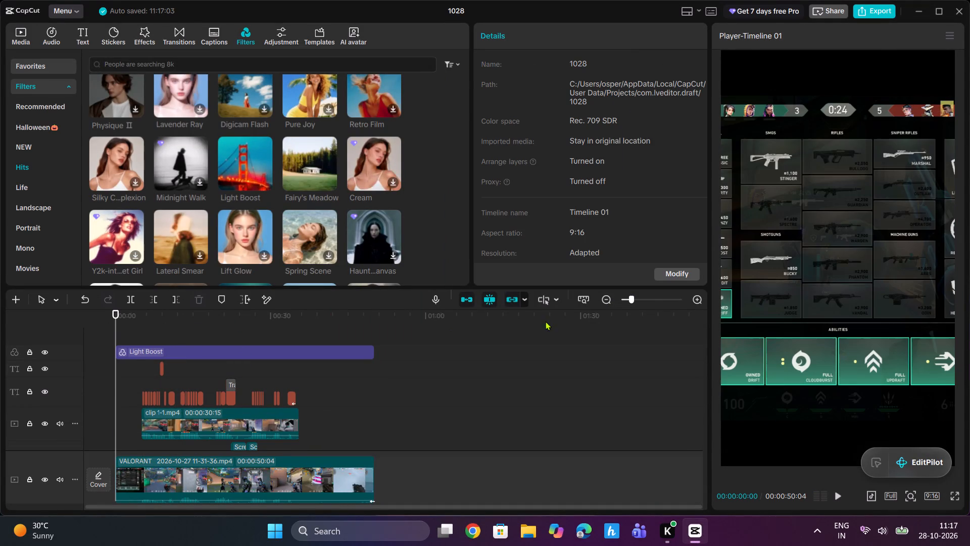
left_click(954, 497)
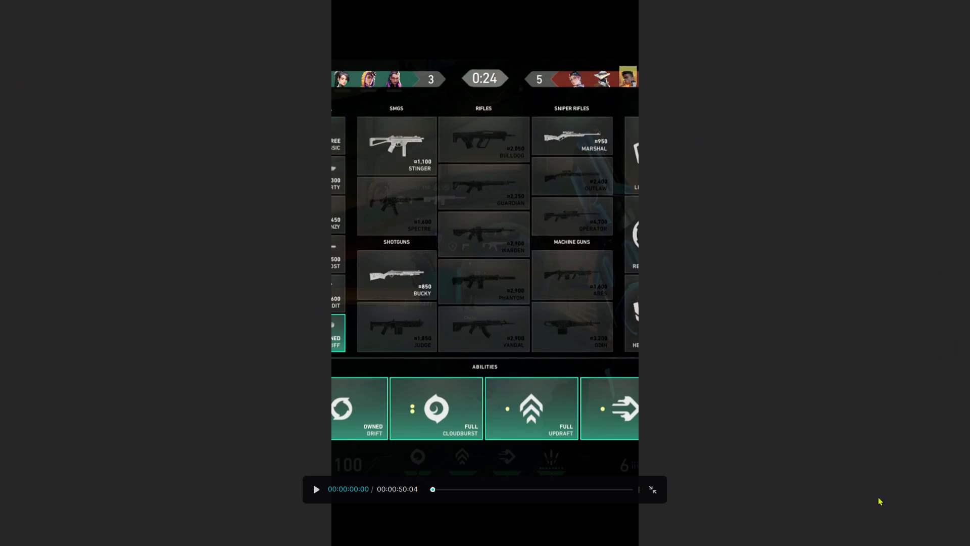
left_click(313, 484)
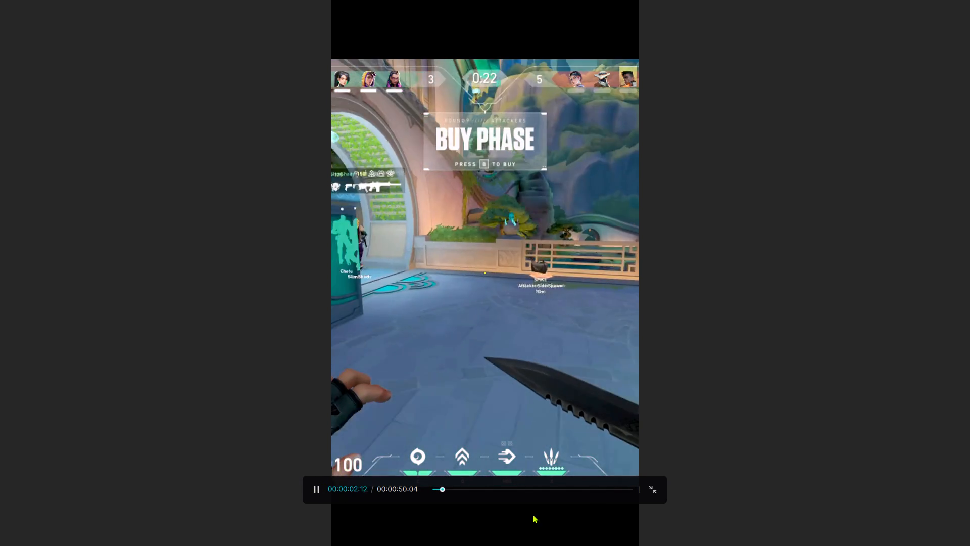
left_click(656, 493)
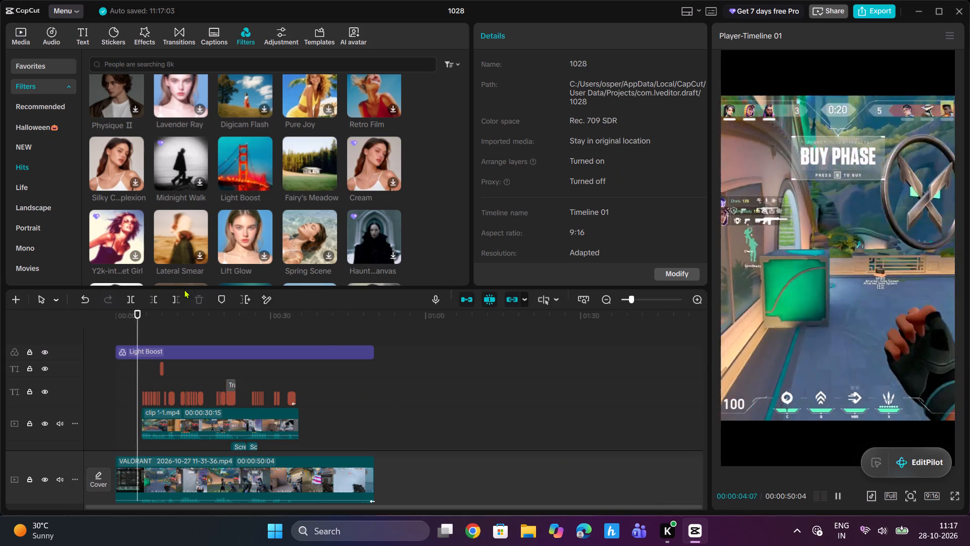
left_click_drag(143, 313, 34, 327)
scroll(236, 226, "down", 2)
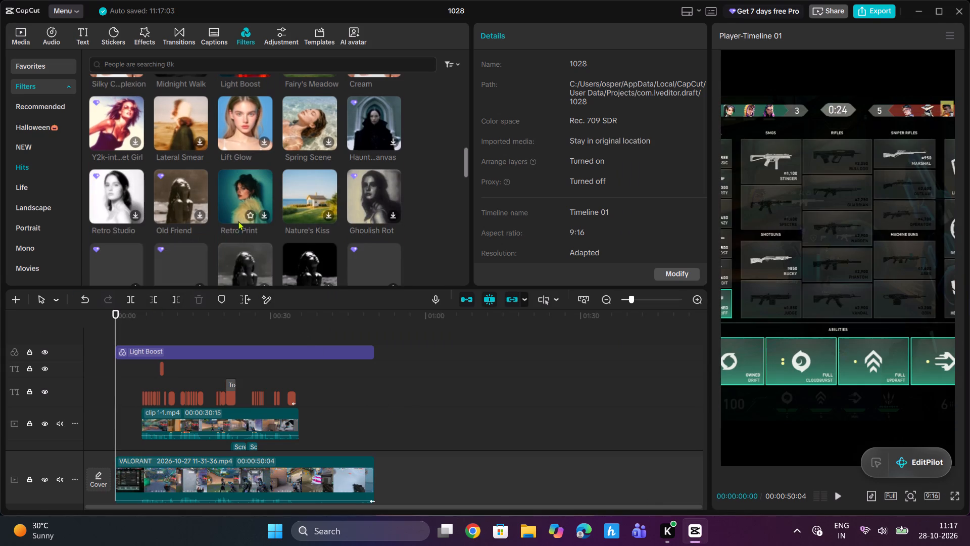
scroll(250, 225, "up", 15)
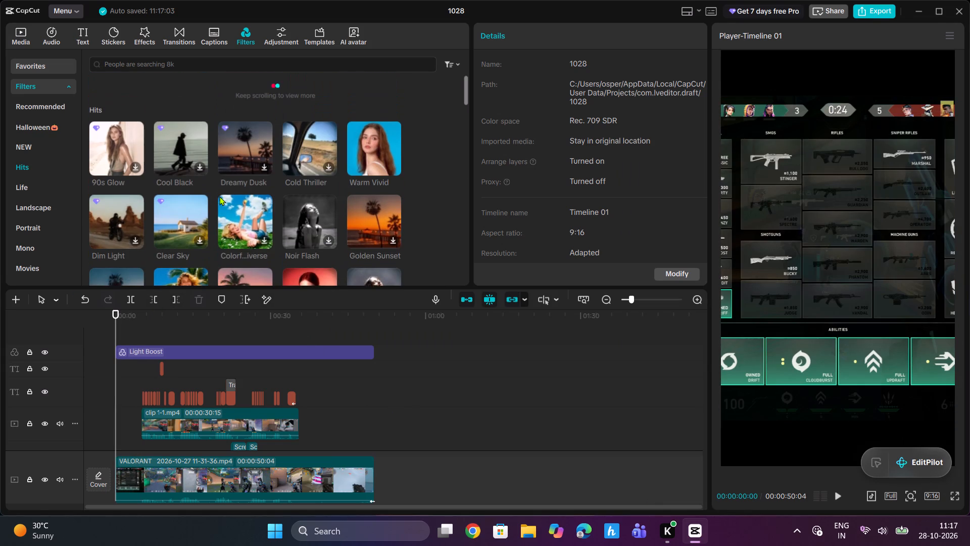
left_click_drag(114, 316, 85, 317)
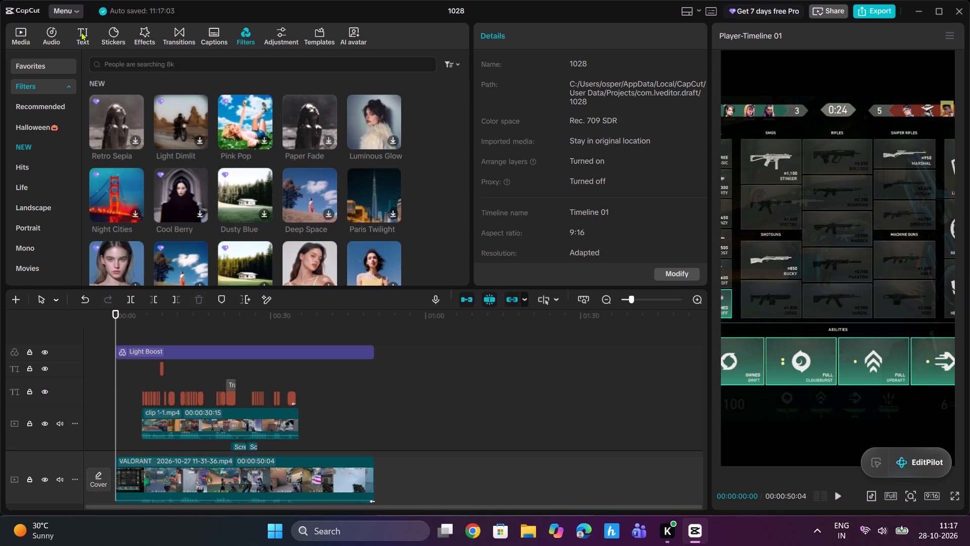
Search the music library for "funny", then download and preview the track Funny by HarmonicoHCO.
left_click(52, 35)
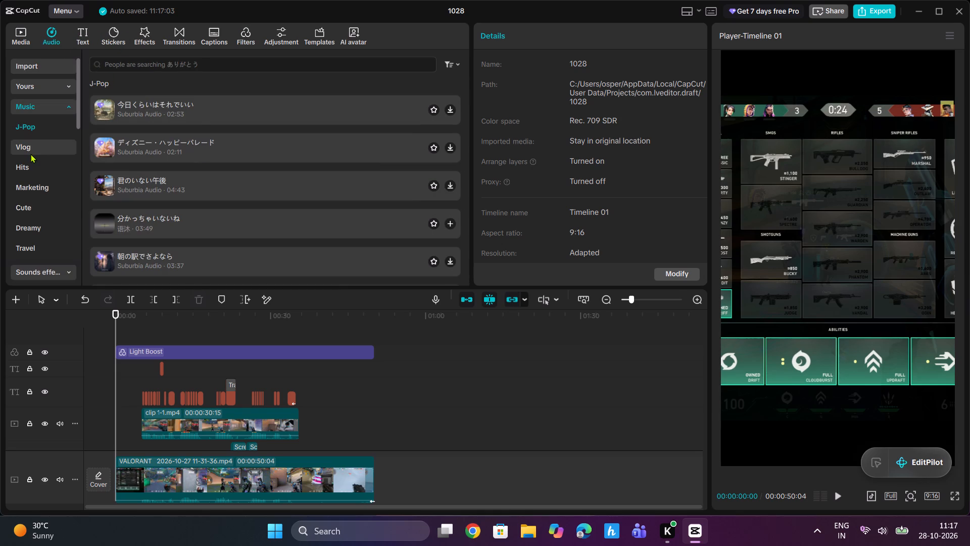
left_click(280, 63)
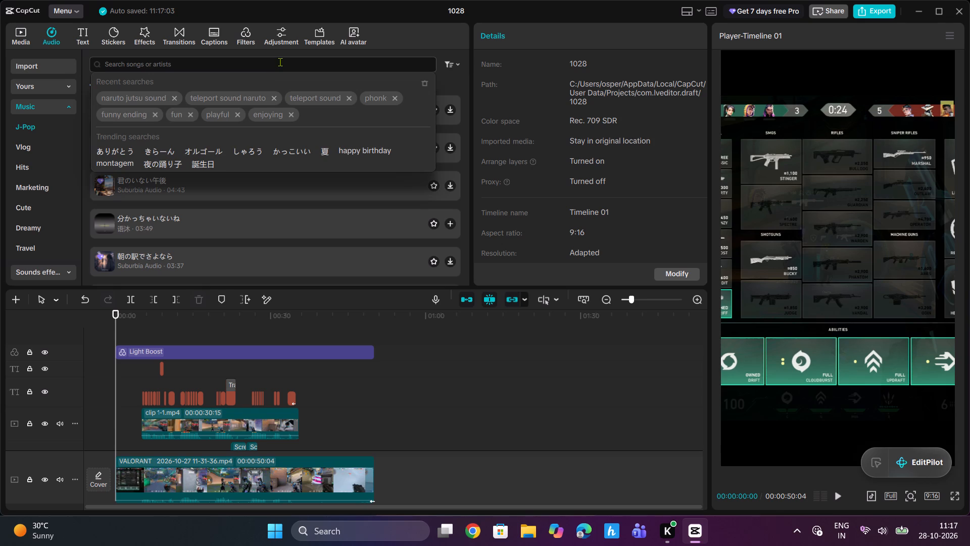
type("funny")
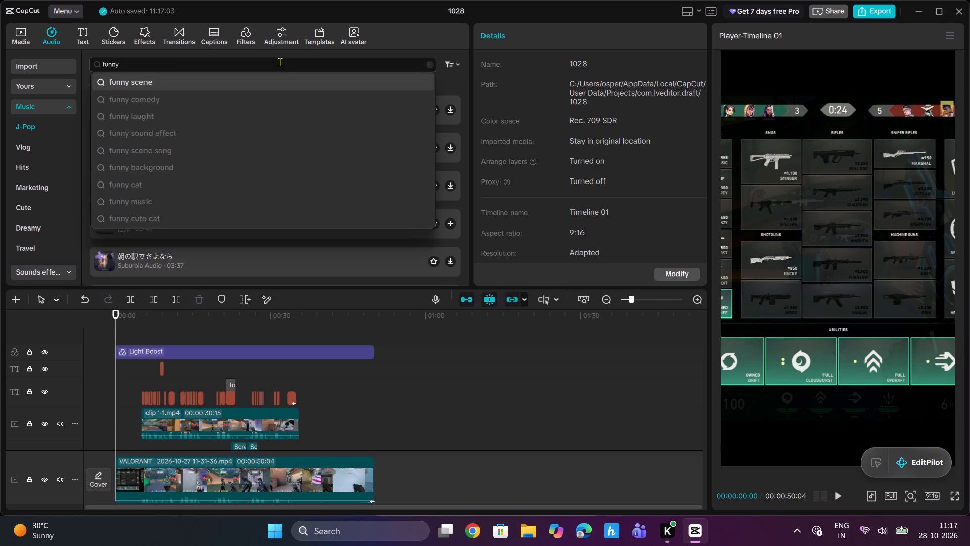
key("Return")
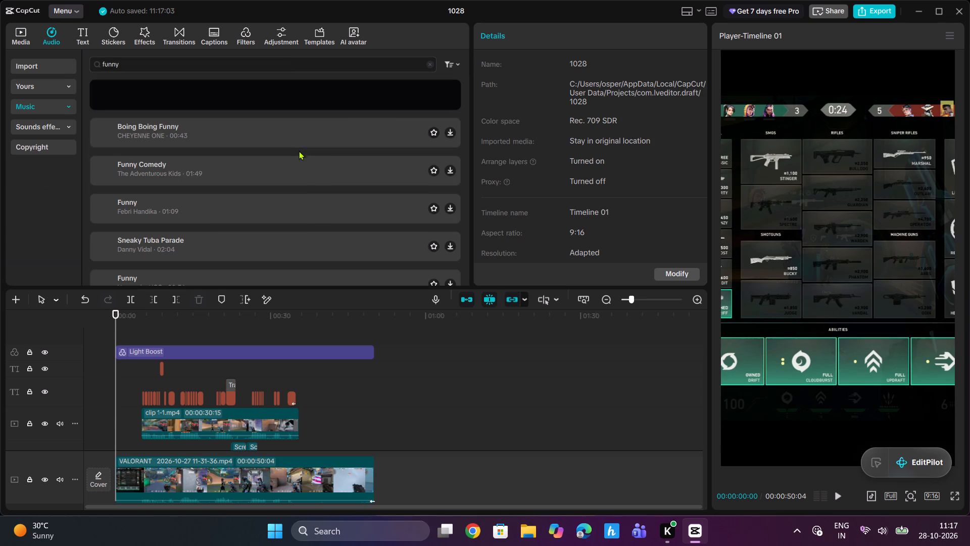
left_click(446, 92)
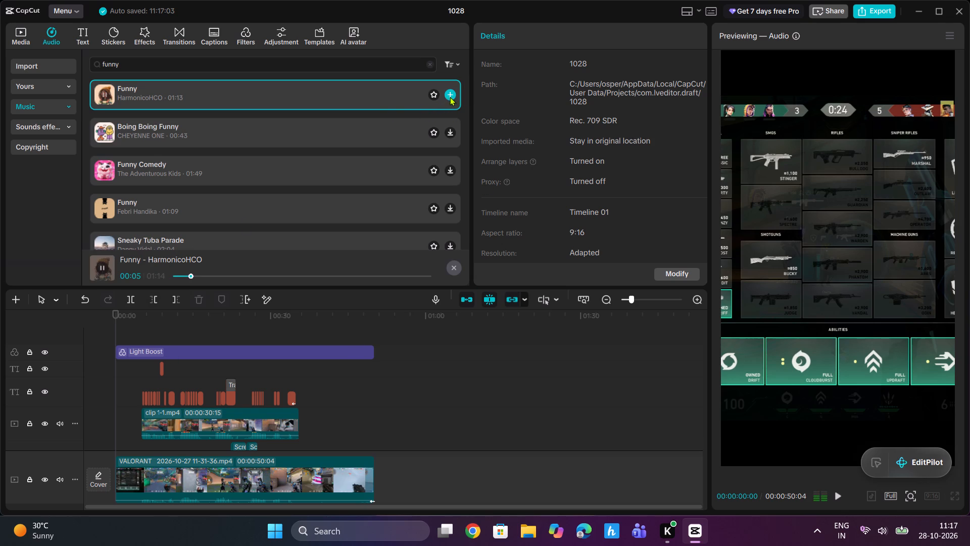
Download and preview Boing Boing Funny by CHEYENNE ONE, add it to the timeline and lower its volume to -39.3 dB.
left_click(448, 132)
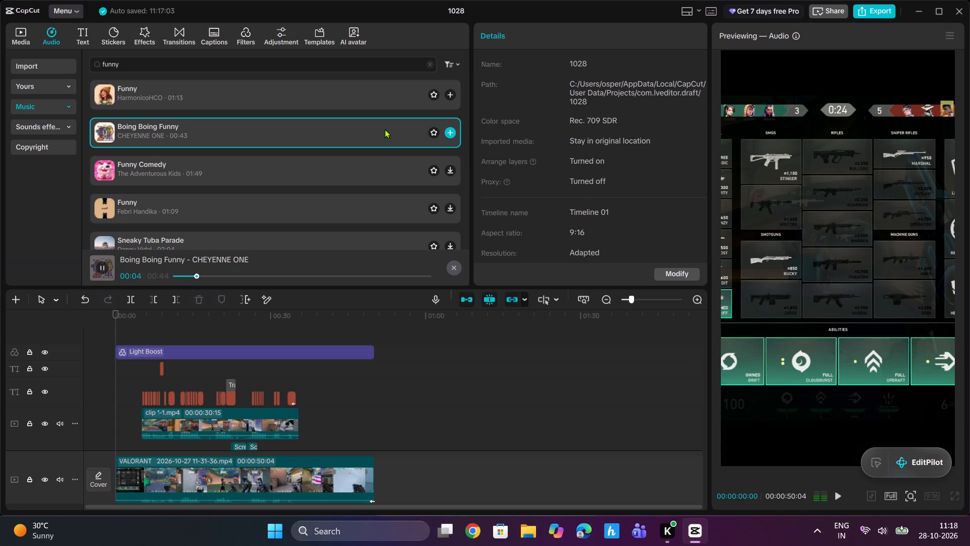
left_click(448, 131)
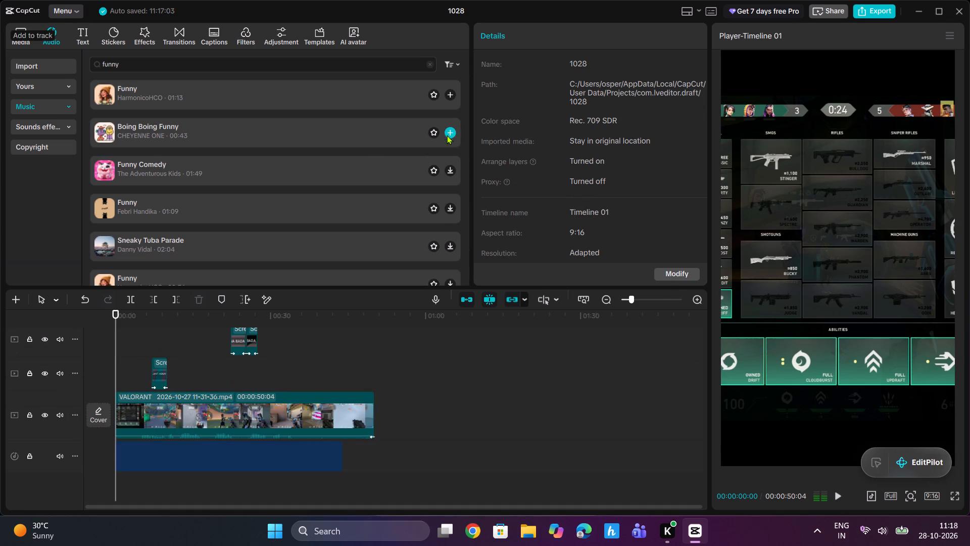
left_click(524, 94)
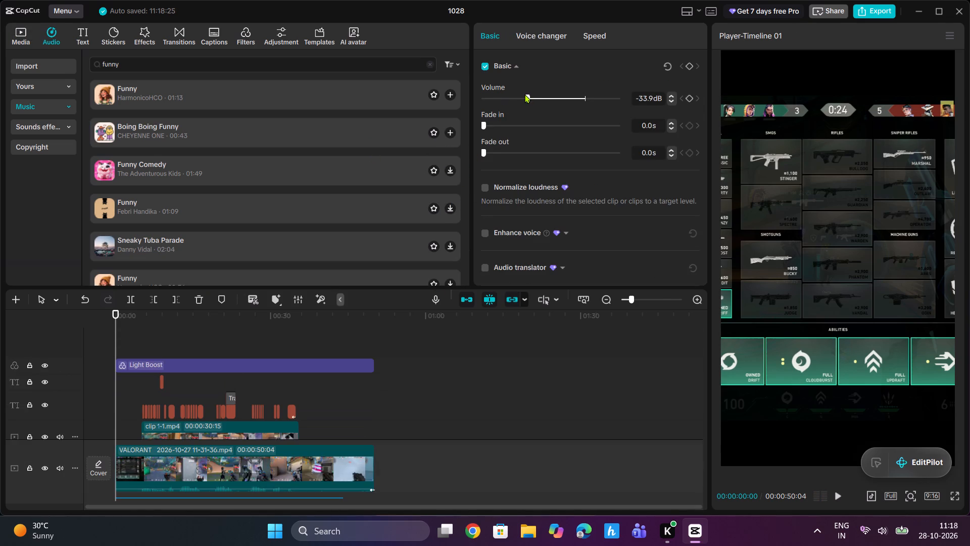
left_click_drag(525, 94, 516, 97)
Reduce the volume of the clip 1-1 overlay to -10.0 dB and lower the main VALORANT clip's volume.
scroll(329, 345, "down", 2)
left_click(215, 402)
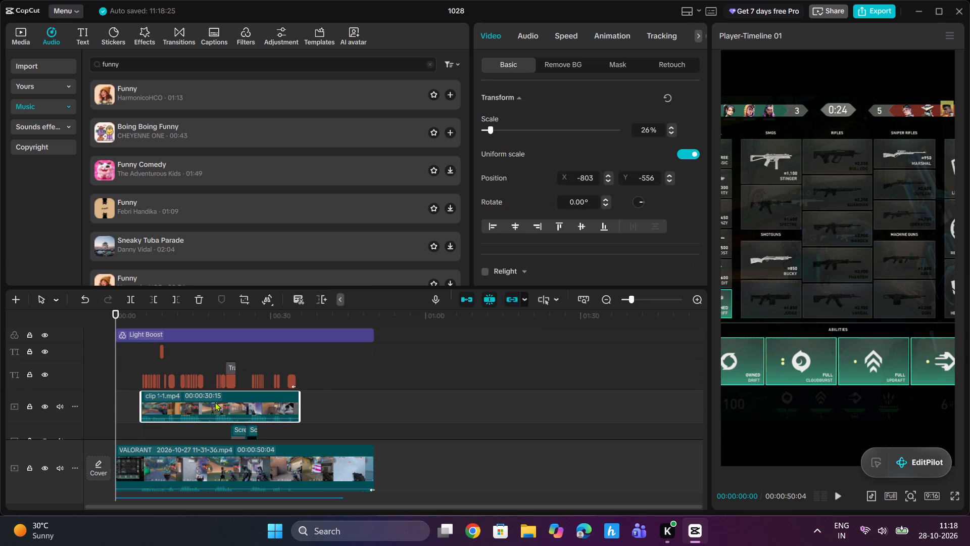
left_click(535, 35)
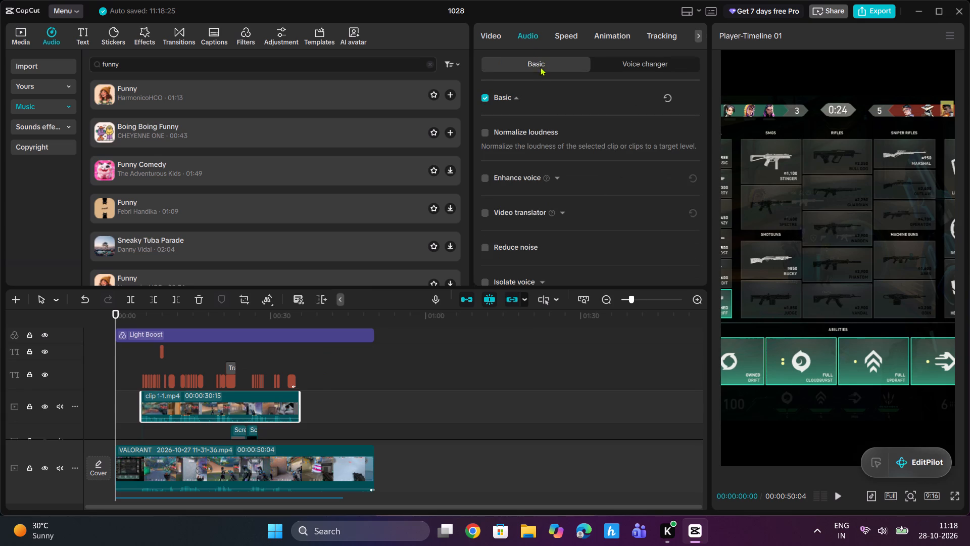
left_click_drag(569, 127, 566, 132)
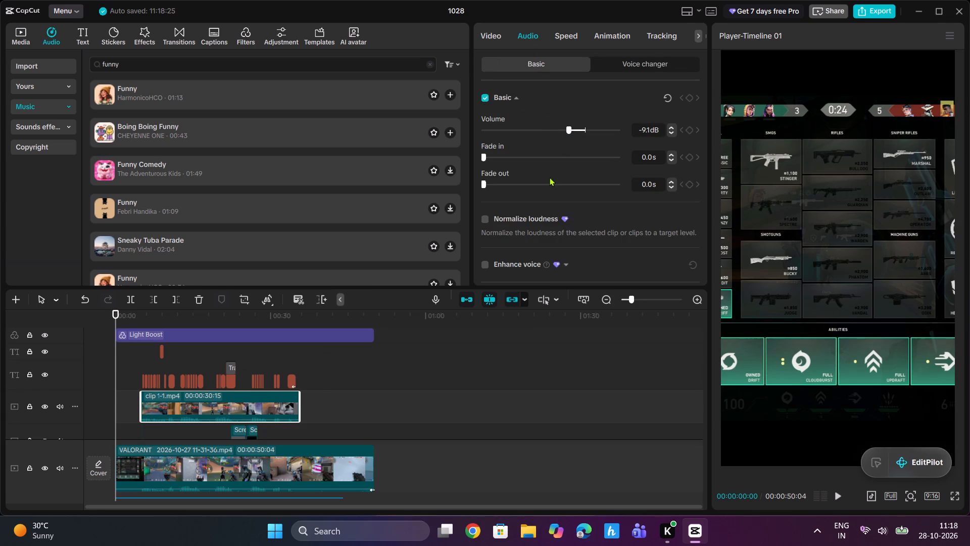
left_click(222, 457)
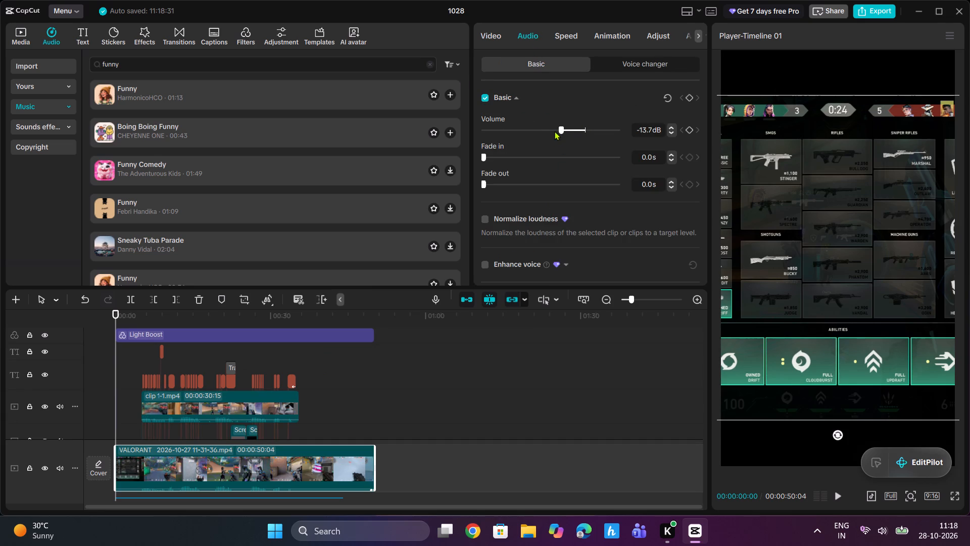
left_click(555, 128)
left_click(257, 408)
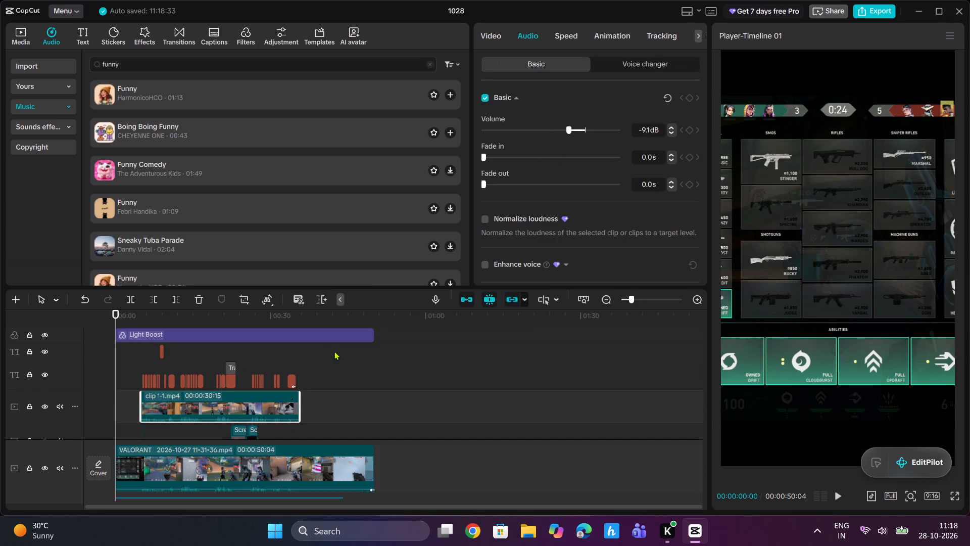
left_click(568, 127)
Play the video from the start to judge the mix and reduce the Boing Boing Funny volume to -41.7 dB.
scroll(319, 459, "down", 3)
scroll(258, 467, "down", 3)
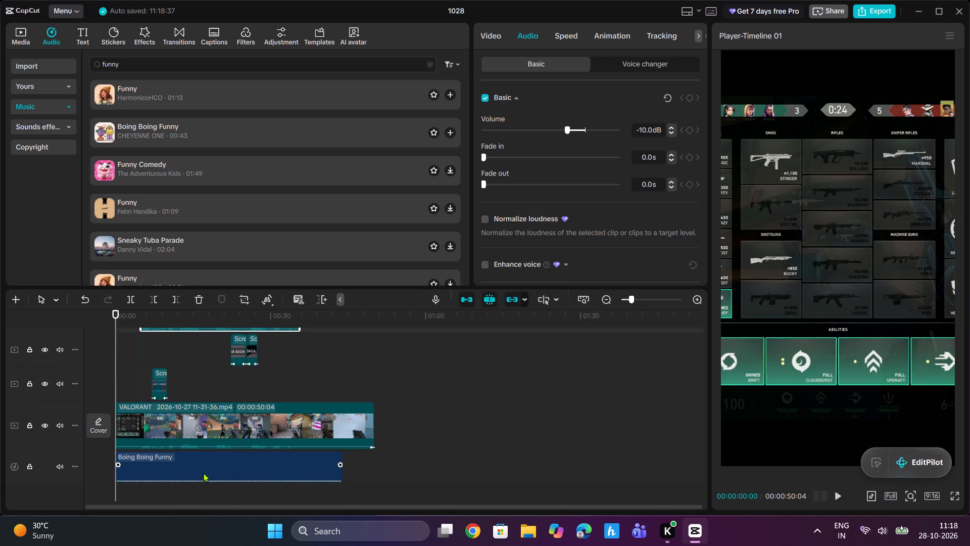
left_click(201, 465)
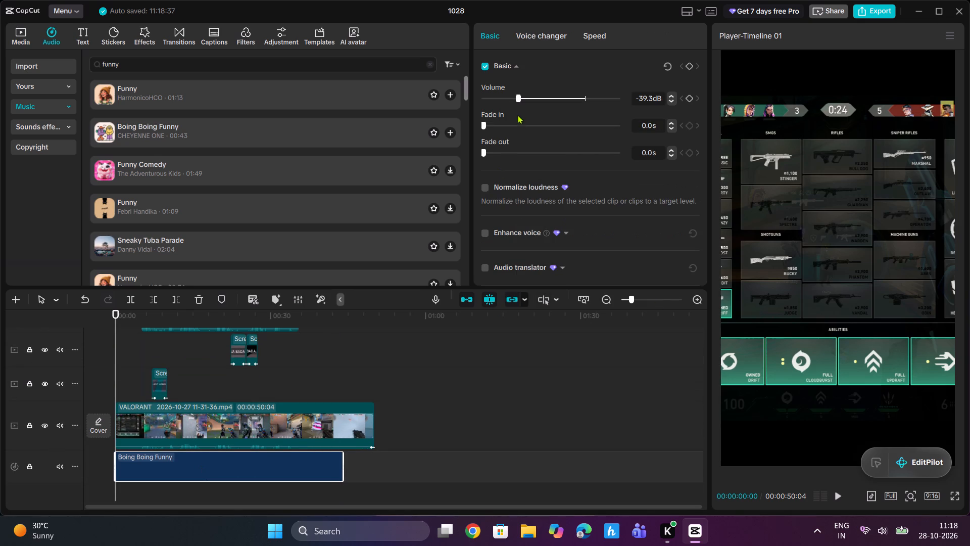
key("space")
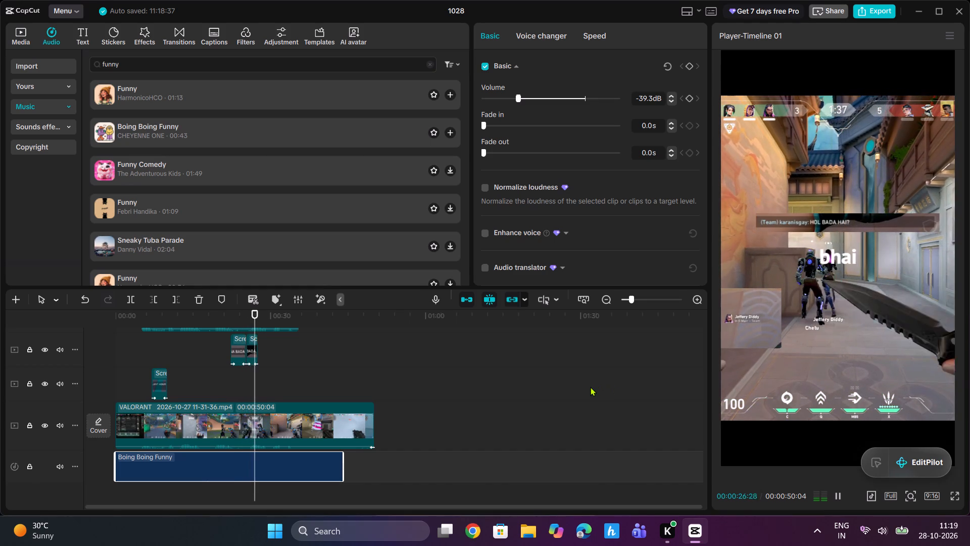
left_click(512, 96)
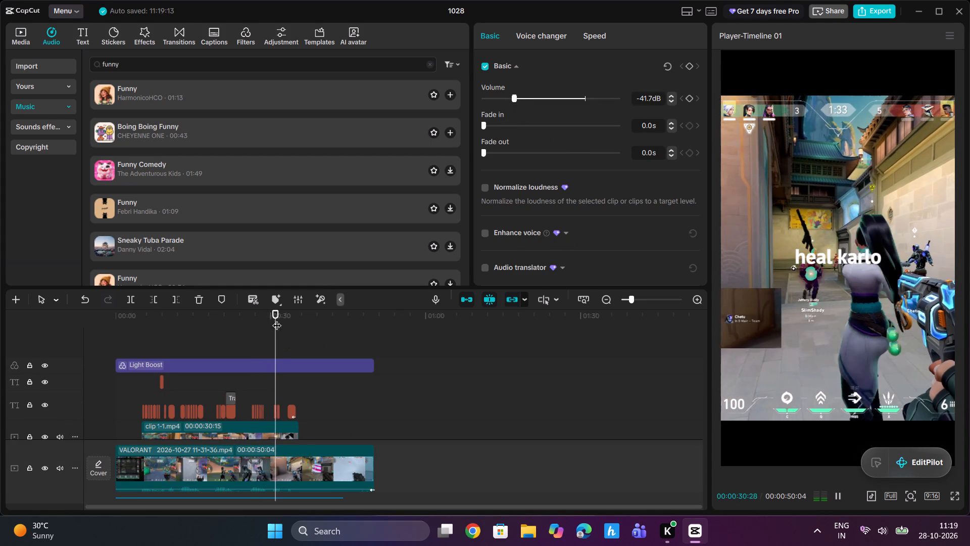
Replay the video from 00:00:23:10 to check the audio balance.
left_click_drag(277, 319, 239, 329)
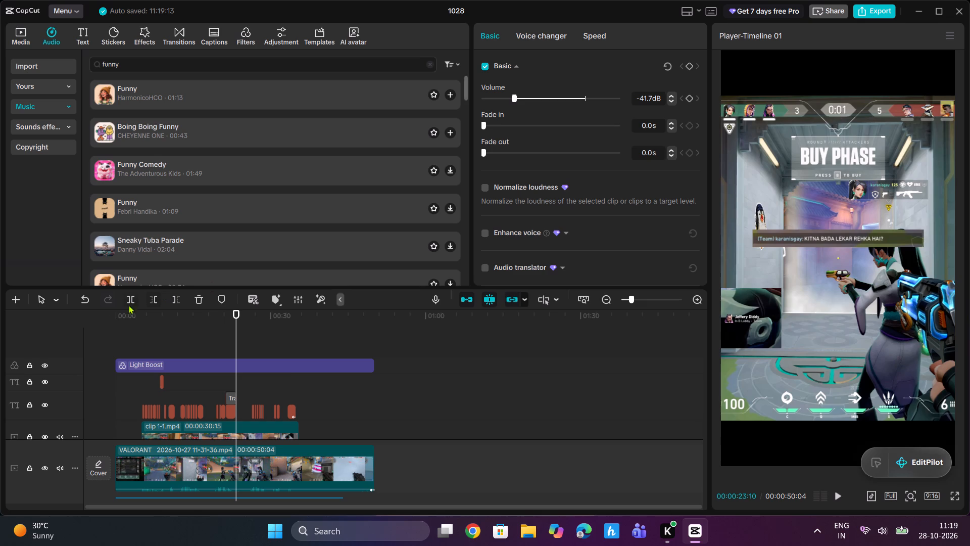
left_click(838, 497)
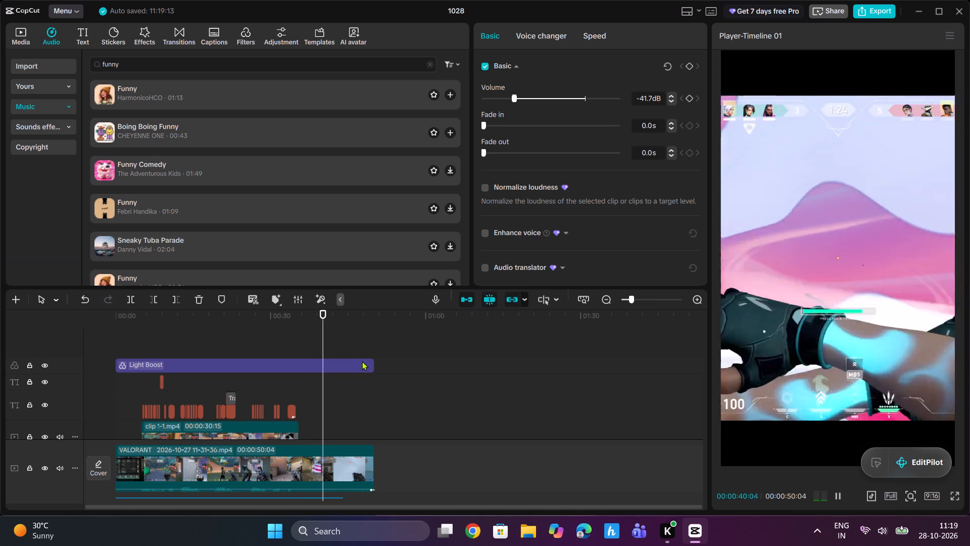
Trim the end of the main VALORANT clip to a duration of 00:00:44:19.
left_click(362, 361)
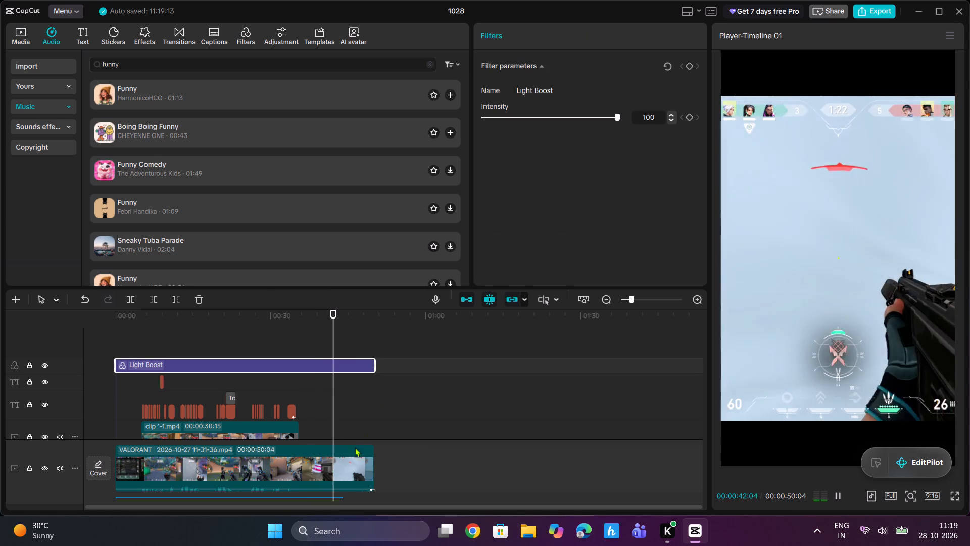
left_click(346, 457)
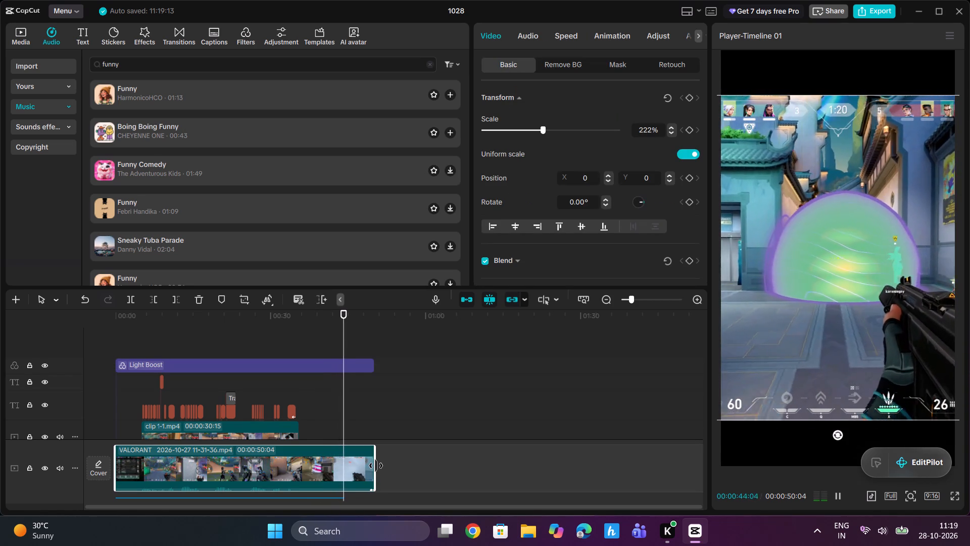
left_click_drag(376, 466, 346, 467)
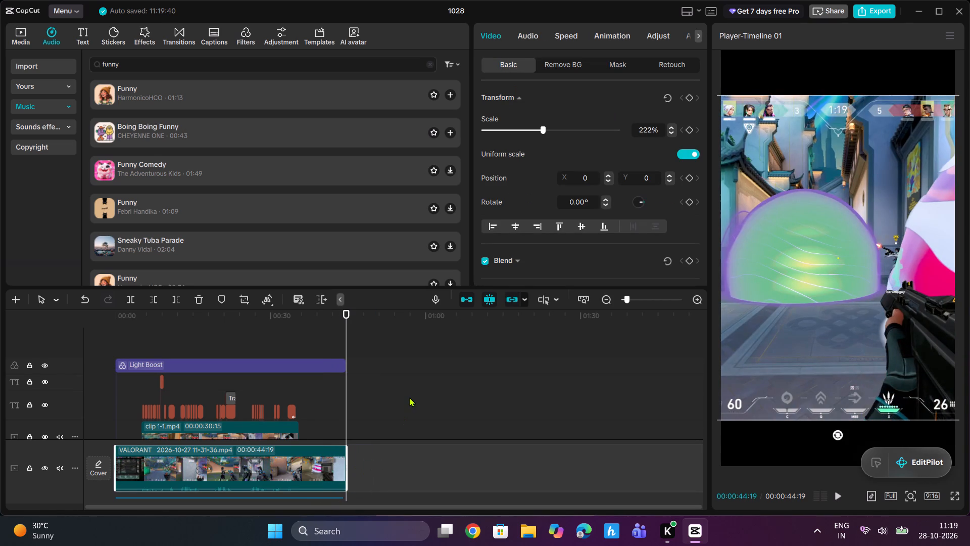
Apply the Fade Out closing animation to the main VALORANT clip.
scroll(535, 227, "down", 2)
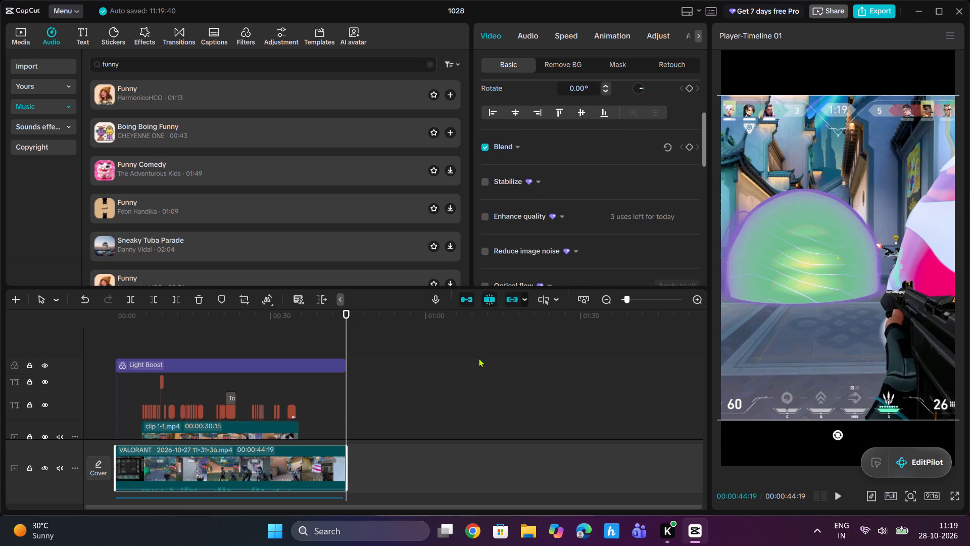
scroll(527, 184, "up", 1)
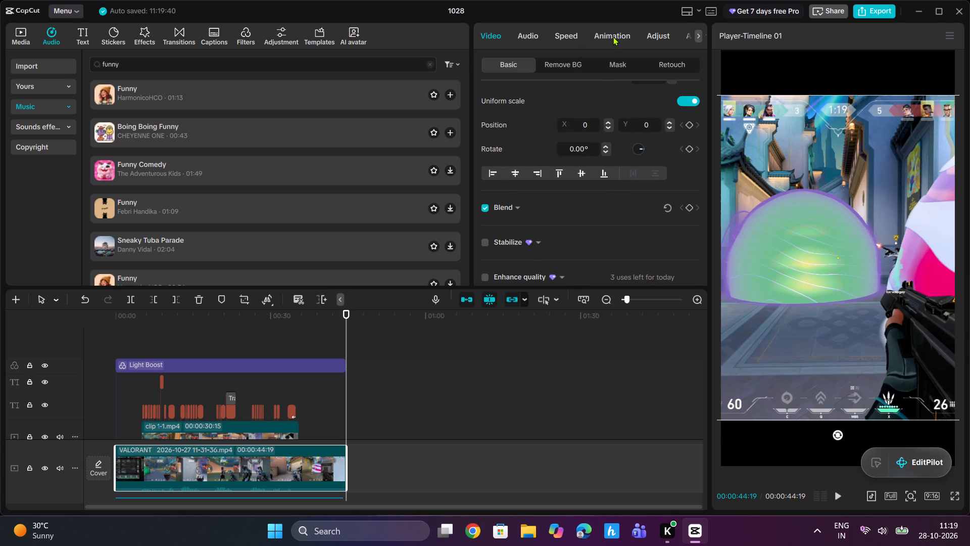
left_click(613, 36)
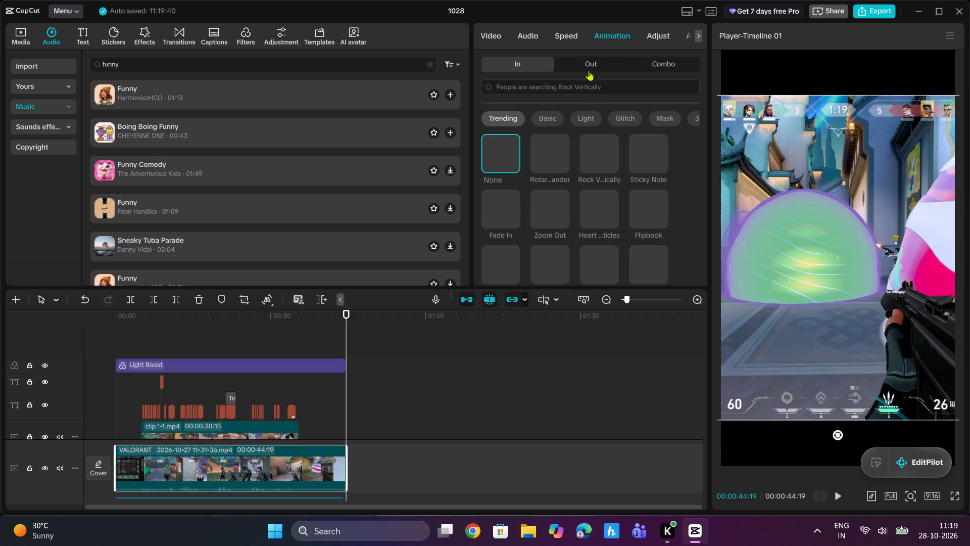
left_click(594, 65)
left_click(489, 217)
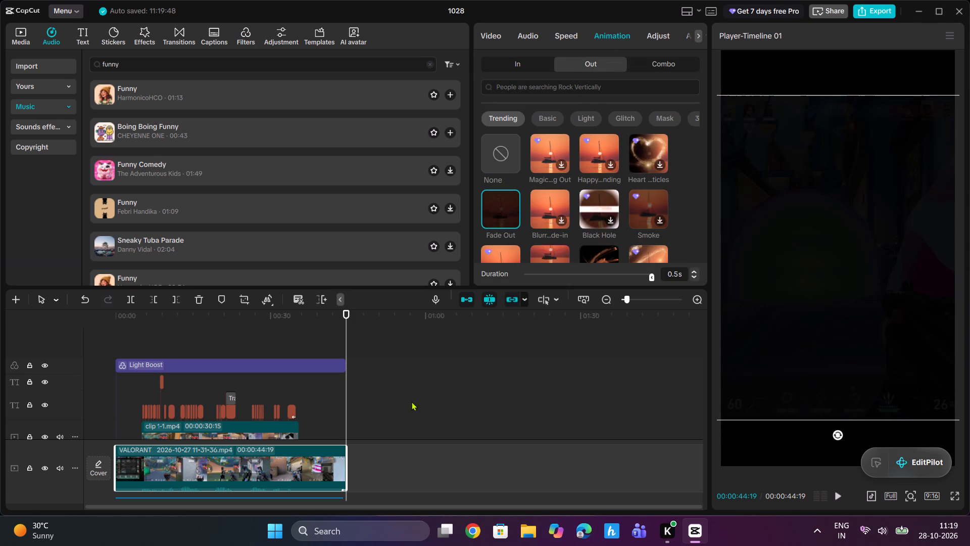
Set a 2.5 s fade in and a 2.3 s fade out on the Boing Boing Funny music track.
scroll(330, 431, "down", 2)
scroll(316, 488, "down", 3)
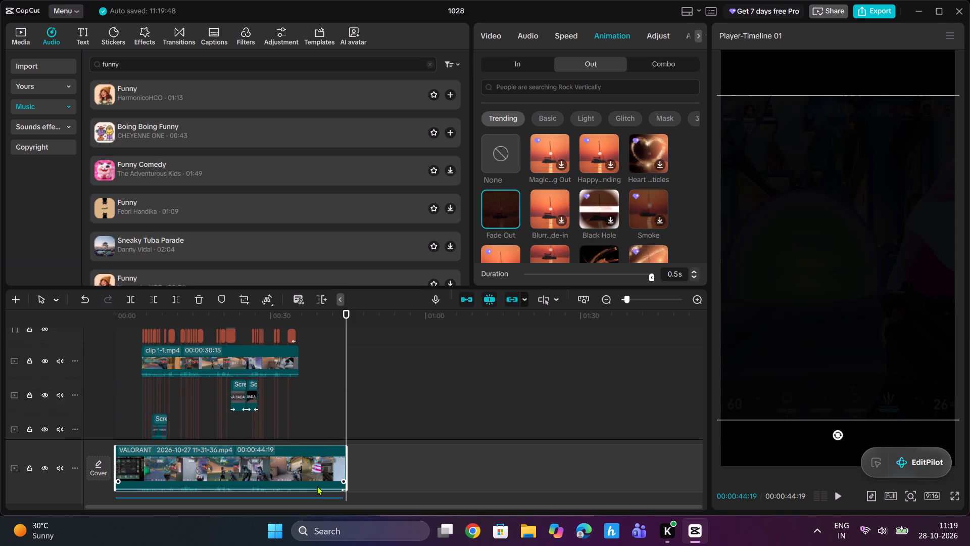
scroll(321, 479, "down", 5)
left_click(307, 453)
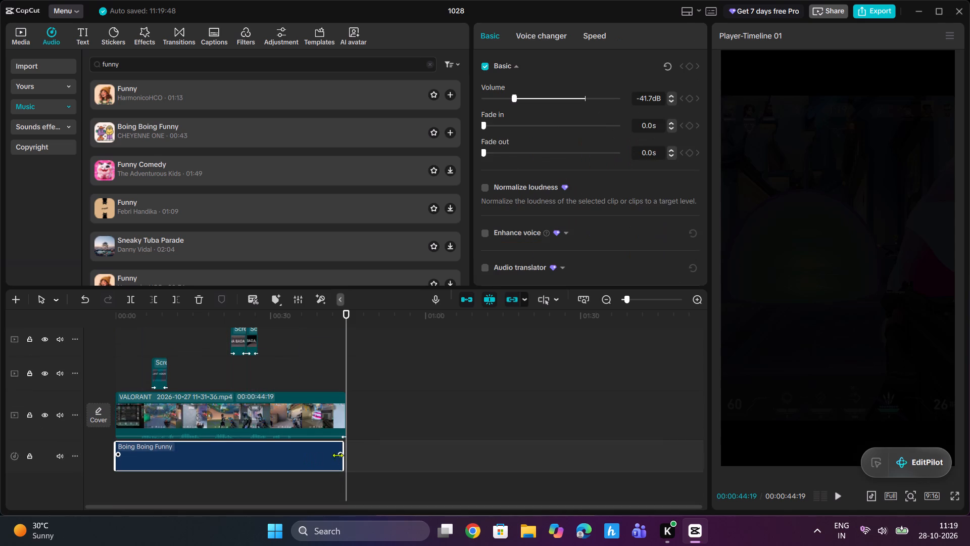
left_click(517, 125)
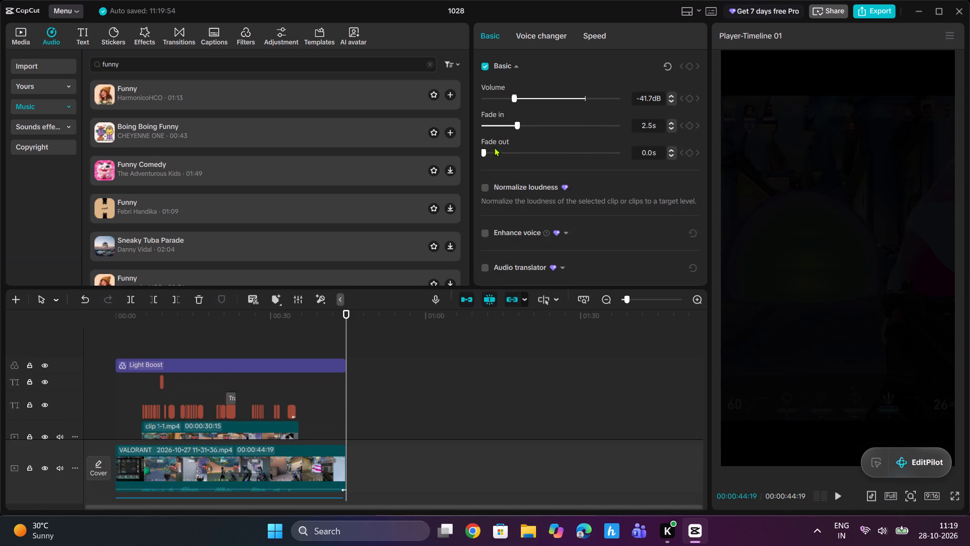
left_click_drag(492, 149, 514, 151)
Return the playhead to the start and look over all timeline tracks.
left_click_drag(349, 315, 28, 359)
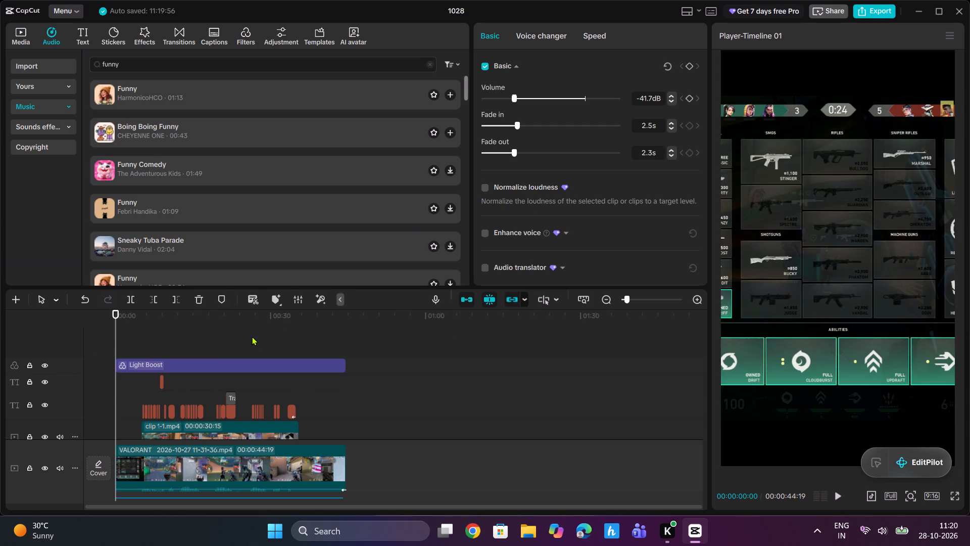
scroll(327, 328, "up", 5)
scroll(327, 328, "down", 6)
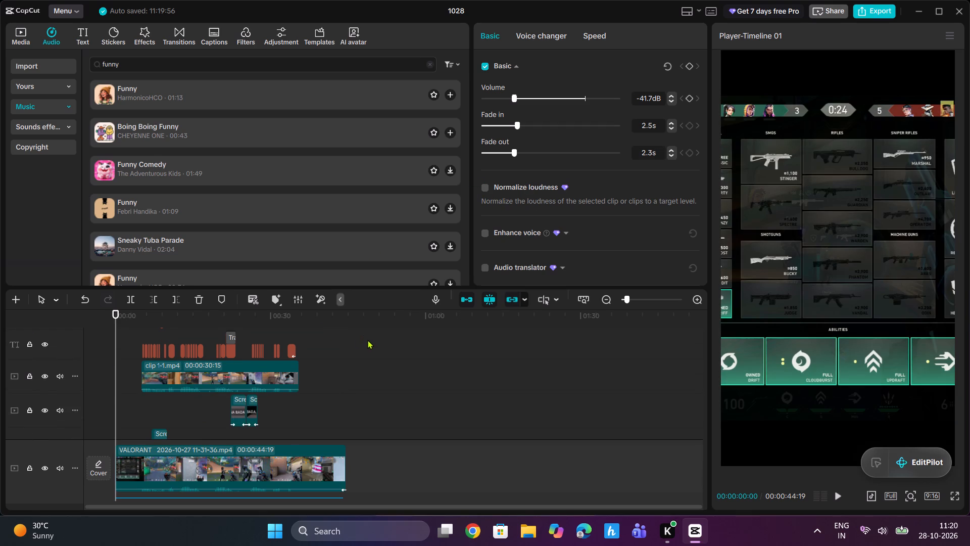
scroll(367, 349, "down", 5)
scroll(369, 355, "up", 13)
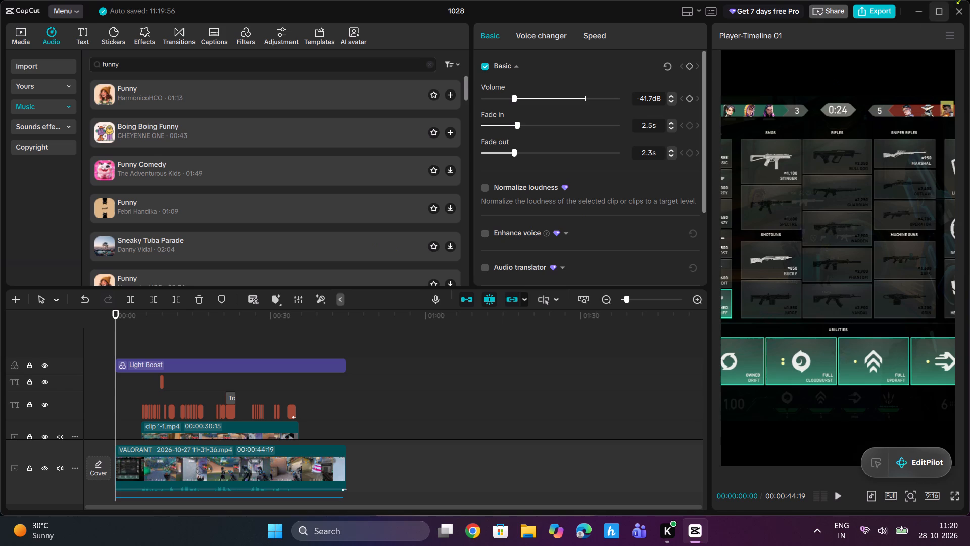
Export the video under the name new.
left_click(882, 11)
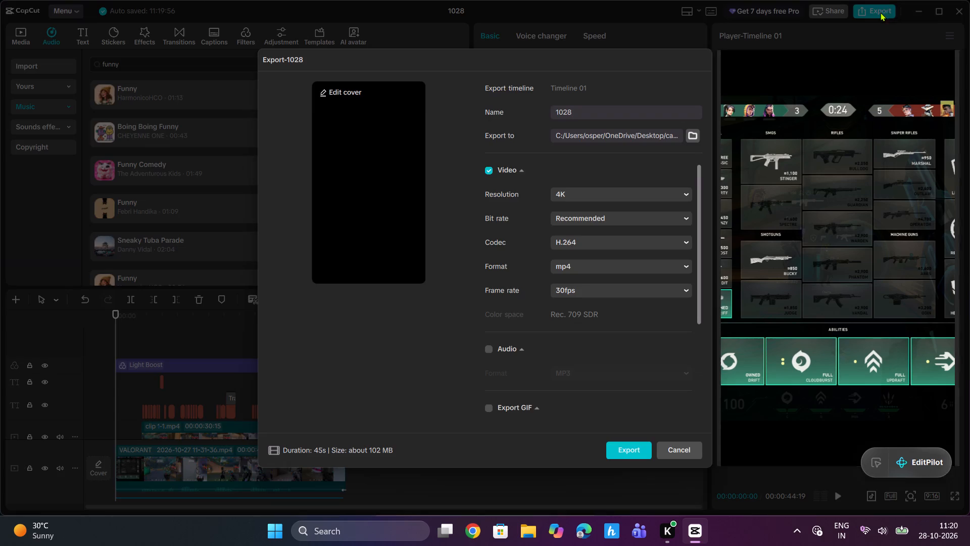
left_click(577, 109)
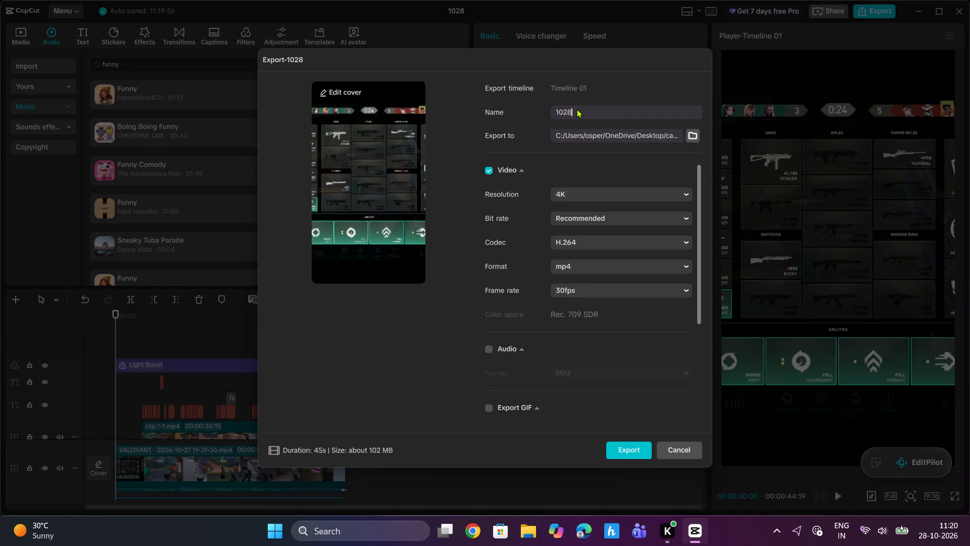
key("BackSpace")
key("BackSpace")
key("BackSpace")
key("BackSpace")
key("BackSpace")
key("BackSpace")
key("BackSpace")
key("BackSpace")
key("BackSpace")
key("BackSpace")
key("BackSpace")
type("neew")
key("BackSpace")
key("BackSpace")
key("w")
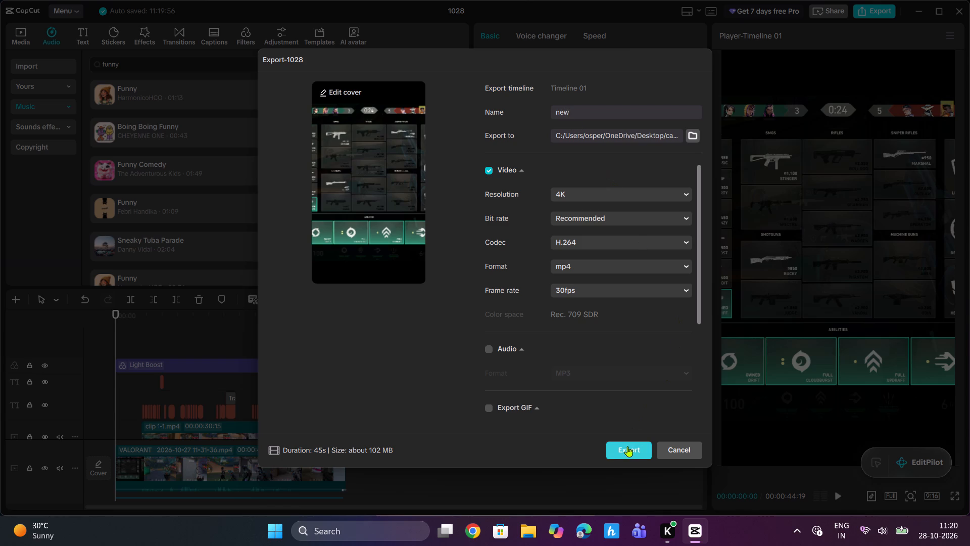
left_click(629, 450)
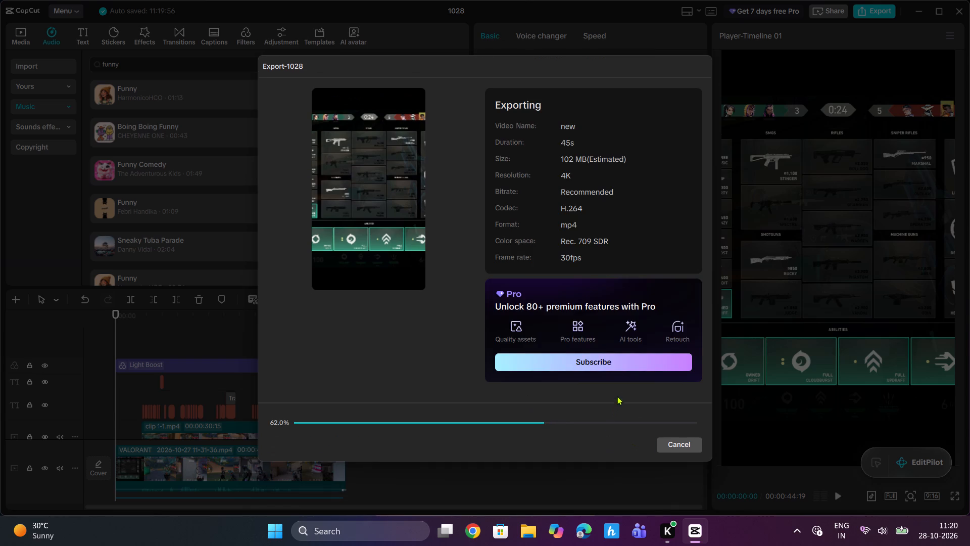
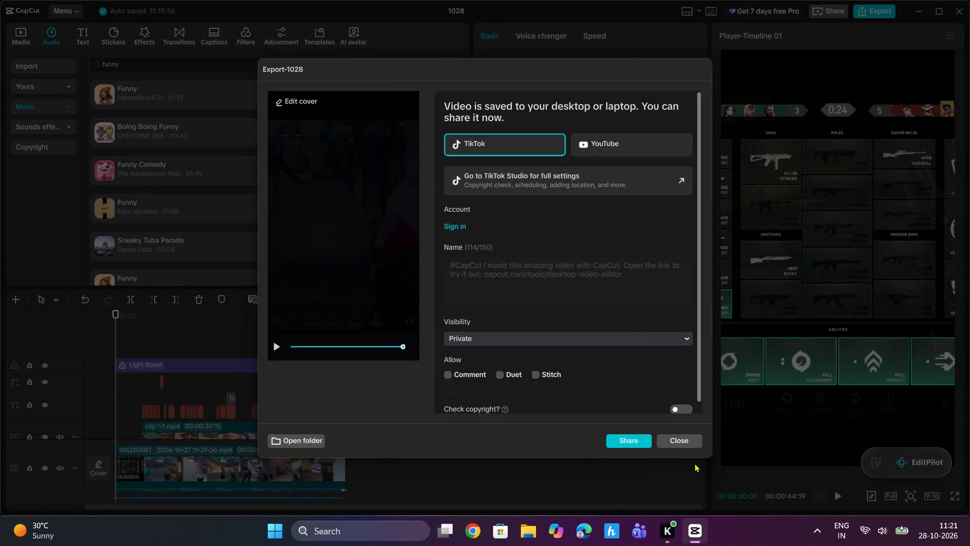
Dismiss the export window without sharing the video, and close the 1028 project's editor.
left_click(685, 439)
left_click(684, 439)
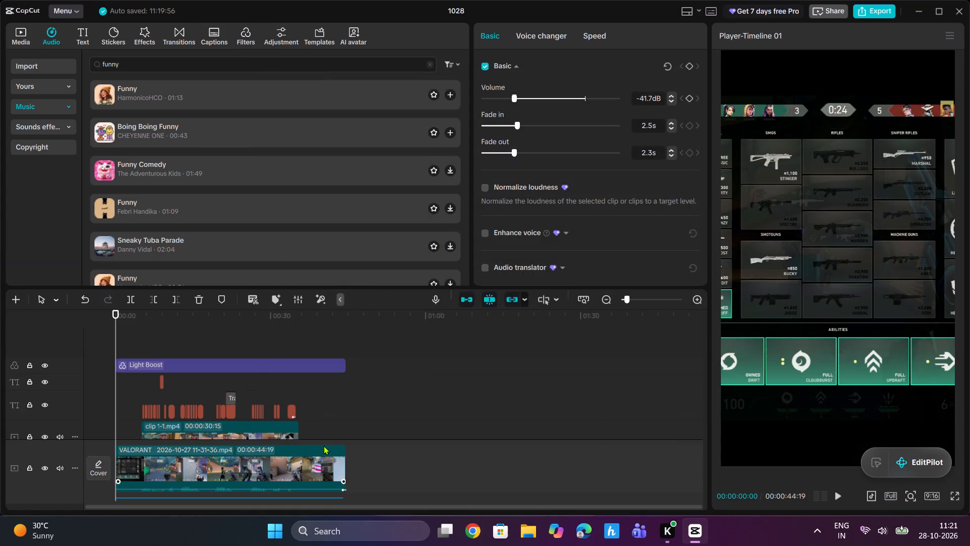
left_click(953, 13)
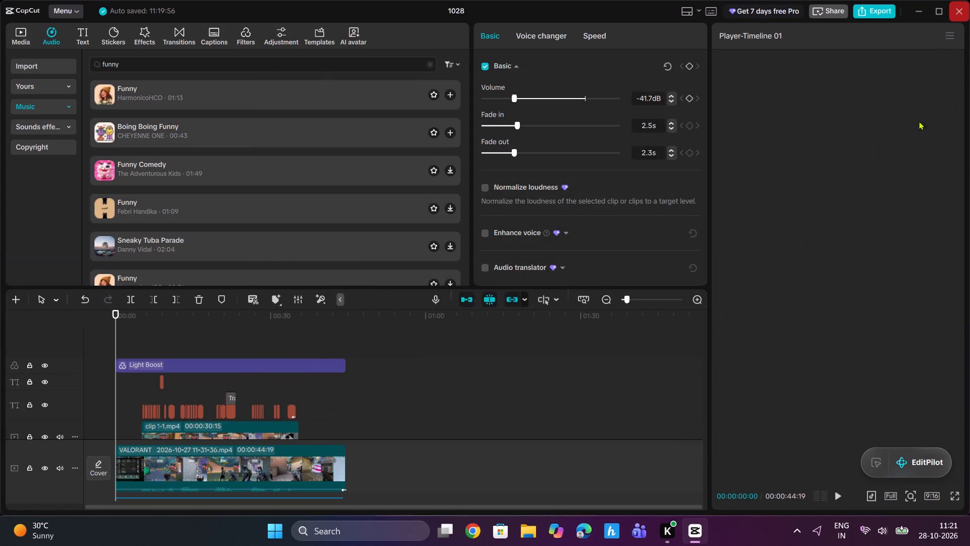